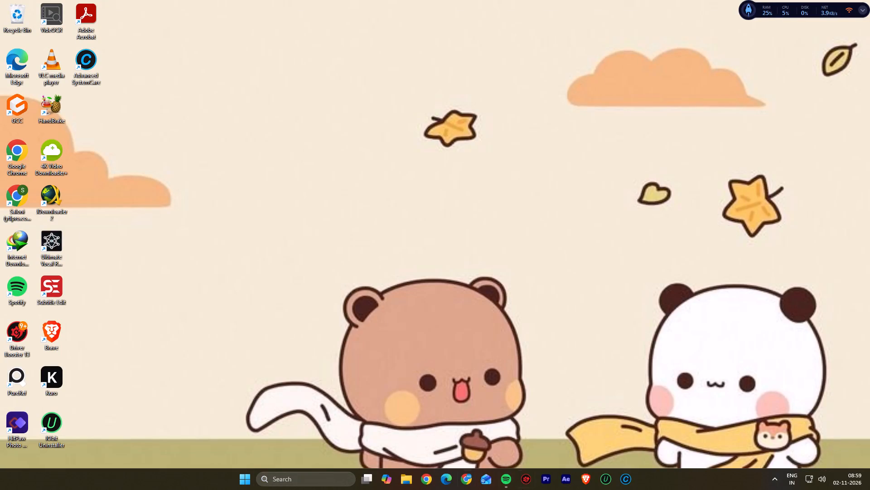
Switch to Adobe Premiere and open the most recent project, ending in With_VO_Reviewed, without relinking its missing media.
click(565, 478)
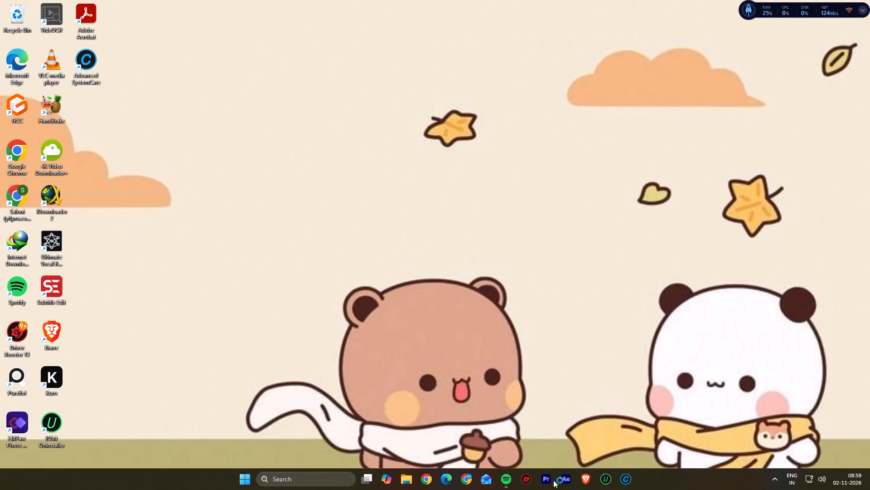
click(555, 475)
click(546, 480)
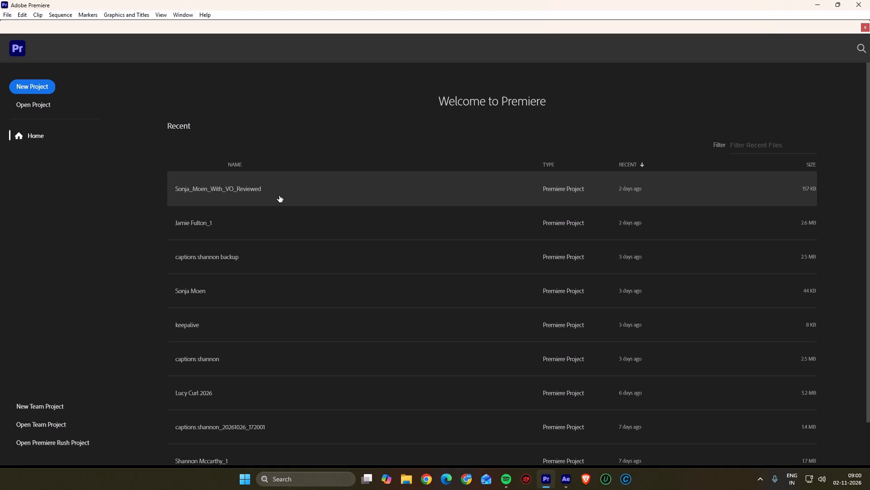
click(279, 196)
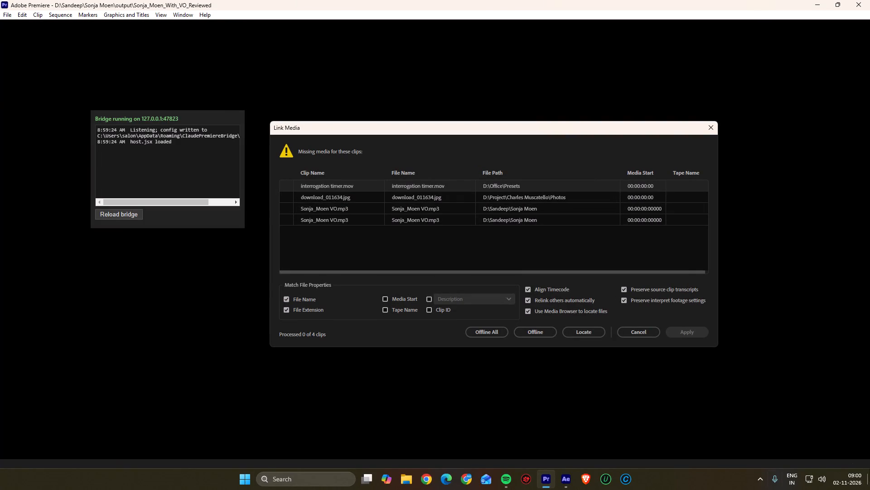
click(641, 337)
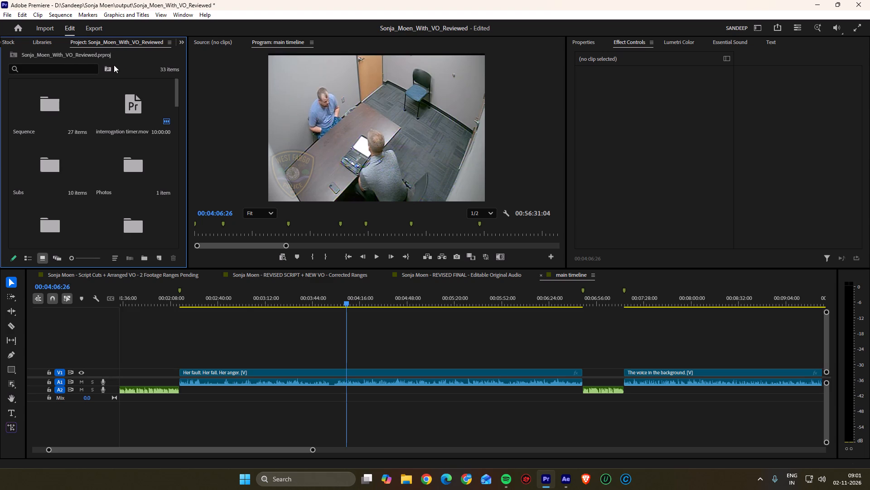
Examine the arrangement of video clips and voiceover sections along the main timeline sequence, including the frame at 00:02:38:00.
alt+scroll(290, 322, down, 15)
alt+scroll(546, 396, up, 1)
alt+scroll(546, 396, down, 6)
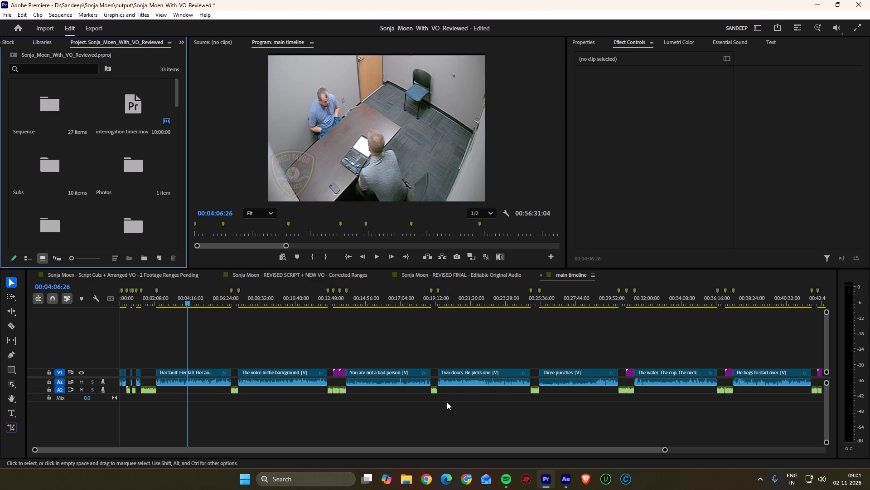
alt+scroll(487, 344, down, 9)
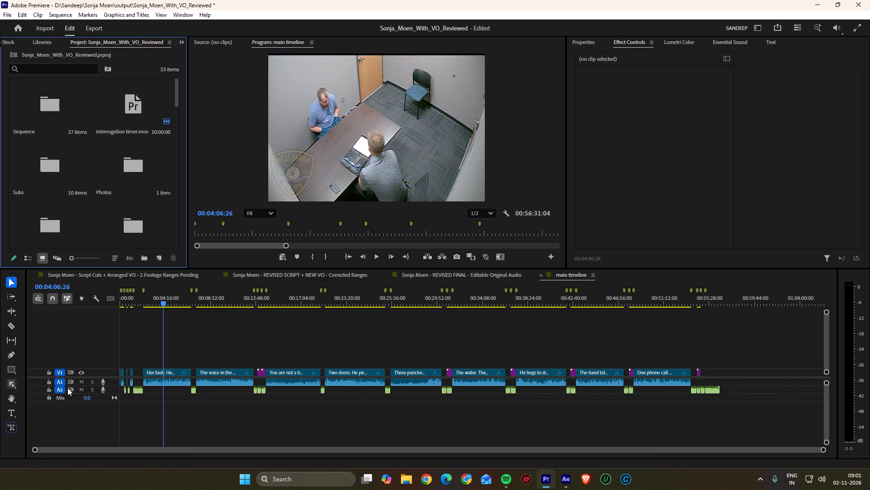
alt+scroll(150, 340, up, 12)
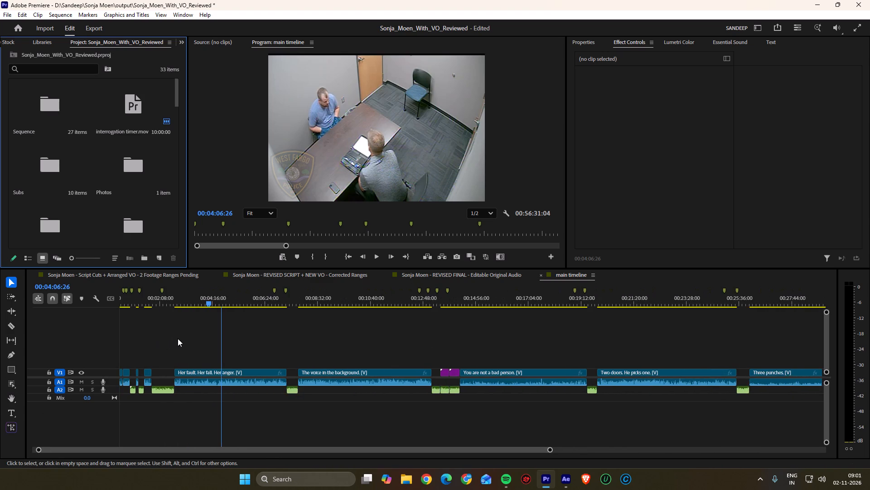
alt+scroll(178, 338, up, 17)
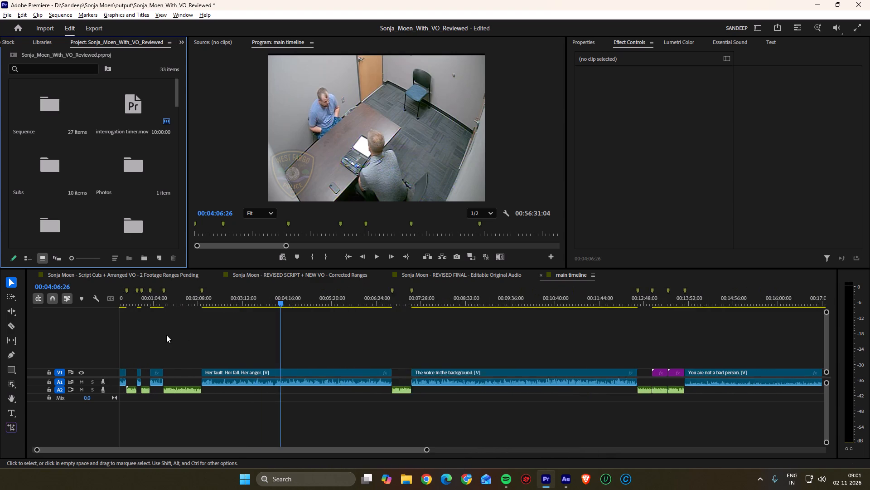
alt+scroll(166, 335, up, 5)
drag(268, 298, 243, 303)
alt+scroll(316, 372, down, 8)
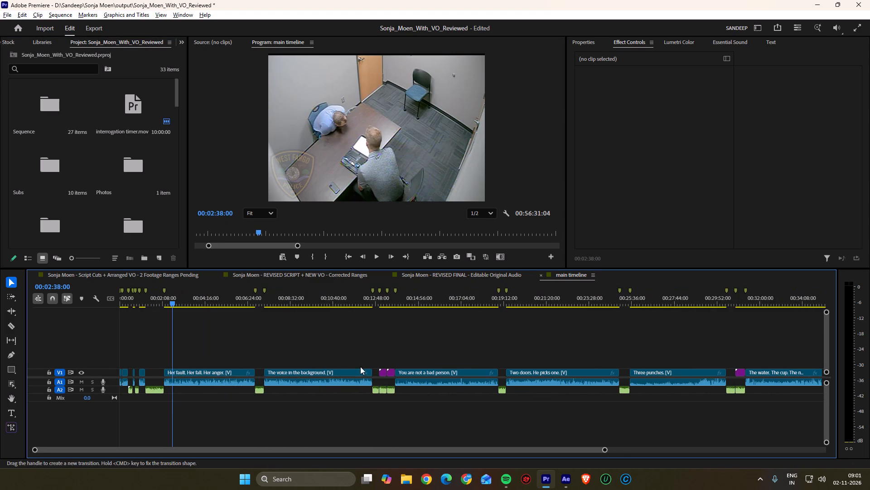
Open the Videos bin of the project.
scroll(33, 107, up, 3)
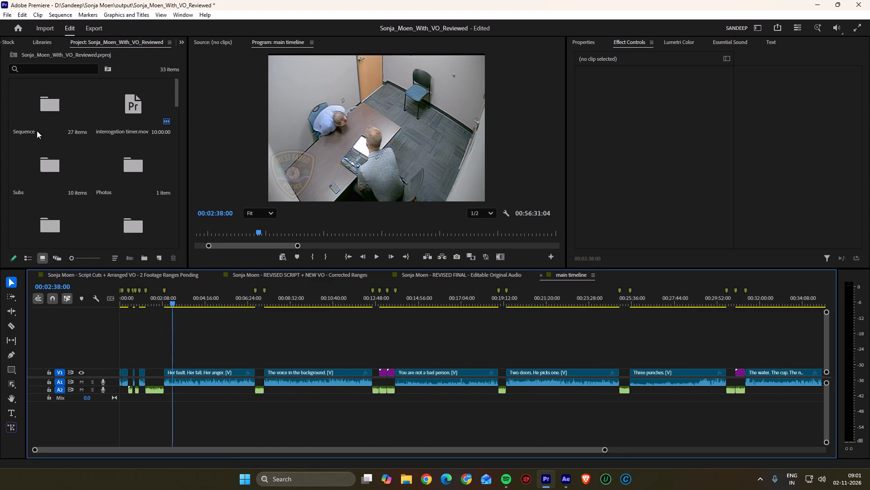
scroll(47, 187, down, 2)
scroll(48, 197, up, 2)
scroll(142, 233, down, 1)
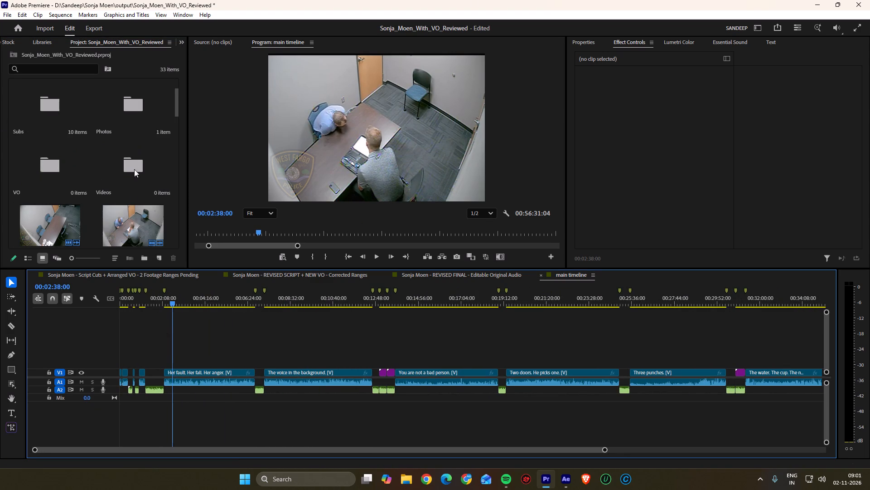
click(131, 193)
double_click(132, 161)
Import all four interrogation and interview videos from the case's videos folder on the D: drive into the Videos bin.
double_click(53, 153)
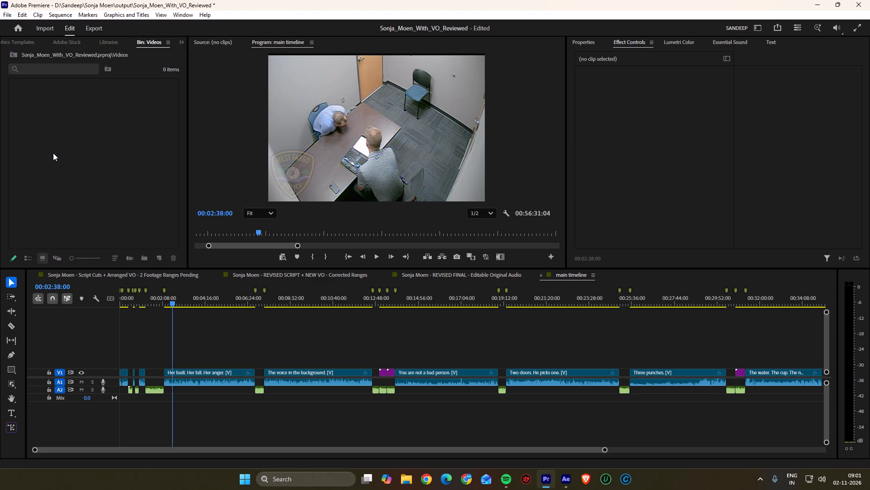
click(49, 151)
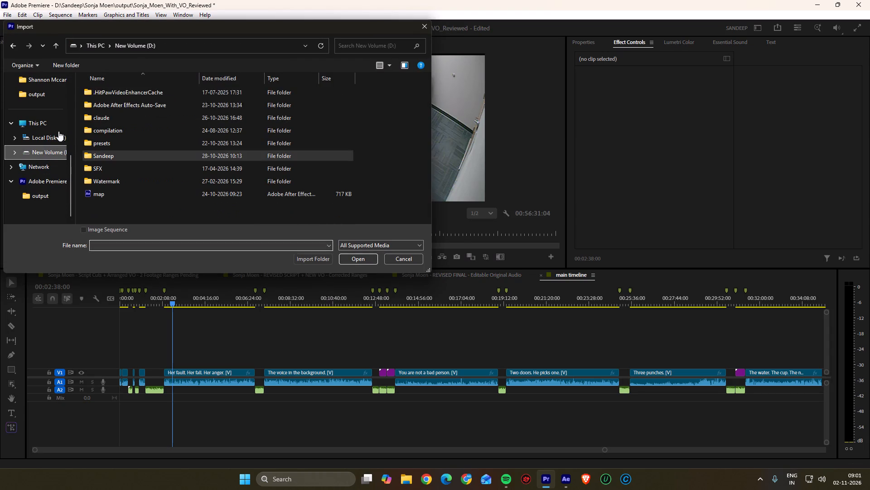
double_click(122, 160)
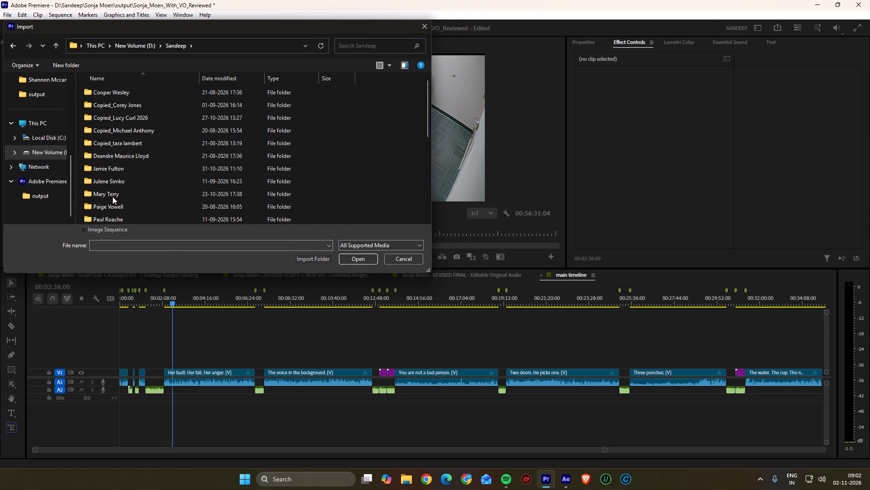
drag(227, 275, 217, 399)
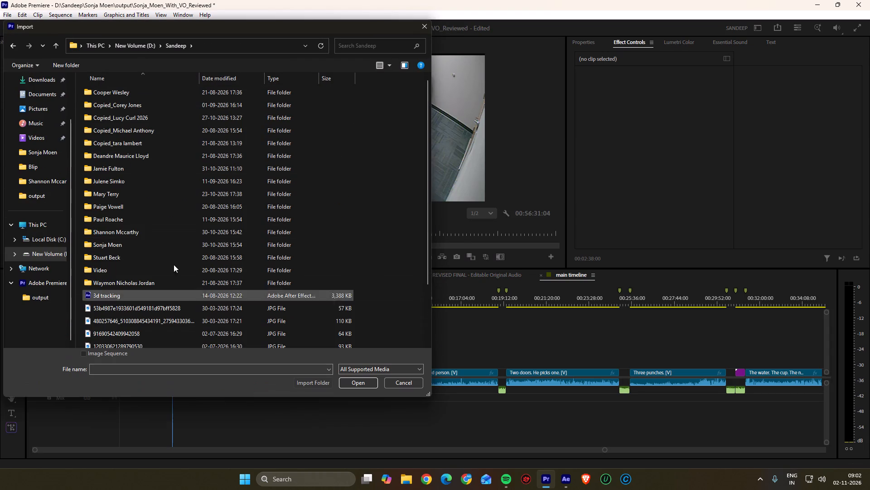
double_click(114, 245)
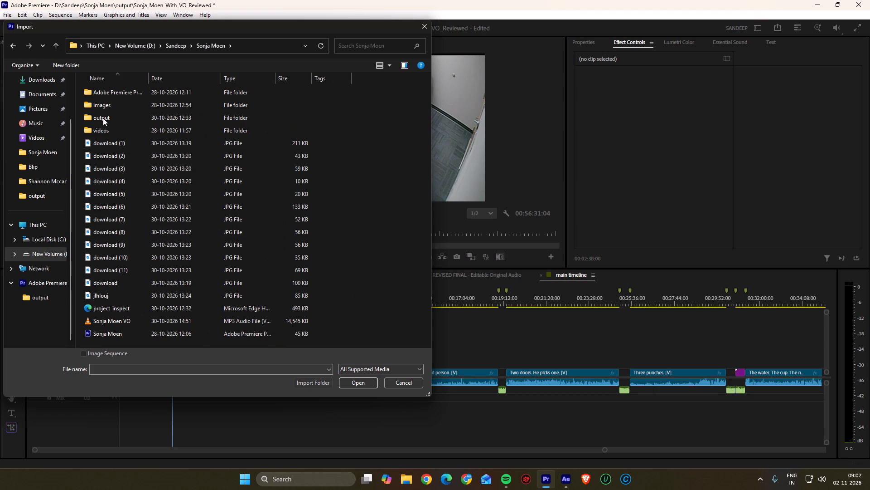
scroll(123, 309, down, 3)
double_click(103, 128)
drag(89, 168, 93, 156)
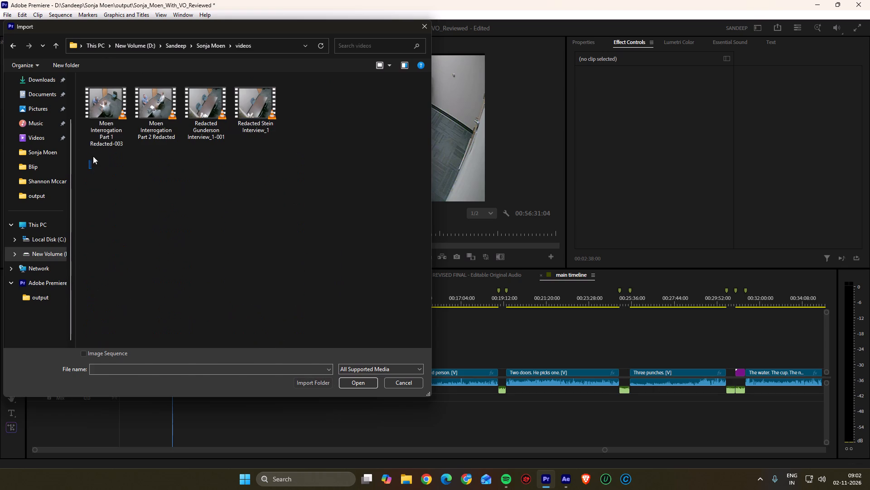
drag(93, 156, 330, 122)
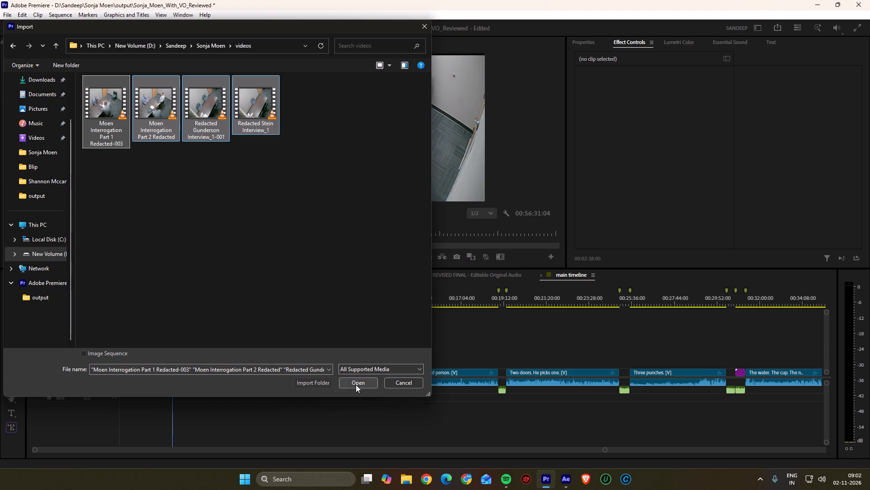
click(231, 168)
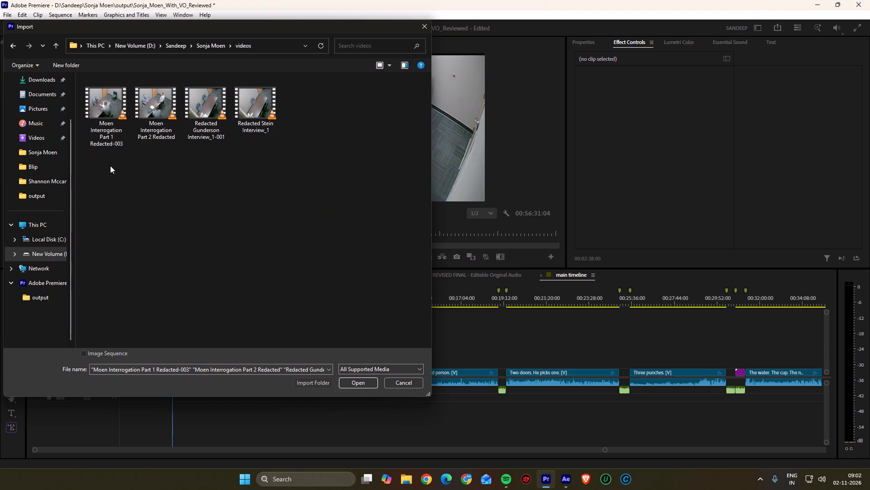
drag(111, 179, 358, 137)
drag(96, 180, 148, 116)
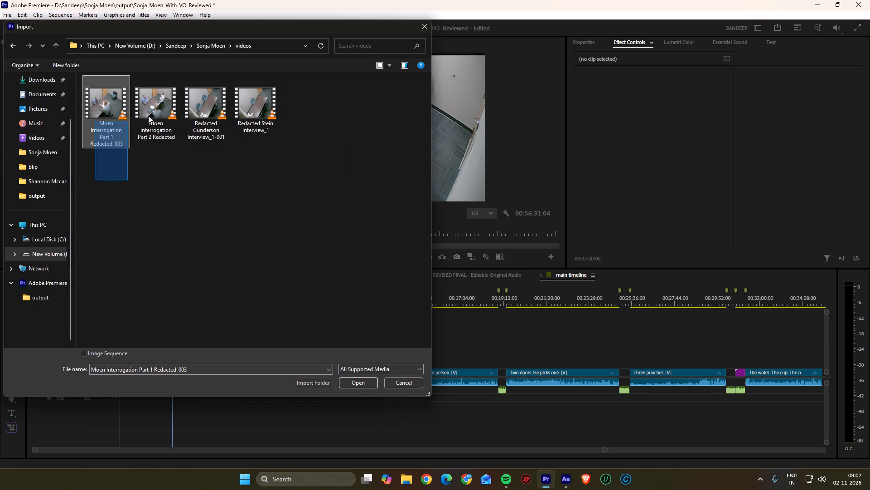
drag(148, 116, 300, 110)
click(359, 381)
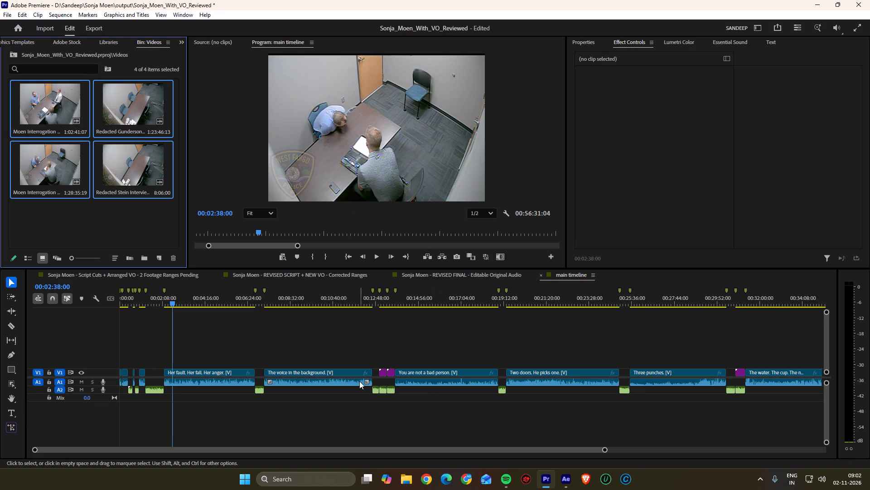
scroll(95, 169, up, 3)
click(105, 224)
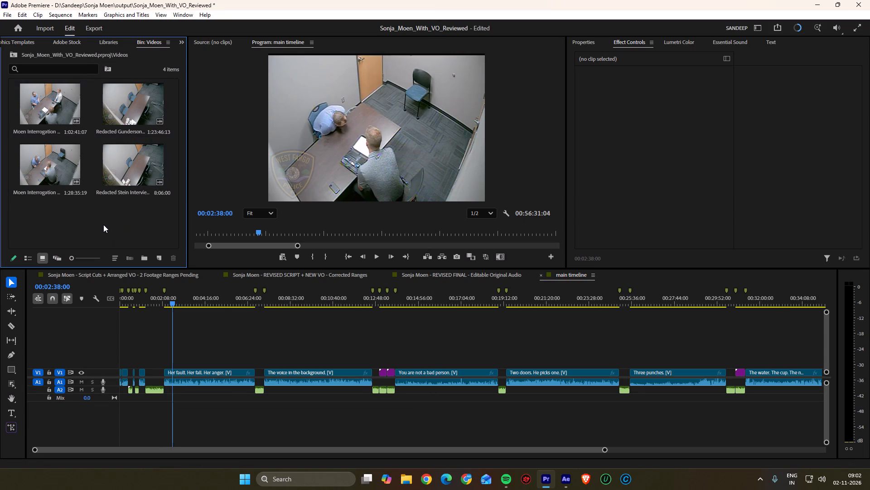
Return to the project's top level and open the Sequence bin.
click(12, 54)
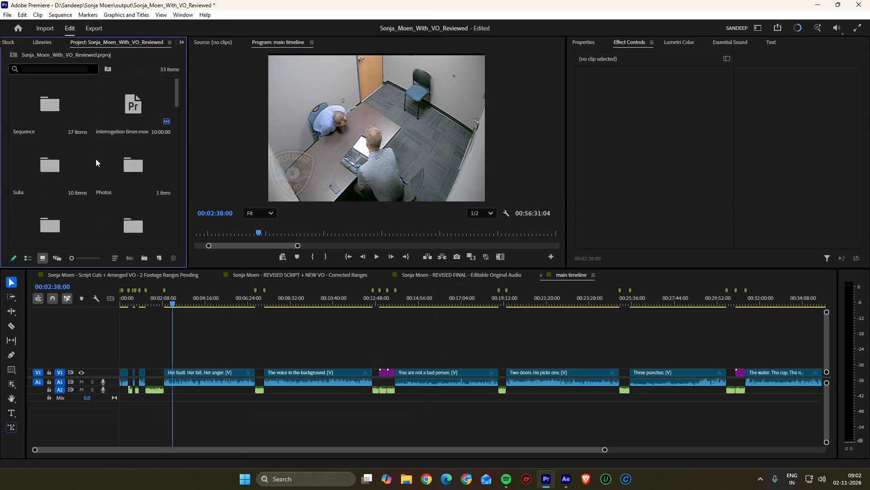
scroll(96, 159, up, 2)
double_click(50, 108)
Look through the sequences and extracted audio clips stored in the Sequence bin.
scroll(116, 168, down, 4)
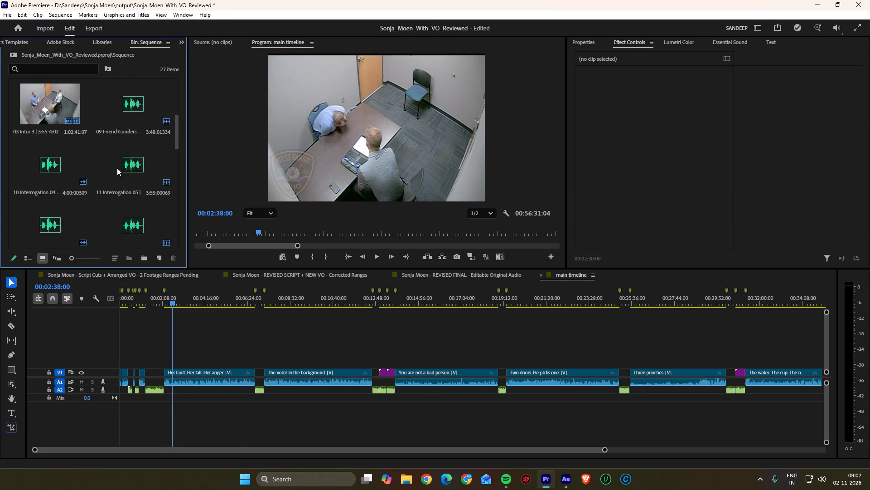
scroll(117, 168, down, 9)
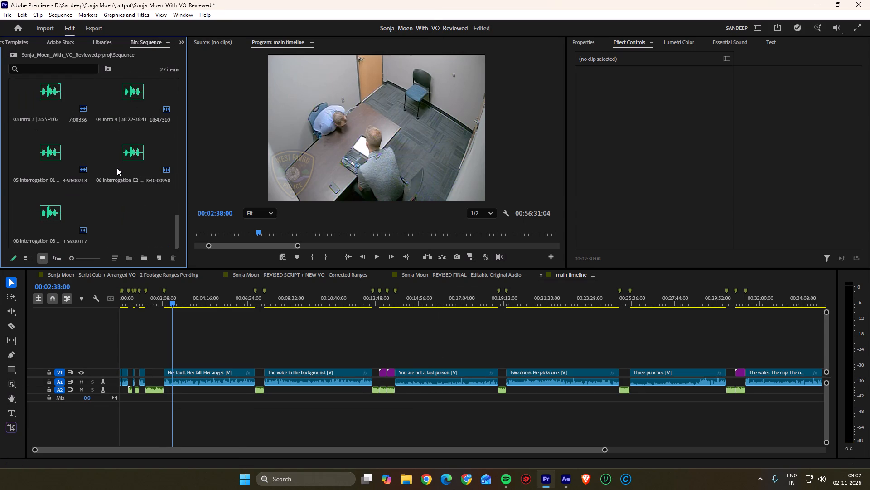
scroll(117, 168, up, 8)
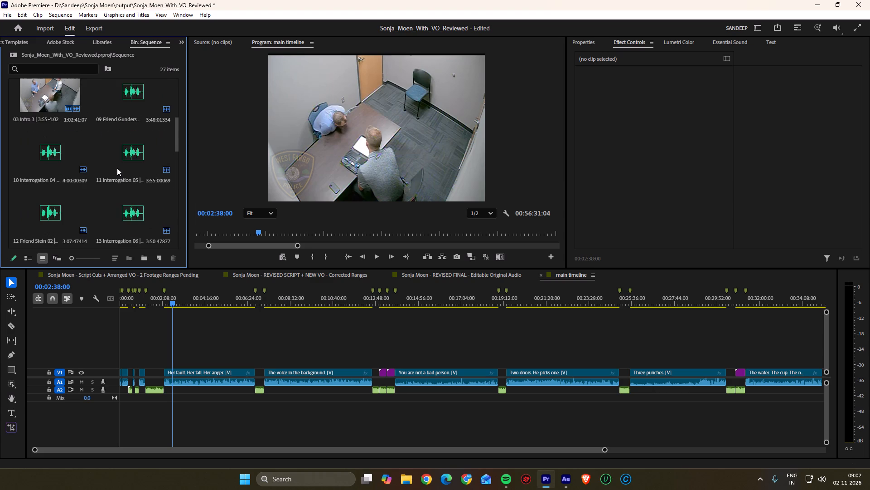
scroll(117, 168, up, 4)
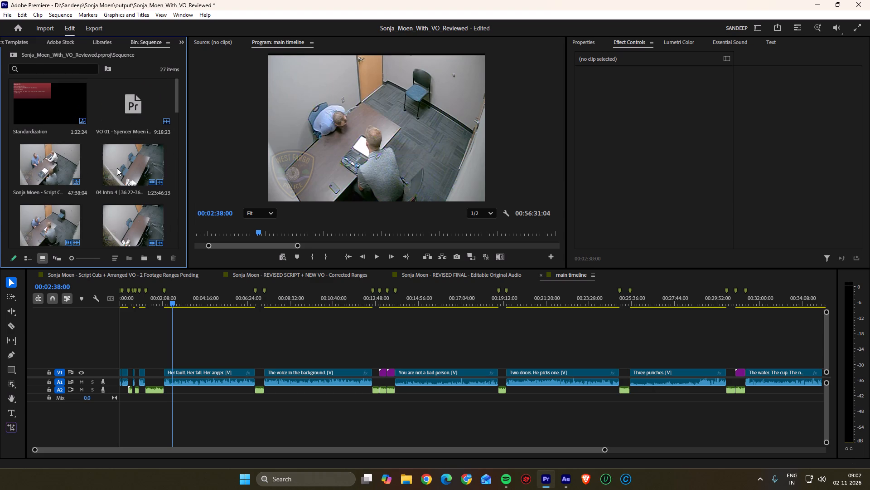
scroll(117, 168, down, 4)
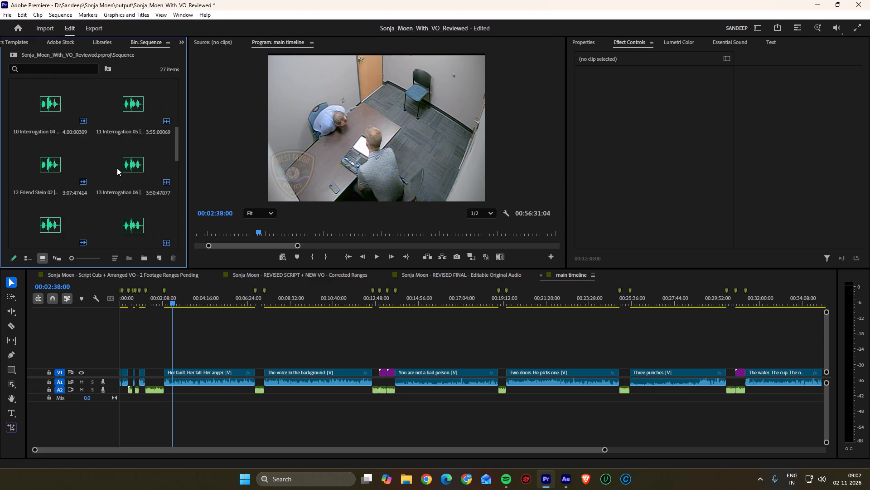
scroll(117, 168, down, 10)
scroll(117, 168, up, 6)
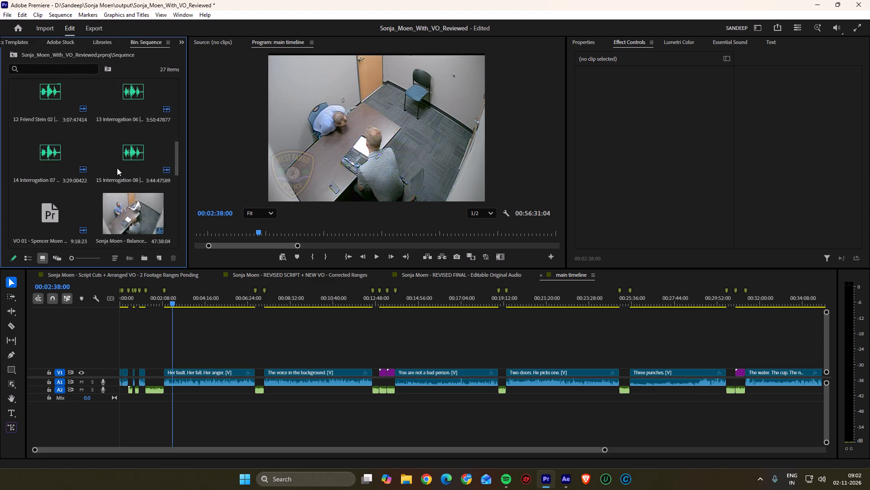
scroll(117, 168, up, 1)
scroll(117, 168, down, 3)
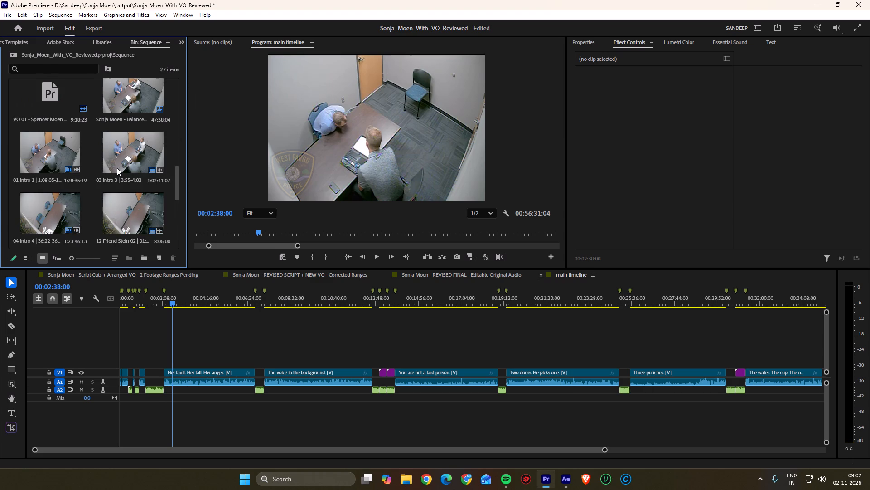
scroll(117, 168, down, 8)
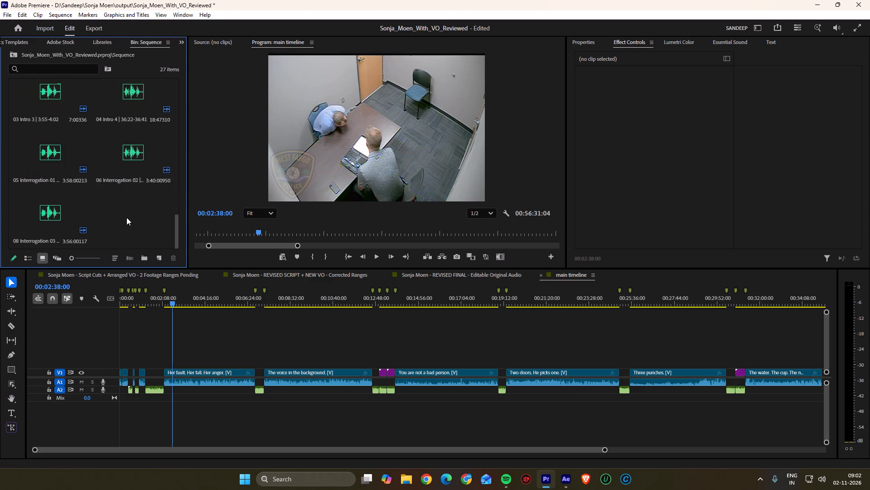
Start a new sequence in the Sequence bin with the custom seq. 30fps preset and enter "cut stien" as its name.
click(126, 217)
click(159, 263)
click(171, 272)
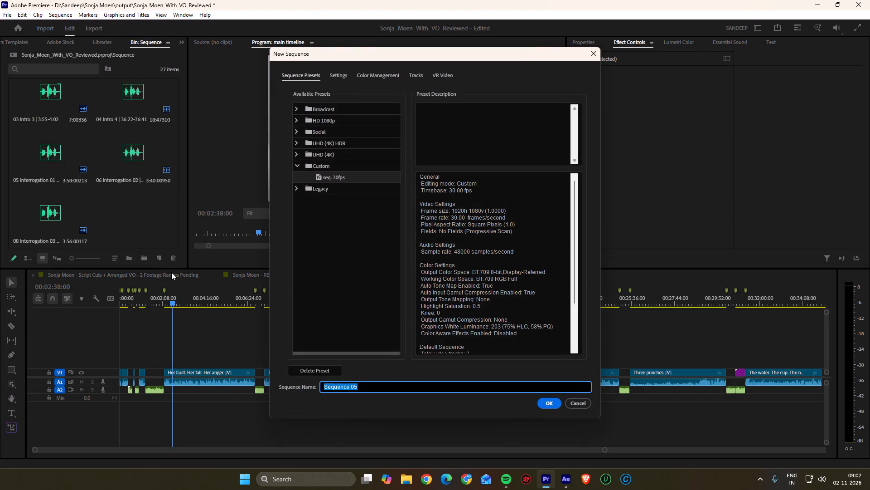
key(BackSpace)
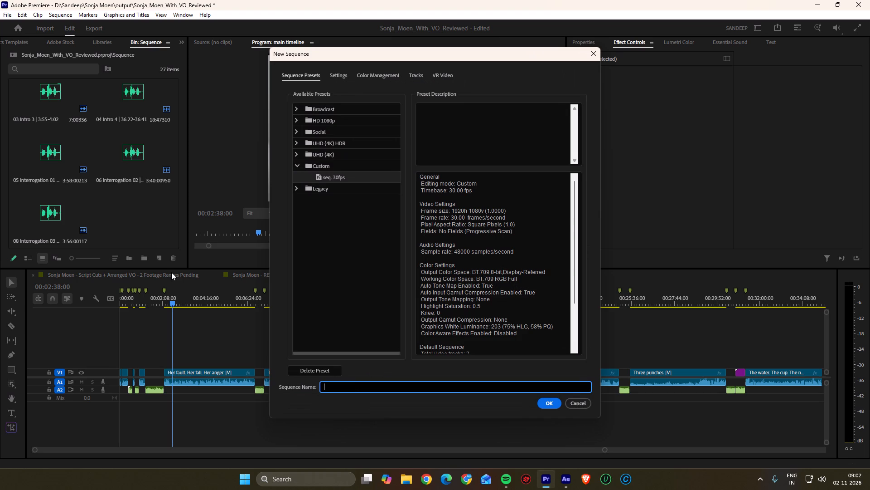
text(cut)
key(space)
text(stien)
Switch to Brave and look through the case research document's main characters, FOIA info, case summary and footage source sections.
click(580, 484)
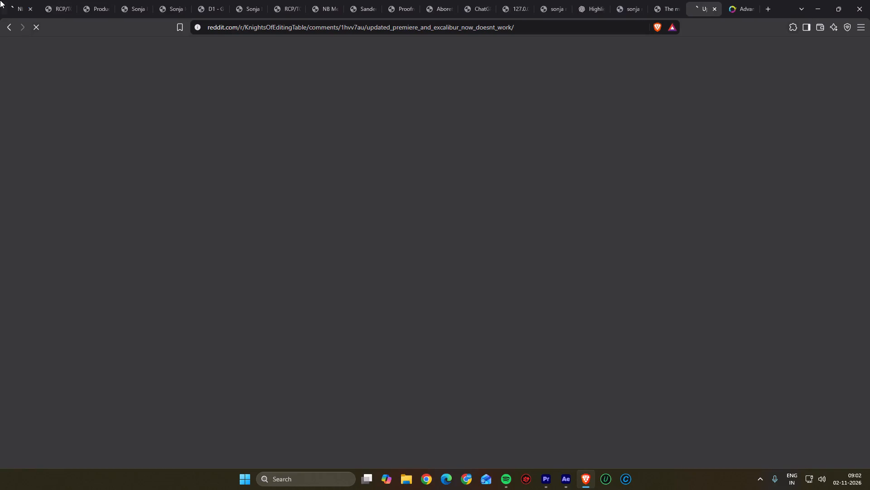
click(118, 8)
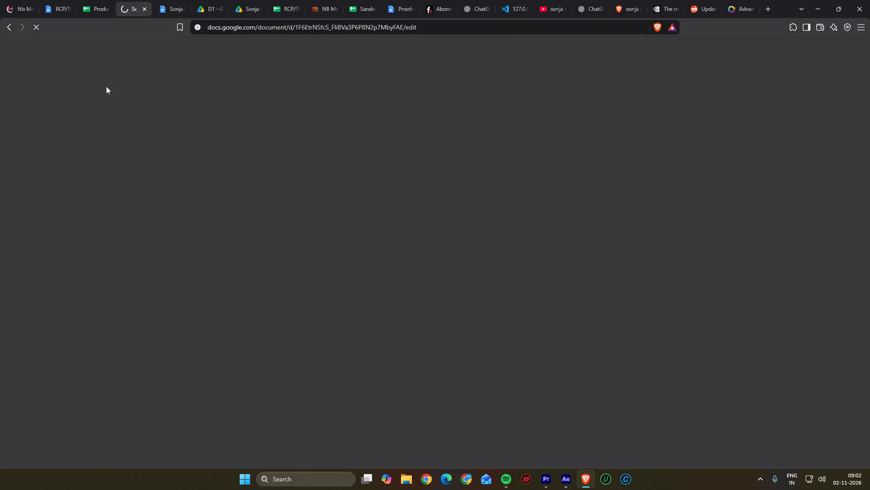
scroll(304, 268, down, 7)
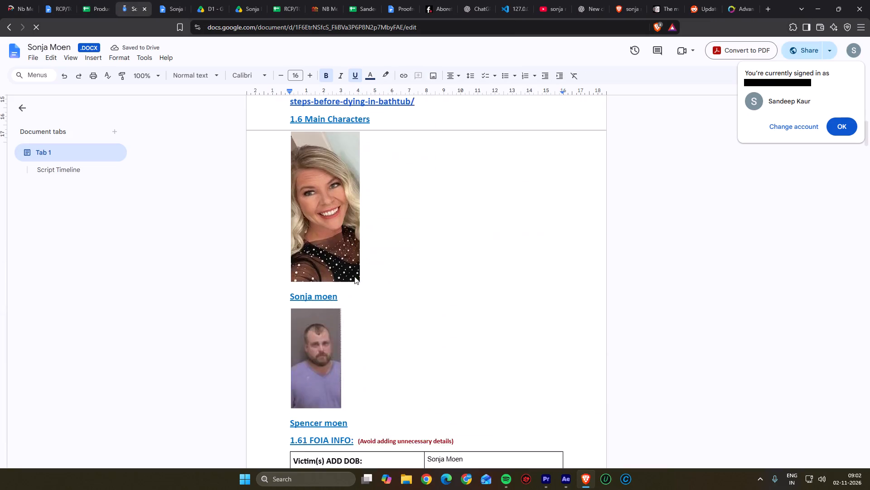
scroll(354, 276, down, 9)
scroll(354, 276, down, 16)
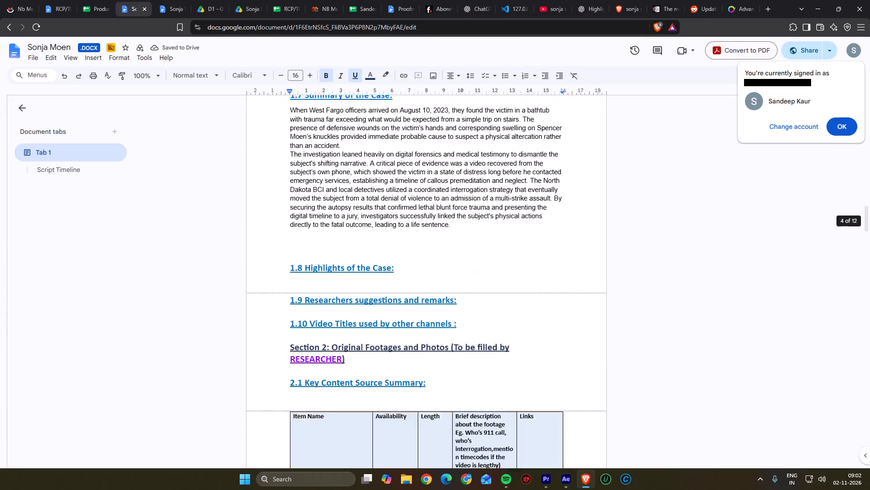
click(174, 5)
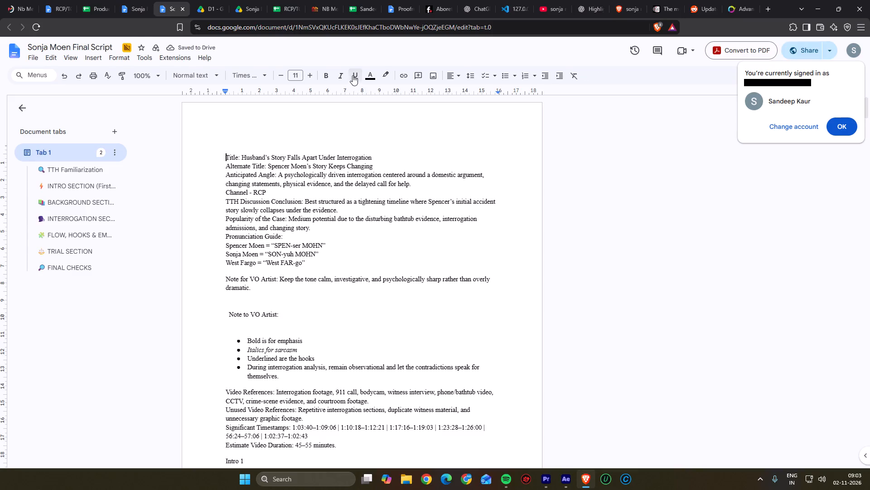
click(137, 9)
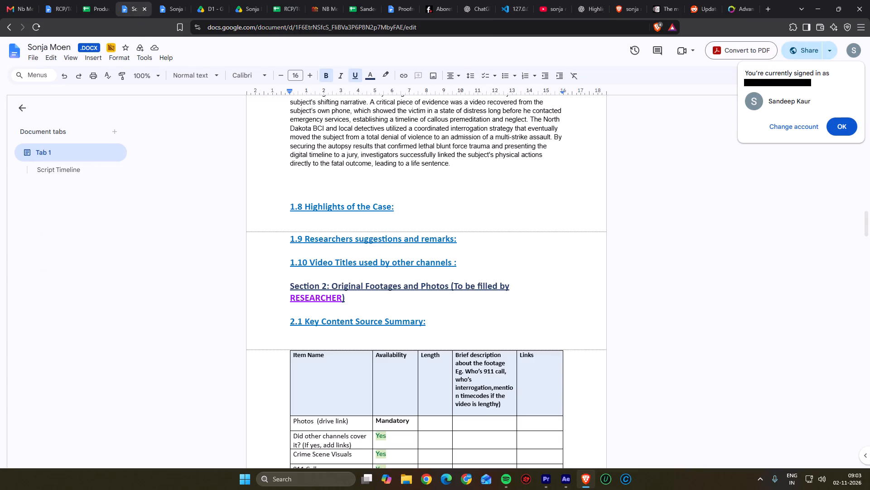
scroll(478, 363, up, 2)
scroll(477, 362, down, 4)
scroll(477, 362, up, 20)
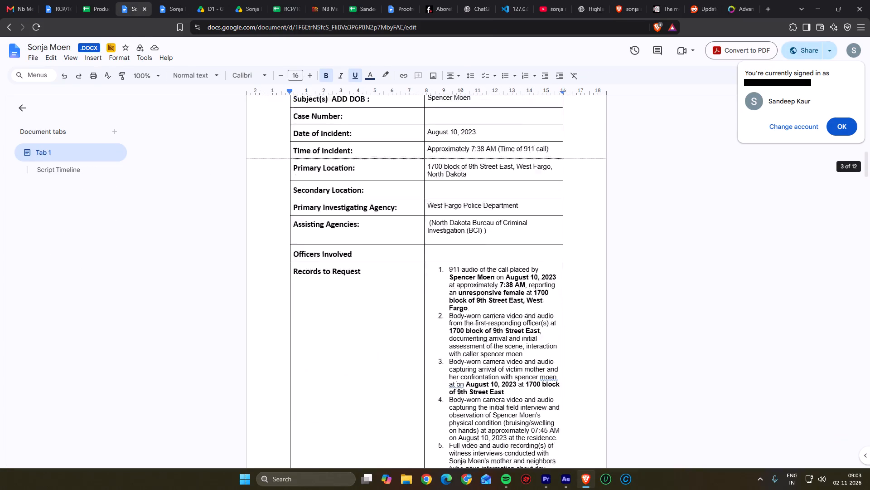
scroll(477, 362, up, 11)
scroll(477, 362, down, 7)
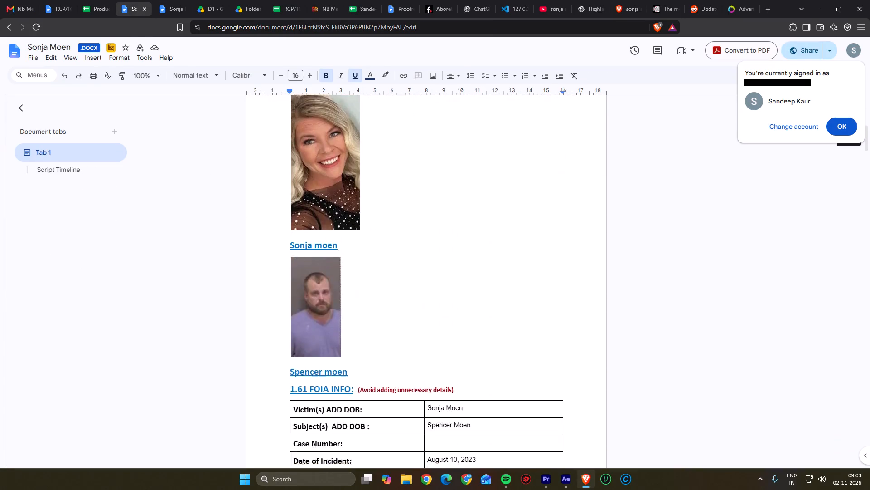
scroll(477, 362, down, 7)
Open the Final Script document and read down its Interrogation section, covering the Part 1, Cody and Part 2 clip ranges and report cues.
click(174, 4)
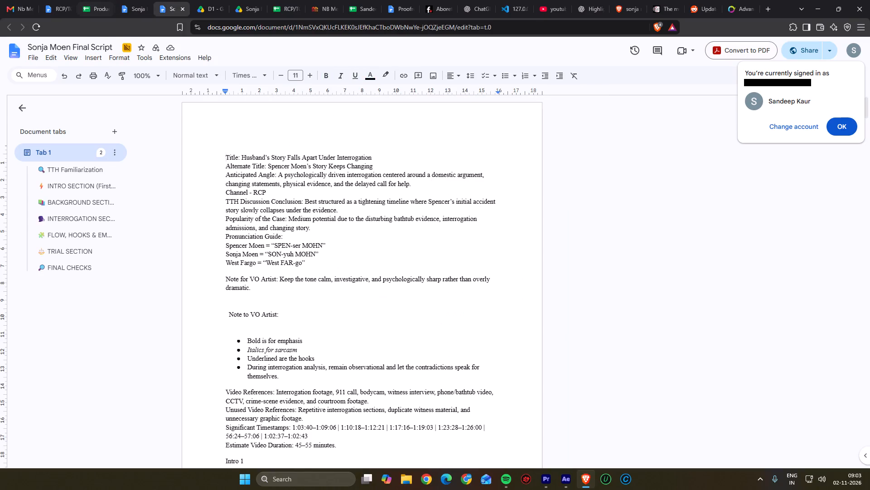
scroll(361, 351, down, 18)
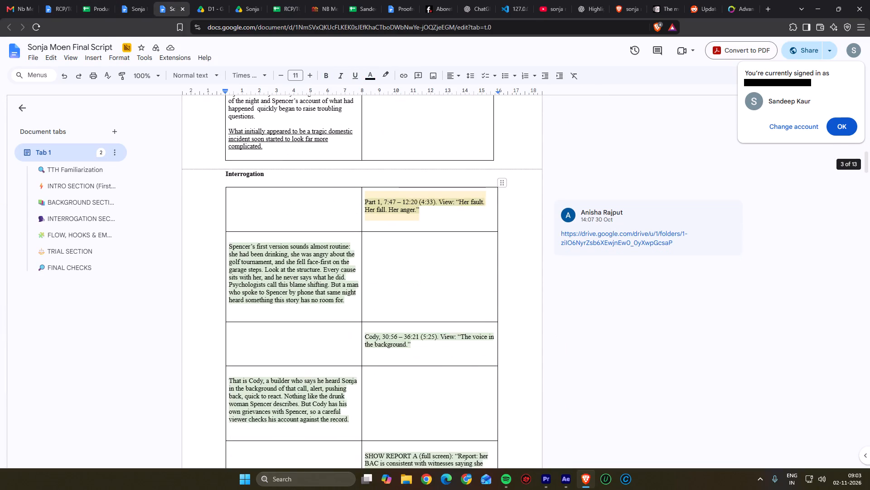
scroll(364, 340, down, 5)
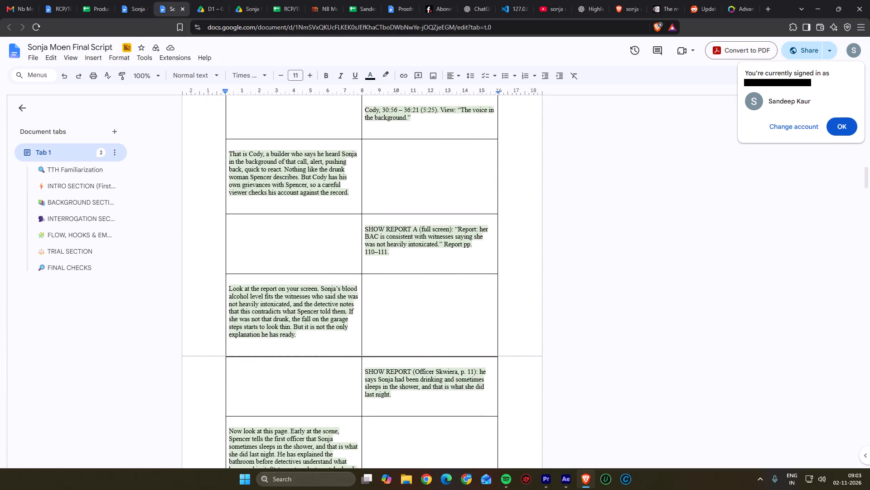
scroll(436, 403, down, 5)
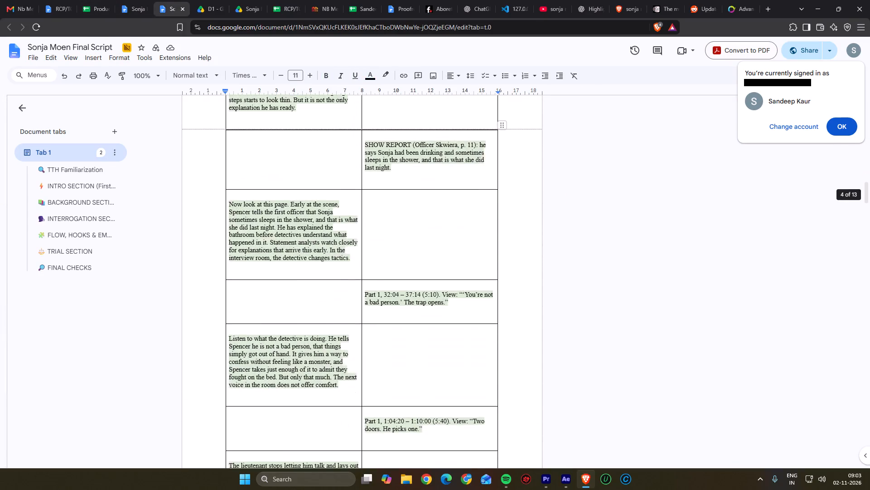
scroll(436, 403, down, 7)
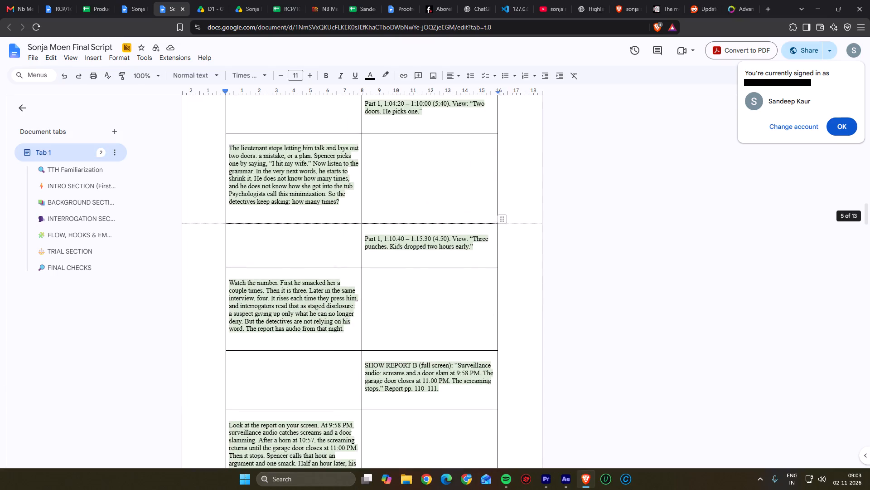
scroll(389, 431, down, 7)
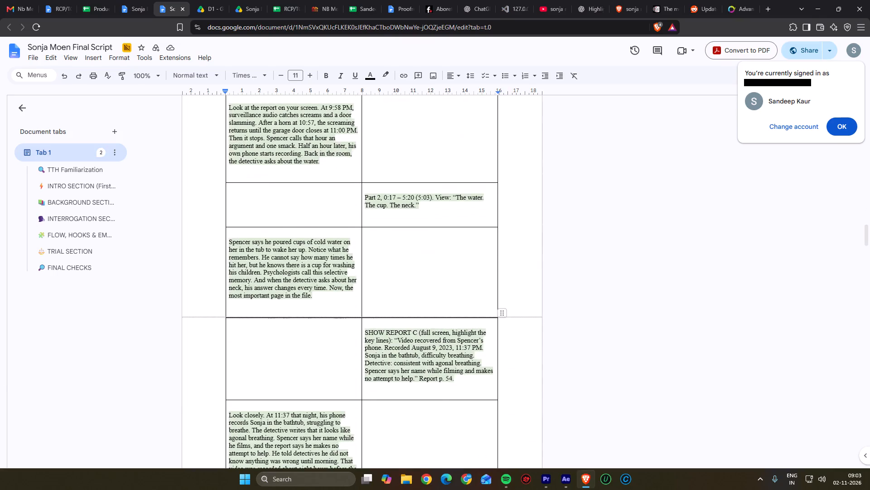
scroll(389, 431, down, 7)
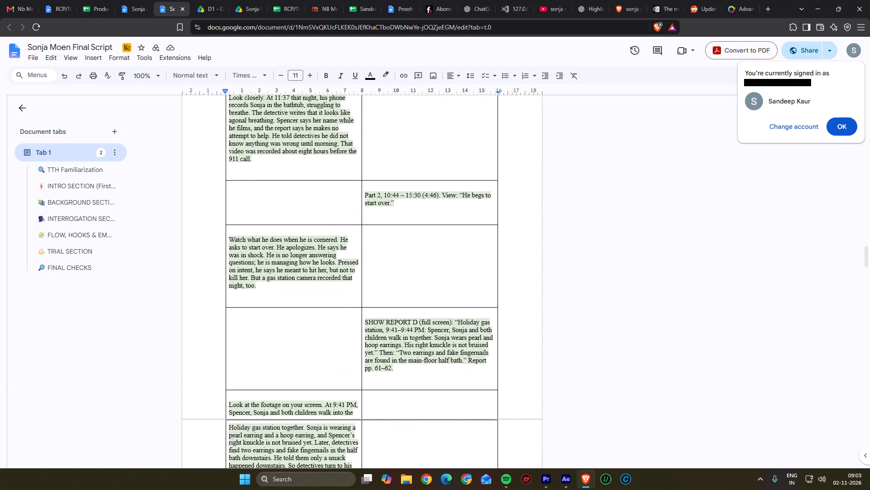
scroll(389, 431, down, 8)
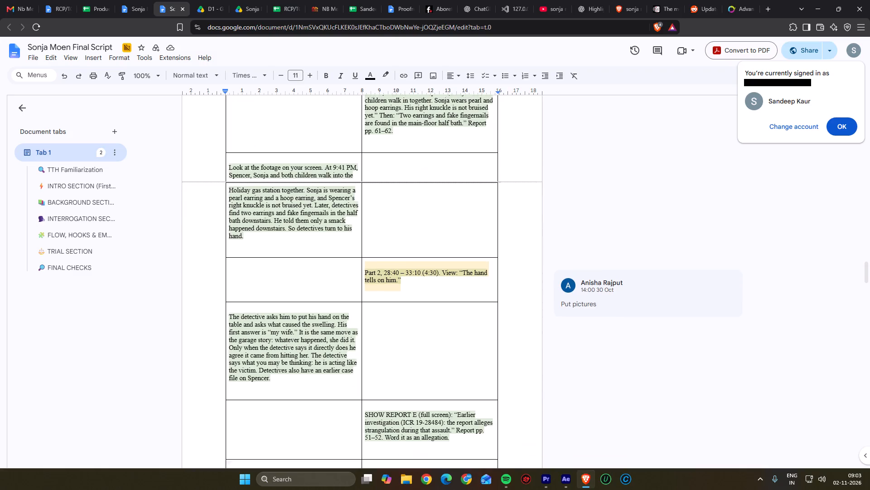
scroll(389, 431, down, 11)
Review the script's Interrogation section back up to its first entry, rechecking the footage timecodes, SHOW REPORT cues and reviewer comments.
scroll(389, 431, up, 5)
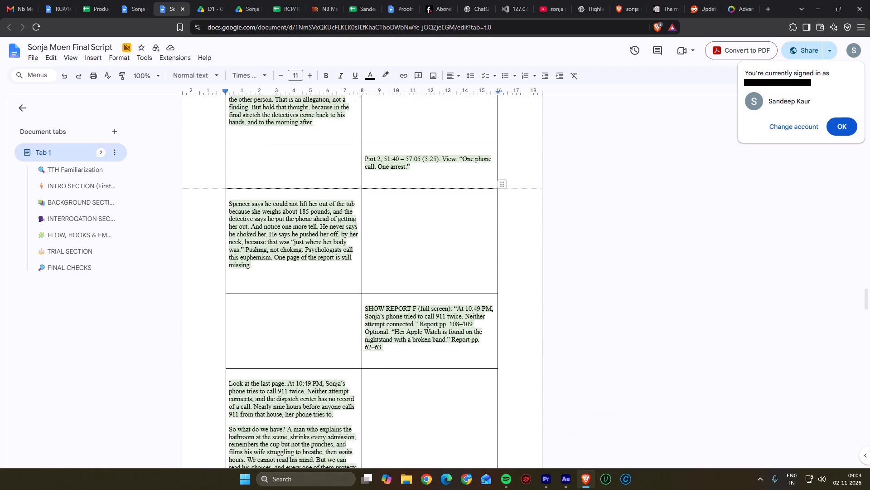
scroll(389, 431, up, 10)
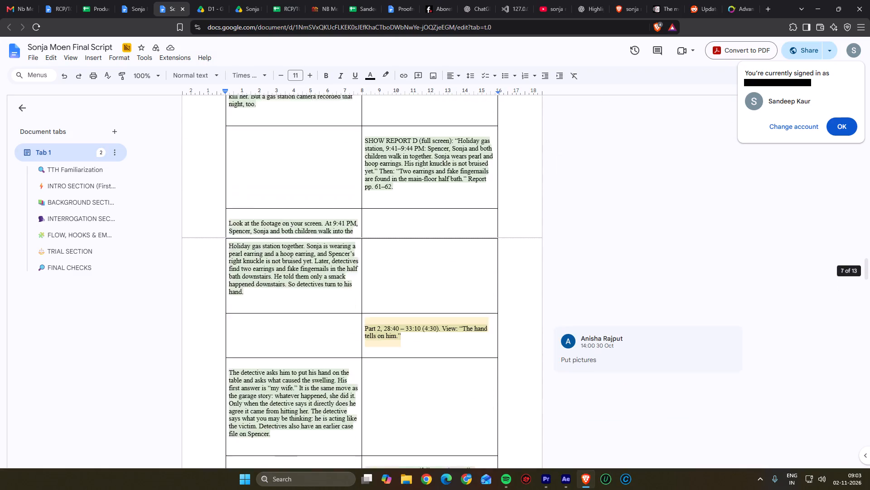
scroll(389, 431, down, 4)
scroll(389, 431, up, 2)
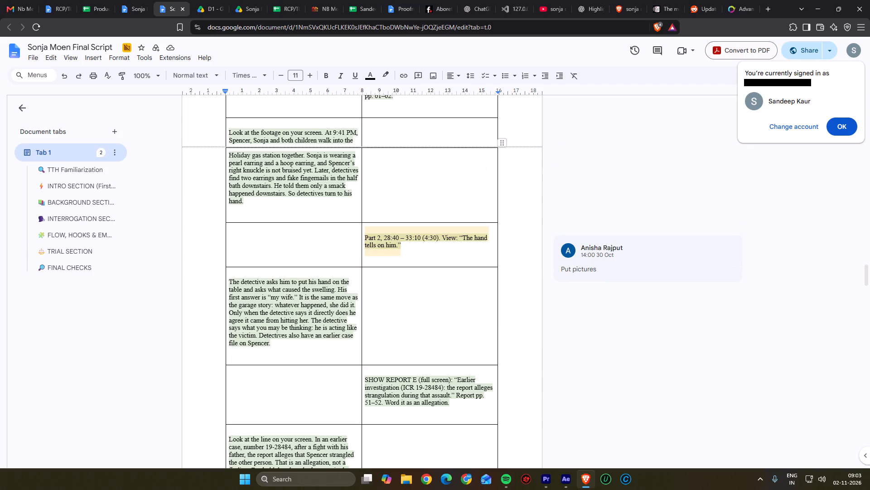
scroll(389, 431, up, 4)
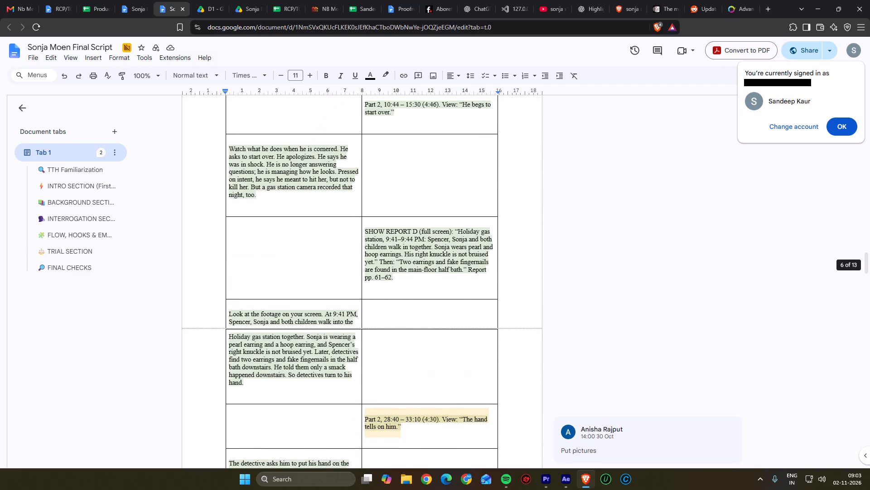
scroll(389, 431, up, 3)
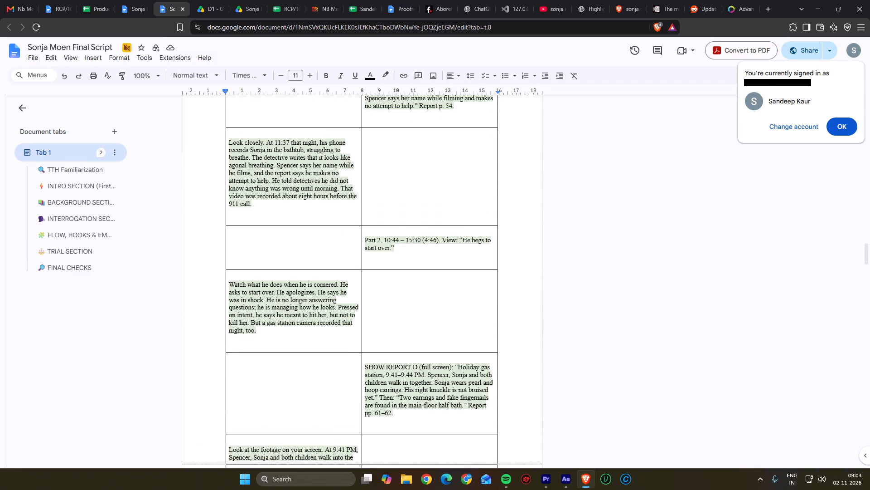
scroll(389, 431, up, 3)
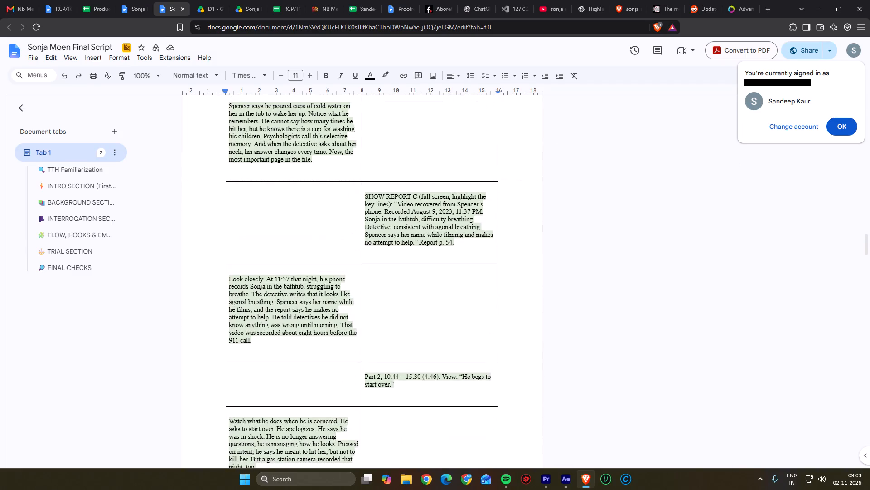
scroll(389, 431, up, 4)
scroll(389, 431, down, 3)
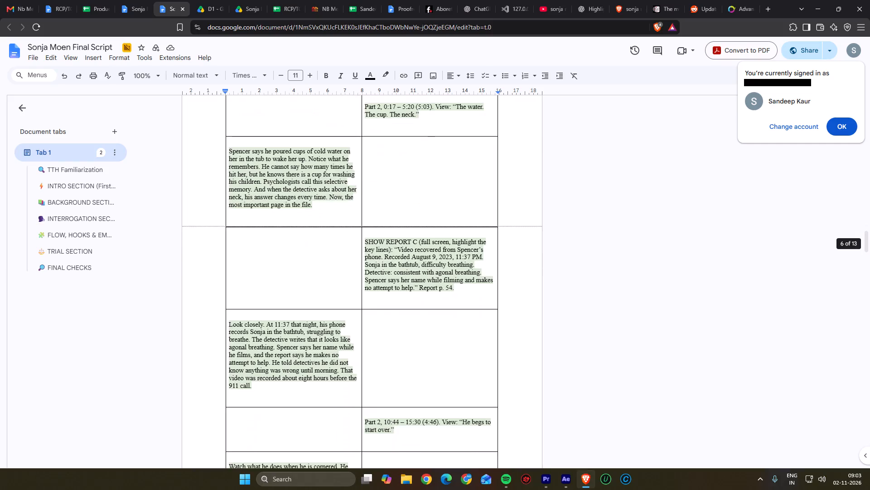
scroll(389, 431, up, 1)
scroll(389, 431, down, 1)
scroll(389, 431, up, 3)
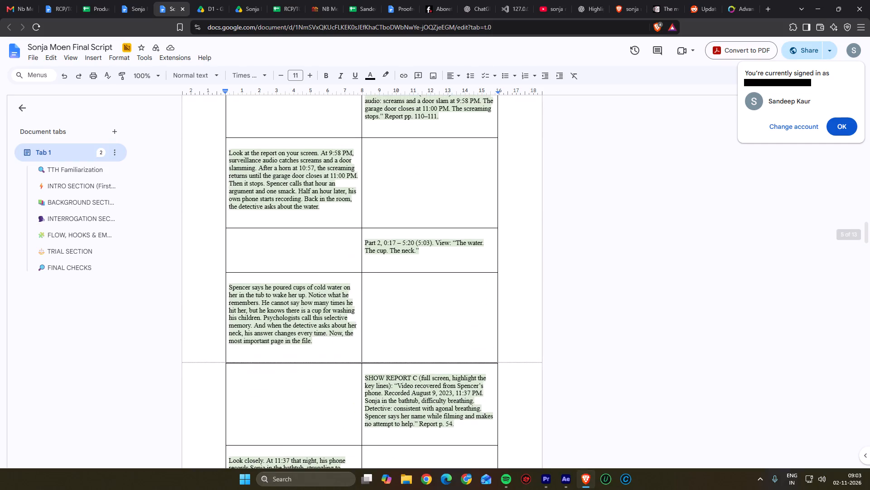
scroll(389, 431, down, 1)
scroll(389, 431, up, 2)
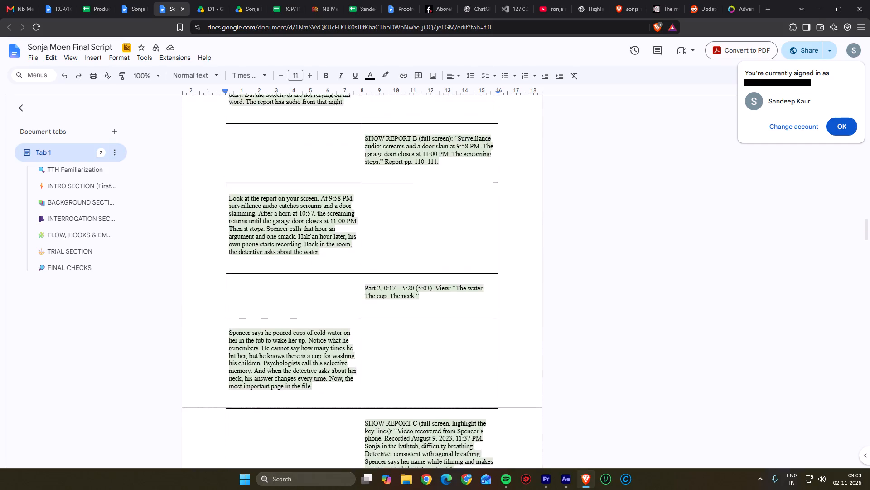
scroll(389, 431, down, 1)
scroll(389, 431, up, 1)
scroll(389, 431, down, 1)
scroll(389, 431, up, 3)
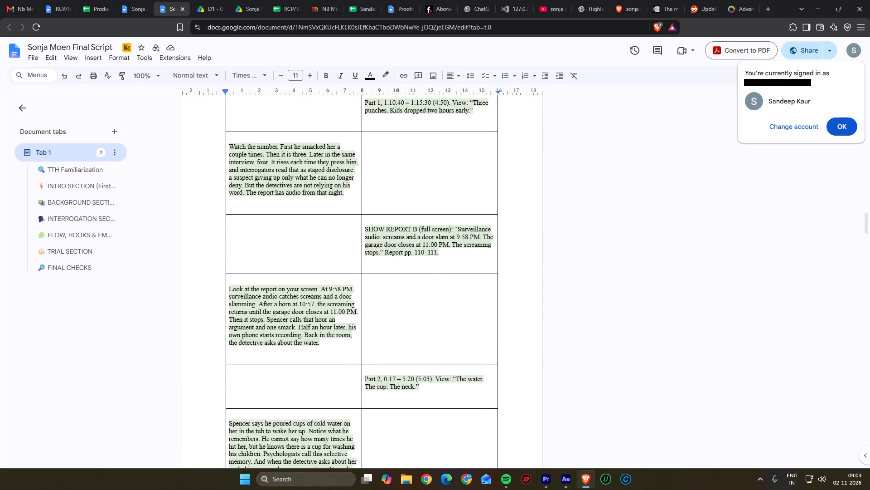
scroll(389, 431, up, 3)
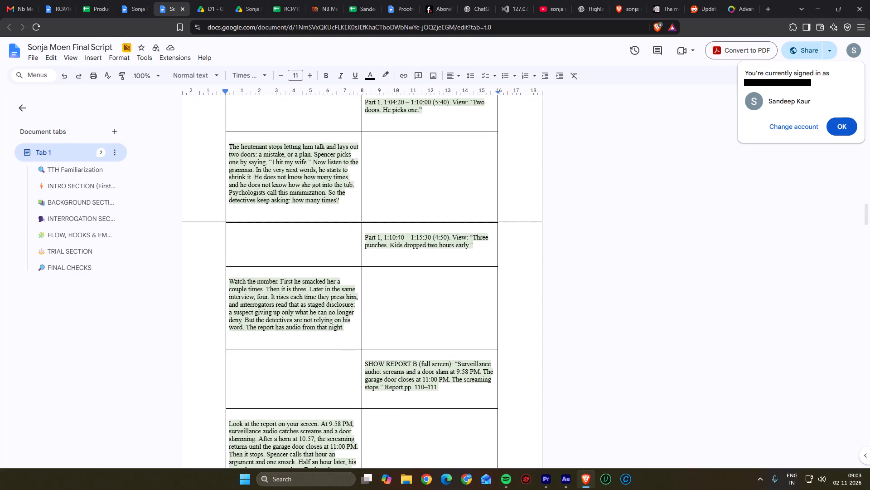
scroll(389, 431, up, 3)
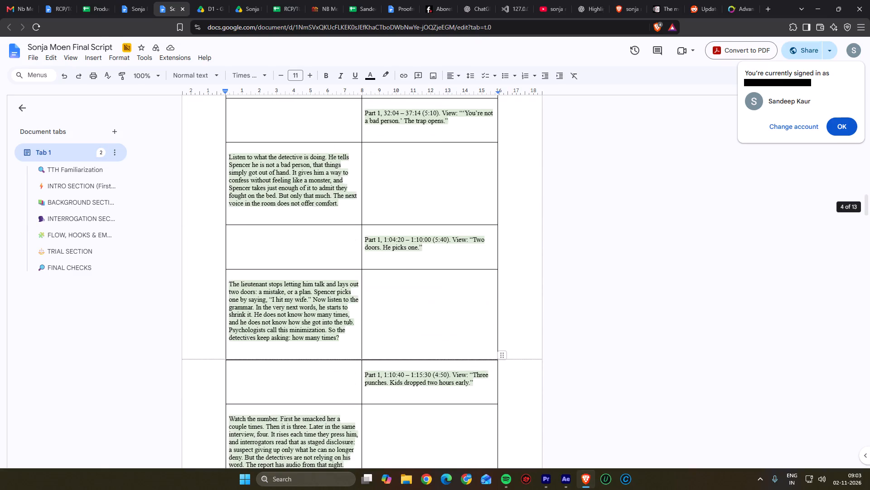
scroll(389, 431, up, 9)
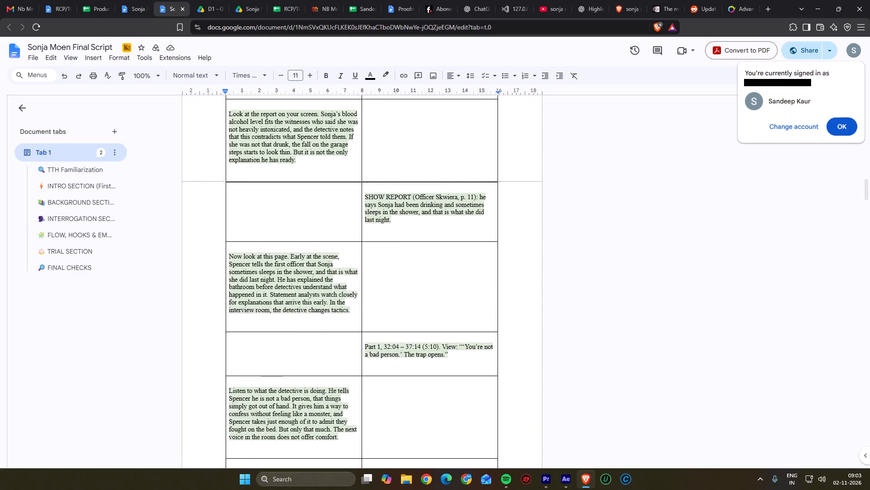
scroll(389, 431, up, 4)
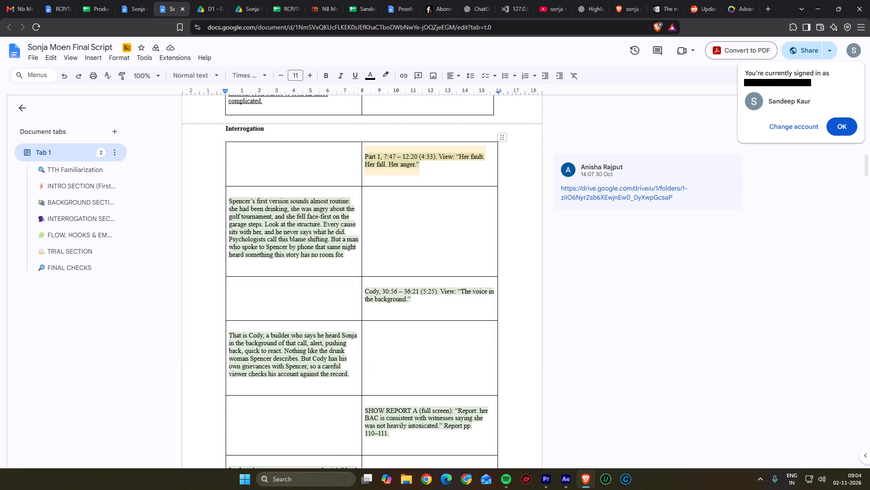
scroll(389, 431, up, 5)
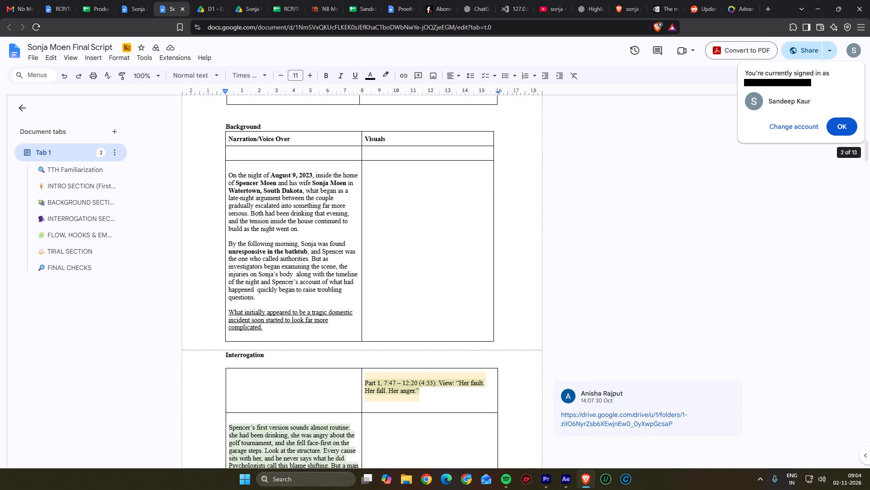
scroll(389, 431, down, 1)
scroll(389, 431, up, 9)
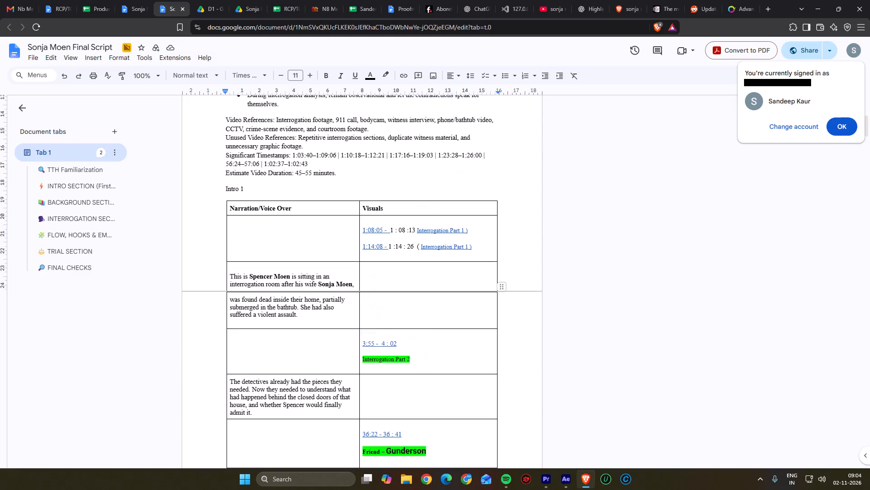
scroll(389, 431, up, 3)
scroll(389, 431, down, 5)
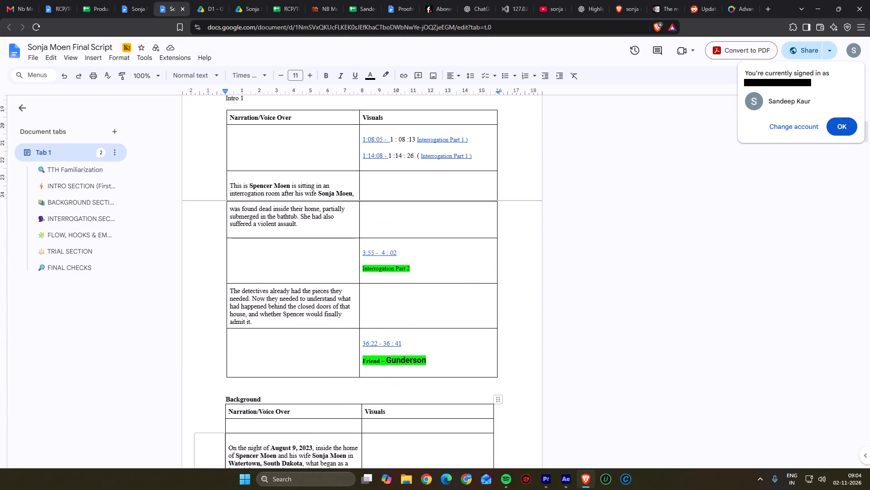
click(205, 2)
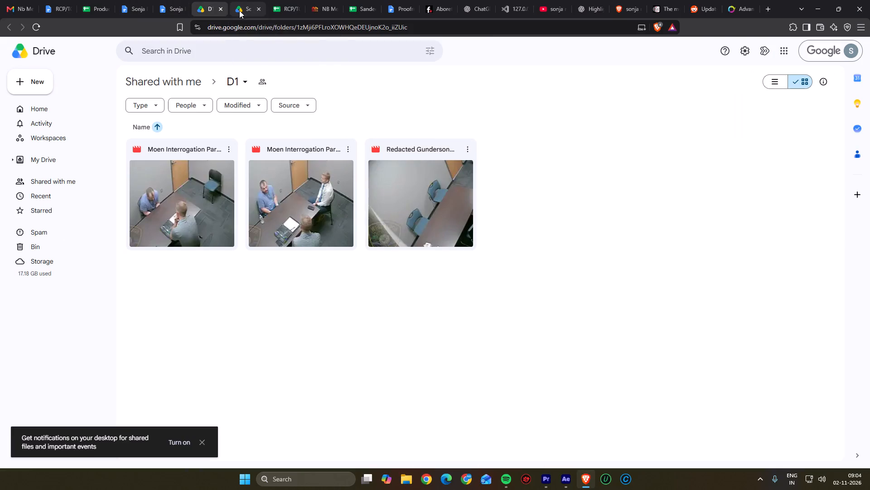
click(239, 10)
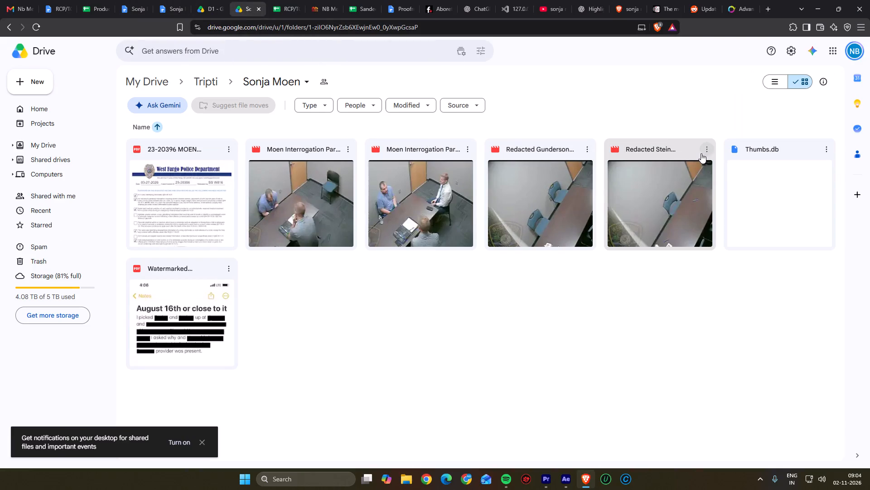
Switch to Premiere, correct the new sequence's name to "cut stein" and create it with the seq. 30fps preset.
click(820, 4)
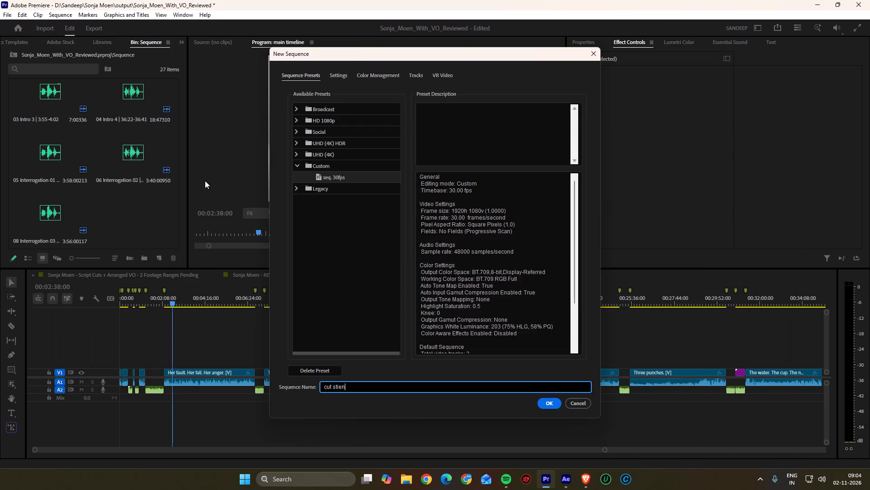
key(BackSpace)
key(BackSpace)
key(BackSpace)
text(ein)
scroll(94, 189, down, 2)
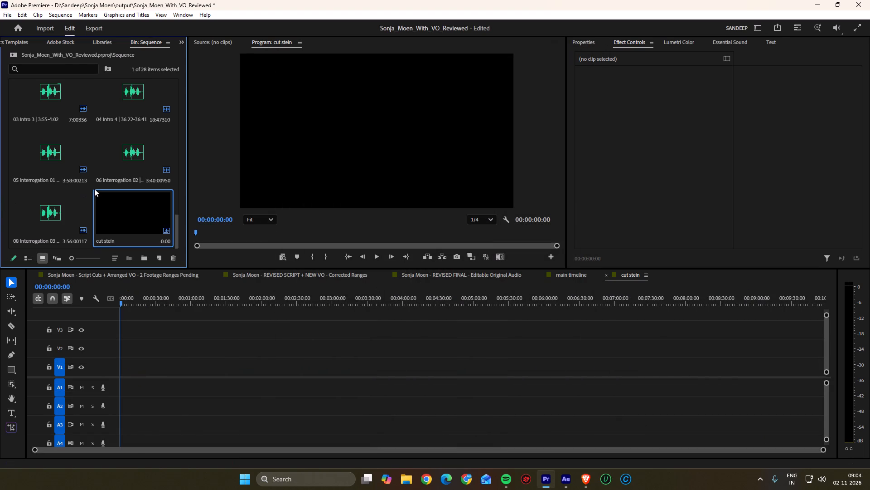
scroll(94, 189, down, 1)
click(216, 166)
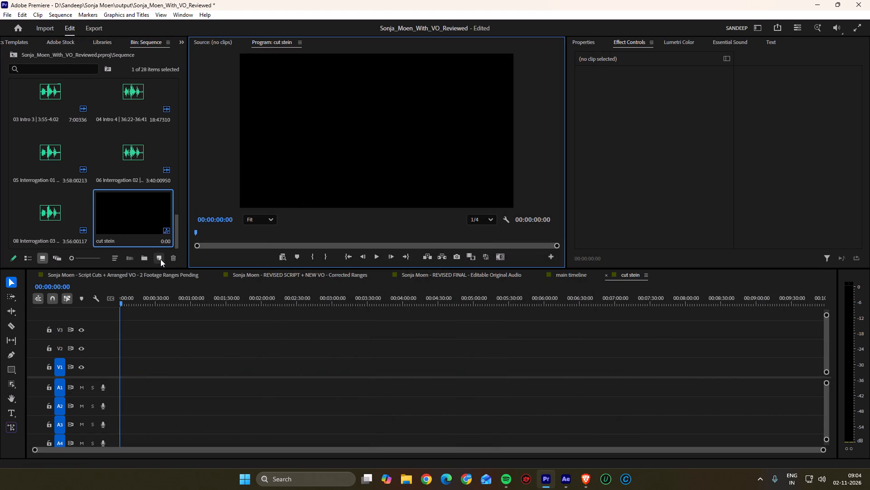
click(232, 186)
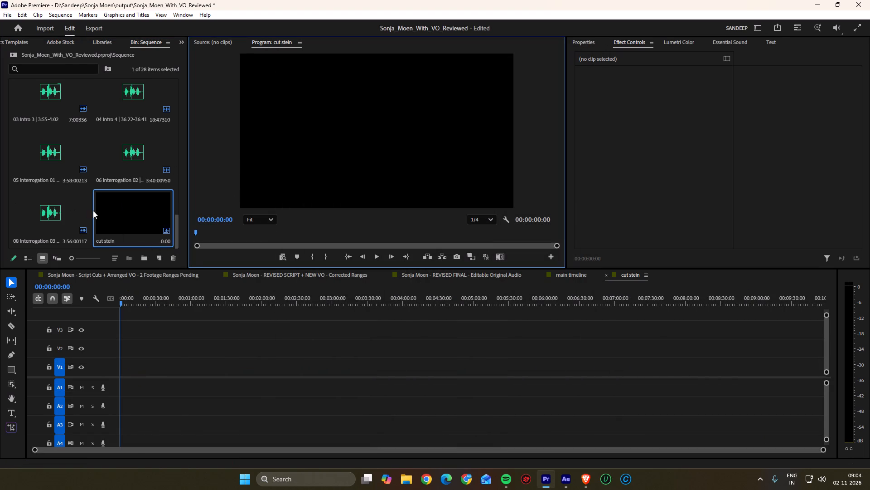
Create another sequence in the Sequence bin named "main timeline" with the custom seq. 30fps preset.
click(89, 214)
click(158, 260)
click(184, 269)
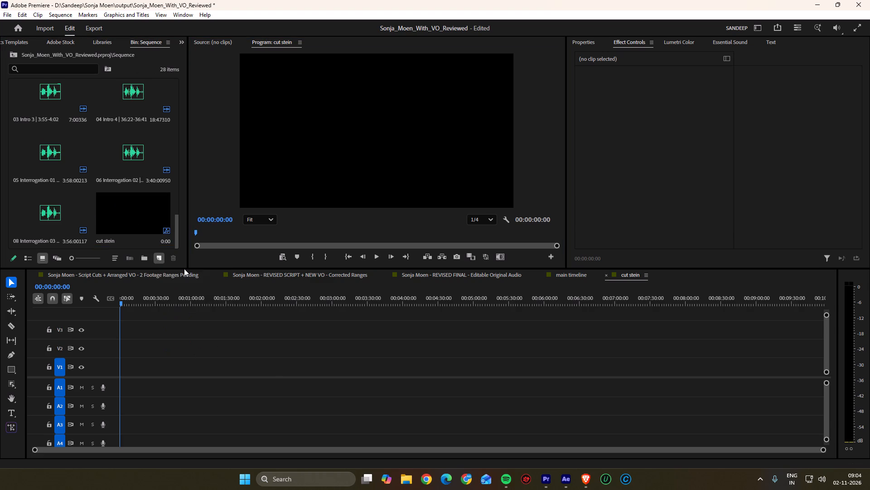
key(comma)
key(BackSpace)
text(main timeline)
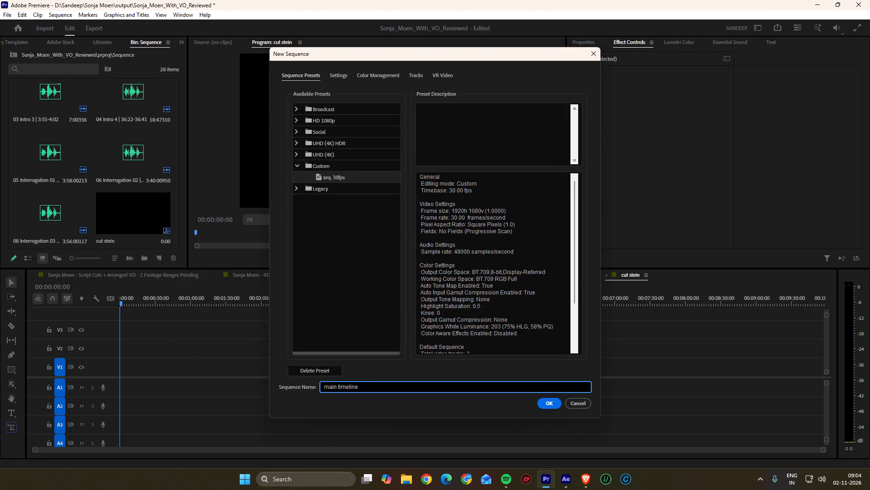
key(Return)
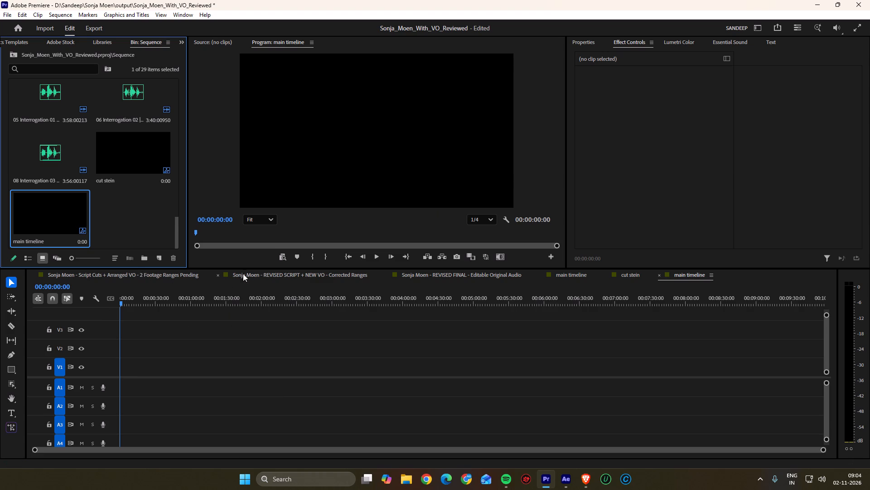
Compare the clip and voiceover layouts of the REVISED FINAL, REVISED SCRIPT + NEW VO and Script Cuts + Arranged VO sequences.
click(480, 275)
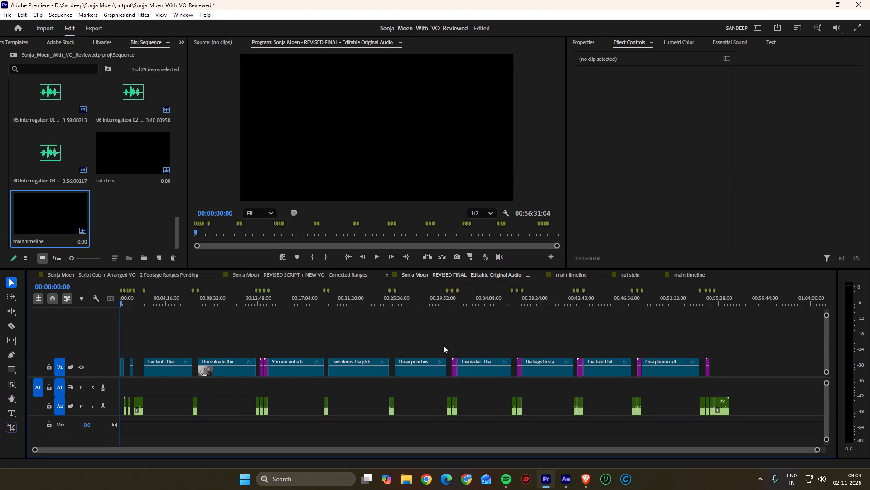
alt+scroll(437, 374, down, 5)
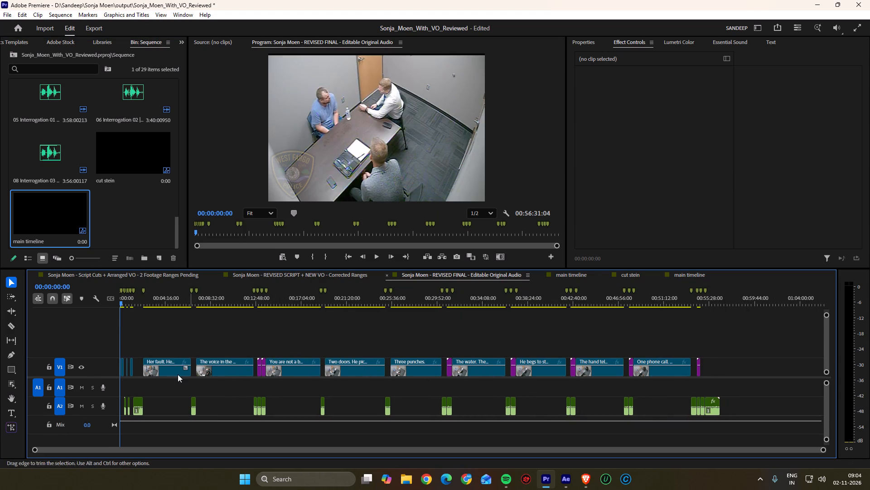
click(319, 274)
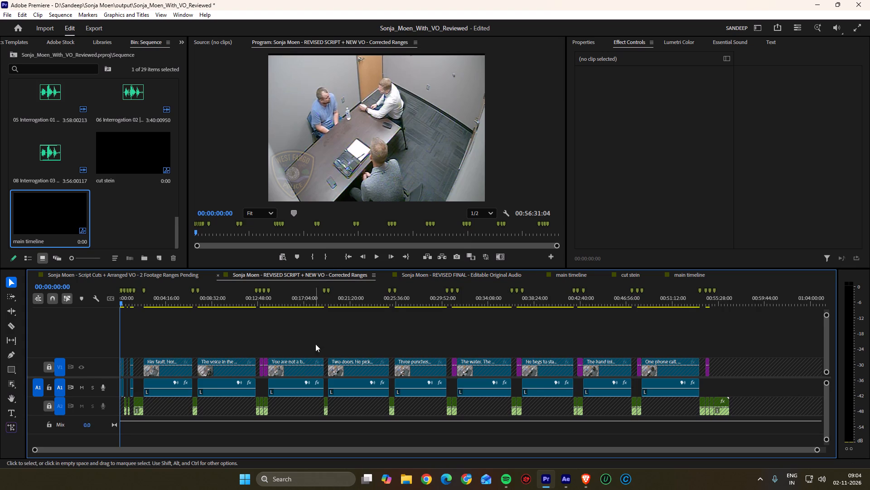
click(169, 270)
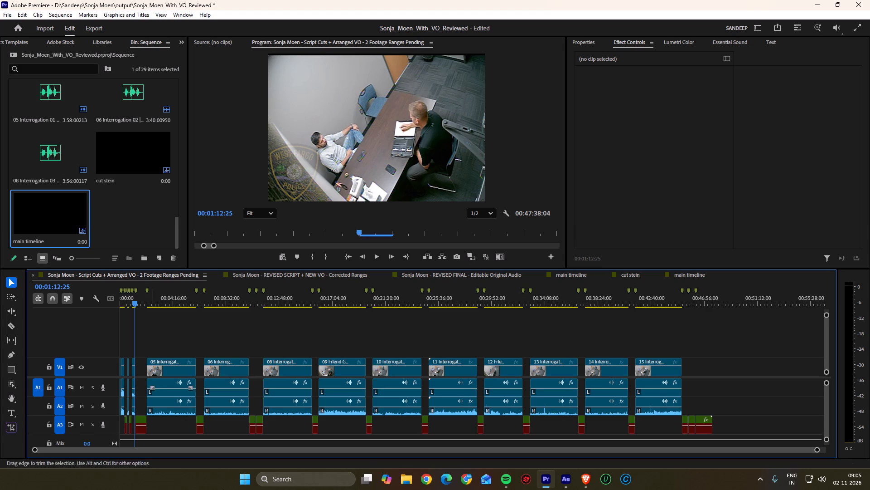
click(377, 338)
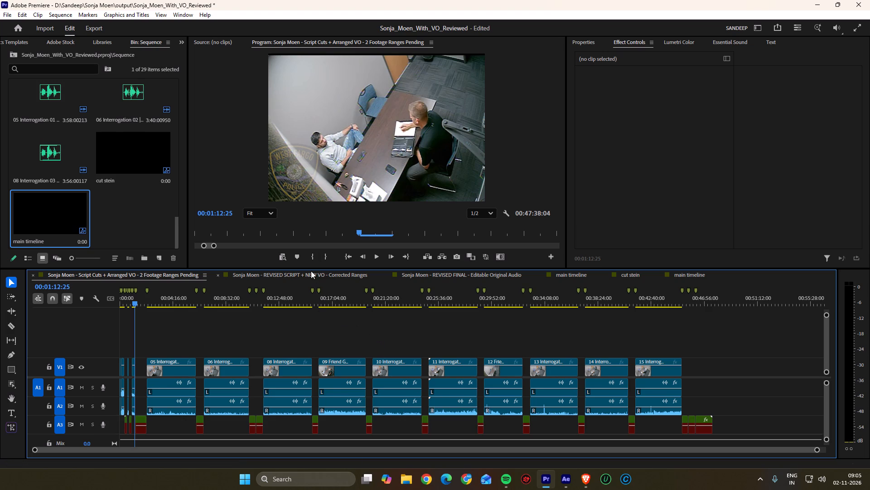
click(304, 275)
click(485, 273)
Shrink the video and audio track heights in the REVISED FINAL sequence and examine its clip arrangement.
alt+scroll(355, 369, down, 2)
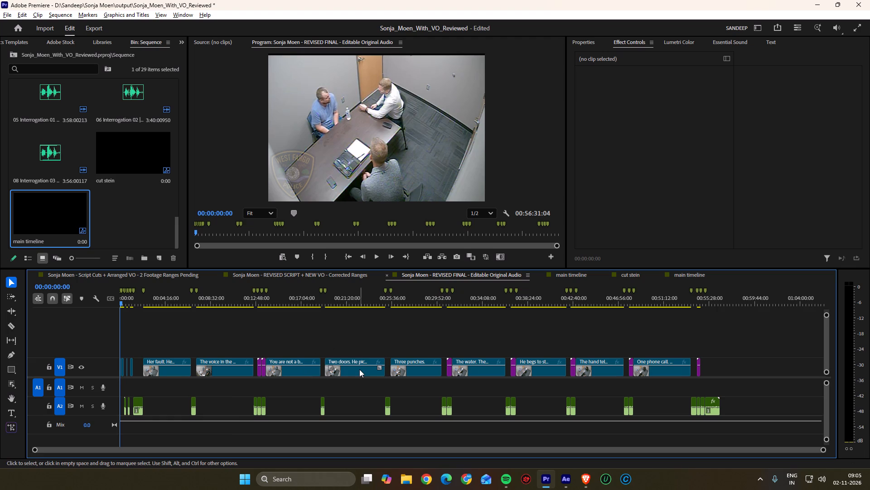
alt+scroll(359, 369, down, 2)
alt+scroll(103, 385, down, 8)
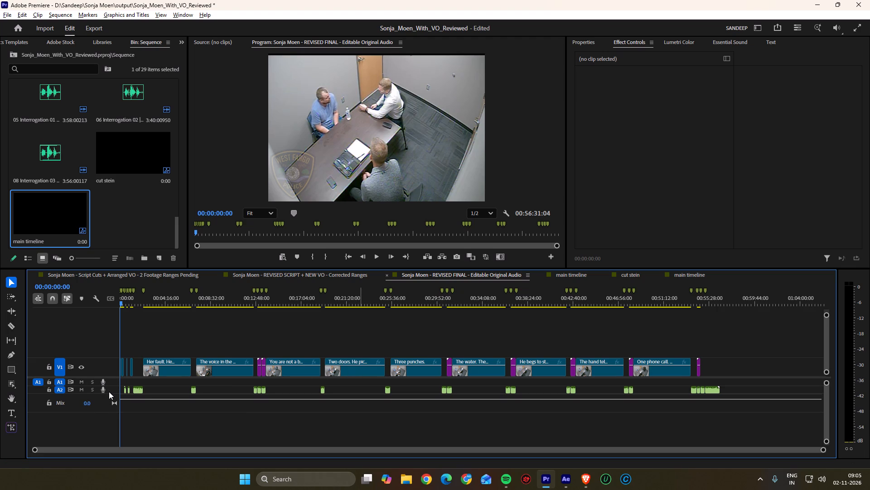
alt+scroll(109, 392, down, 14)
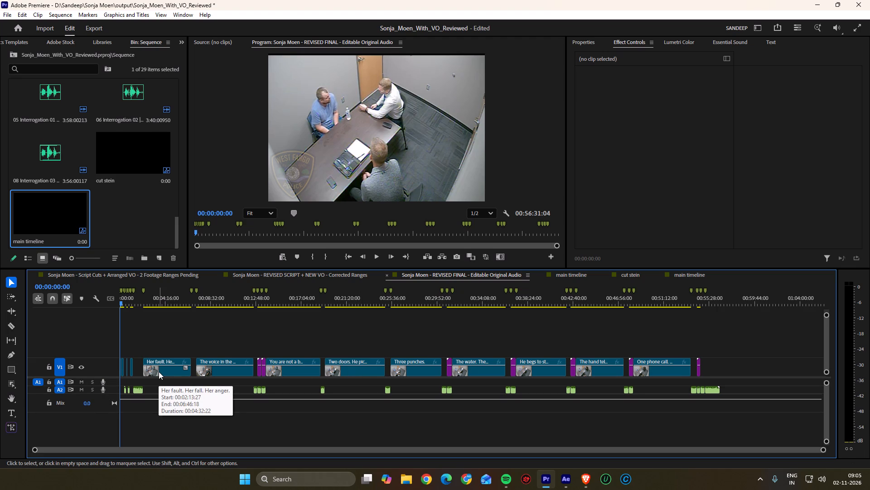
alt+scroll(96, 363, down, 5)
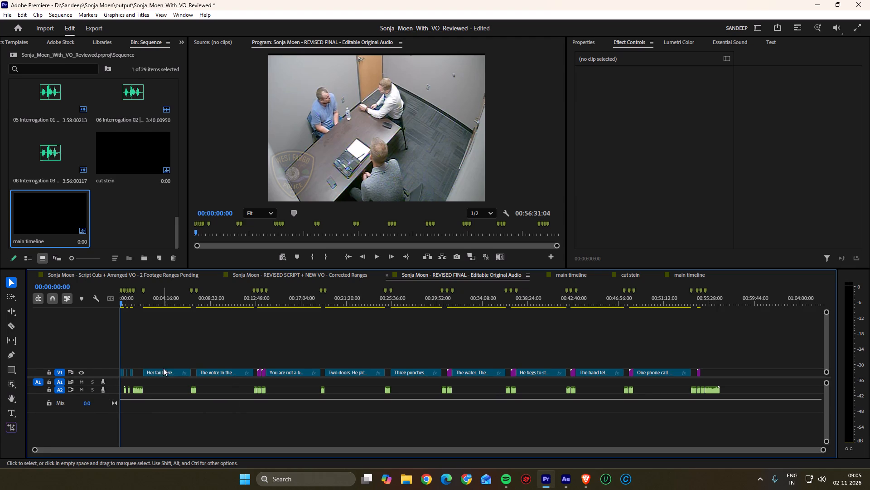
alt+scroll(163, 353, up, 8)
scroll(232, 354, up, 3)
alt+scroll(388, 374, down, 8)
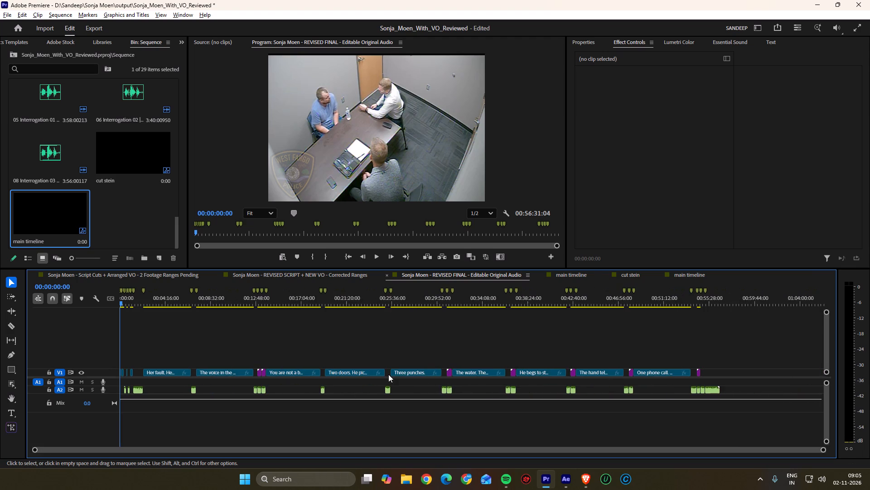
alt+scroll(388, 374, down, 1)
Recheck the REVISED SCRIPT + NEW VO and Script Cuts + Arranged VO sequences, and close the Script Cuts + Arranged VO timeline.
click(277, 274)
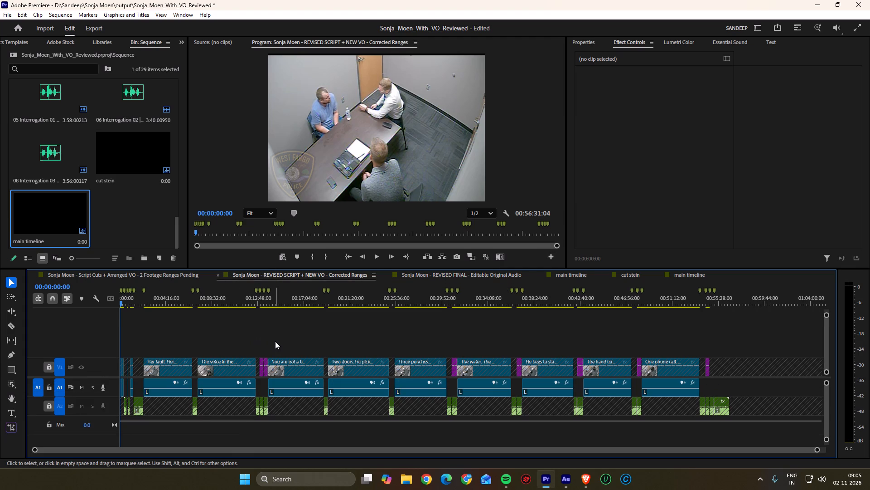
click(291, 348)
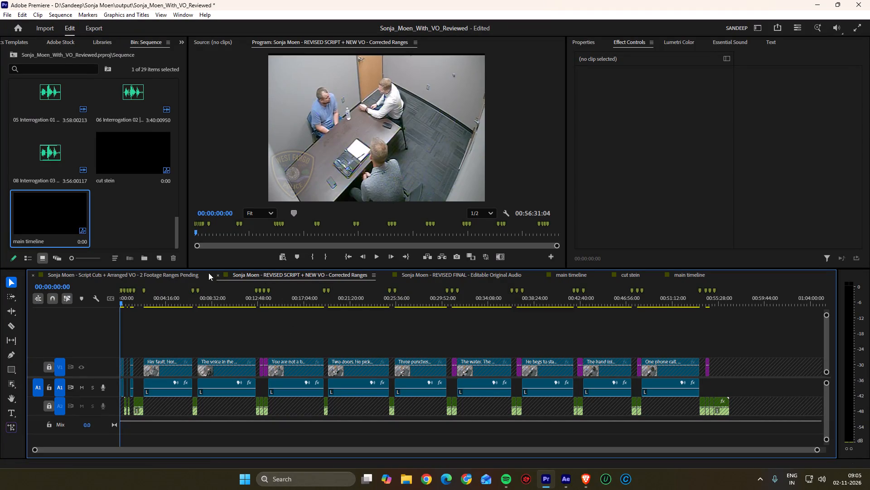
click(181, 273)
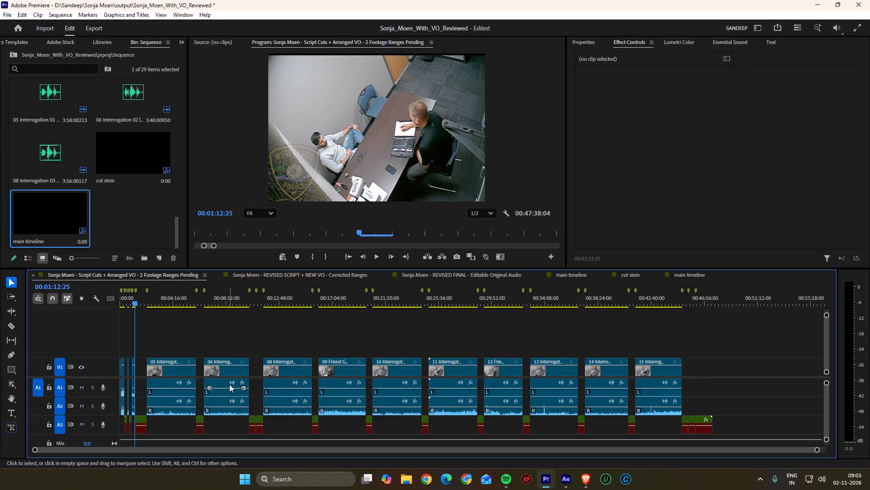
click(32, 276)
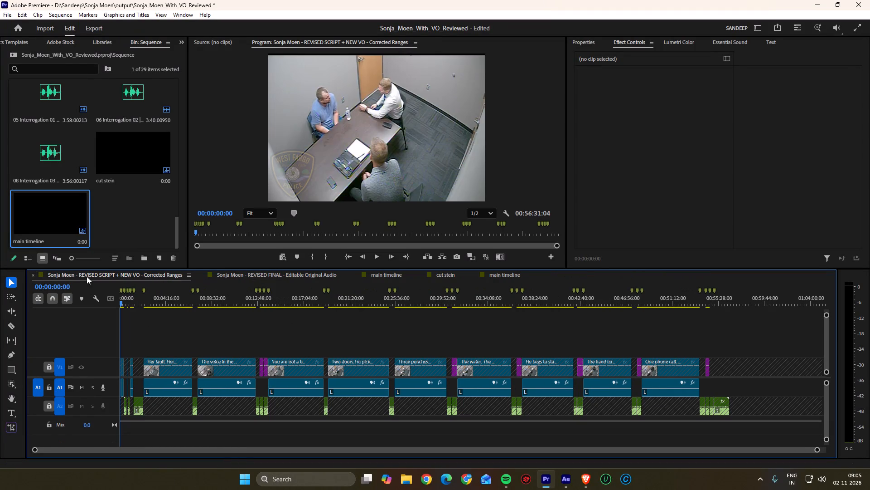
Compare the REVISED FINAL sequence with the original, populated main timeline, reducing its track heights and inspecting the "Three punches" clip.
click(286, 277)
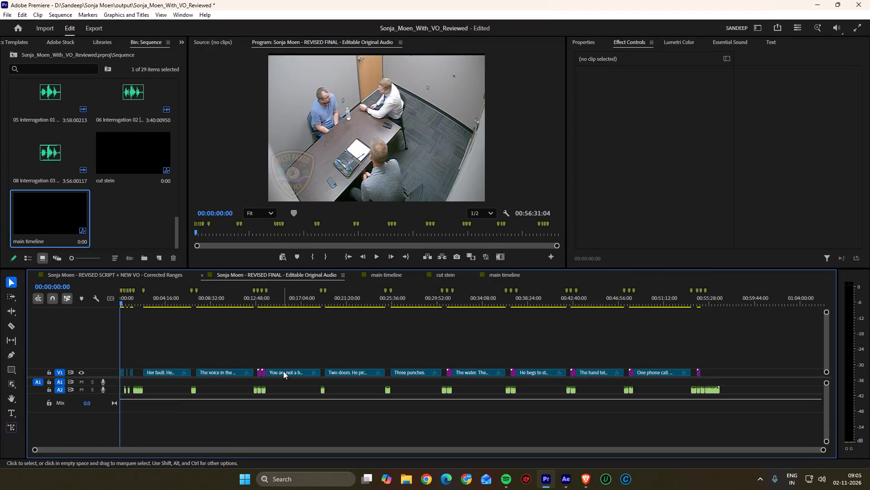
alt+scroll(244, 369, down, 2)
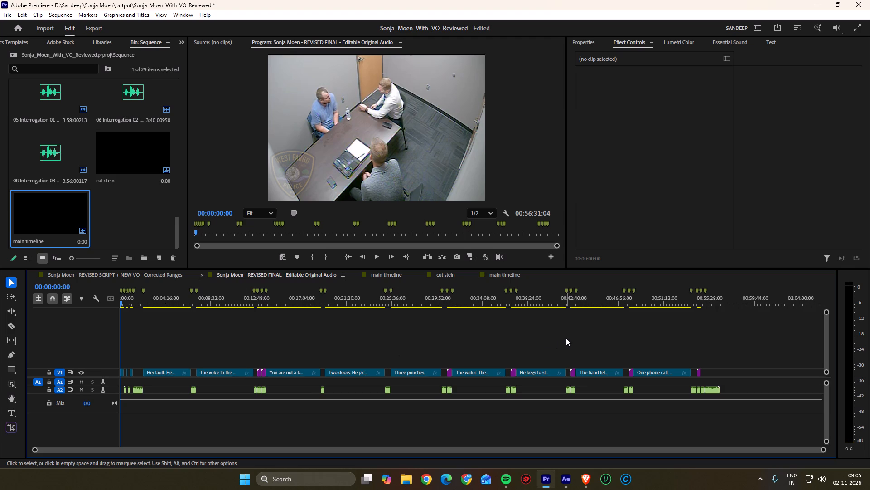
click(377, 276)
alt+scroll(436, 360, down, 10)
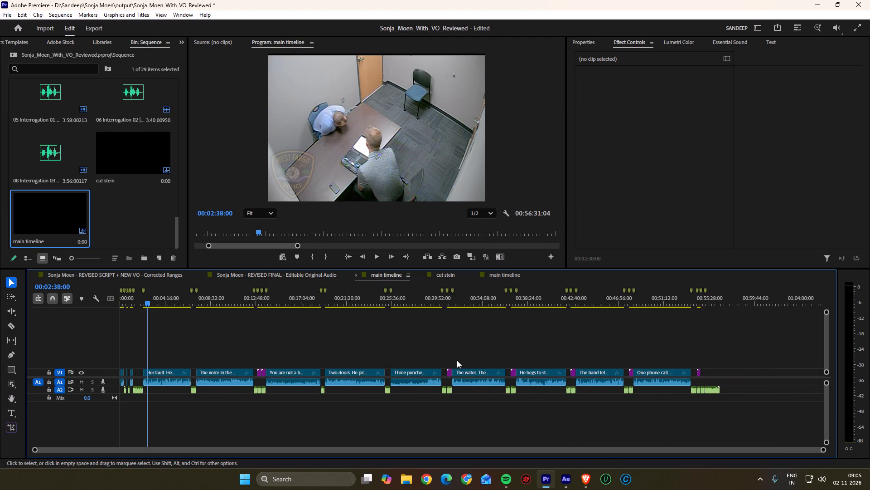
click(424, 381)
click(424, 363)
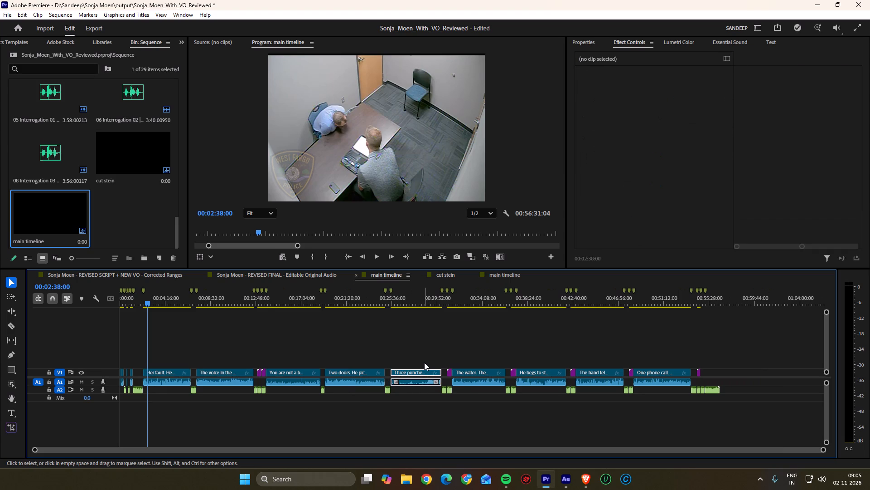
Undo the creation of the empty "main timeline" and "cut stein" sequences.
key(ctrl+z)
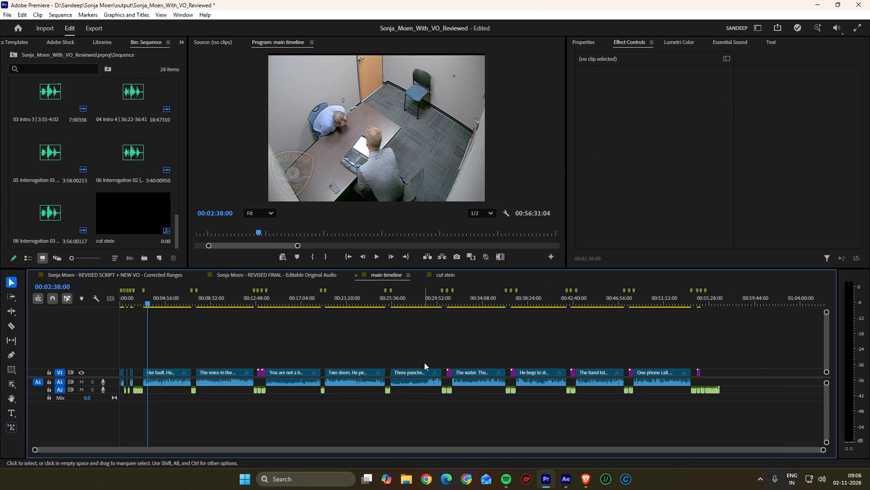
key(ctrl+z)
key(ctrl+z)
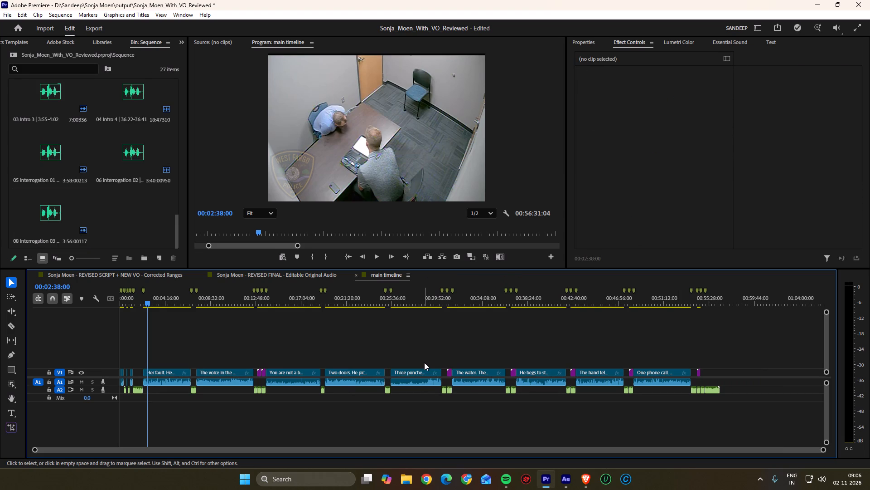
Compare the clip arrangement of the REVISED FINAL - Editable Original Audio sequence with that of the main timeline sequence.
click(429, 347)
click(353, 365)
click(363, 346)
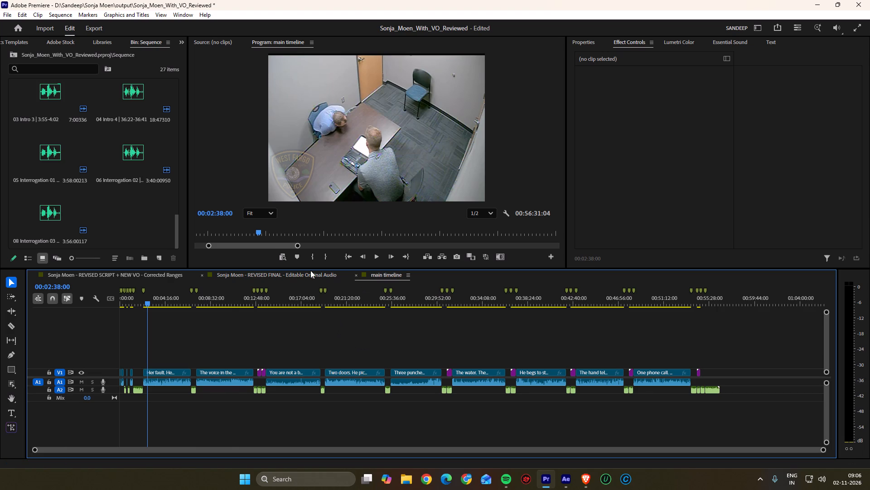
click(309, 274)
click(384, 275)
click(372, 342)
click(315, 274)
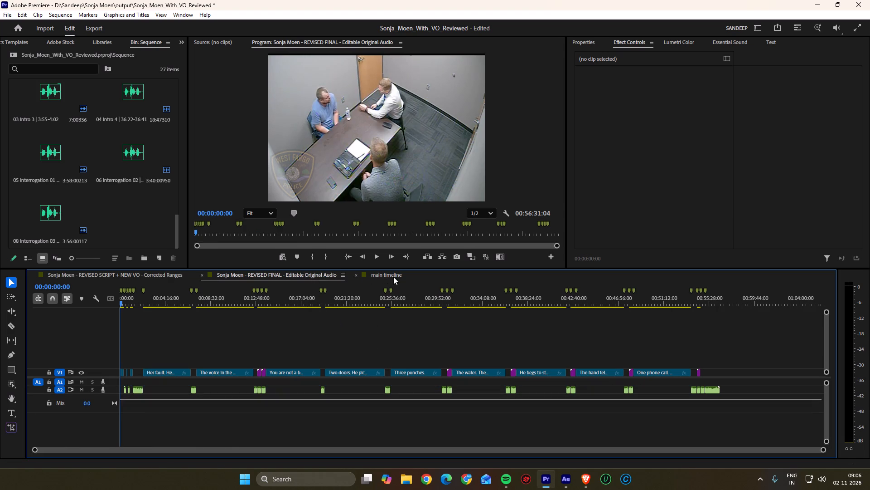
ctrl+scroll(336, 386, up, 6)
ctrl+scroll(336, 386, down, 5)
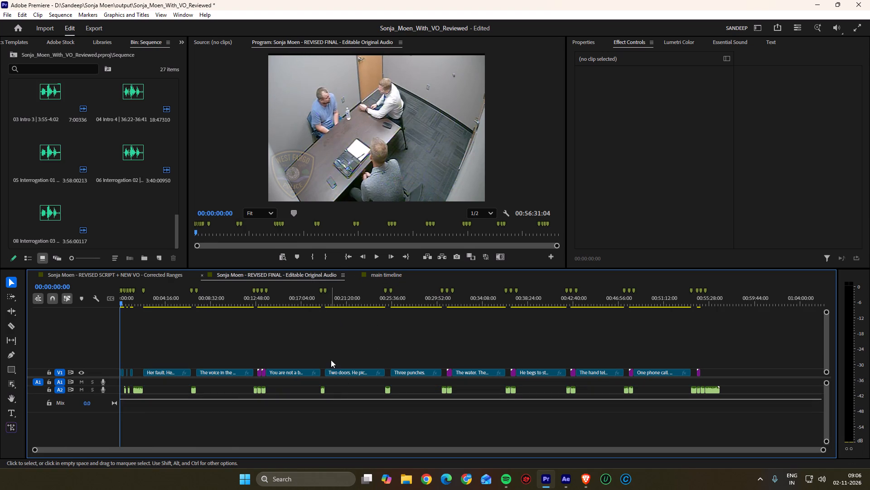
ctrl+scroll(331, 360, down, 4)
ctrl+scroll(330, 375, up, 4)
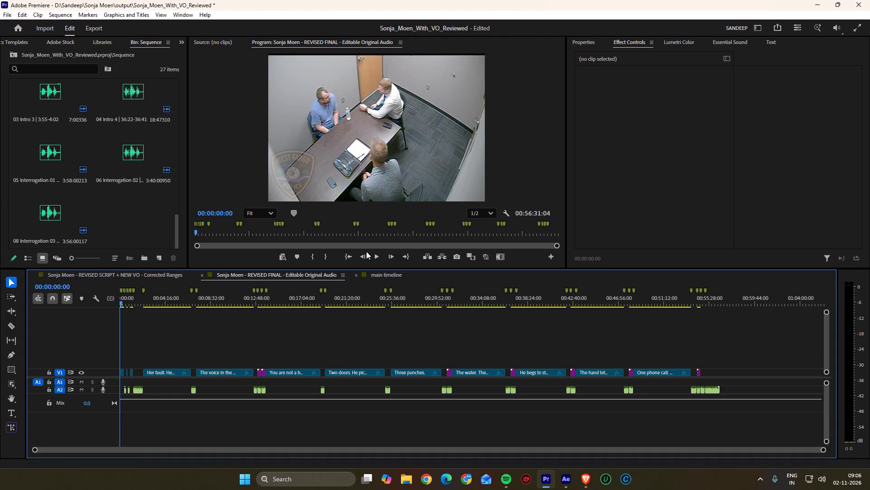
click(373, 277)
click(339, 345)
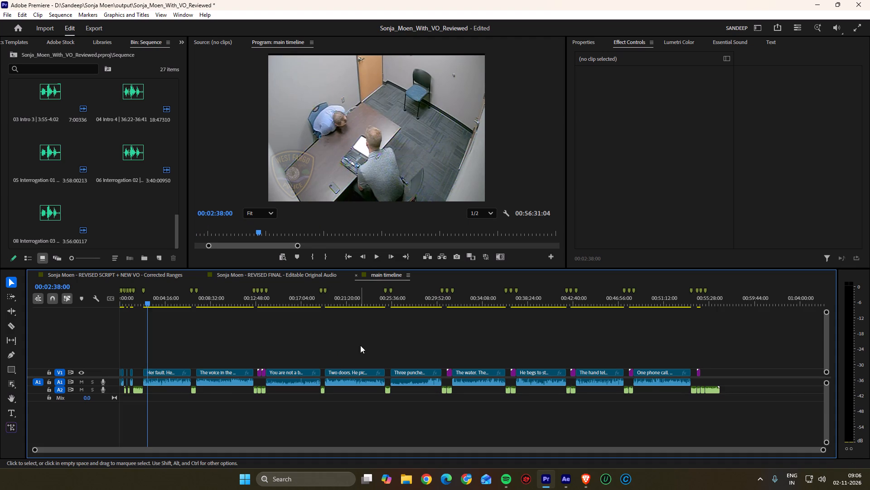
click(360, 345)
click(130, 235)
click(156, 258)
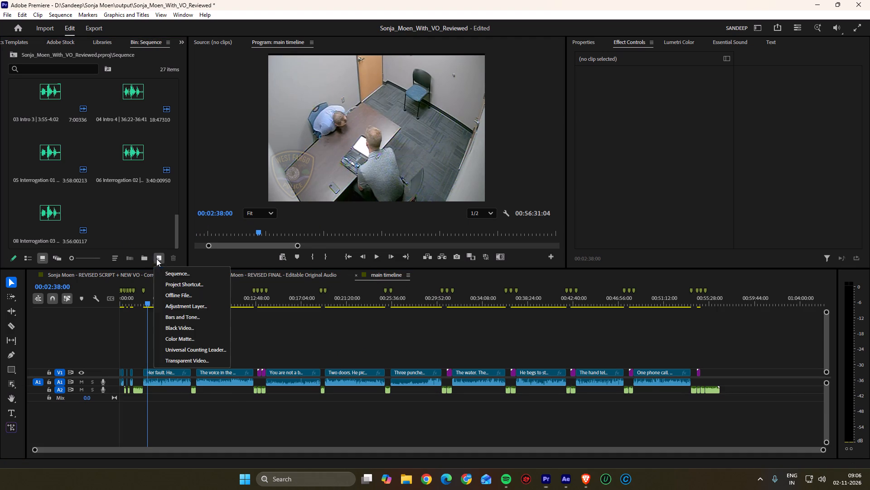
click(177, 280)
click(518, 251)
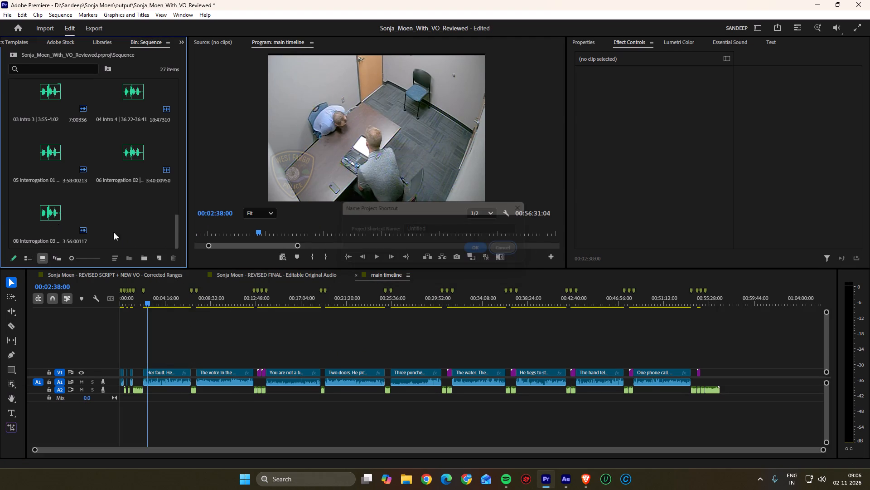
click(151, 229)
Create a new sequence named "main timeline final" from the custom seq. 30fps preset.
click(159, 259)
click(179, 272)
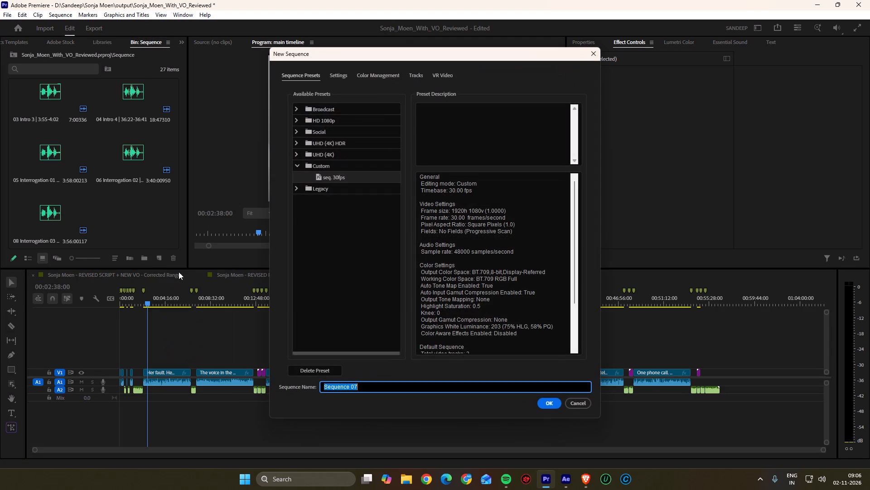
text(main timee)
key(space)
key(BackSpace)
key(BackSpace)
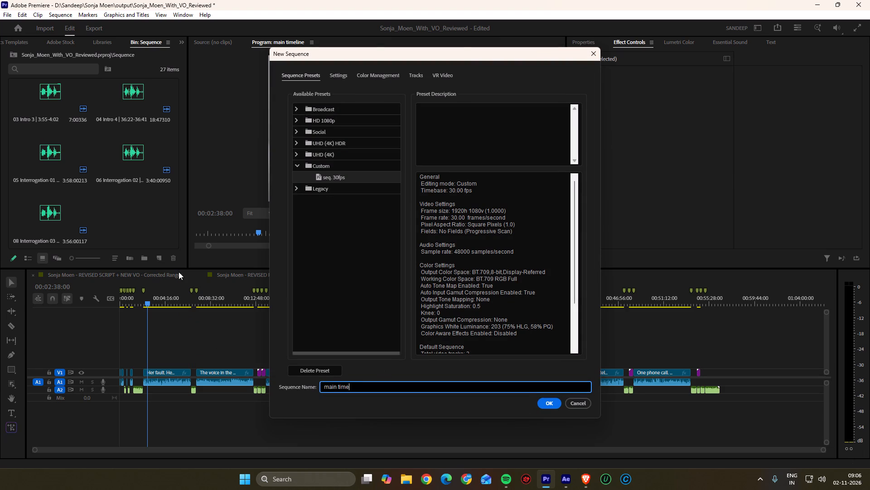
text(line final)
key(Delete)
key(Return)
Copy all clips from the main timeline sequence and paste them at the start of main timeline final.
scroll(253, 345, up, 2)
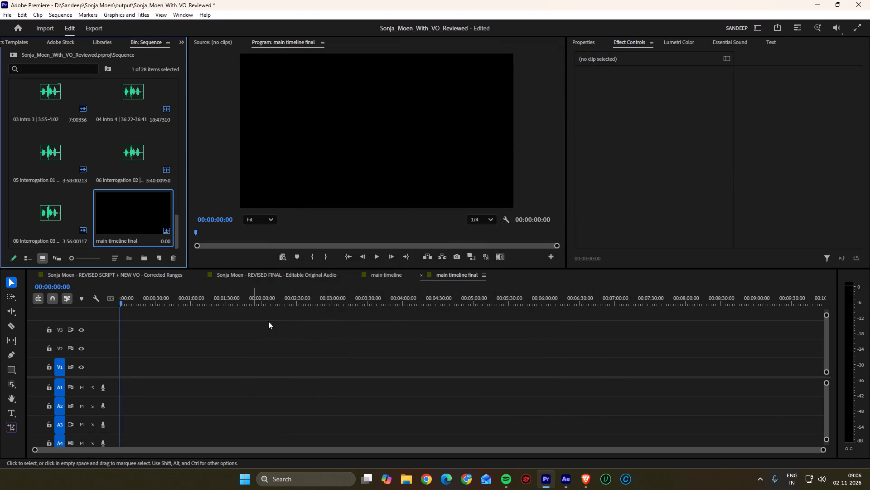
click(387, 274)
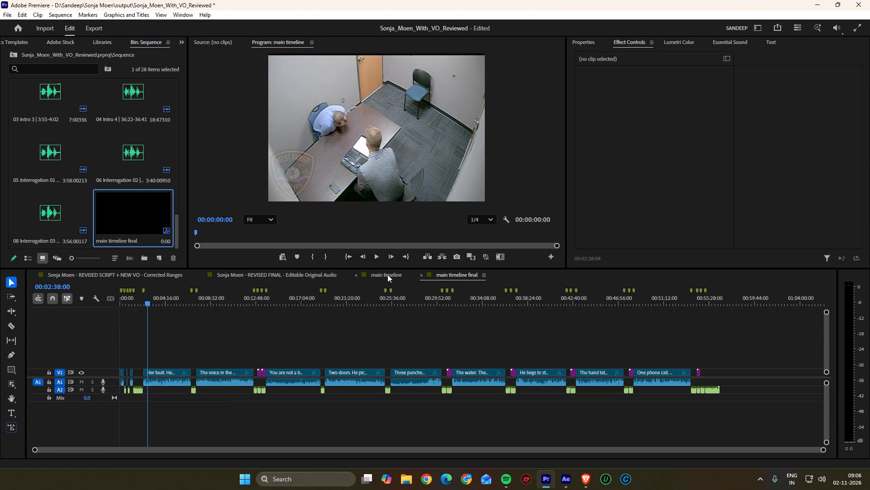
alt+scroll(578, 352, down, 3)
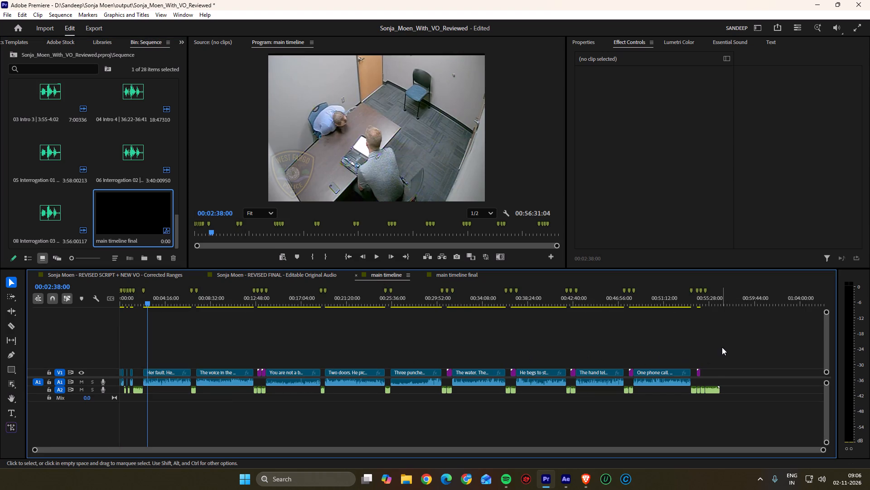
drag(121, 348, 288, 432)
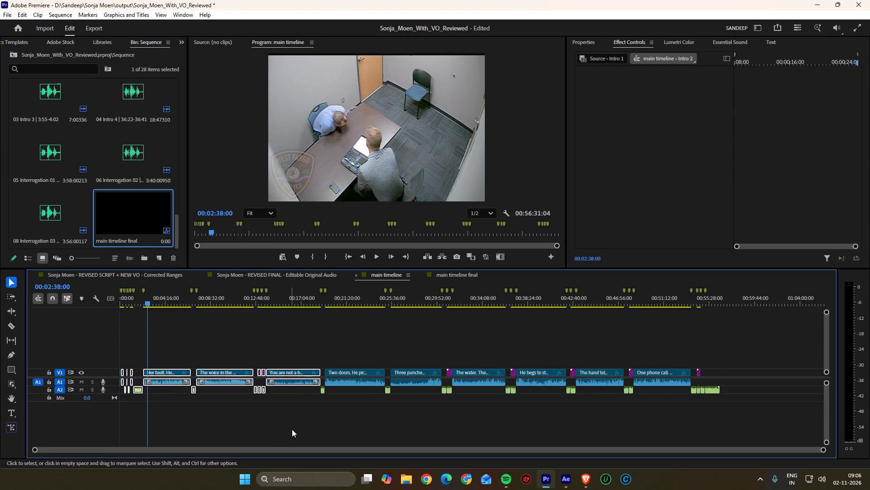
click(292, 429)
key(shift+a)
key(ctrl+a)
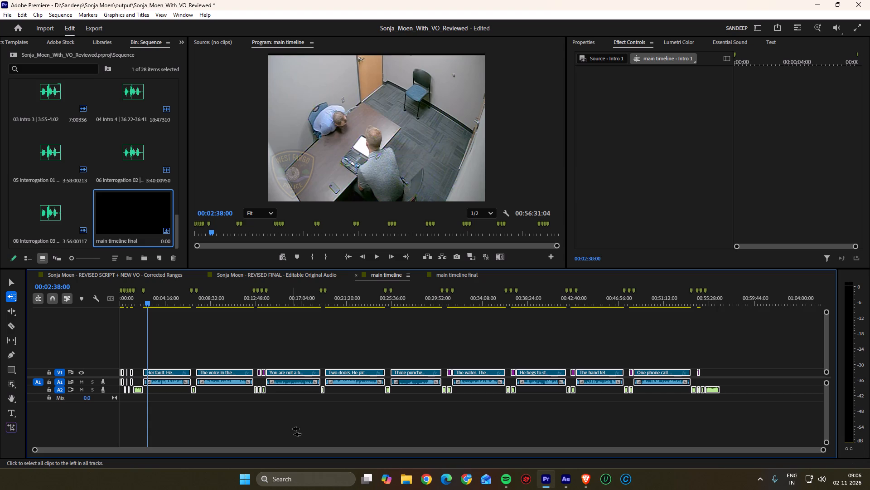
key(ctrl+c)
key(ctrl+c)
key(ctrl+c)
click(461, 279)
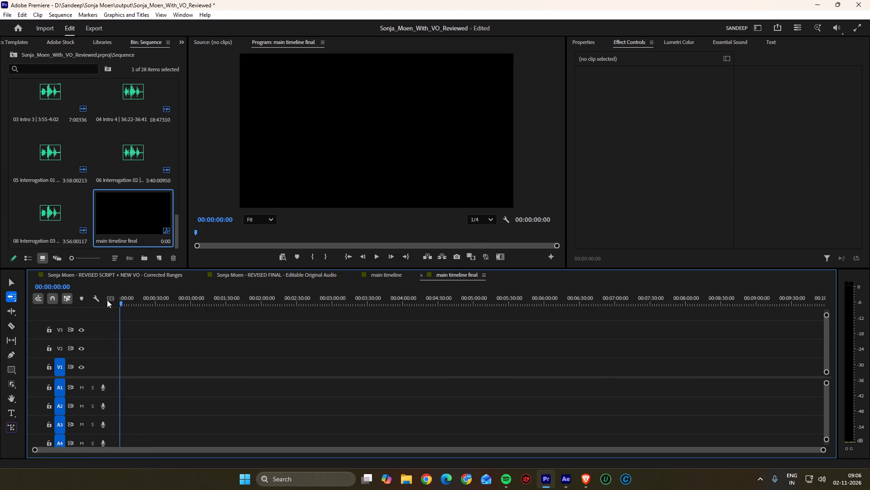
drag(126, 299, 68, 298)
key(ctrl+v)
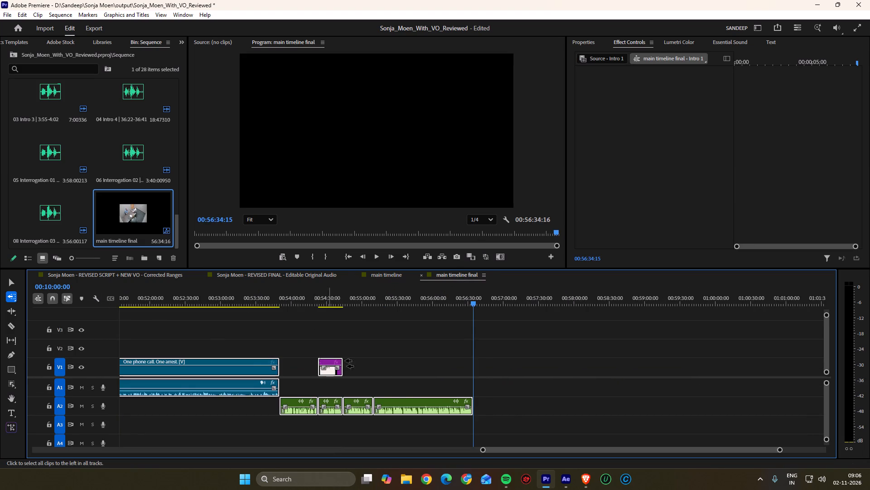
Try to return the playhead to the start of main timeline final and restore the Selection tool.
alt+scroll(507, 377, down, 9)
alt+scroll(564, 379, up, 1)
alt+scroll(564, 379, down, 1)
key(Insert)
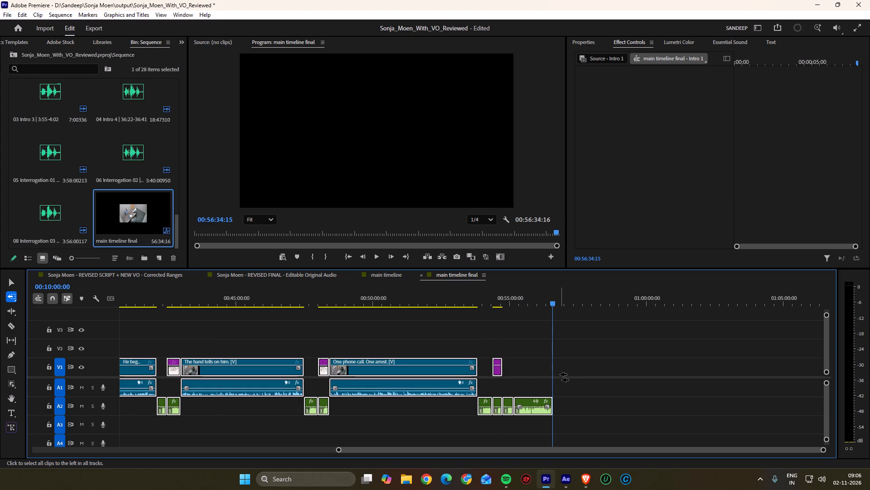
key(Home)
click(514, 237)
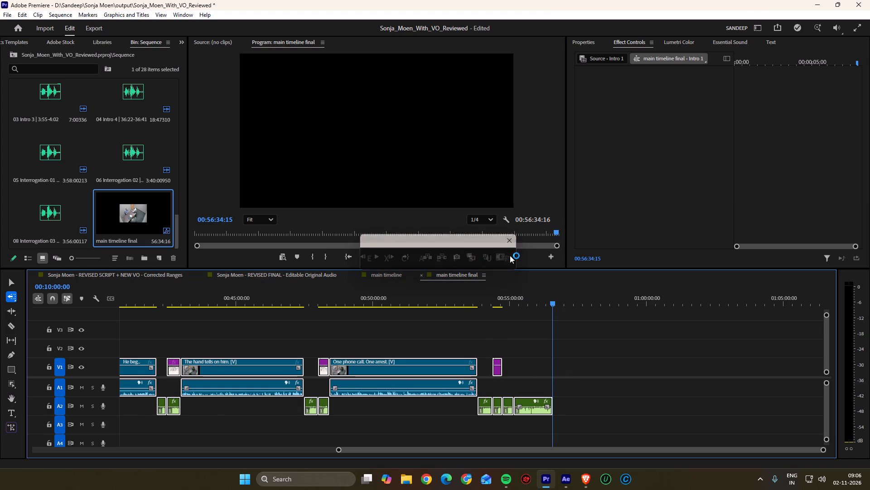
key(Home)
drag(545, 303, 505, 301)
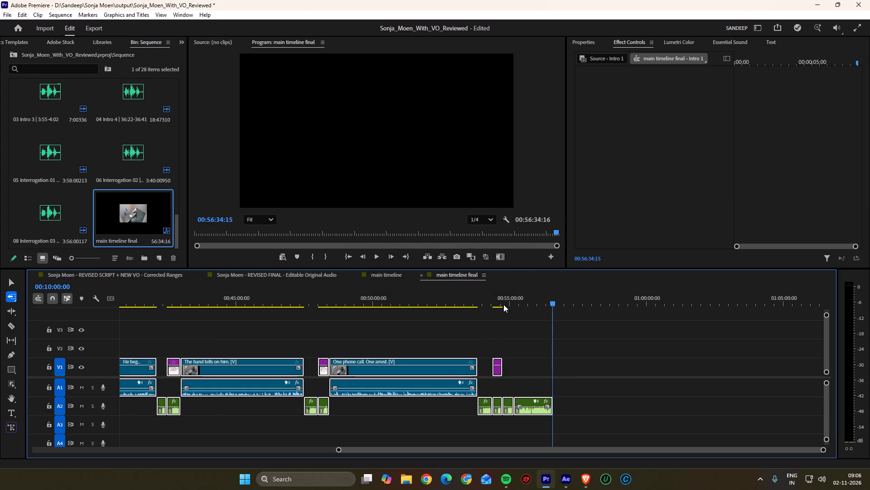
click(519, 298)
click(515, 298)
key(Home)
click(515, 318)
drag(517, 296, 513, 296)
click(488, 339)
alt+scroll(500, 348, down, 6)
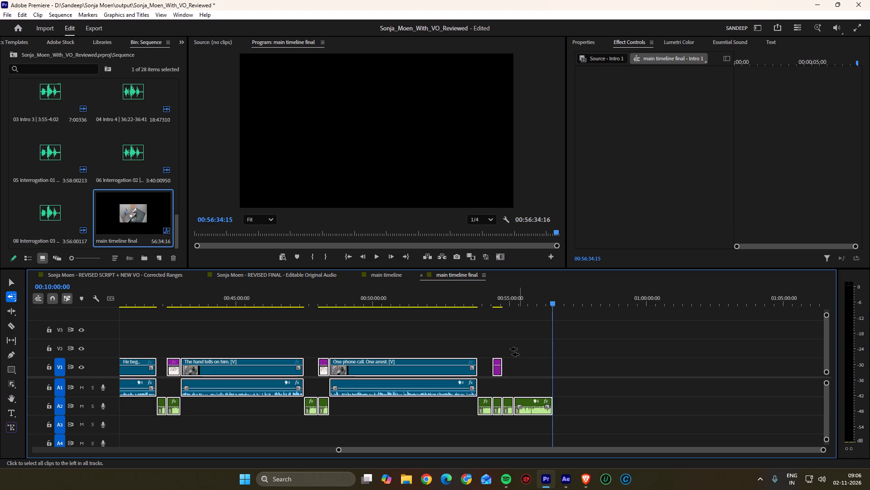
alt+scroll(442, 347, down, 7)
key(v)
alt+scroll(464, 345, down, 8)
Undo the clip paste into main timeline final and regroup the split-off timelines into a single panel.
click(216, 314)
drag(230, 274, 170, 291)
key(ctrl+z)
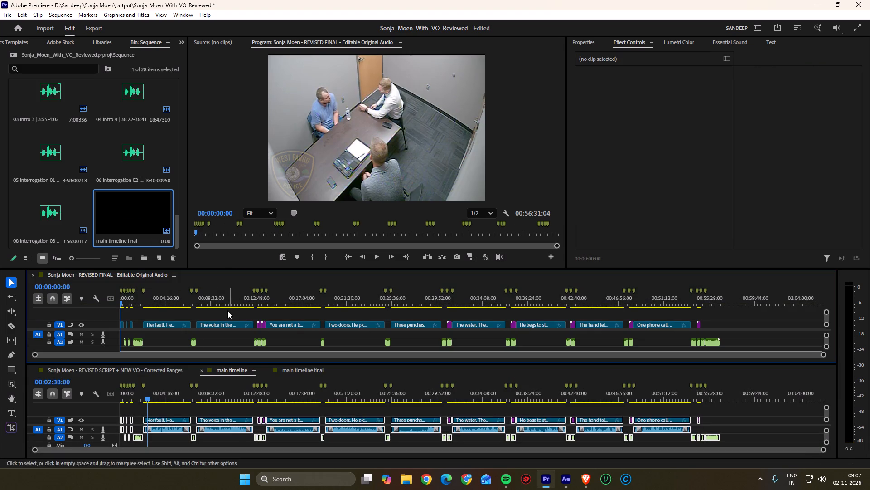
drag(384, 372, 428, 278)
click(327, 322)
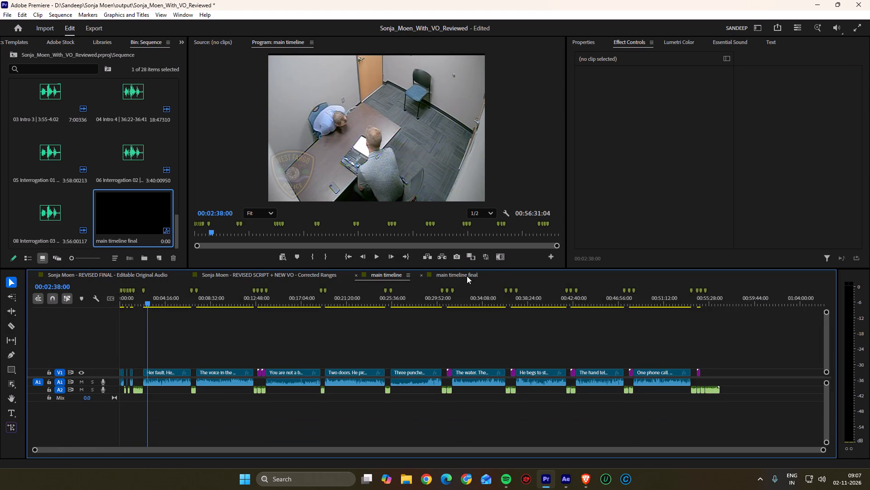
Copy all clips from the main timeline sequence again and paste them at 00:00:00:00 in main timeline final.
click(467, 276)
alt+scroll(512, 334, down, 9)
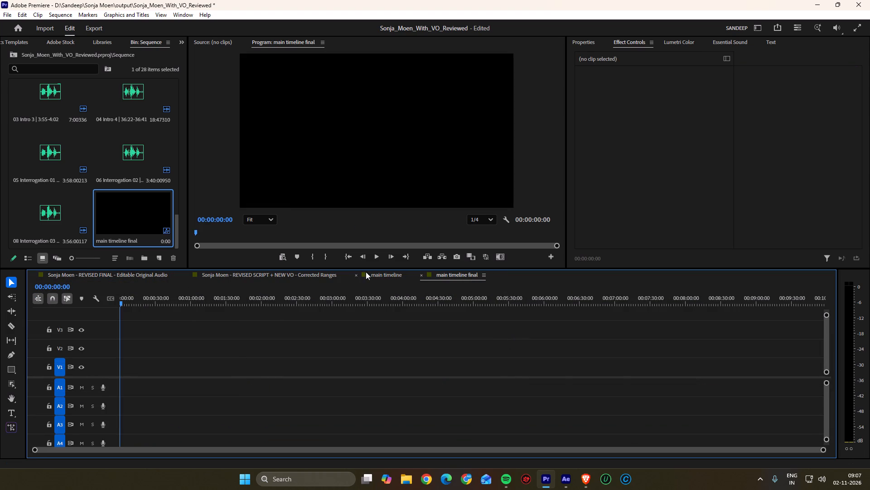
click(383, 272)
scroll(403, 336, down, 4)
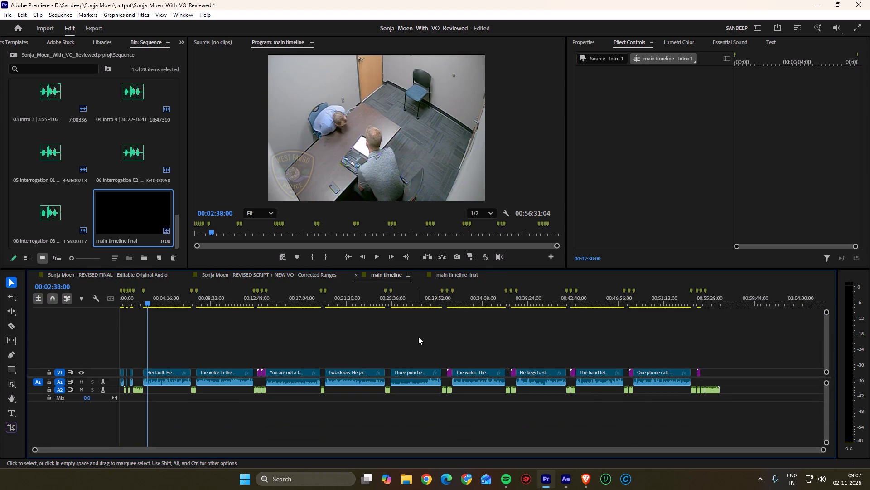
key(ctrl+a)
key(ctrl+c)
key(ctrl+c)
click(453, 275)
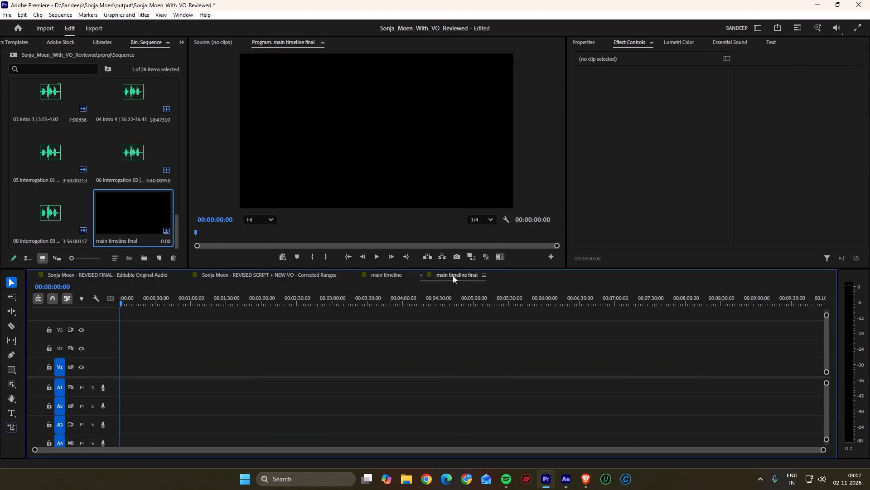
drag(121, 301, 100, 304)
key(ctrl+v)
alt+scroll(502, 373, down, 18)
alt+scroll(521, 375, up, 1)
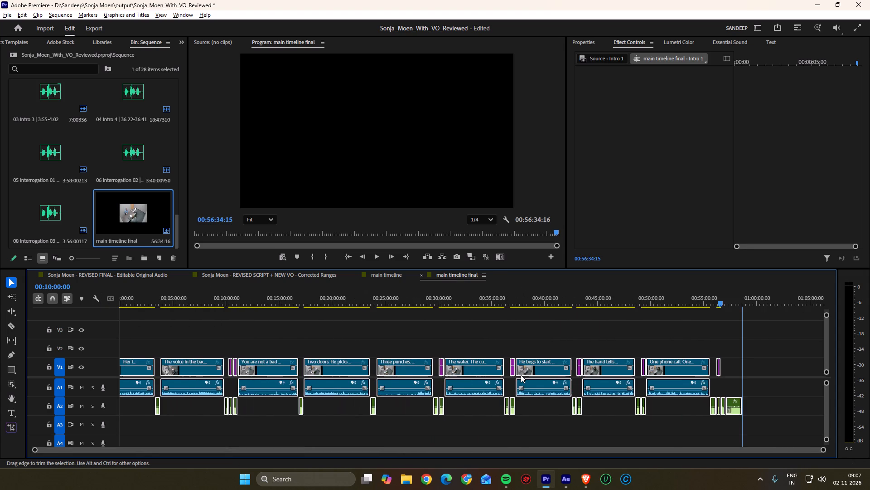
alt+scroll(521, 375, down, 6)
Return the playhead to the start of main timeline final and deselect the pasted clips.
drag(206, 299, 84, 307)
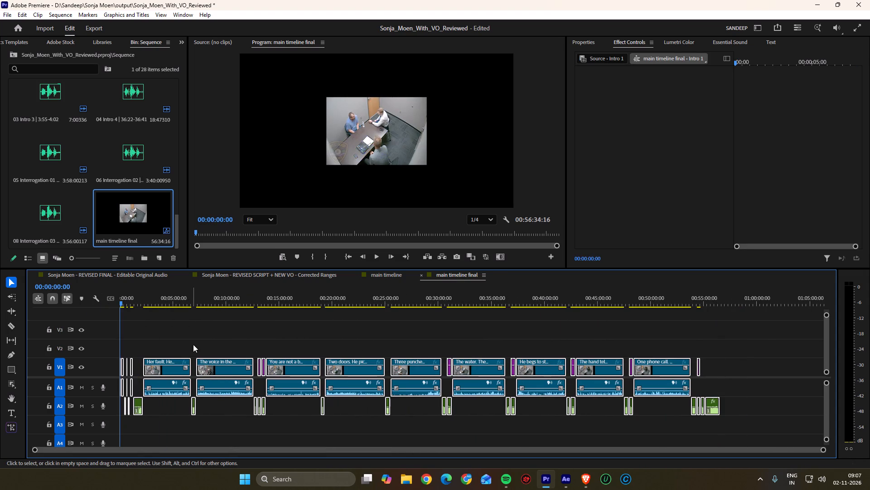
click(193, 344)
alt+scroll(178, 340, up, 4)
Check the sequence settings of main timeline final and leave them as they are.
right_click(125, 207)
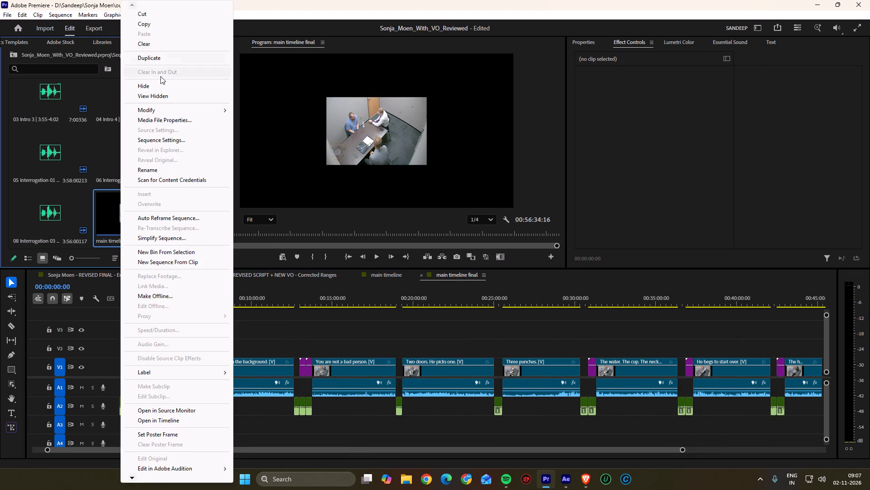
click(153, 143)
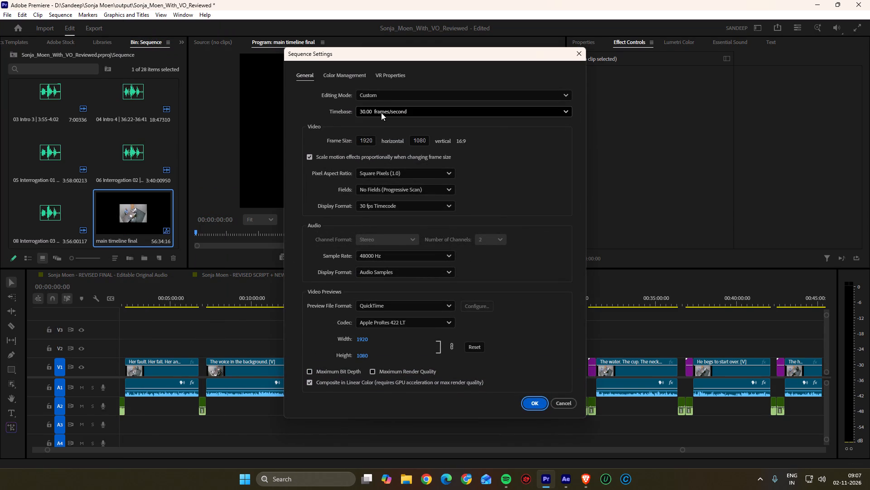
click(572, 402)
Go back to the main timeline sequence and look through the items in the Sequence bin.
click(379, 273)
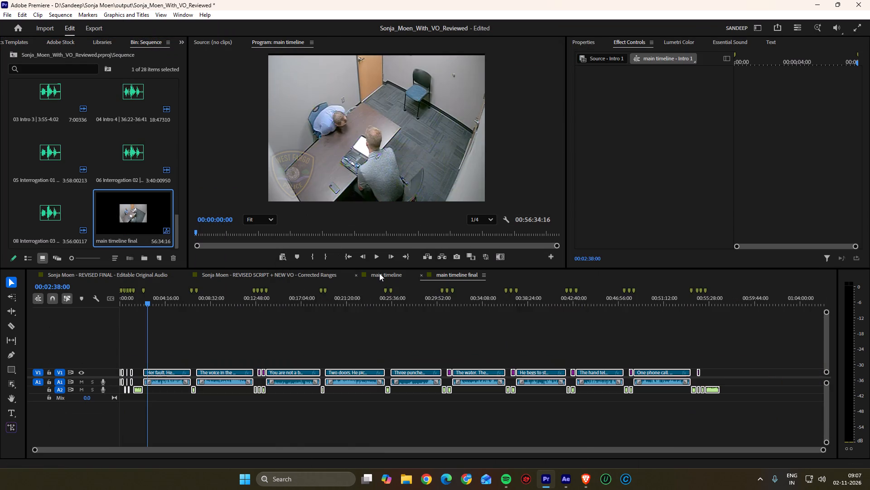
scroll(101, 165, up, 6)
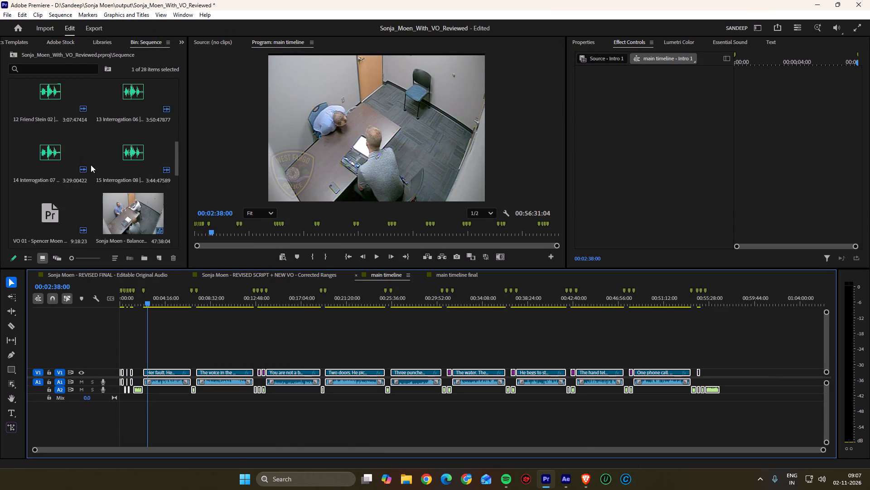
scroll(91, 165, up, 3)
scroll(91, 165, down, 7)
scroll(91, 165, up, 2)
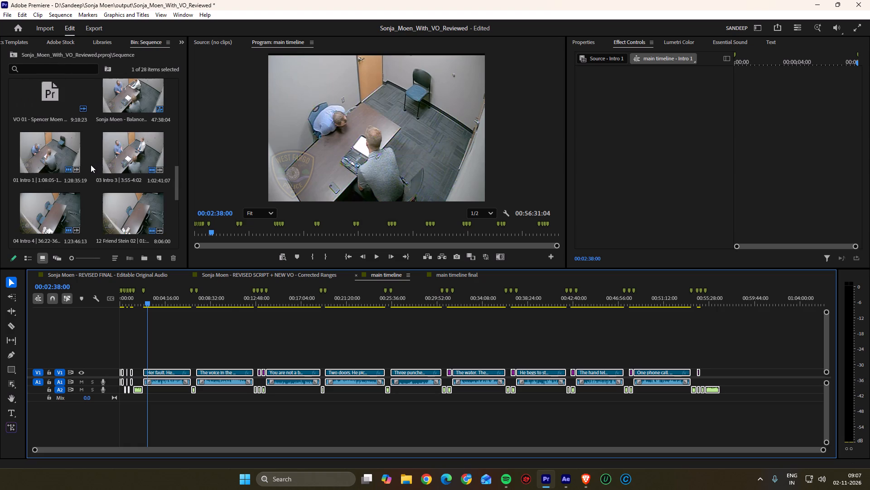
scroll(91, 165, up, 8)
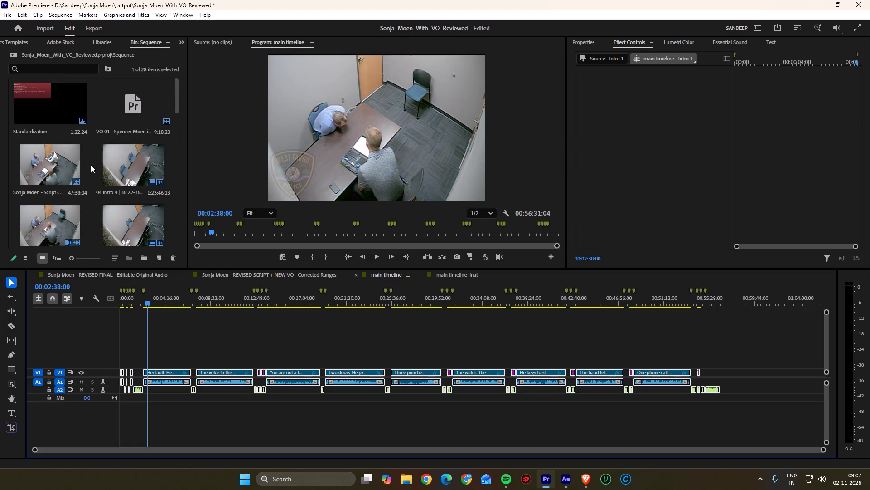
scroll(91, 165, down, 16)
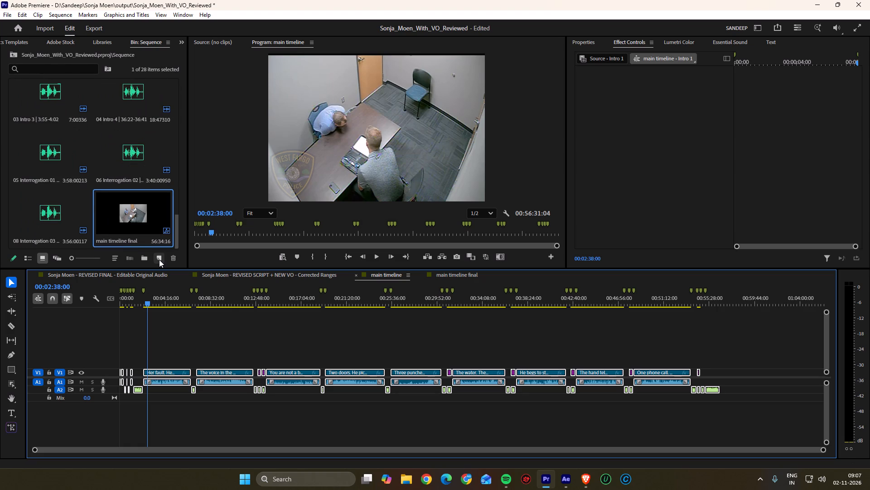
Create a new sequence named "cut stein" from the custom seq. 30fps preset.
click(159, 259)
click(220, 165)
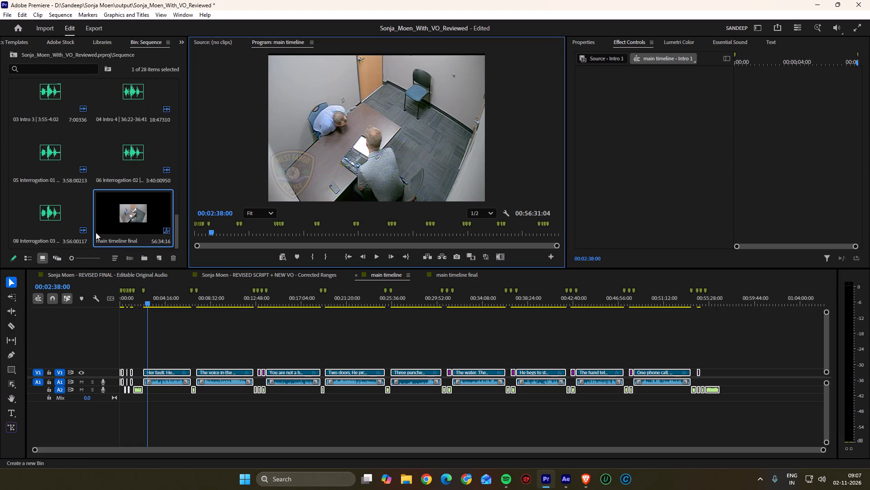
click(90, 230)
click(157, 258)
click(179, 274)
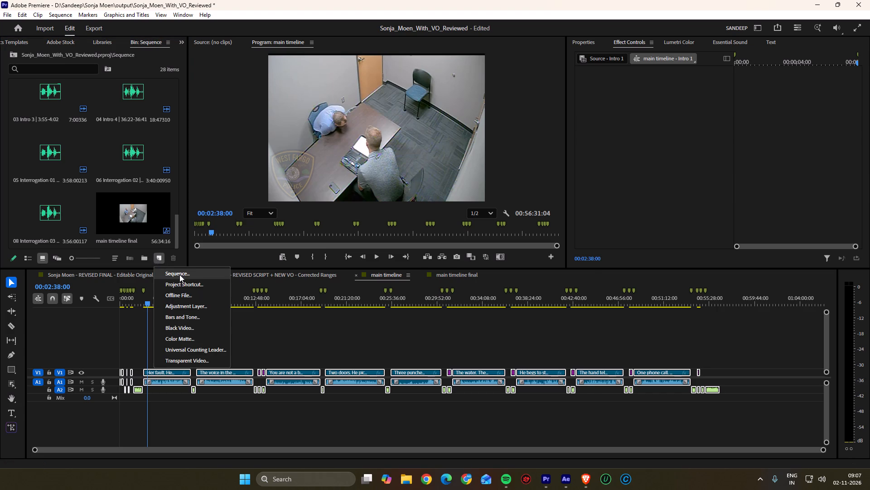
text(ci)
key(BackSpace)
text(ut st)
text(ein)
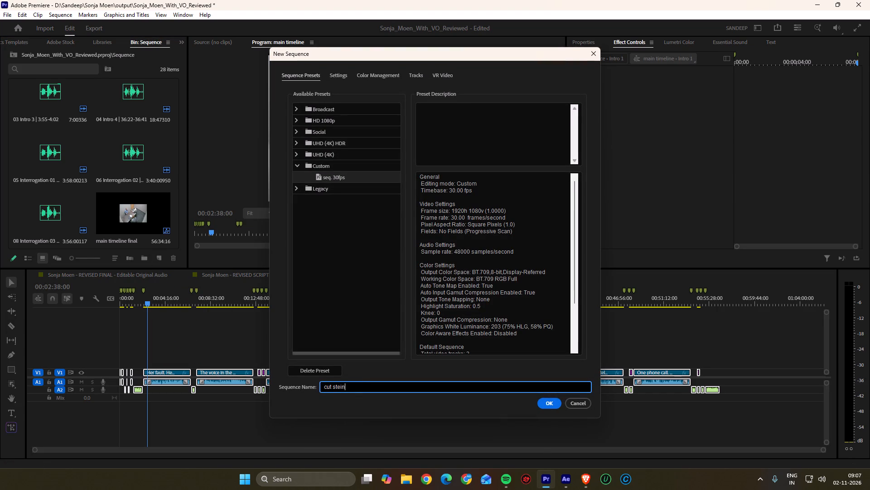
key(Return)
click(146, 223)
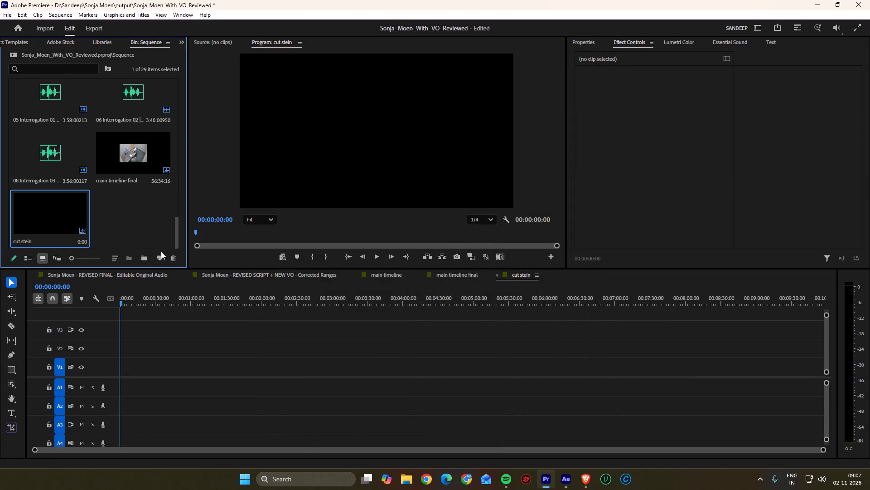
Check the interview video names in the case's Drive folder in Brave, and return to Premiere.
click(583, 479)
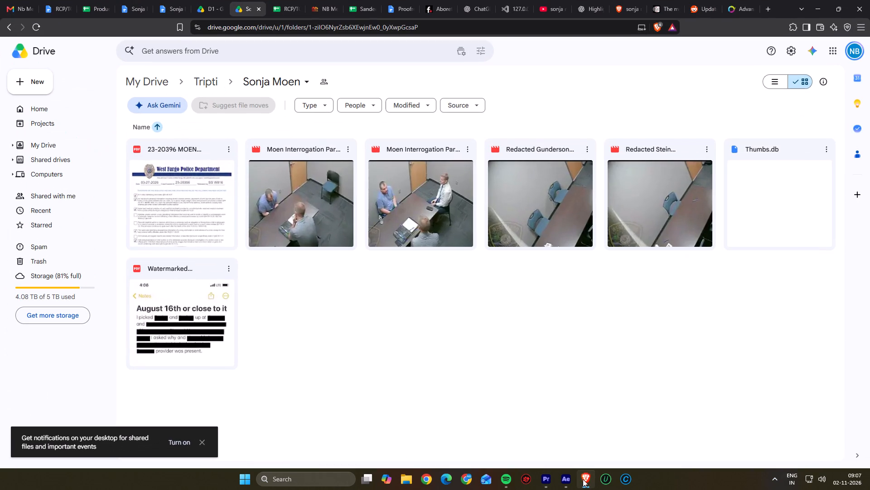
click(583, 479)
Create a new sequence named "cut gunderson" from the custom seq. 30fps preset.
click(161, 257)
click(173, 276)
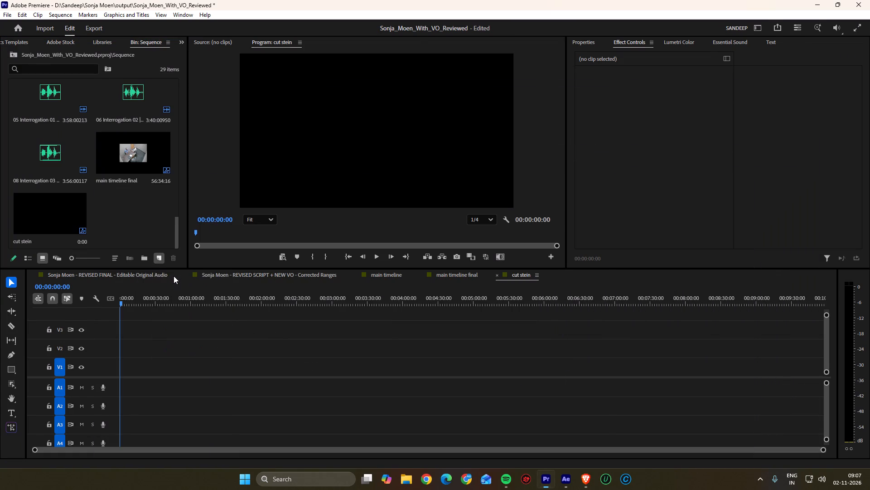
text(cut)
key(space)
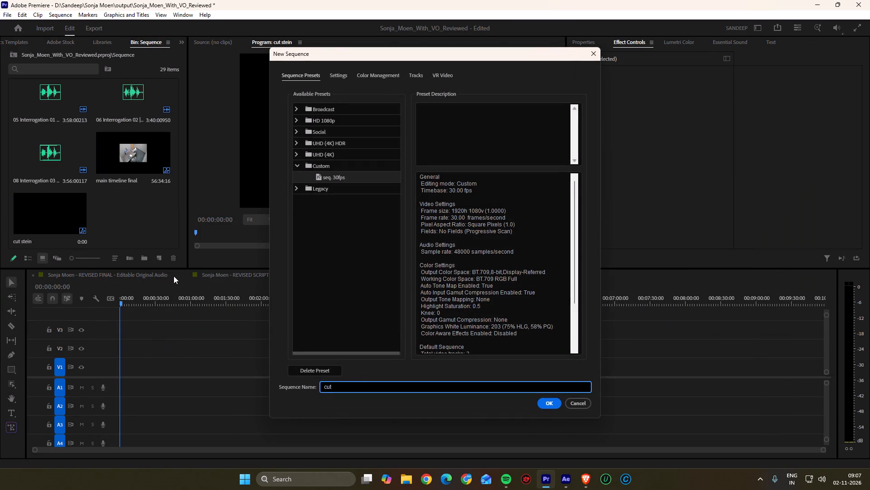
text(gundero)
key(BackSpace)
text(son)
key(Return)
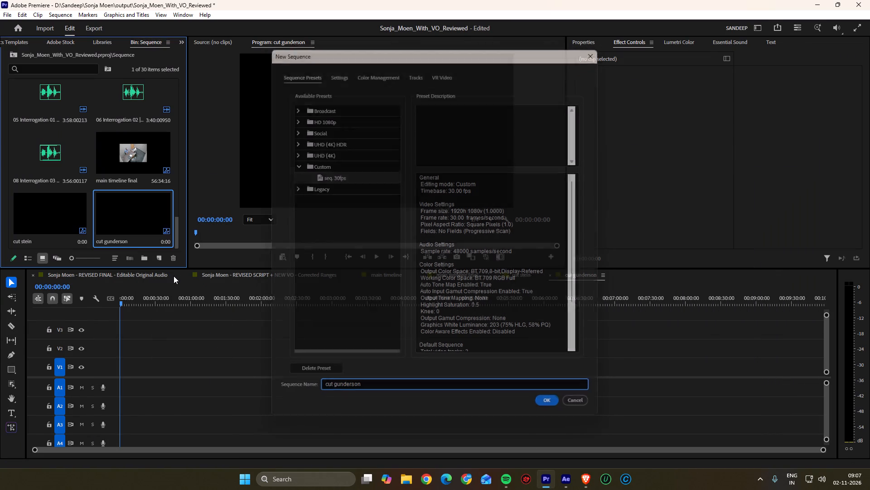
Create a new sequence named "interrogation 1" in the Sequence bin.
click(157, 259)
click(168, 271)
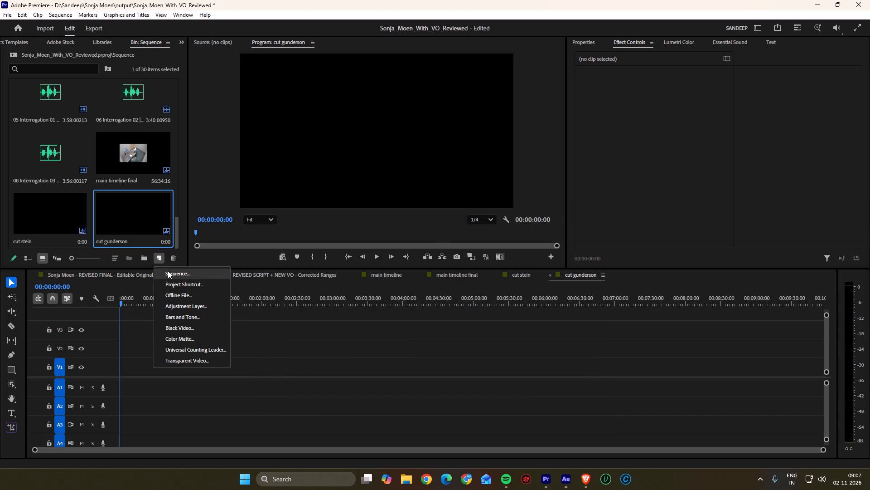
text(inter)
text(rogation 1)
key(Return)
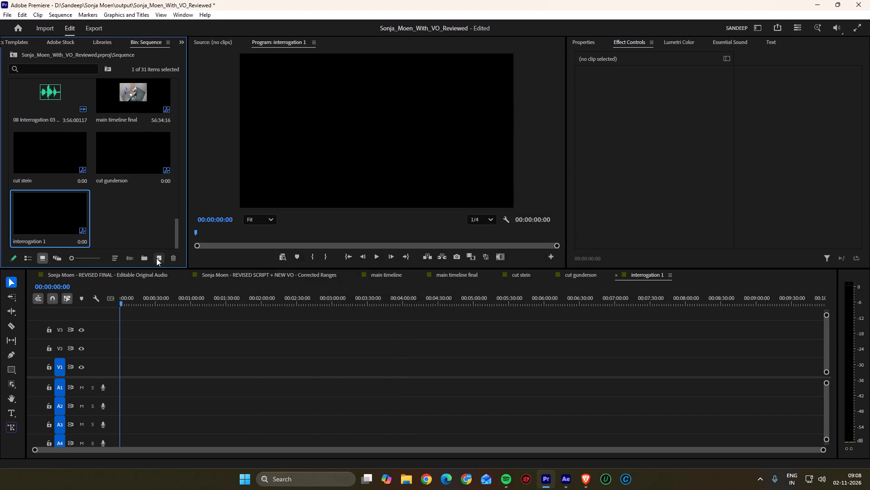
Create a new sequence named "interrogation 2" in the Sequence bin.
click(151, 240)
click(156, 258)
click(162, 266)
click(165, 274)
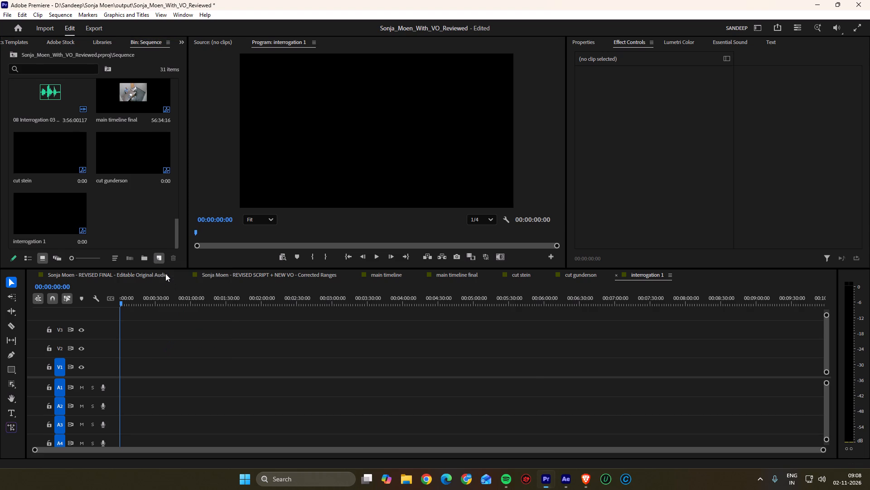
text(interrogation 2)
key(Return)
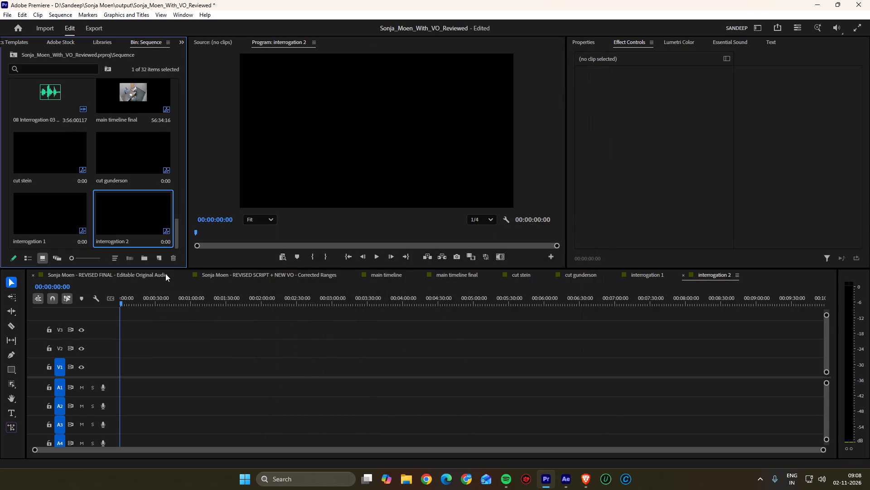
click(215, 203)
click(388, 321)
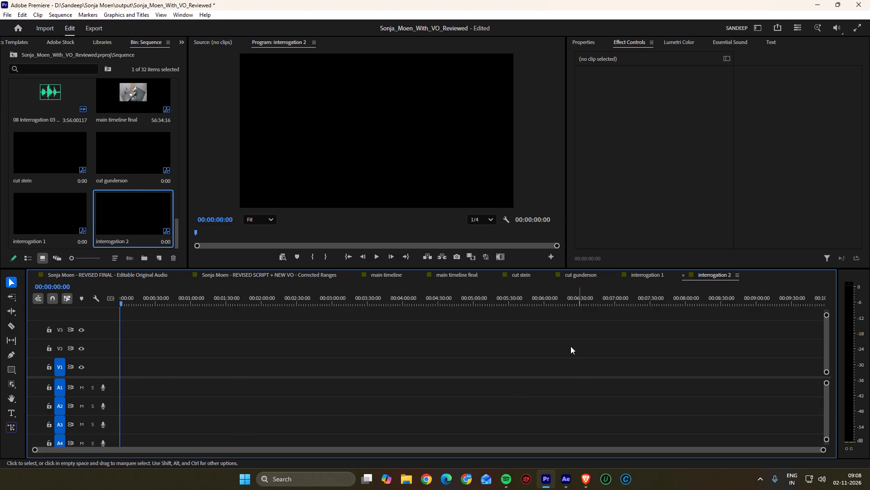
View the whole main timeline final sequence, and switch to the cut stein sequence.
click(472, 270)
scroll(459, 331, down, 7)
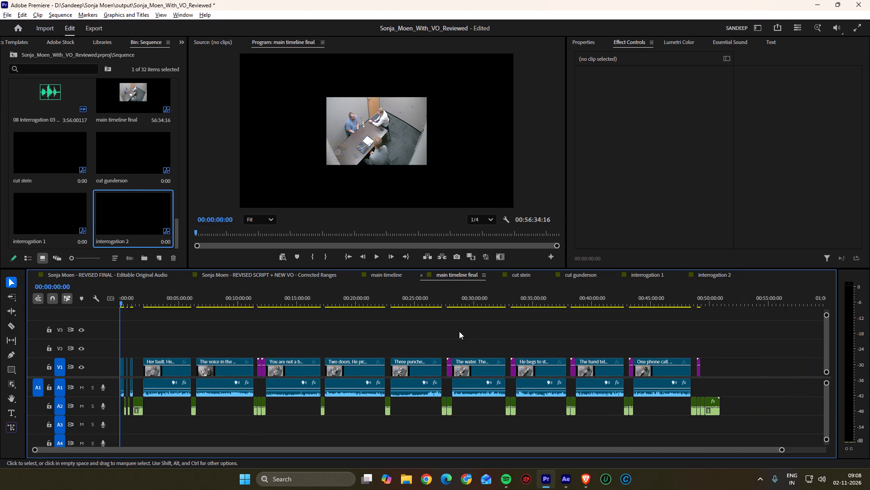
scroll(325, 338, up, 2)
click(523, 274)
click(461, 335)
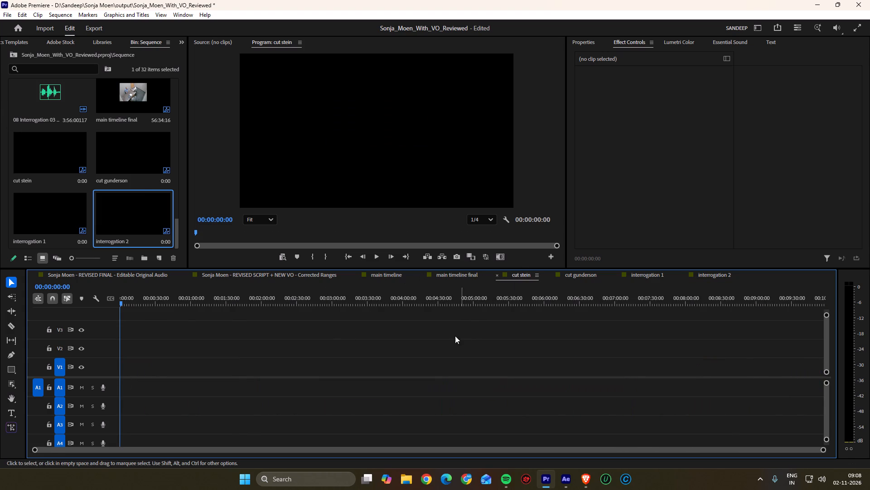
Look through the footage, audio clips and sequences in the Sequence bin.
scroll(24, 127, up, 13)
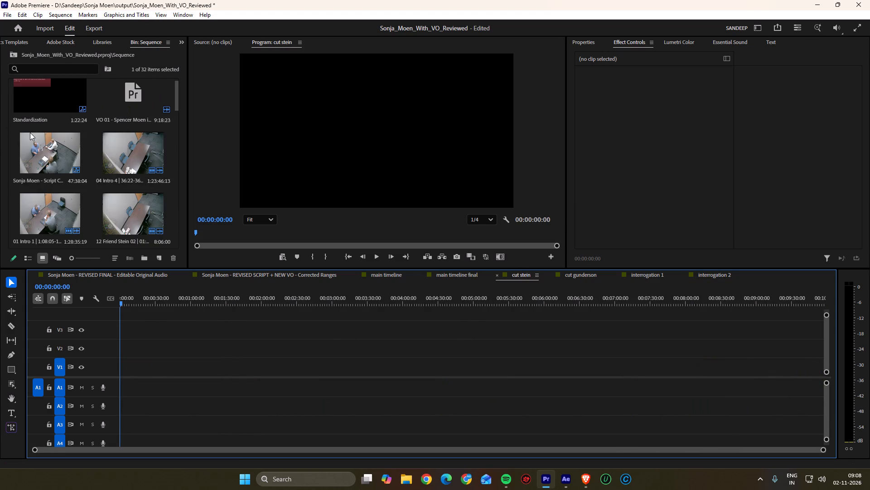
scroll(30, 132, up, 5)
scroll(30, 132, down, 15)
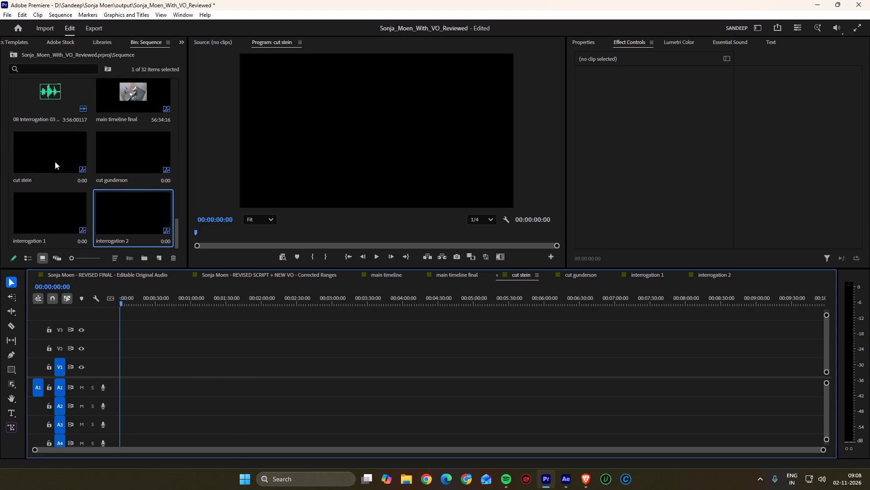
scroll(55, 162, up, 2)
scroll(60, 173, down, 1)
scroll(60, 173, up, 5)
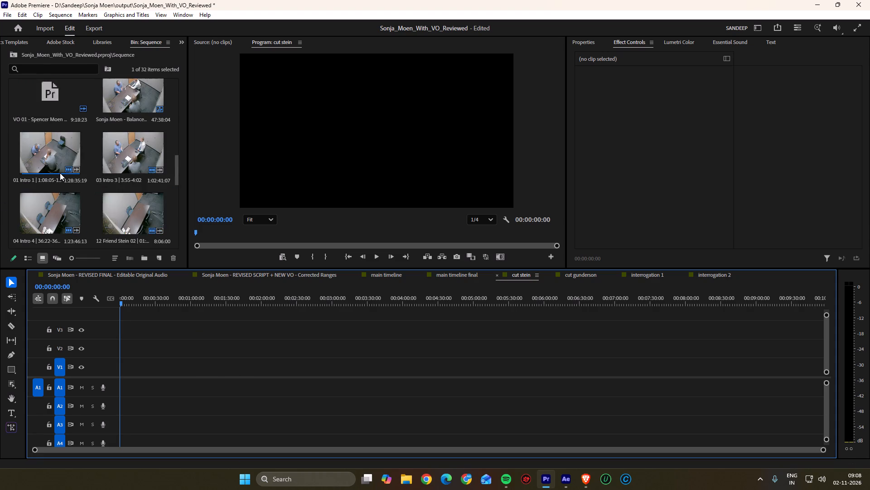
scroll(60, 173, down, 4)
scroll(99, 207, down, 1)
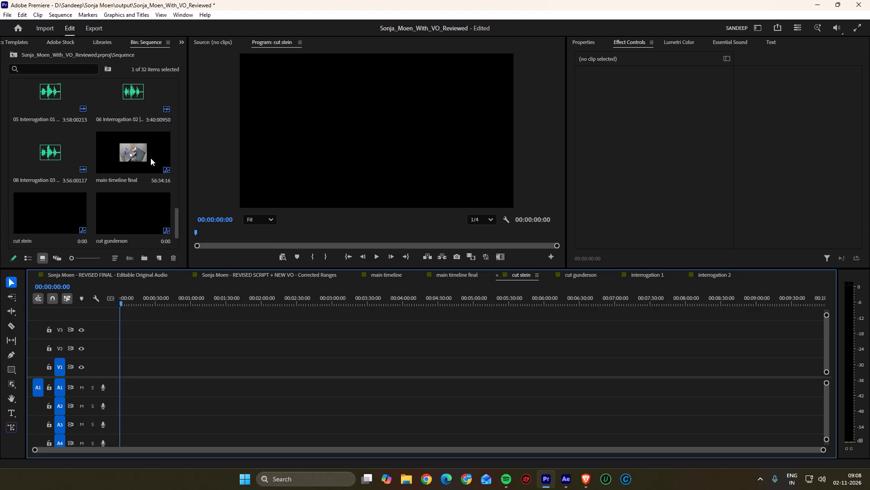
Open main timeline final from the bin and place the playhead at 00:04:34:00.
click(139, 156)
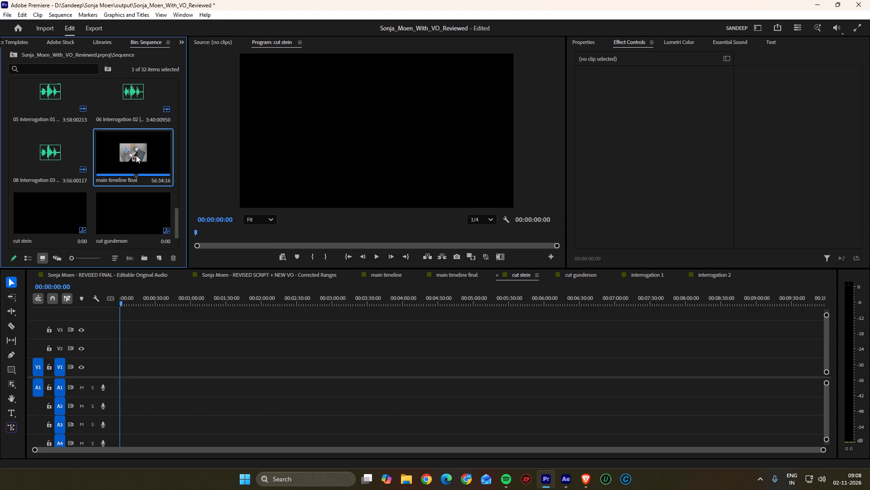
double_click(136, 155)
alt+scroll(351, 367, down, 2)
click(237, 332)
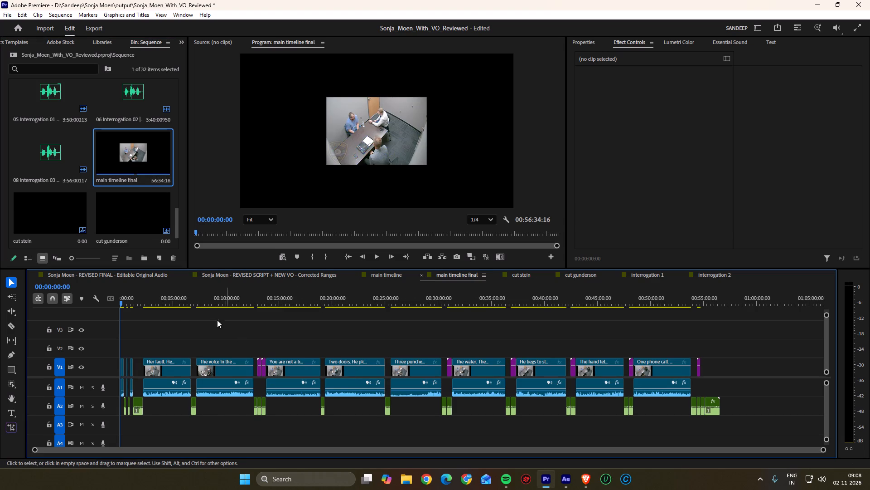
click(190, 297)
click(170, 297)
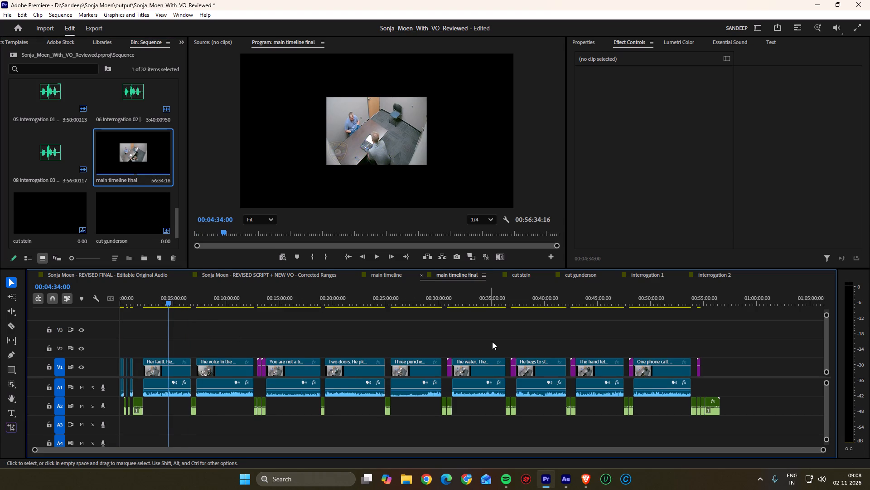
Select the V1 and A1 clips in main timeline final, and narrow the selection to "Two doors. He picks one.".
drag(707, 352, 0, 360)
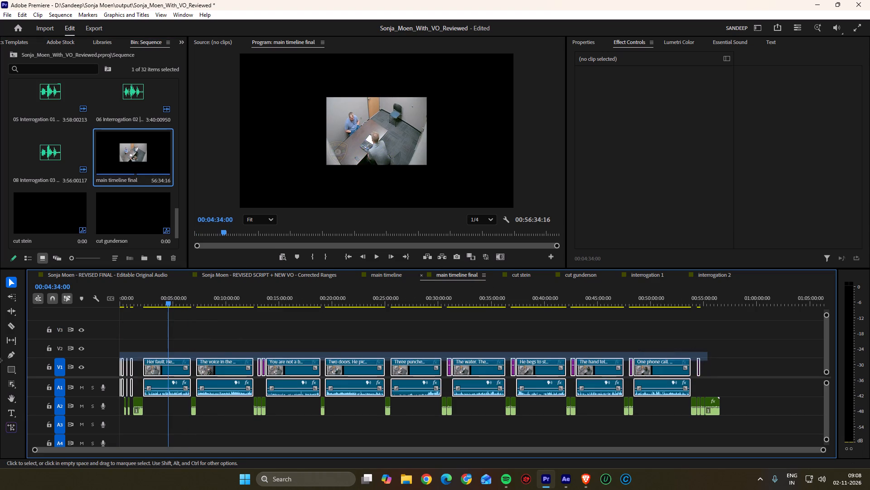
drag(0, 360, 17, 377)
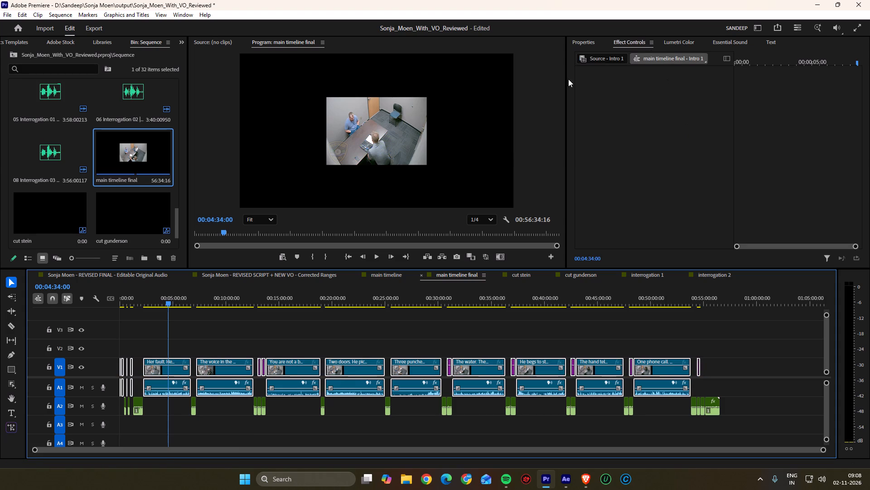
click(336, 379)
click(351, 345)
click(358, 368)
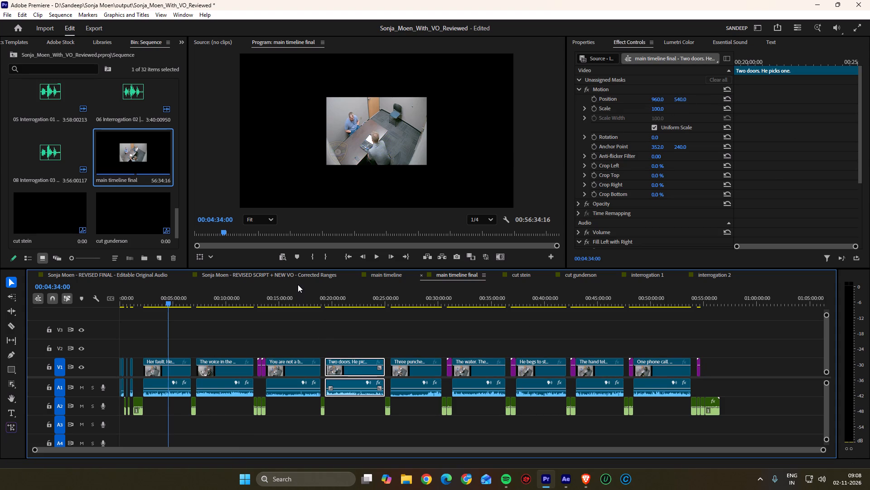
Check the cut gunderson and cut stein sequences, and return to main timeline final.
click(577, 278)
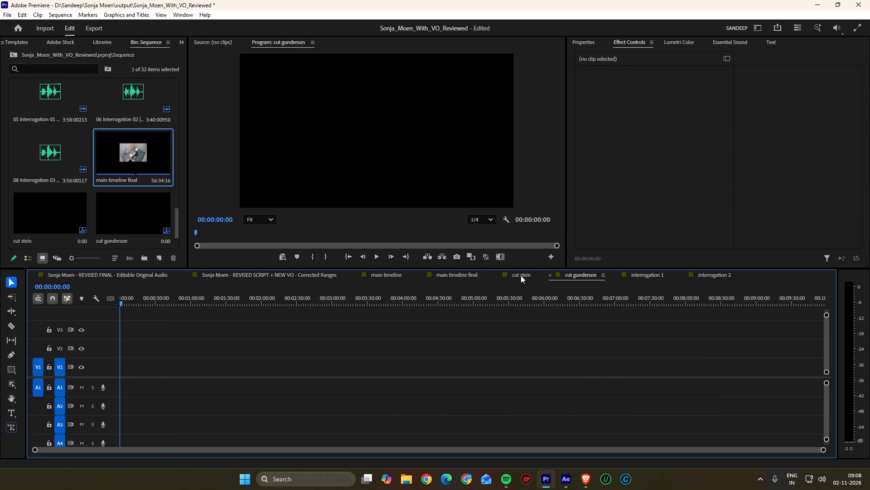
click(521, 275)
click(470, 275)
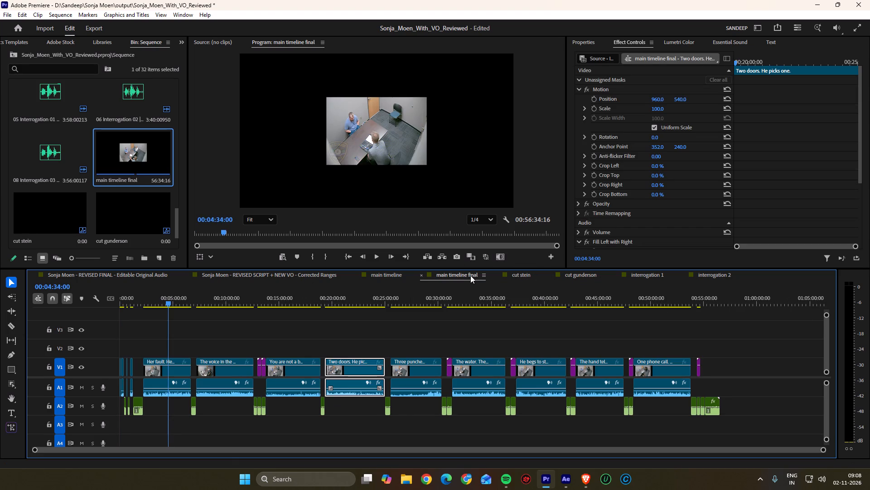
Fit the first five long interrogation clips on V1 to the frame, from "Her fault. Her fall. Her anger." through "Three punches.".
scroll(341, 68, down, 2)
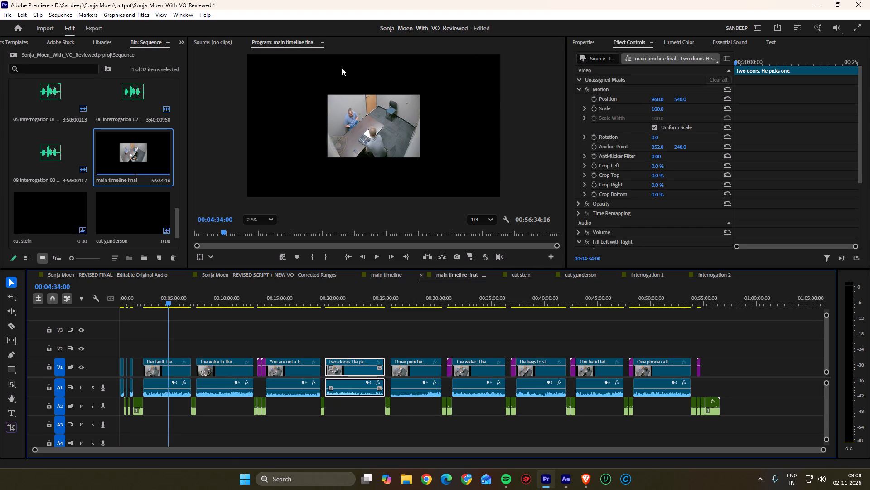
scroll(342, 68, down, 2)
middle_drag(359, 112, 363, 139)
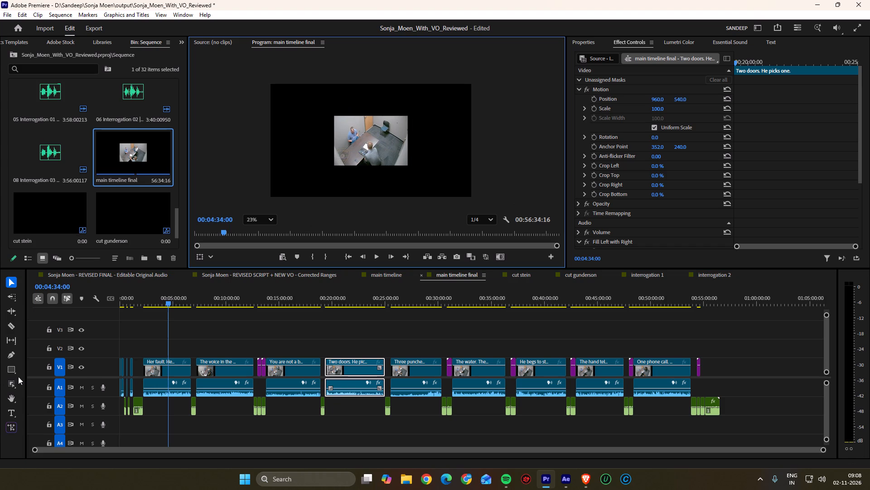
click(152, 367)
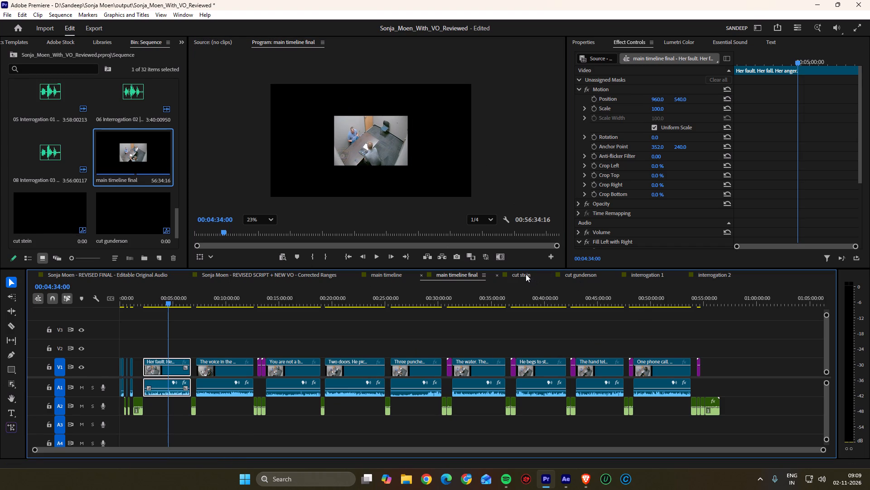
key(f)
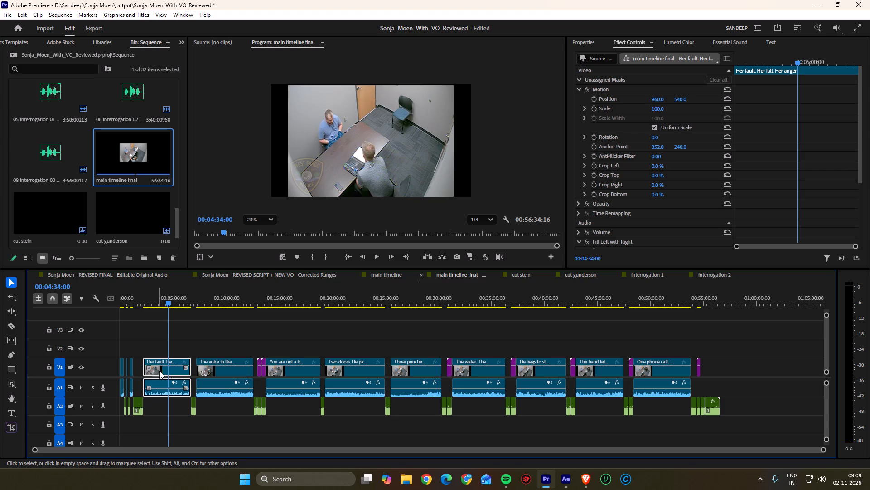
click(169, 360)
click(213, 362)
key(f)
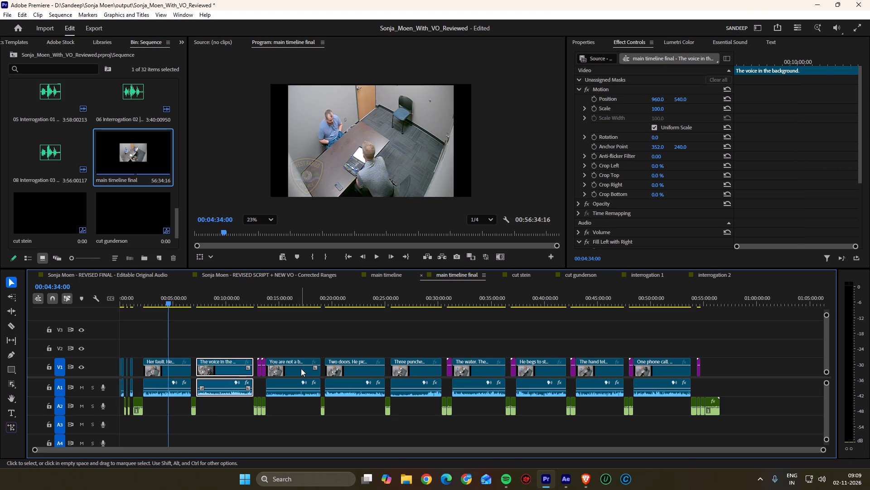
click(300, 367)
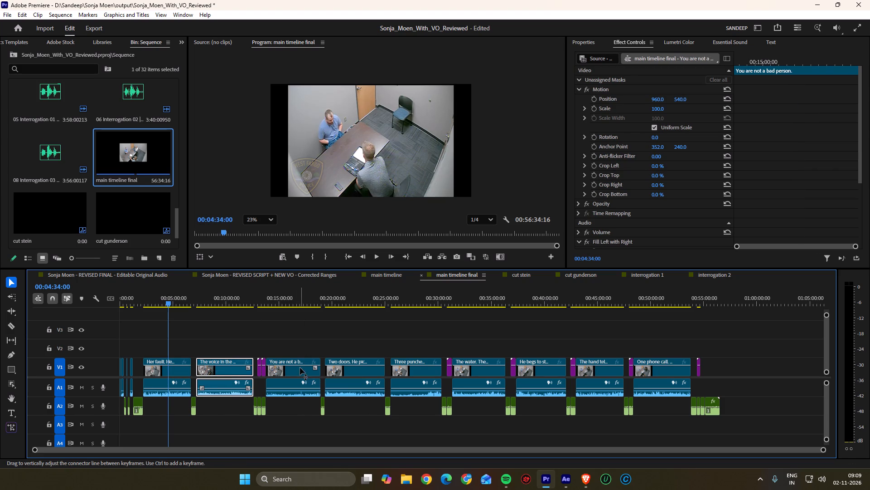
key(f)
click(356, 366)
key(f)
click(419, 370)
key(f)
Fit the remaining four long interrogation clips to the frame, from "The water. The cup. The neck." through "One phone call. One arrest.".
click(474, 371)
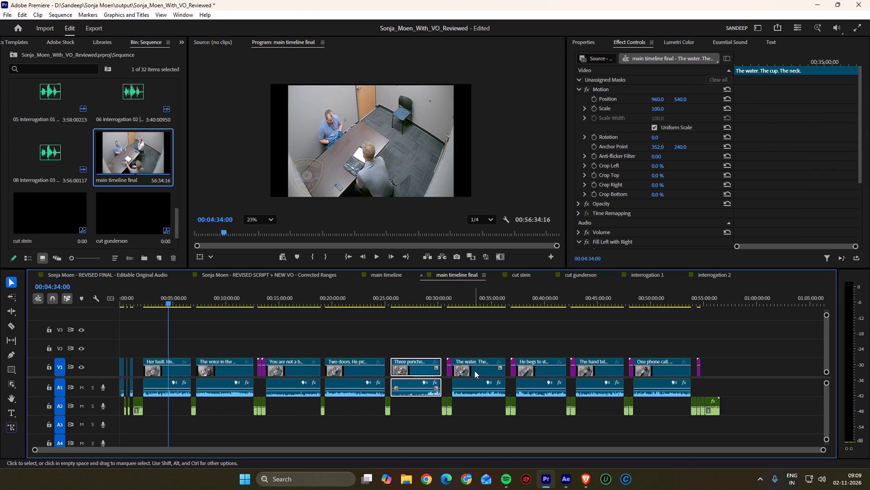
key(f)
click(544, 371)
key(f)
click(612, 371)
key(f)
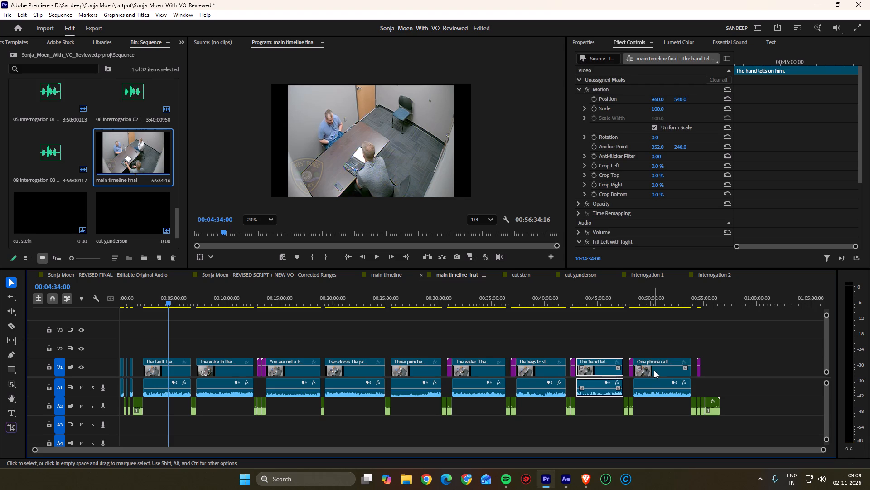
click(654, 370)
key(f)
Fit the four short intro clips at the start of V1 to the frame, from Intro 4 back to Intro 1.
alt+scroll(158, 350, up, 10)
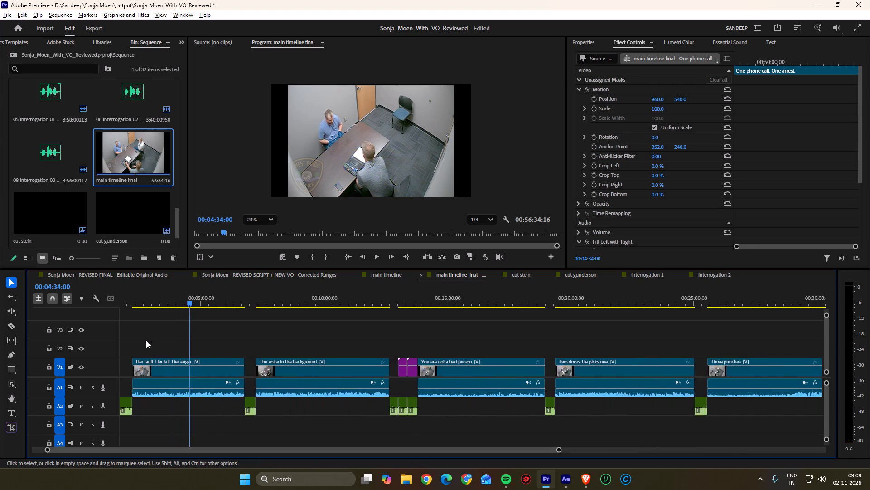
alt+scroll(146, 340, up, 19)
click(173, 370)
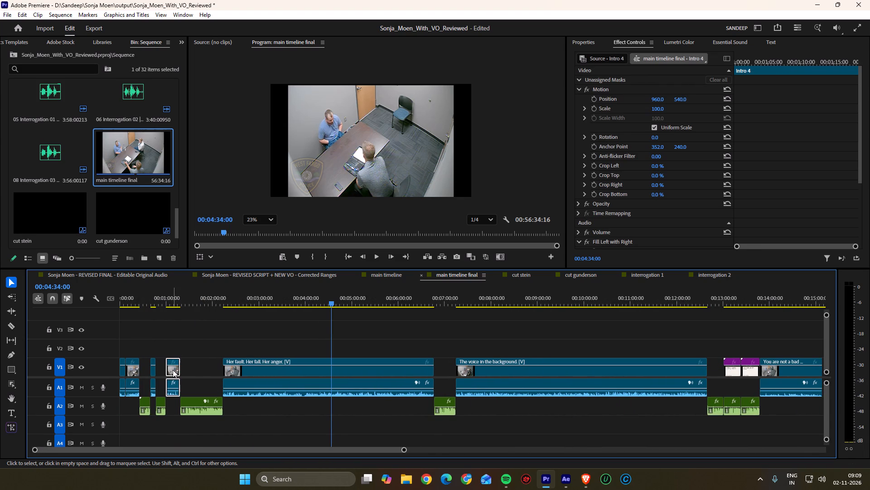
key(f)
click(152, 370)
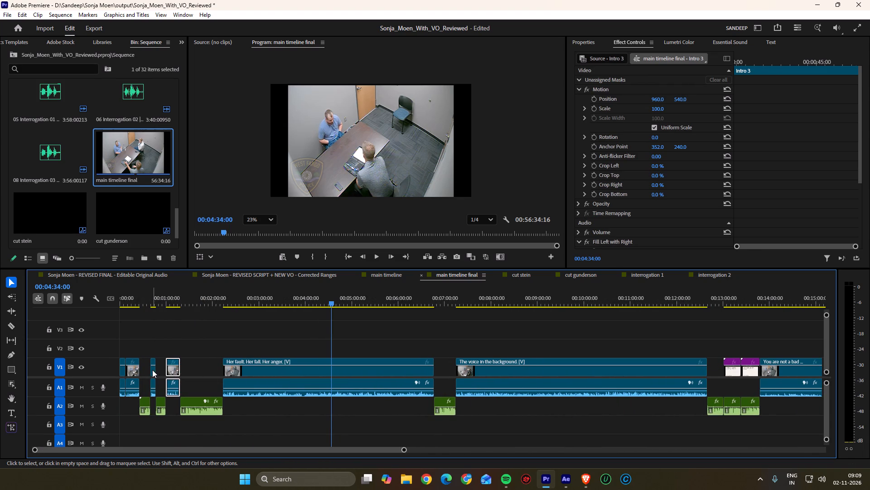
key(f)
click(132, 370)
key(f)
click(121, 370)
key(f)
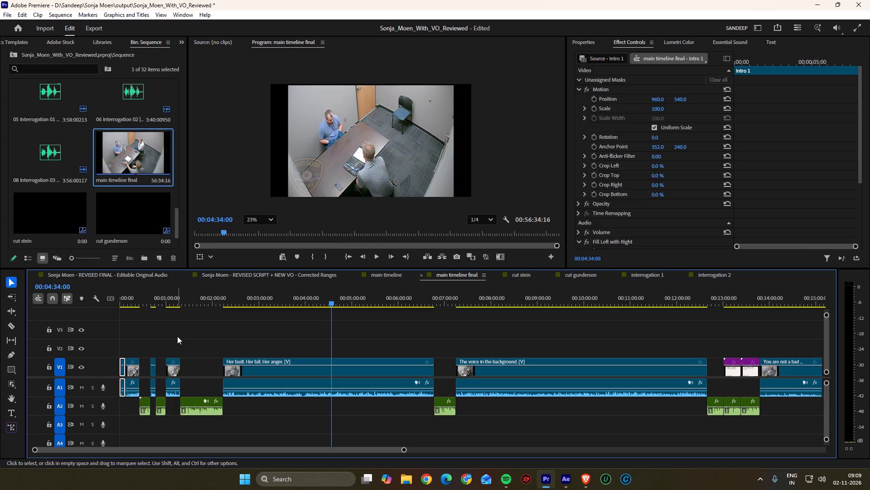
Deselect the clips and save the project.
click(177, 336)
key(ctrl+s)
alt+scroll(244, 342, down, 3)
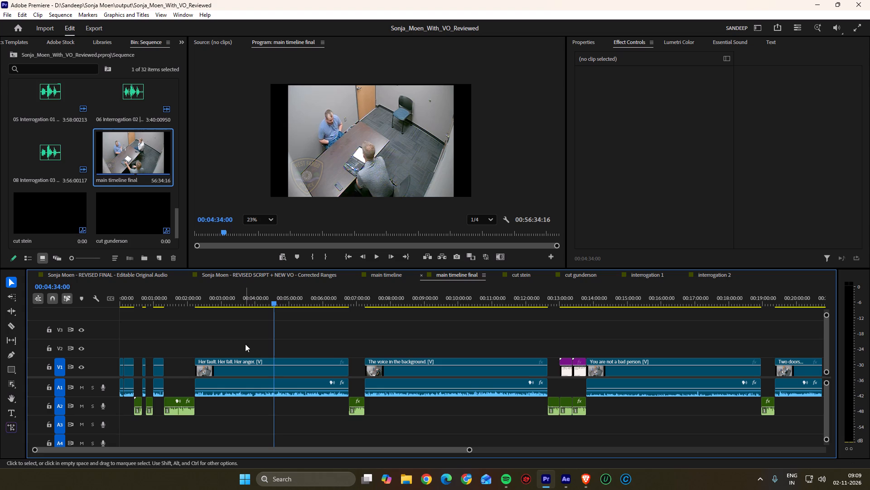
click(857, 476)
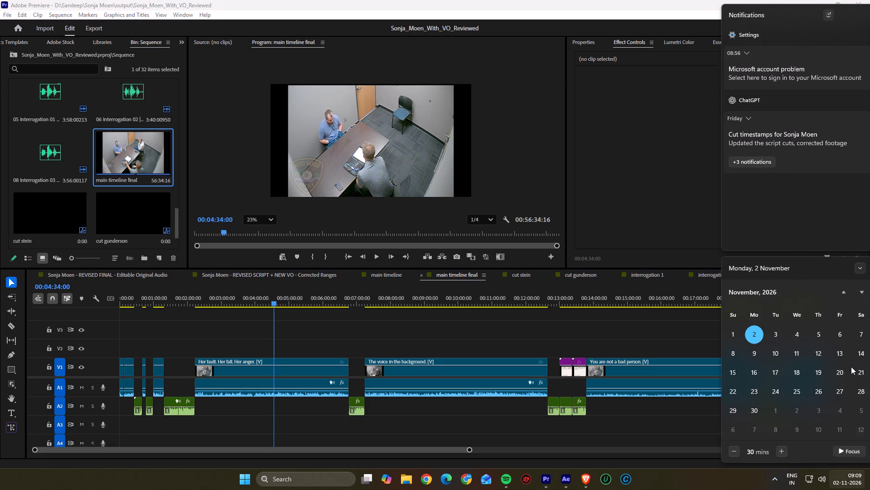
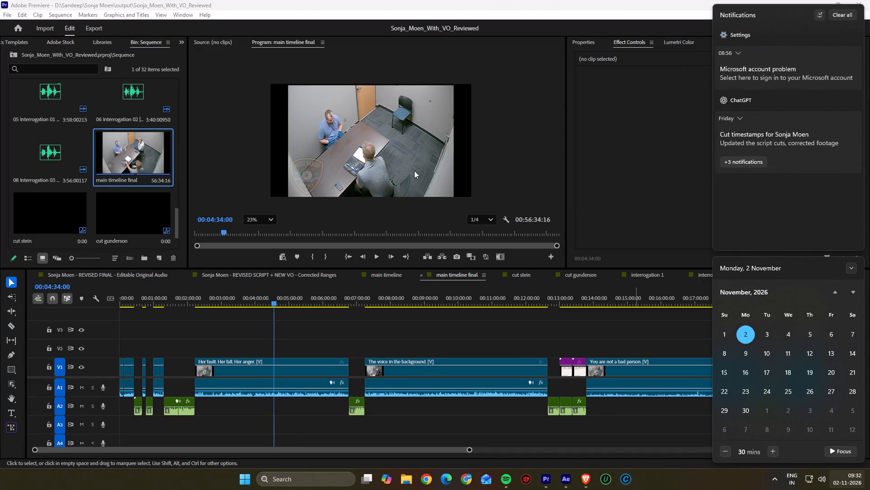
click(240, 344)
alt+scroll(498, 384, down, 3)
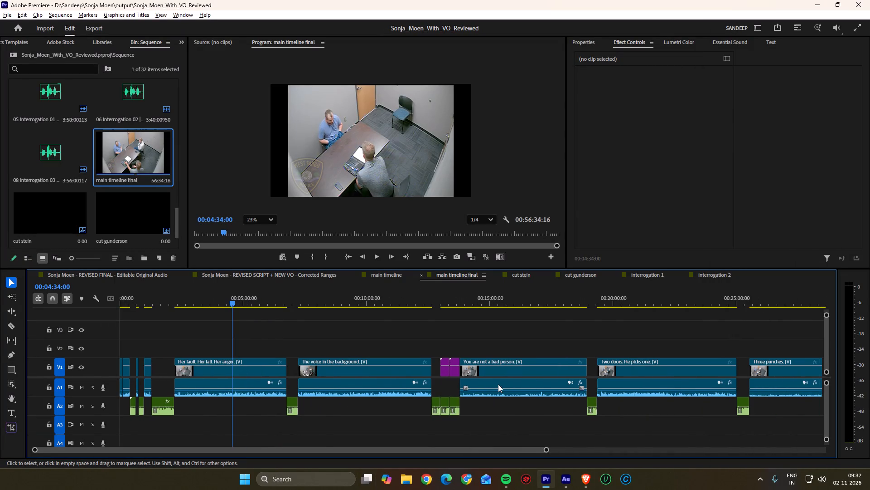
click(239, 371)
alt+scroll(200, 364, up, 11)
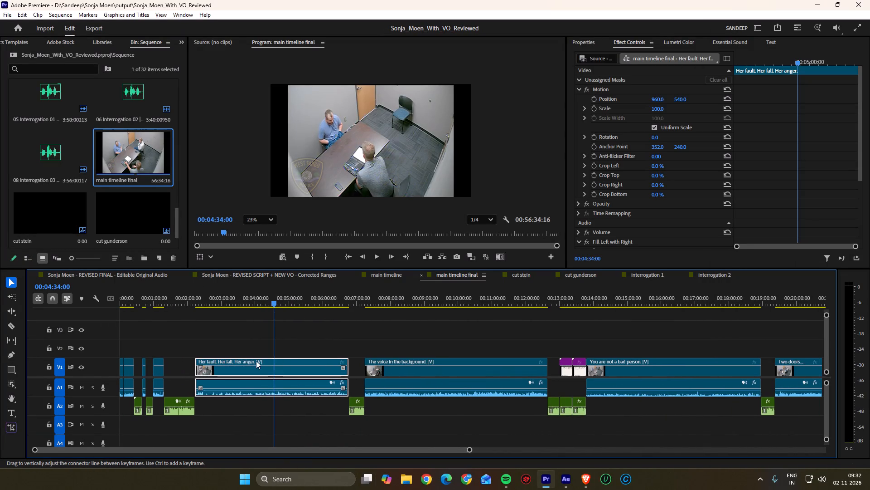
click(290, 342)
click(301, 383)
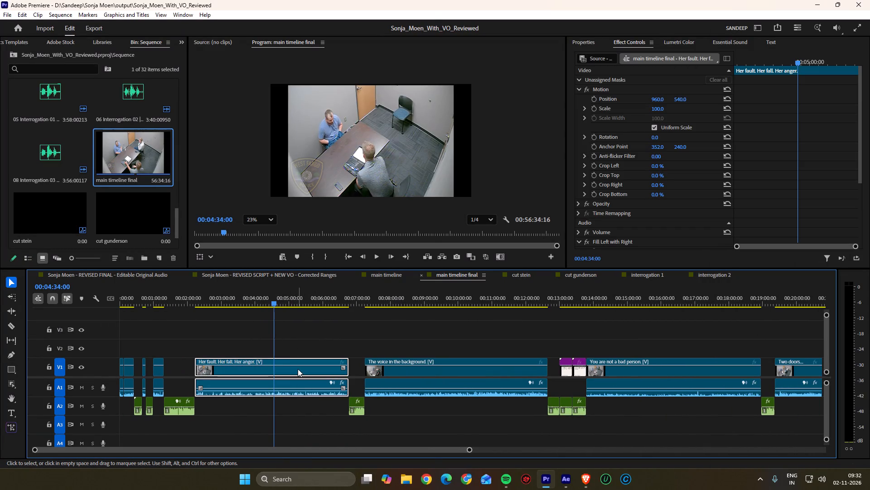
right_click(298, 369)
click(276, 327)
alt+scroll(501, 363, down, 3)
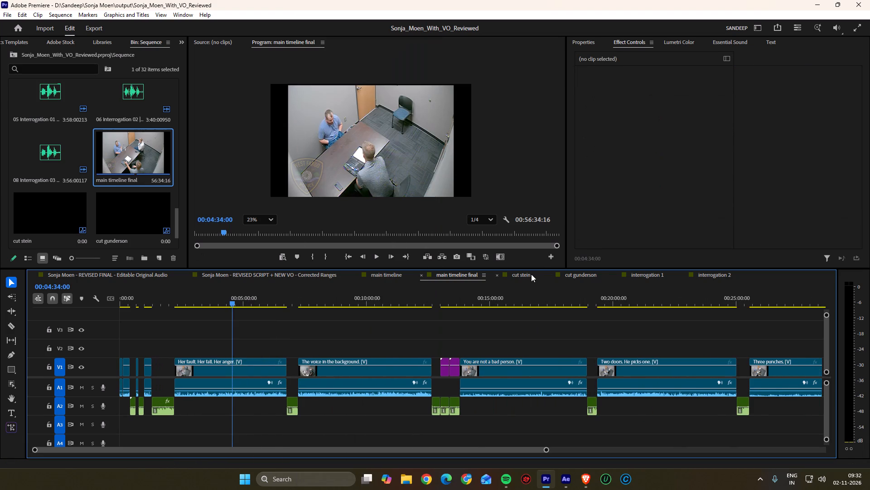
Open the cut stein sequence.
click(530, 274)
alt+scroll(541, 346, down, 4)
Look through the project's Videos bin and root-level items for the original interview and interrogation footage.
click(9, 51)
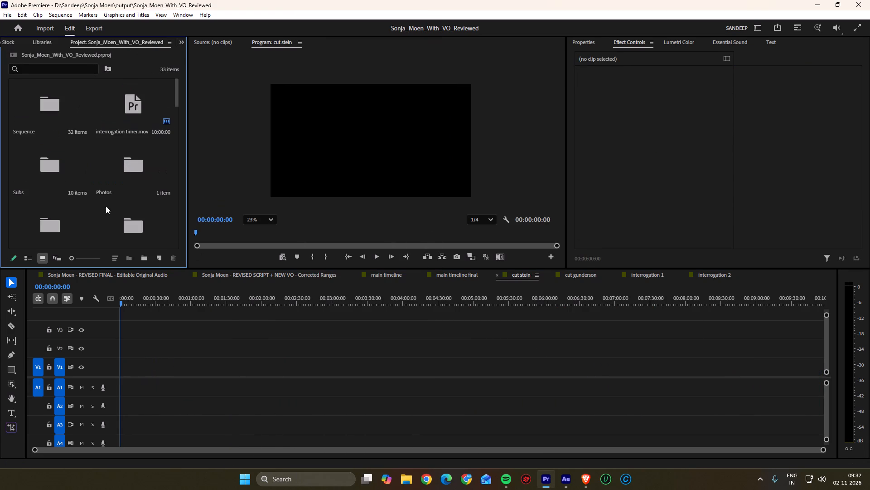
scroll(91, 153, down, 1)
double_click(121, 173)
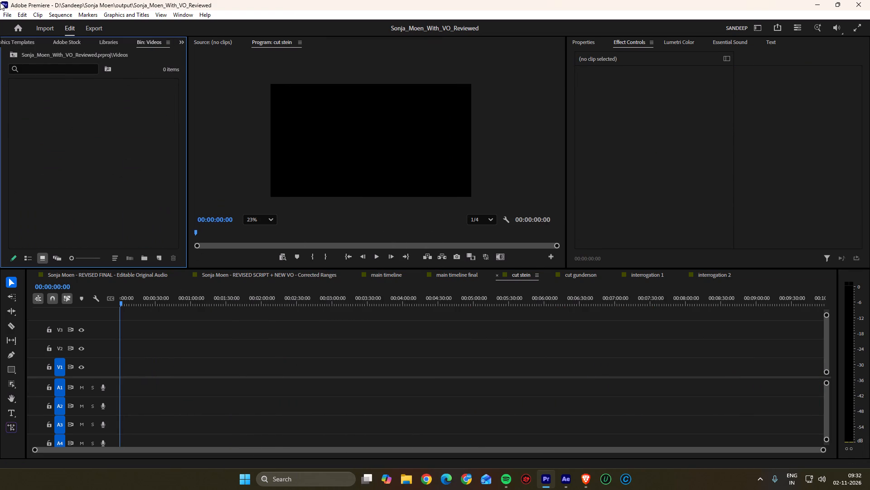
click(11, 55)
scroll(121, 209, up, 1)
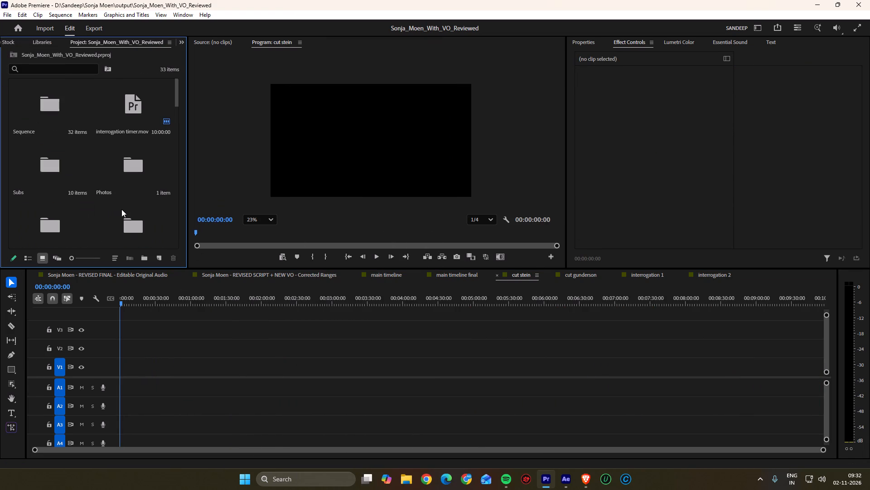
scroll(121, 209, up, 2)
scroll(121, 209, down, 3)
scroll(121, 209, up, 2)
scroll(121, 209, down, 4)
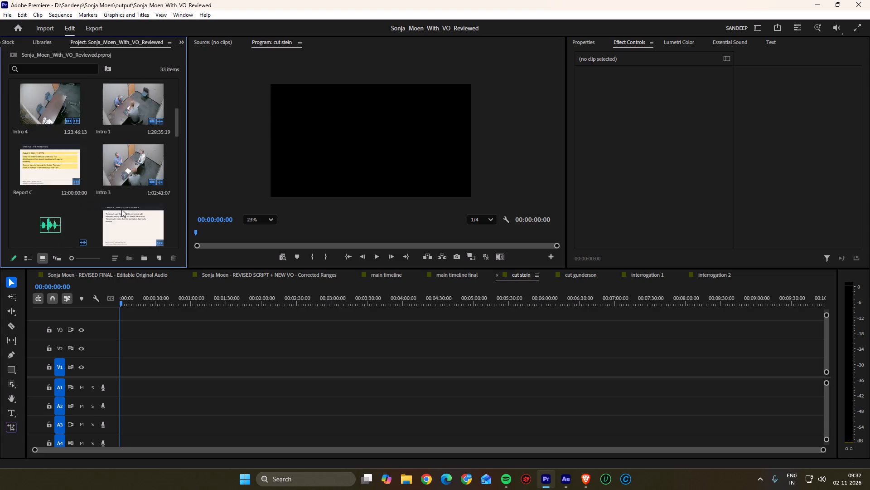
scroll(121, 209, down, 12)
scroll(121, 209, up, 5)
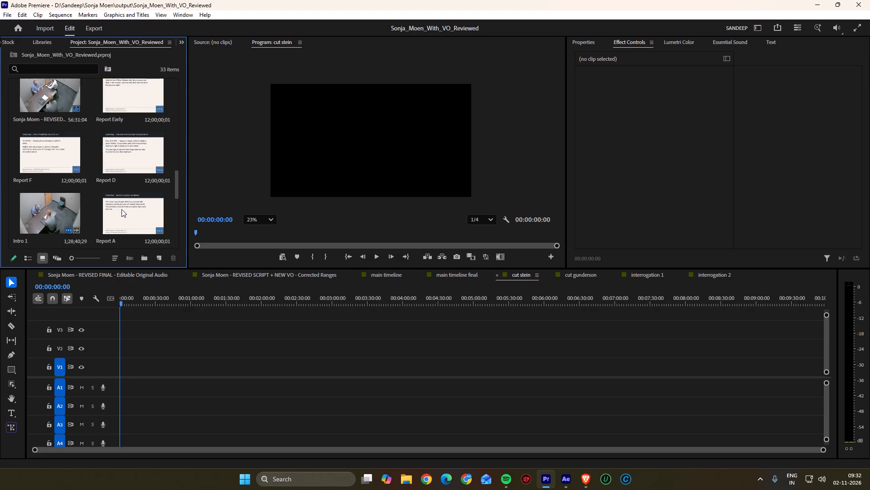
scroll(121, 209, up, 15)
scroll(142, 180, down, 2)
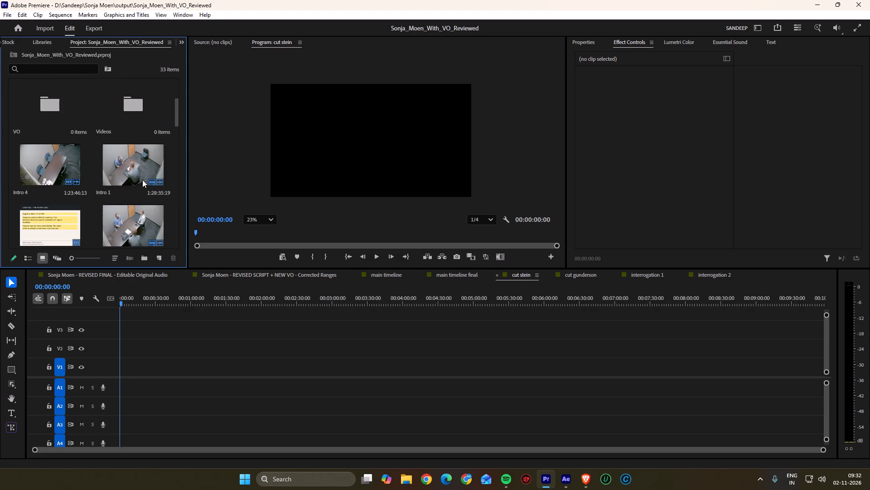
scroll(124, 139, up, 1)
Import all four interview and interrogation videos from the videos folder on drive D into the Videos bin.
double_click(138, 173)
double_click(85, 157)
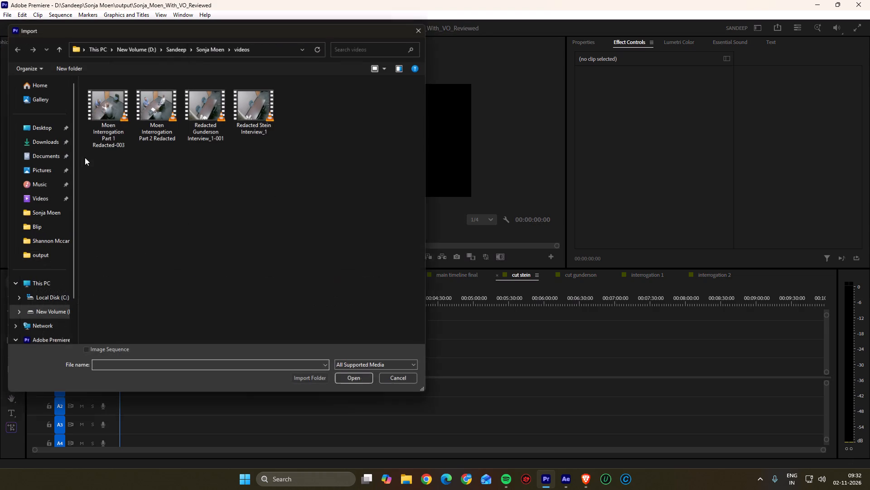
drag(100, 168, 304, 102)
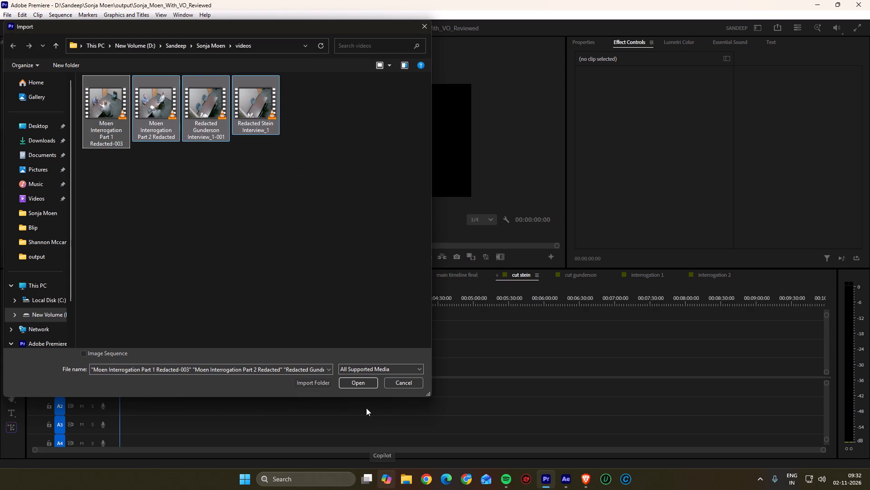
click(361, 381)
click(53, 212)
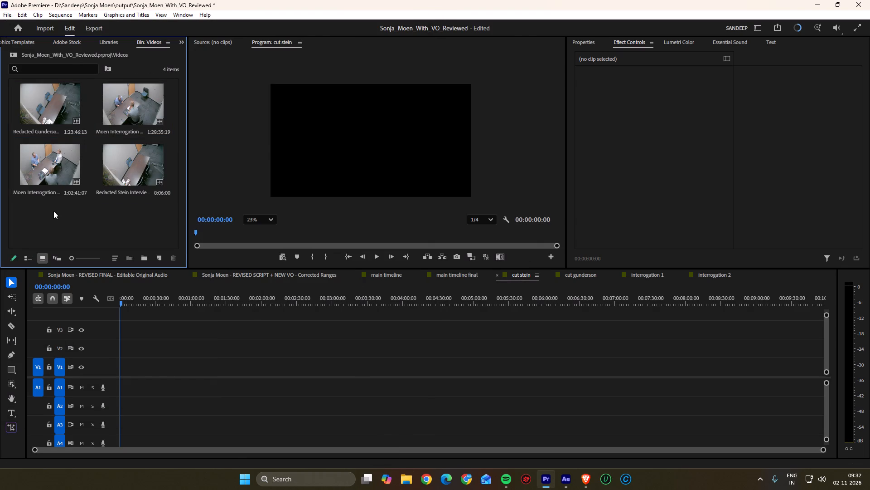
Place Redacted Stein Interview_1 at the start of V1 and A1 in cut stein, keeping the existing sequence settings.
click(43, 118)
drag(119, 172, 130, 388)
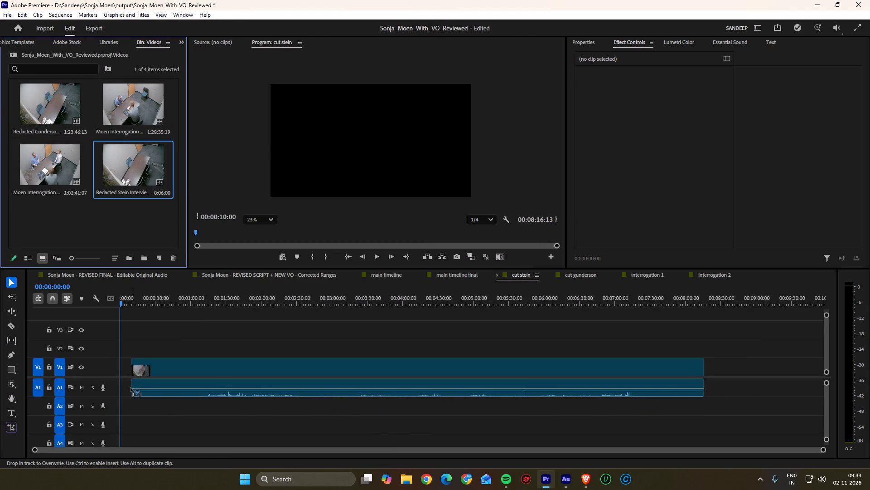
drag(130, 388, 108, 388)
drag(130, 169, 109, 363)
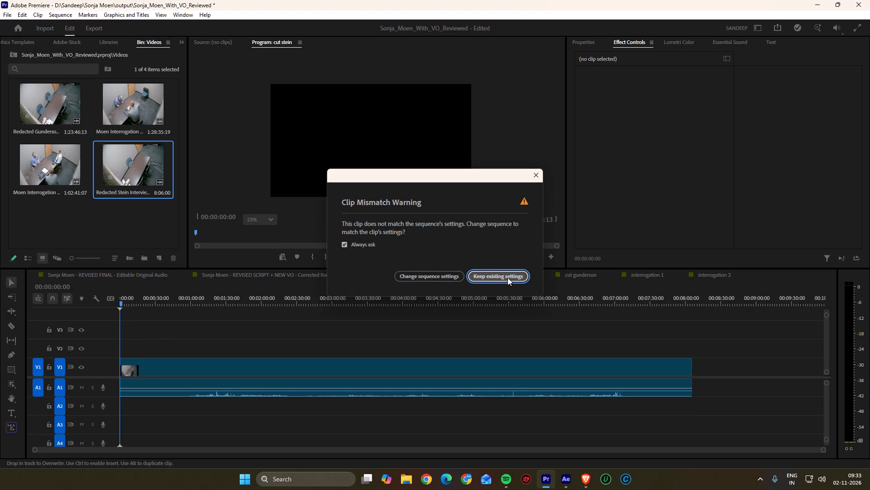
click(507, 278)
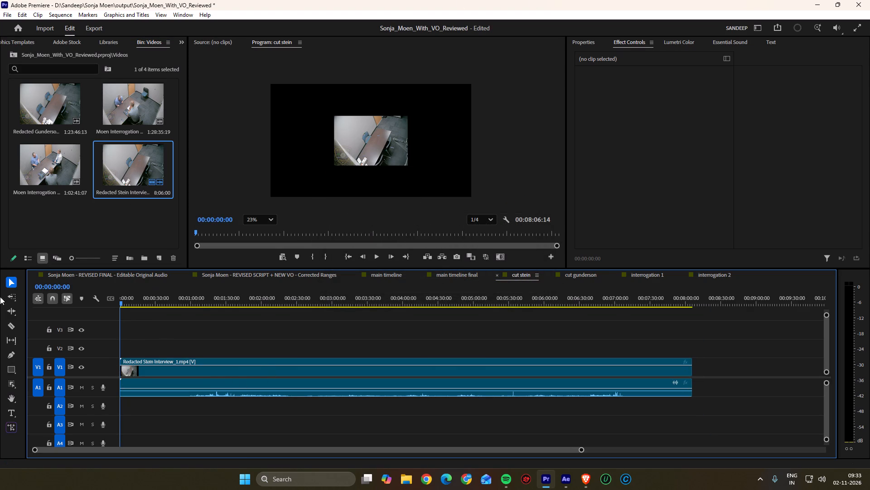
Fit the Redacted Stein Interview_1 clip to the frame in the cut stein sequence.
click(170, 300)
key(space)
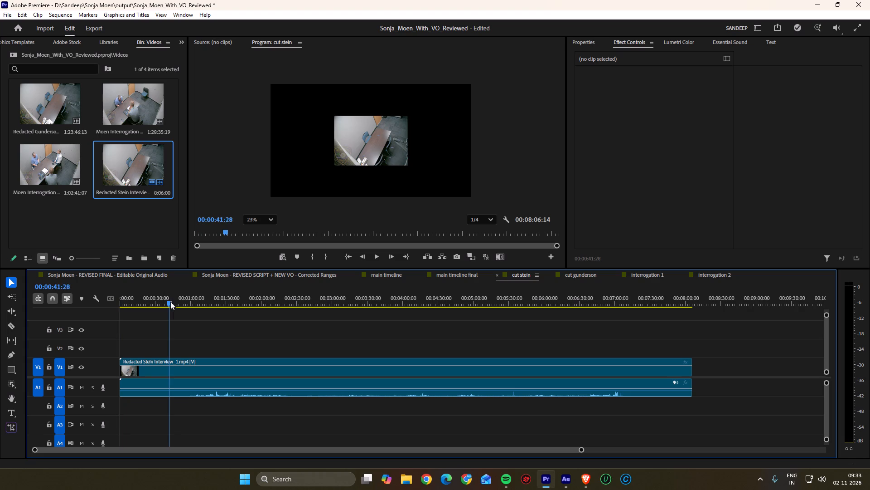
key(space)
click(213, 367)
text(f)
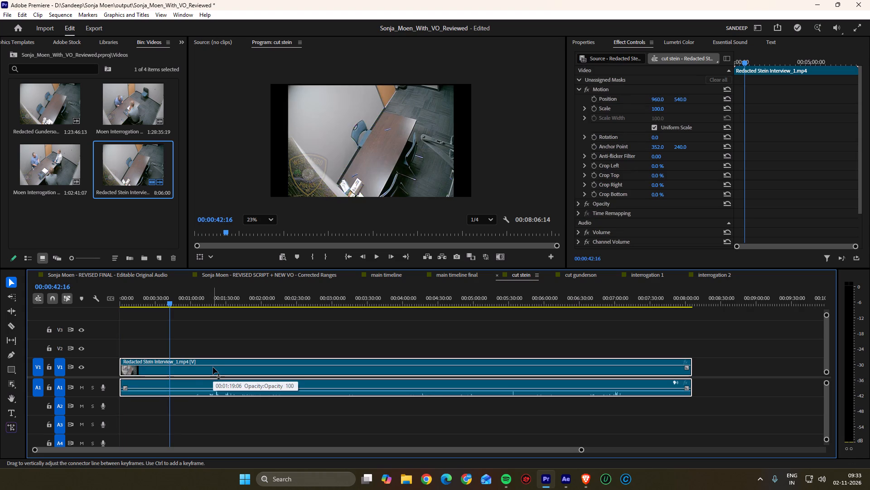
Play back the Stein interview clip from about 42 seconds and again from about 1:06 to check the footage.
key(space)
alt+scroll(191, 372, up, 4)
scroll(203, 323, up, 4)
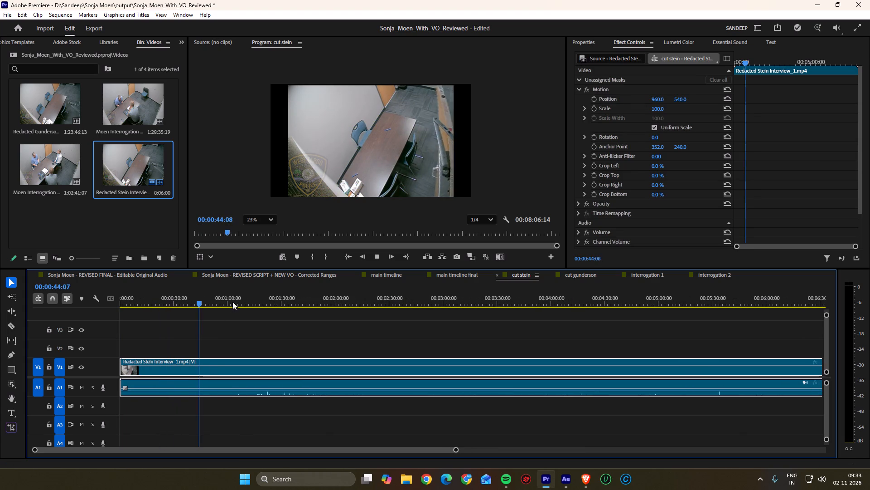
click(238, 299)
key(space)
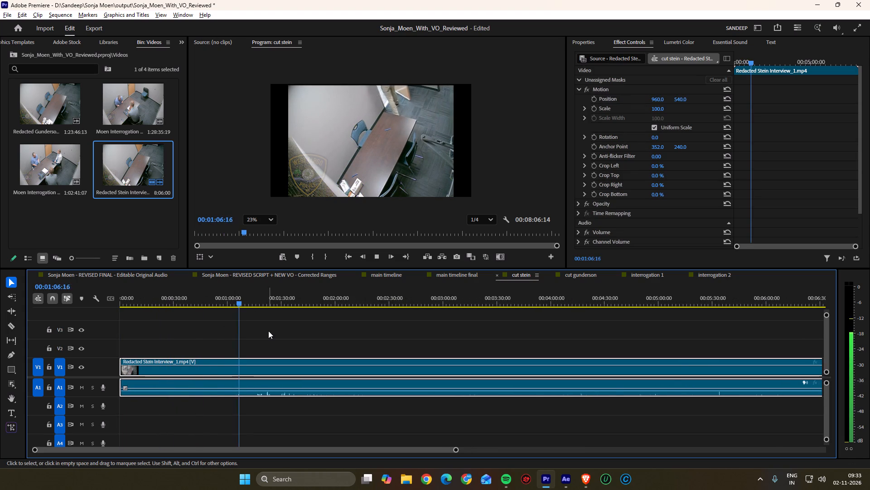
alt+scroll(268, 331, down, 4)
click(213, 326)
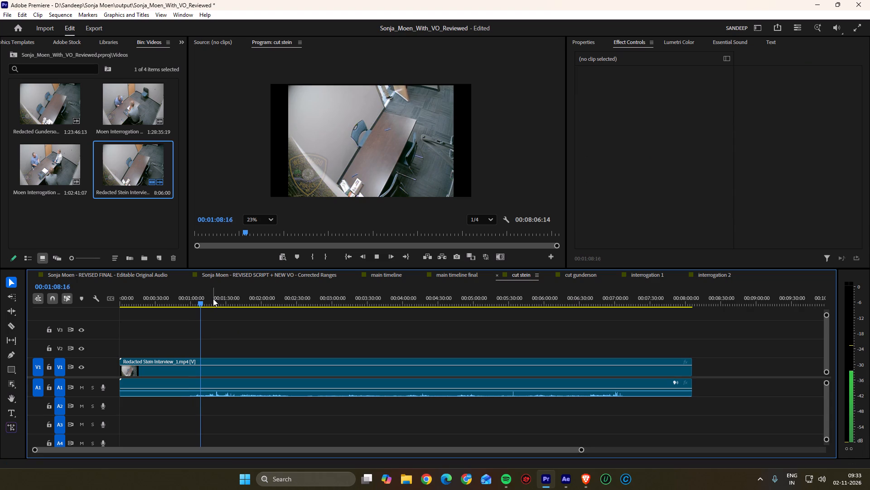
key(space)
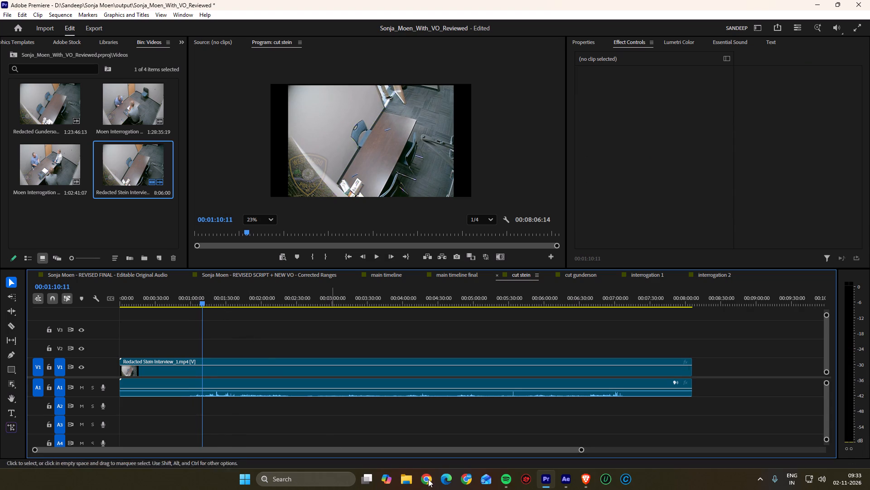
Place Redacted Gunderson Interview_1-001 at the start of V1 and A1 in cut gunderson, keeping the existing sequence settings.
alt+scroll(456, 329, down, 3)
click(594, 277)
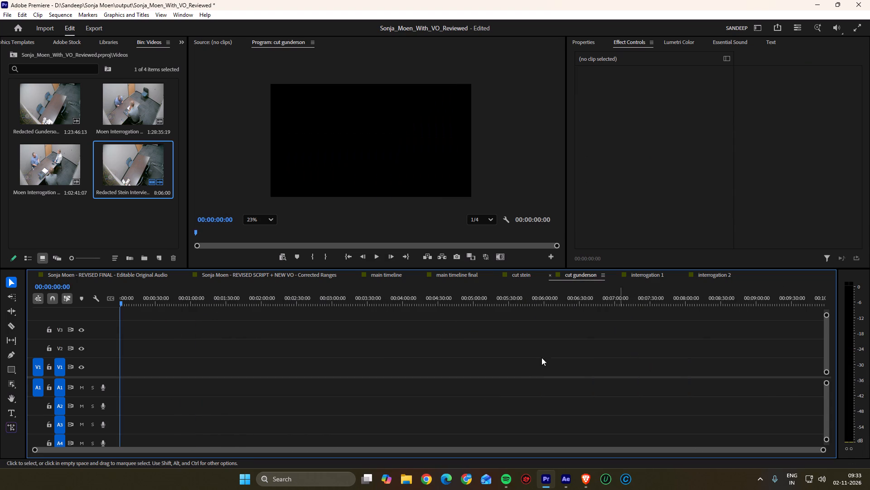
alt+scroll(406, 357, down, 3)
drag(32, 104, 107, 372)
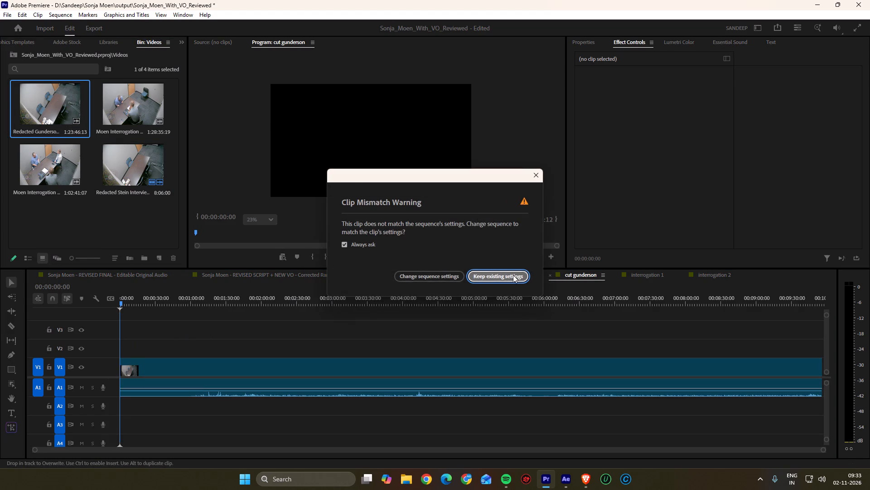
click(513, 275)
Place Moen Interrogation Part 1 Redacted-003 at the start of V1 and A1 in interrogation 1, keeping the existing sequence settings.
alt+scroll(374, 388, down, 4)
click(649, 275)
alt+scroll(323, 356, down, 3)
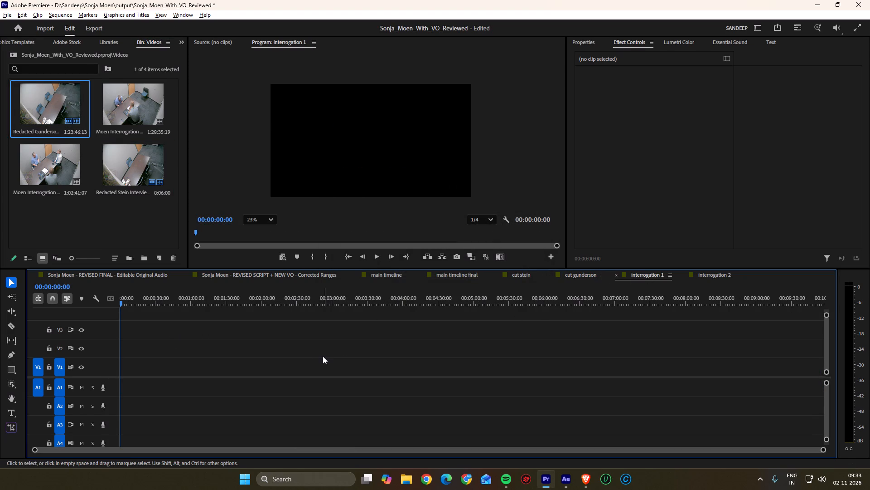
alt+scroll(323, 356, down, 1)
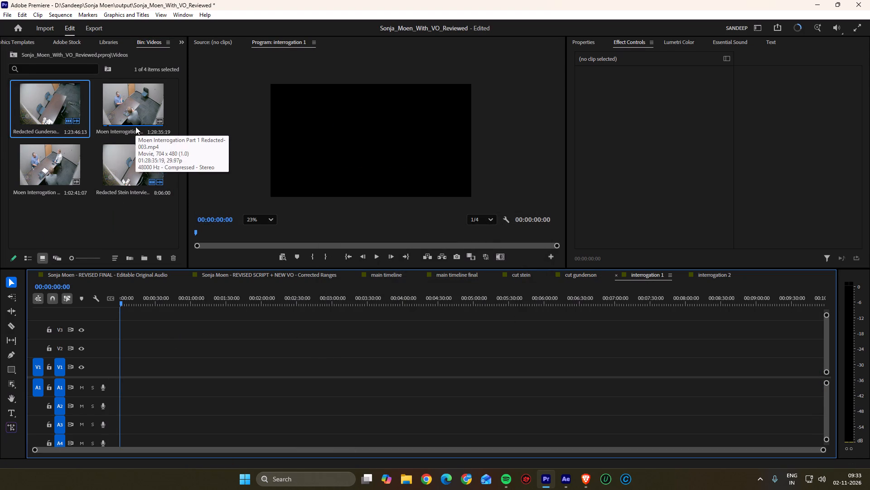
drag(123, 103, 85, 347)
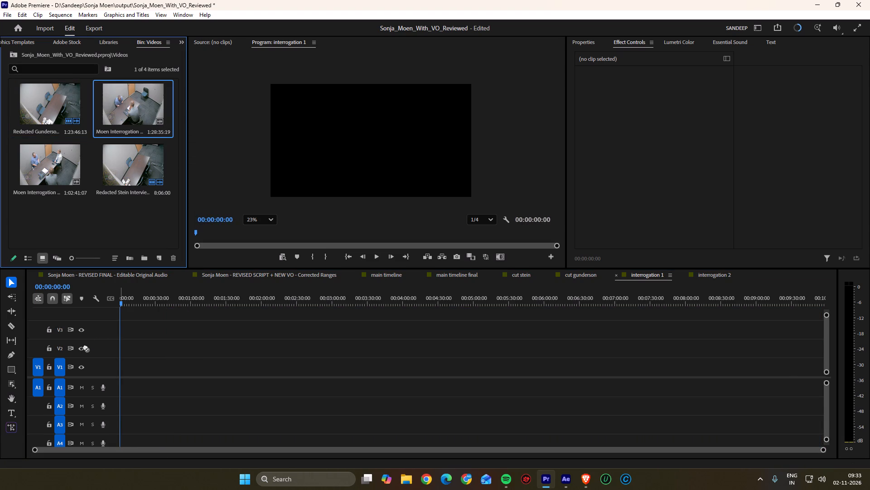
drag(85, 347, 120, 109)
drag(122, 111, 116, 366)
click(164, 336)
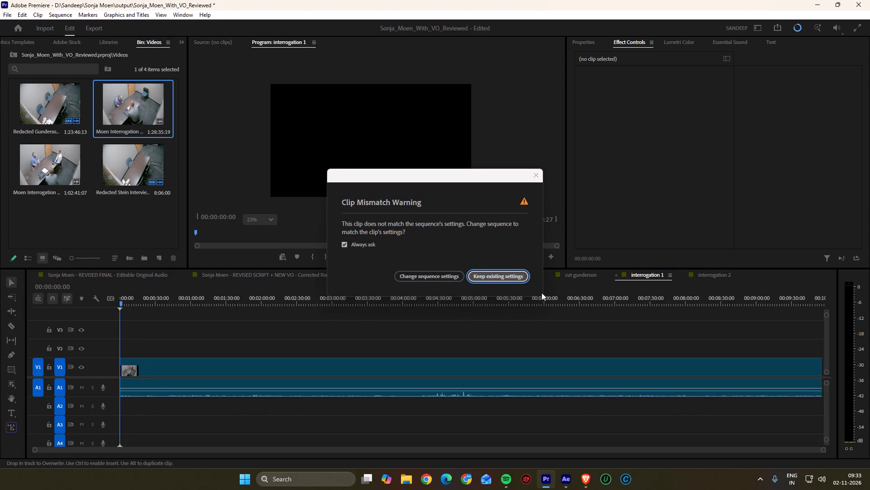
click(504, 279)
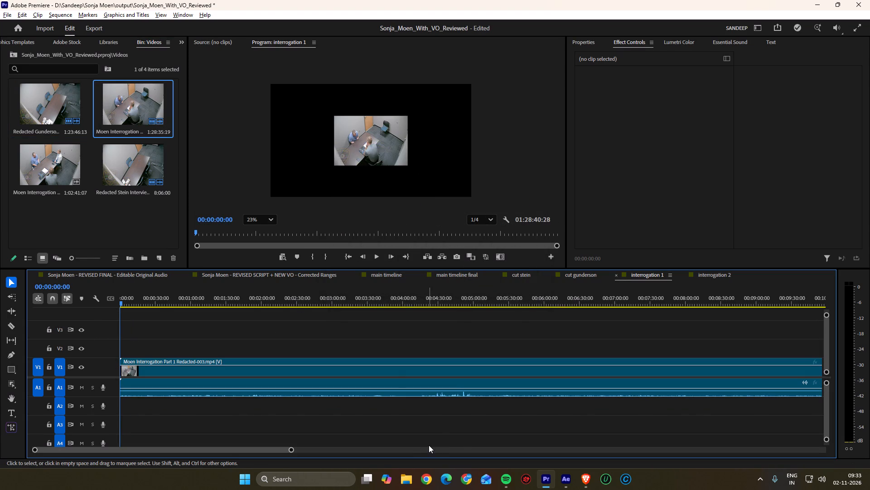
alt+scroll(434, 445, down, 11)
alt+scroll(394, 372, up, 1)
alt+scroll(394, 372, down, 17)
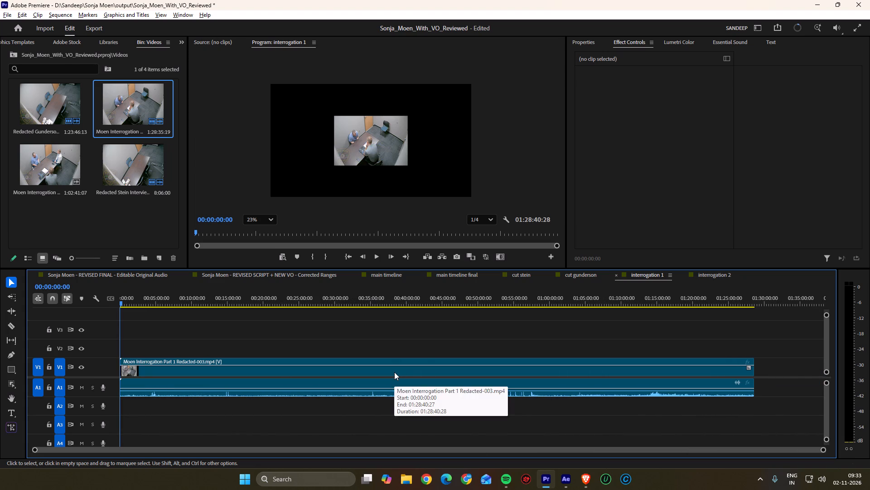
Place Moen Interrogation Part 2 Redacted at the start of V1 and A1 in interrogation 2, keeping the existing sequence settings.
click(714, 278)
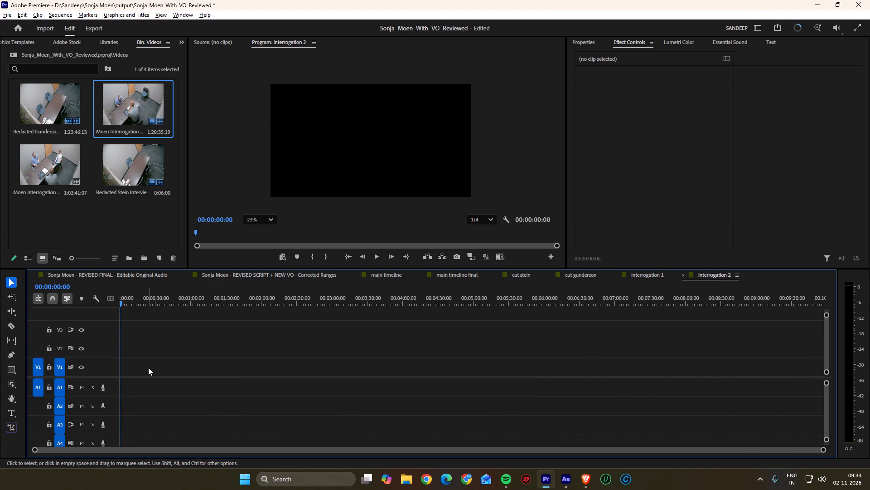
alt+scroll(148, 367, down, 3)
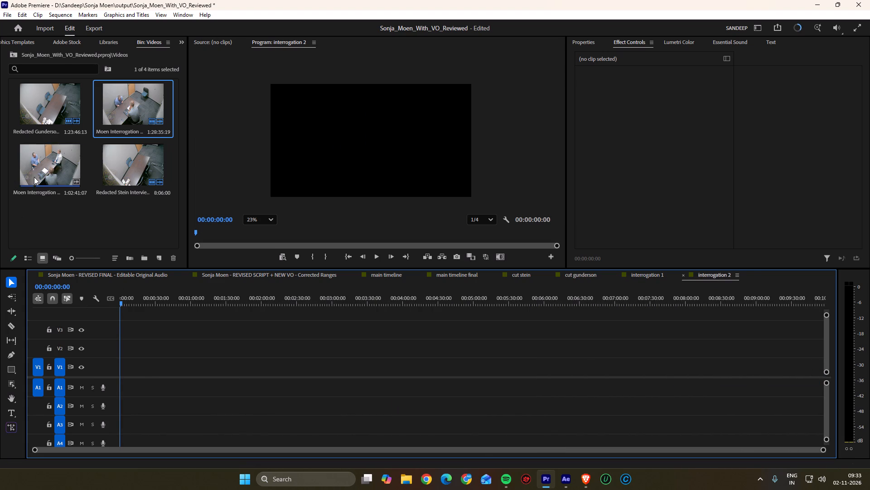
click(34, 177)
drag(50, 169, 123, 368)
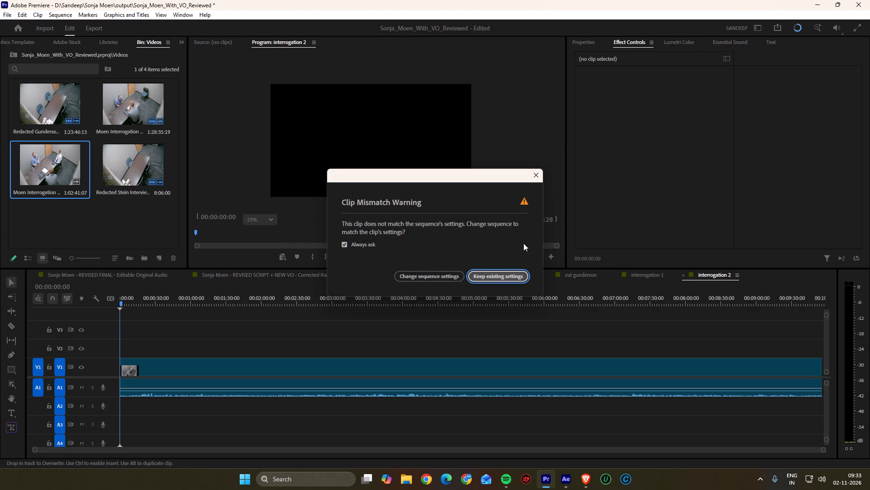
click(497, 277)
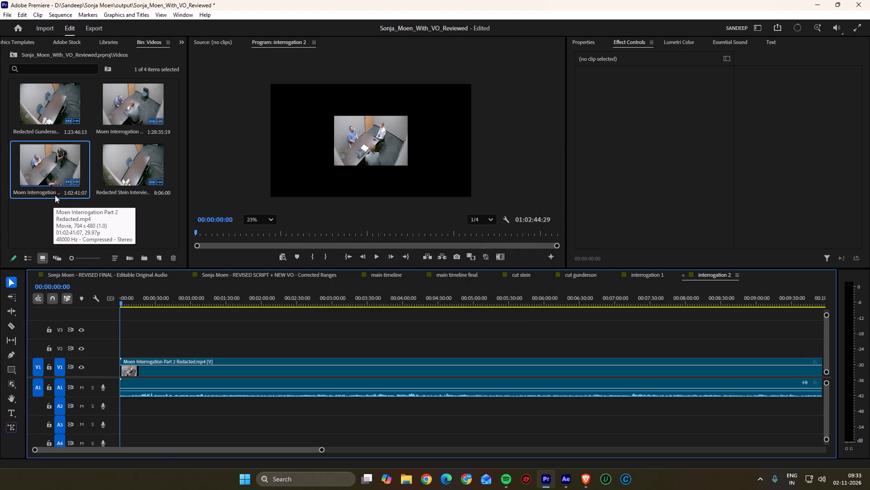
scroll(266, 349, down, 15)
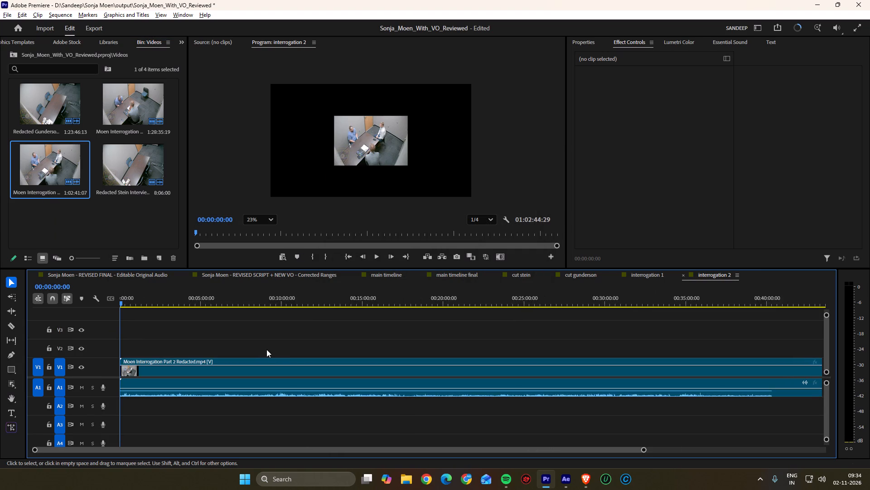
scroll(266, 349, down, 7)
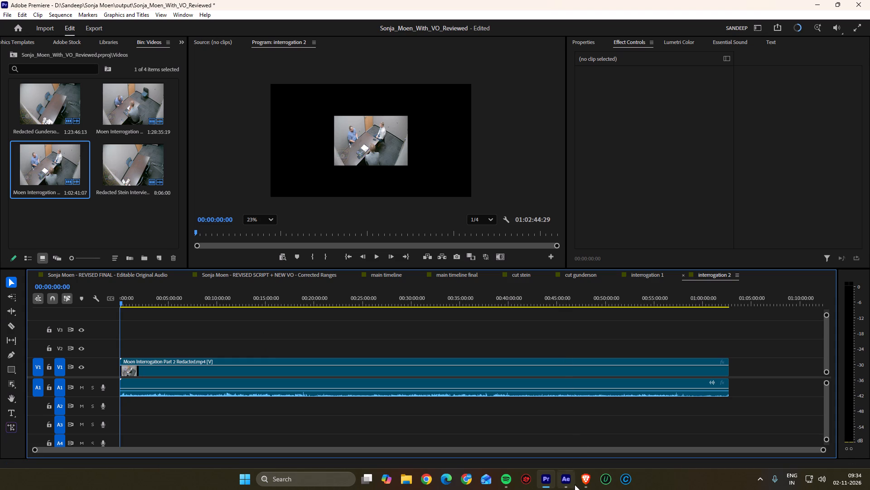
Switch to YouTube in Brave and look through the latest video thumbnails and titles on the Real Crime Psychology channel.
click(583, 484)
click(546, 5)
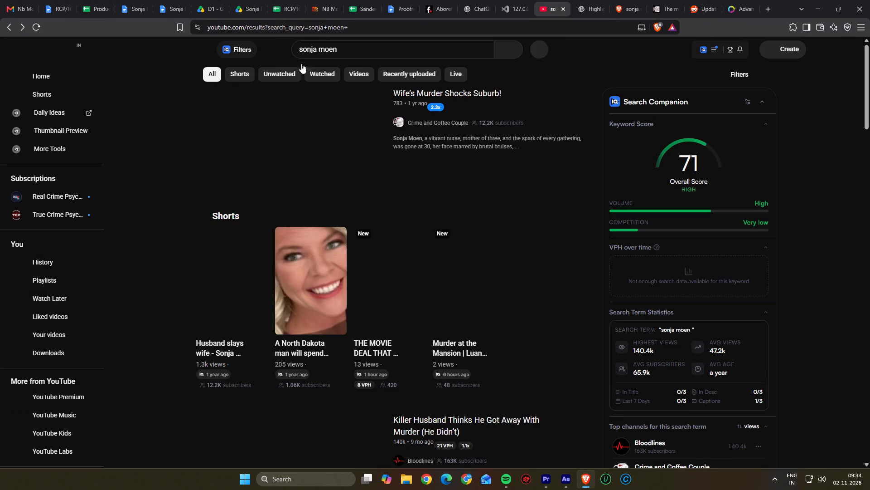
click(36, 196)
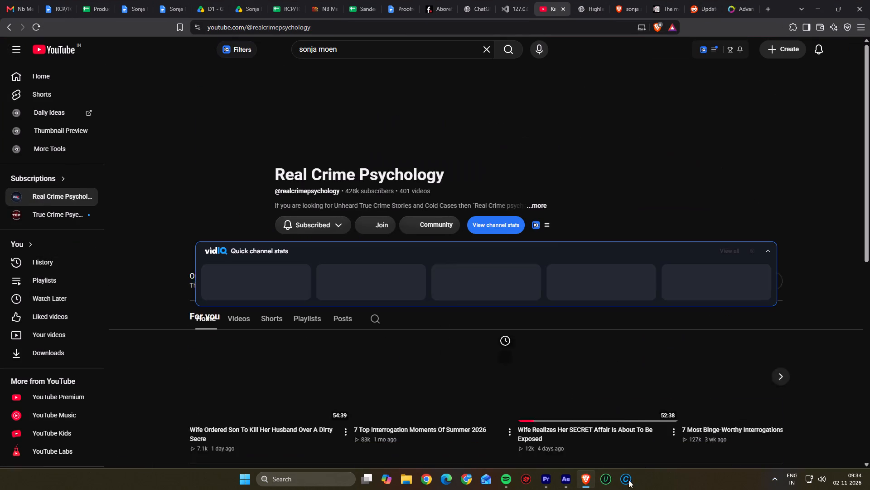
alt+scroll(259, 404, down, 4)
scroll(292, 371, up, 3)
scroll(292, 371, down, 2)
click(250, 229)
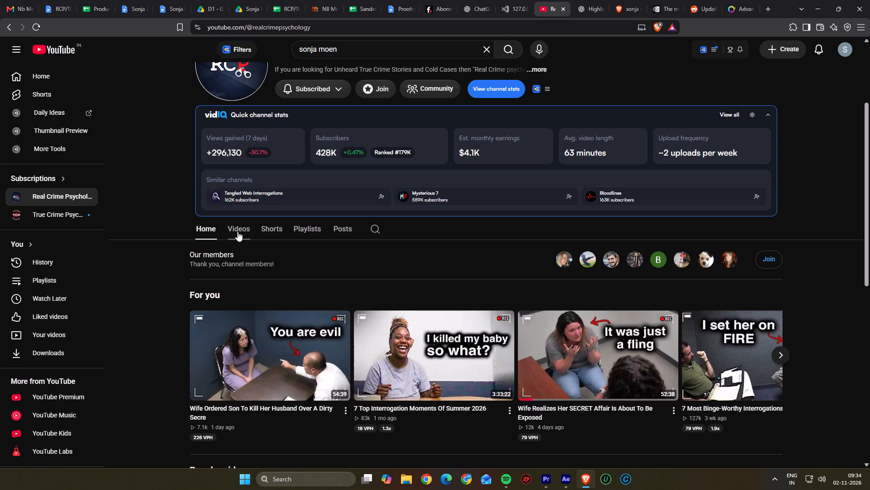
click(231, 233)
scroll(284, 312, down, 4)
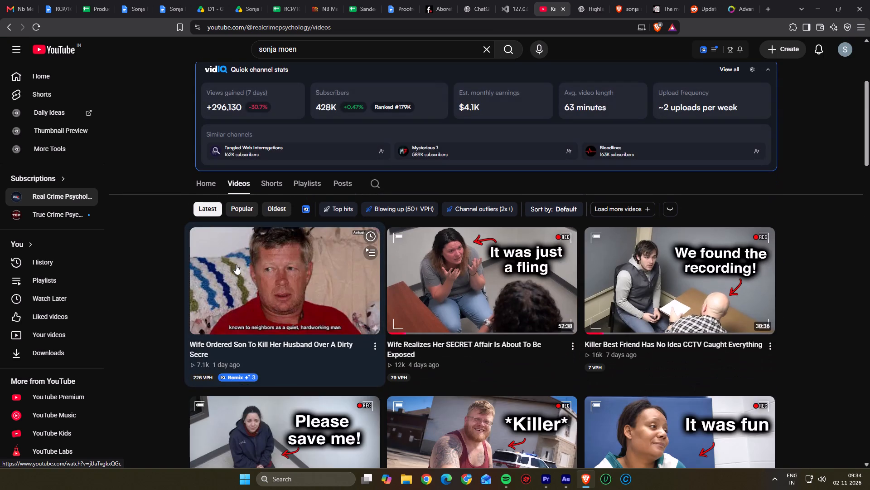
scroll(236, 265, down, 2)
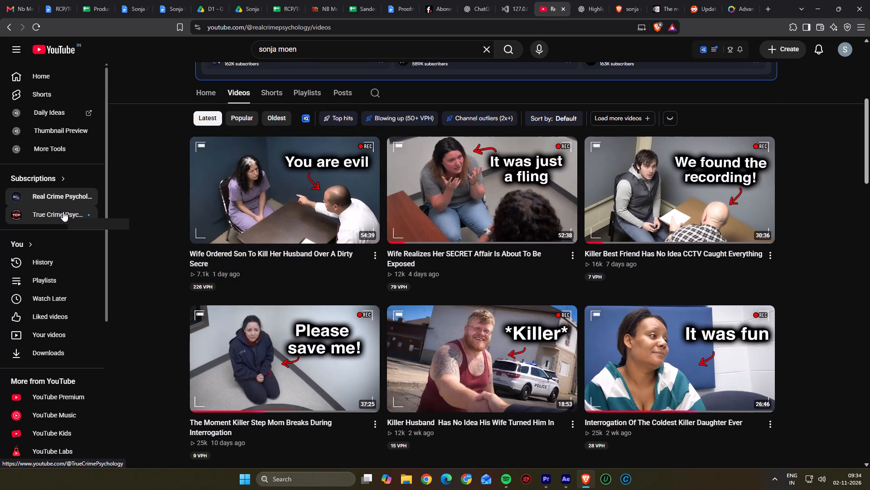
scroll(200, 236, down, 3)
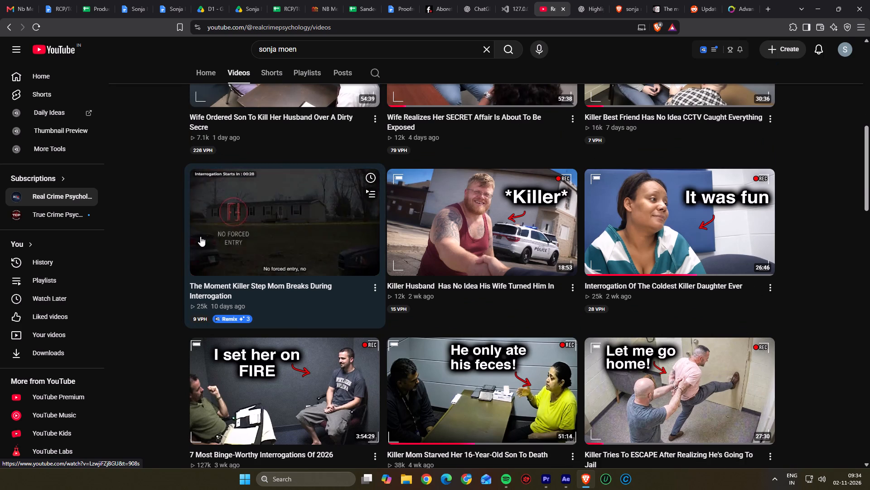
scroll(200, 236, up, 2)
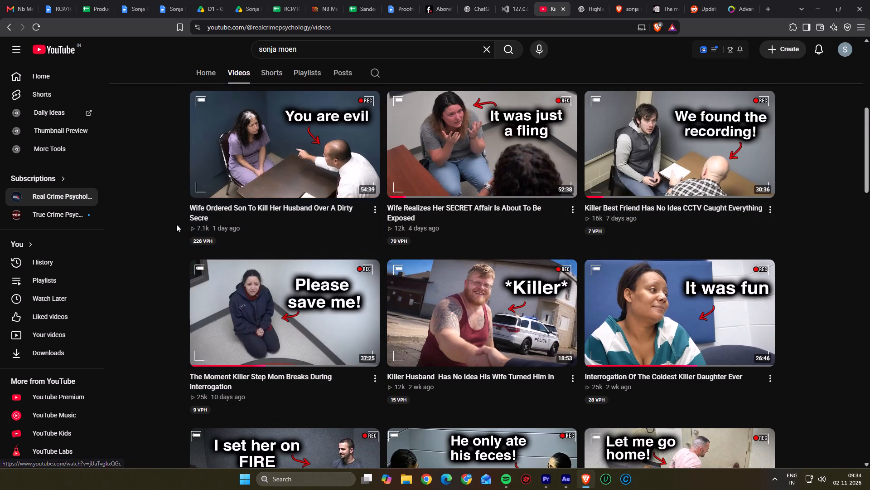
scroll(176, 224, down, 5)
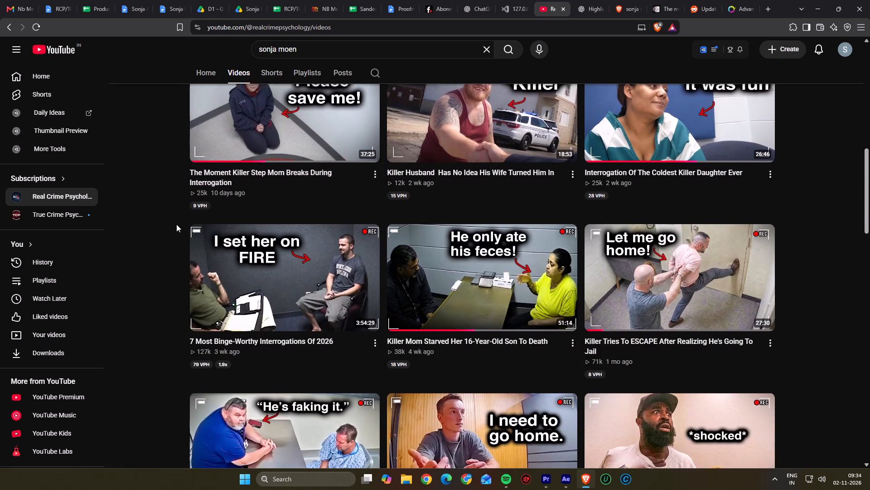
scroll(176, 224, up, 2)
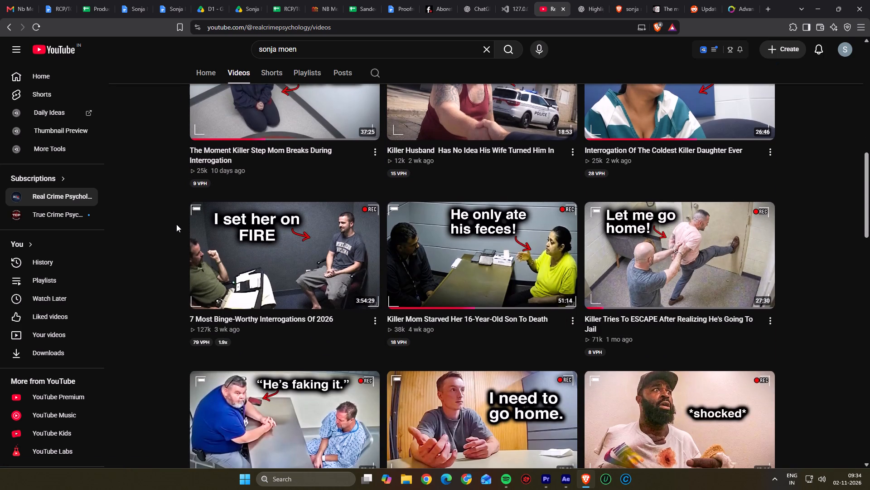
Look through the latest video thumbnails and titles on the True Crime Psychology channel.
click(60, 210)
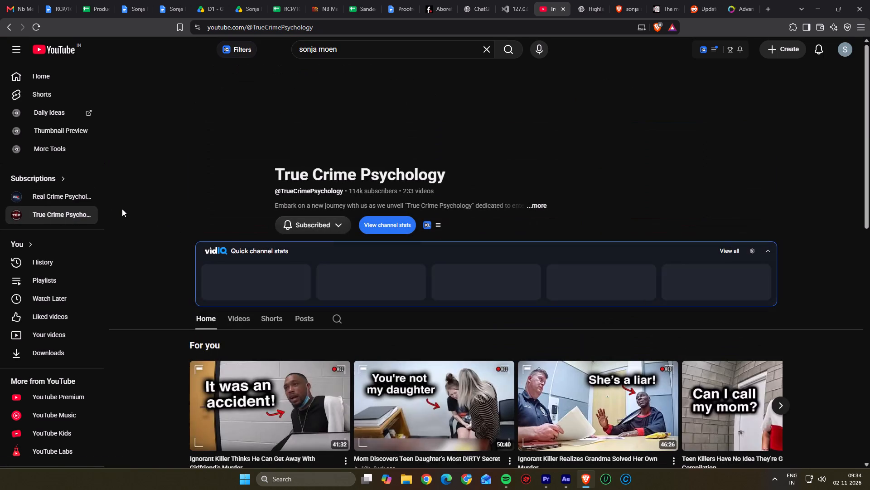
scroll(122, 209, down, 3)
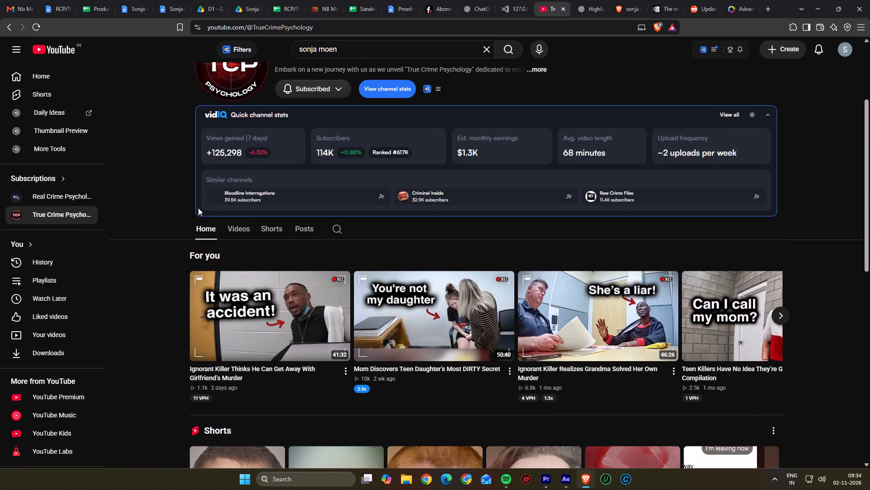
click(237, 231)
scroll(161, 249, down, 4)
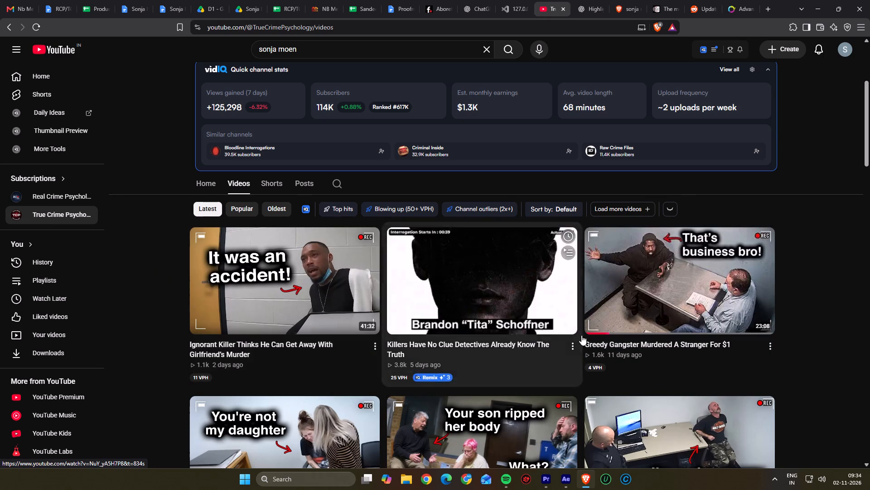
scroll(328, 313, down, 2)
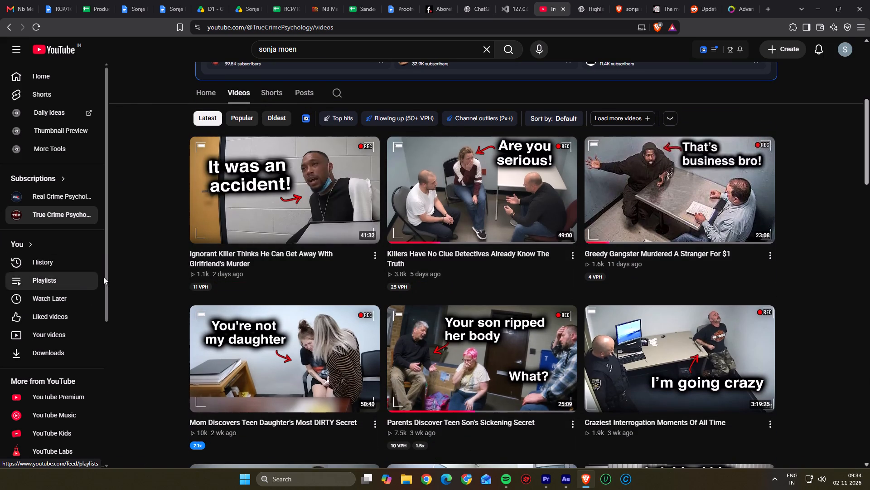
scroll(163, 291, up, 1)
scroll(162, 290, down, 2)
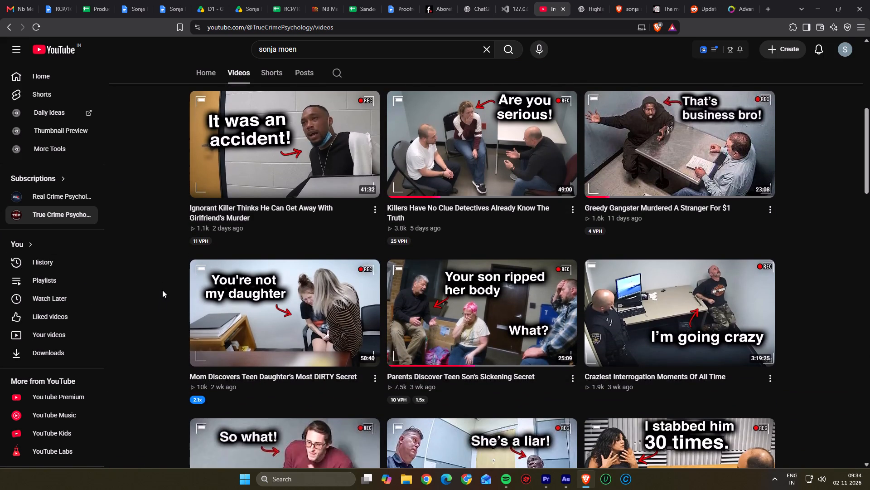
scroll(162, 290, up, 2)
scroll(162, 290, down, 2)
scroll(162, 290, up, 2)
Open the subscriptions feed, clear the old search text and return to the Real Crime Psychology channel page.
click(46, 184)
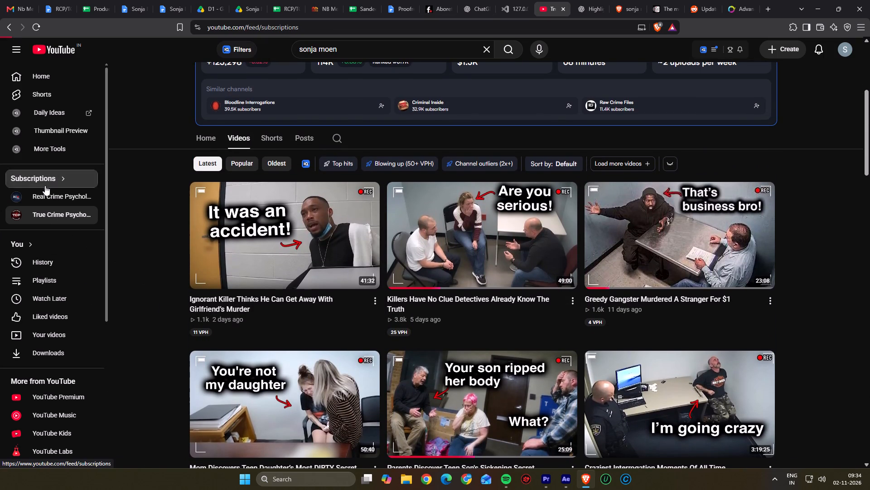
click(49, 194)
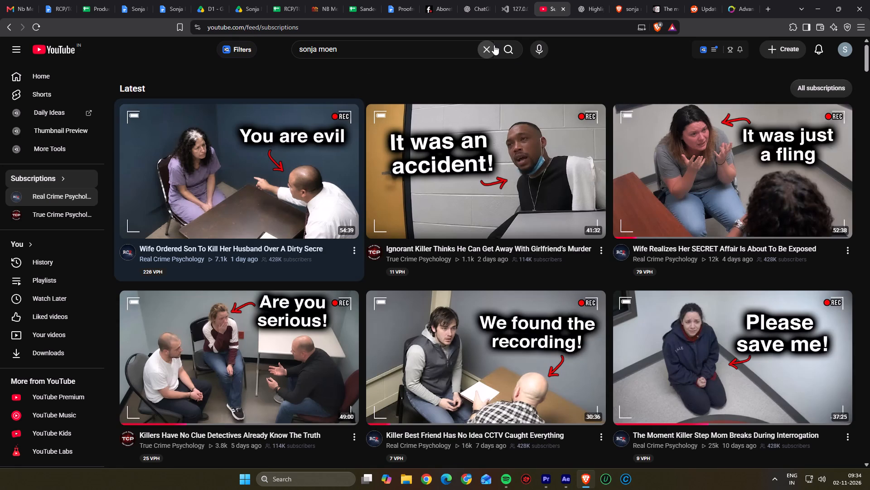
click(487, 46)
click(428, 46)
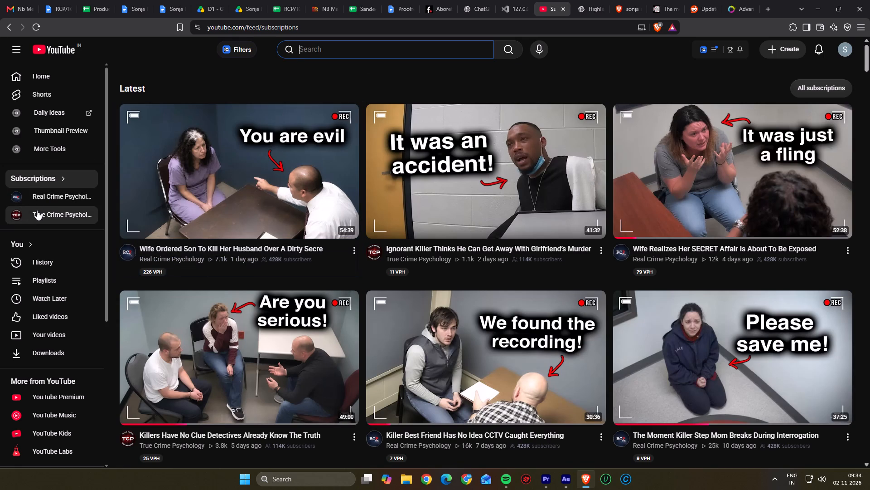
click(48, 201)
Search YouTube for M7.
click(315, 45)
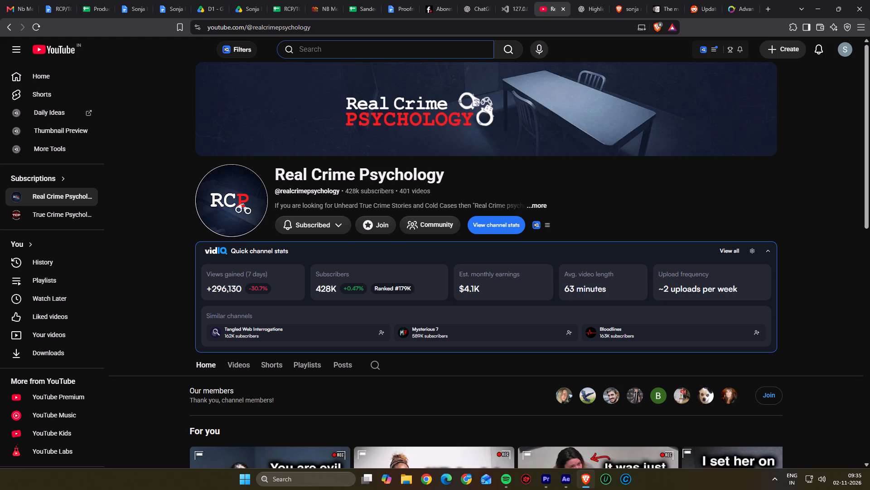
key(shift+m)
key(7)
key(Return)
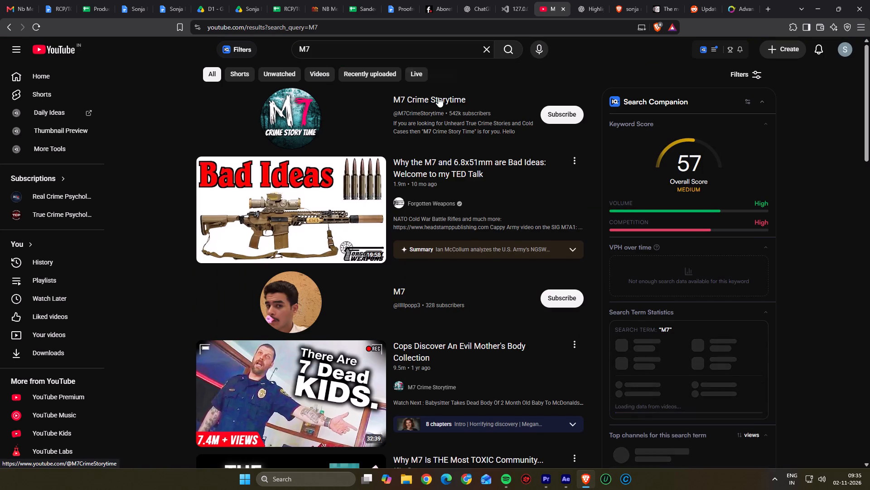
Open the M7 Crime Storytime channel and look through its latest video thumbnails and titles.
click(438, 97)
scroll(294, 308, down, 3)
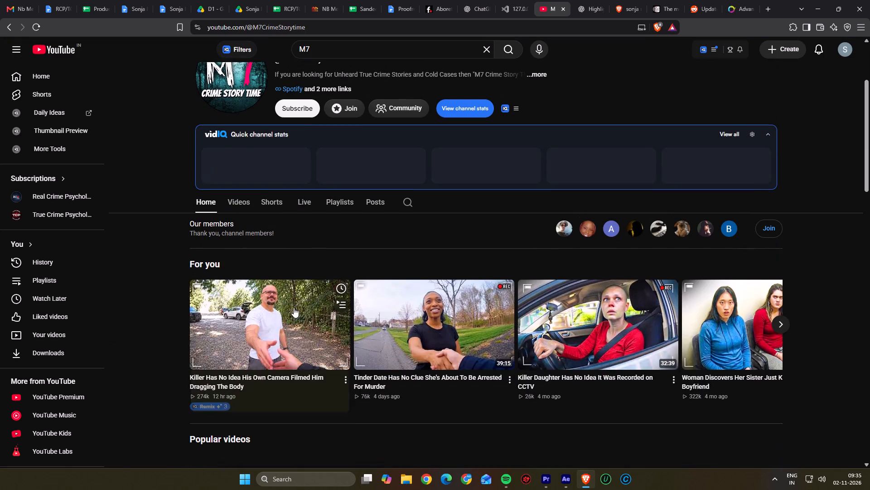
scroll(294, 308, up, 1)
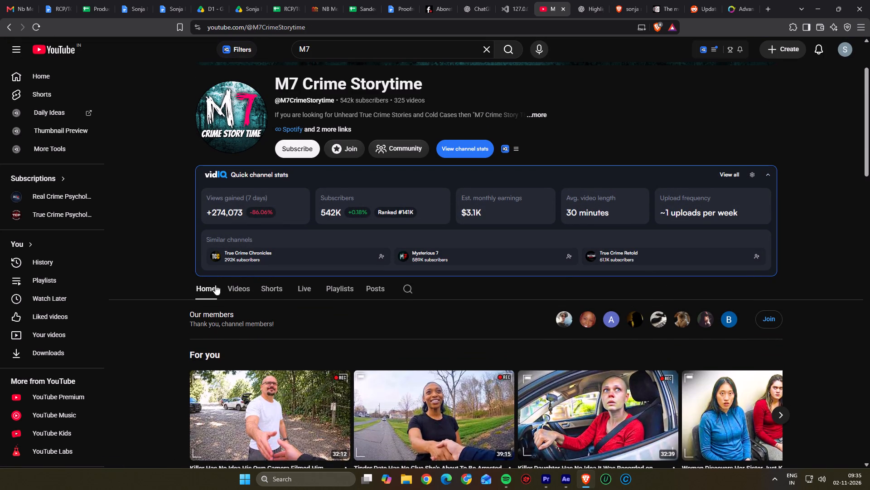
click(229, 286)
scroll(159, 315, down, 5)
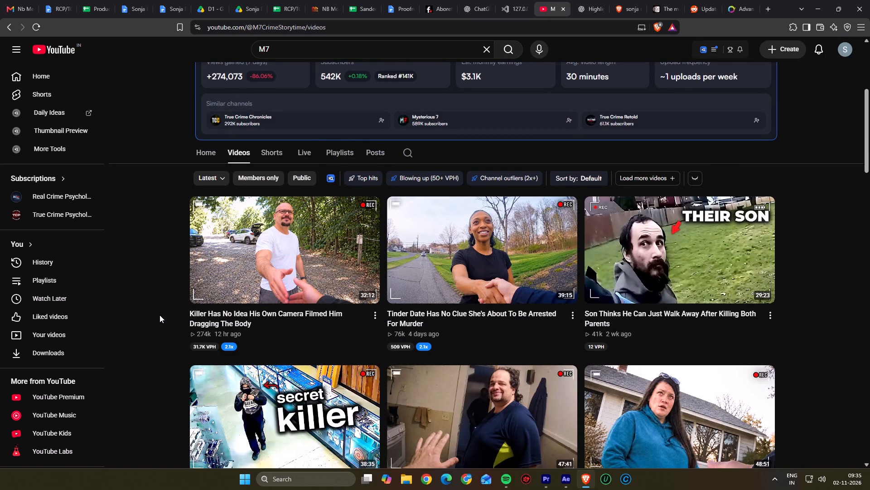
scroll(159, 315, down, 3)
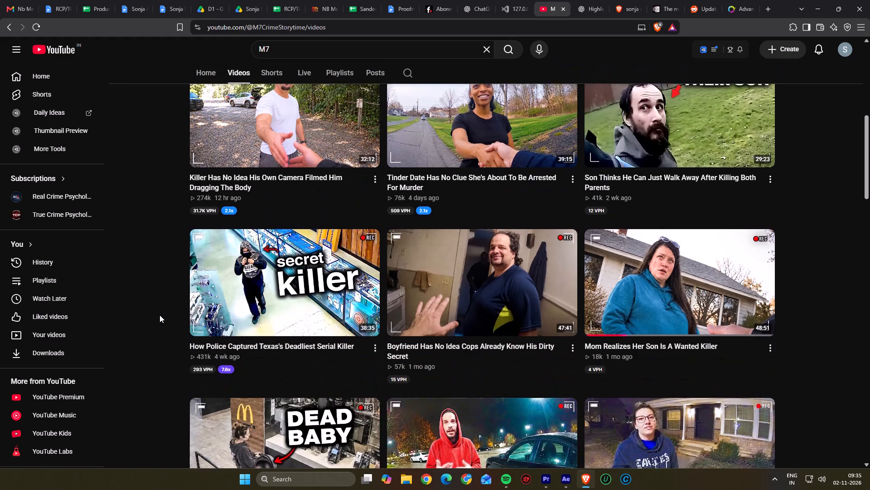
scroll(159, 315, down, 3)
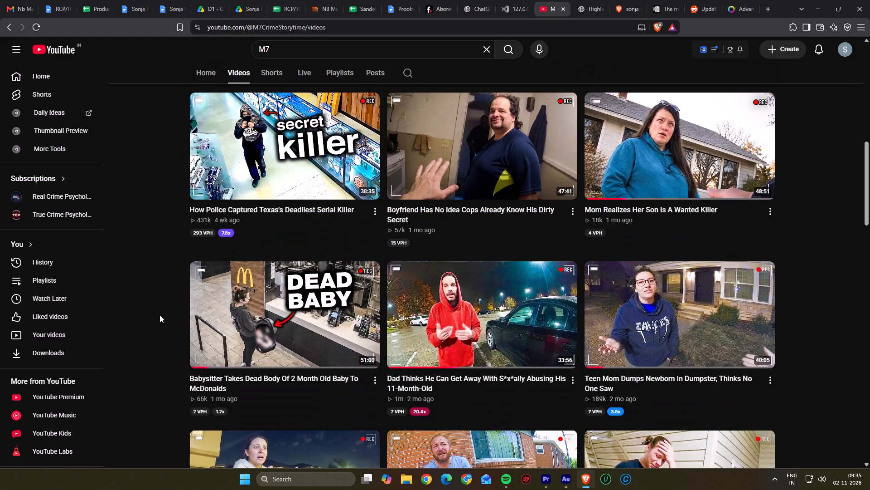
scroll(159, 315, up, 9)
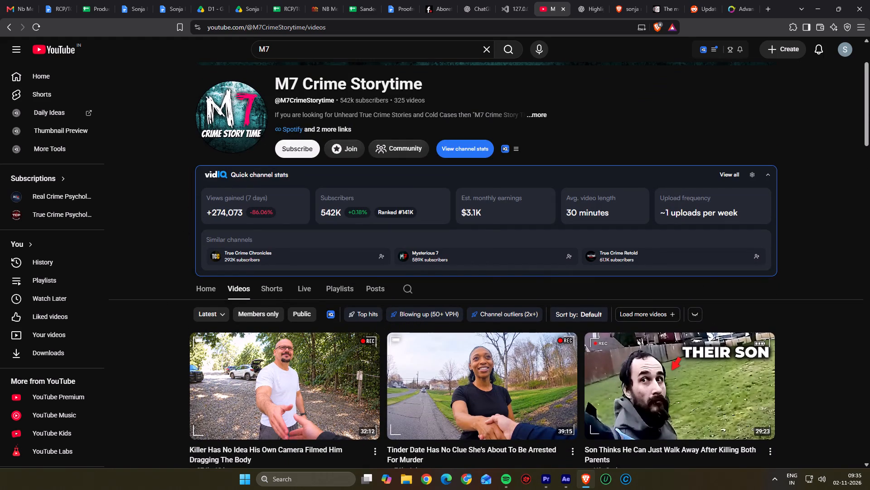
Replace the YouTube search text with mysterious 7 and run the search.
drag(277, 49, 238, 44)
key(BackSpace)
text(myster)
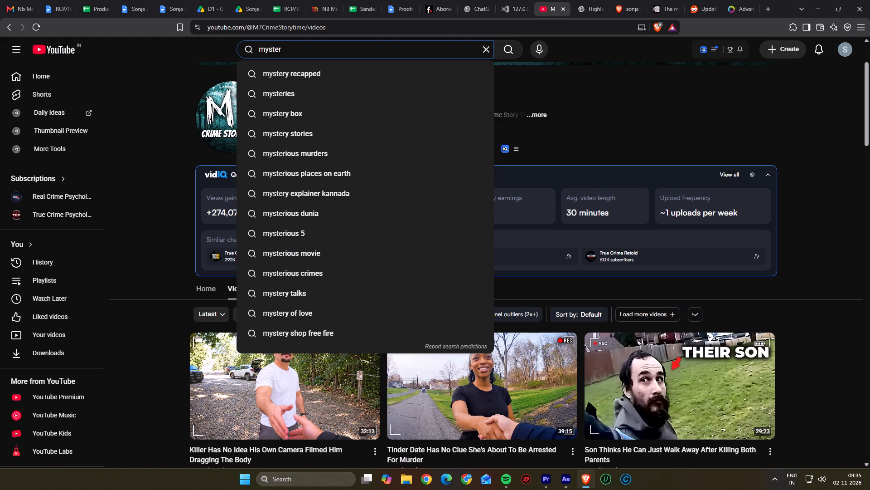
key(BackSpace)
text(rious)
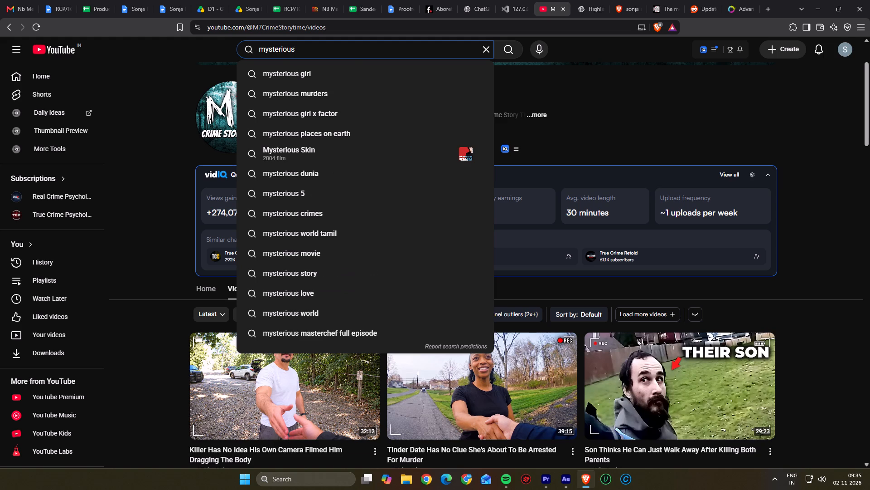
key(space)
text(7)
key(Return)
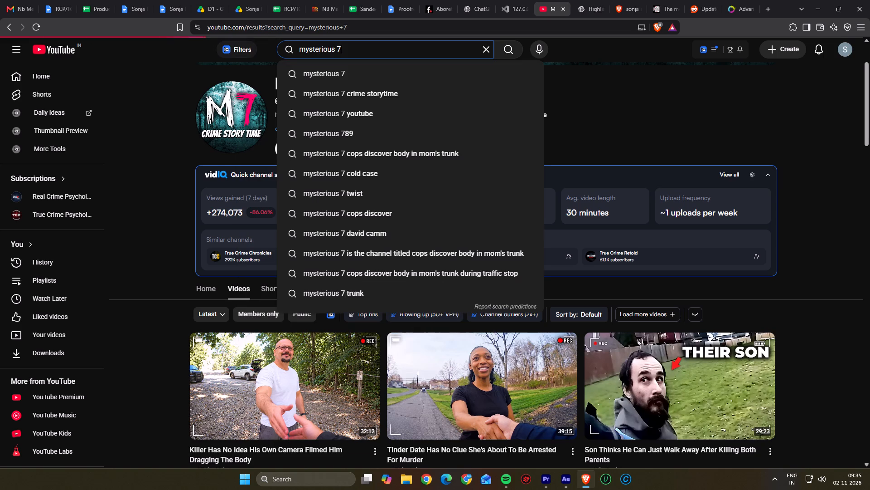
Open the Mysterious 7 channel and look through its latest video thumbnails and titles.
click(420, 88)
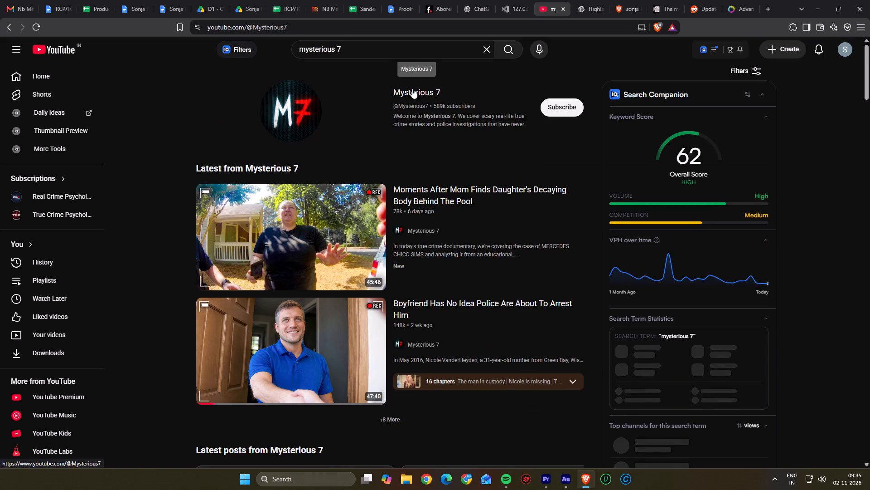
scroll(271, 366, down, 3)
scroll(260, 357, up, 3)
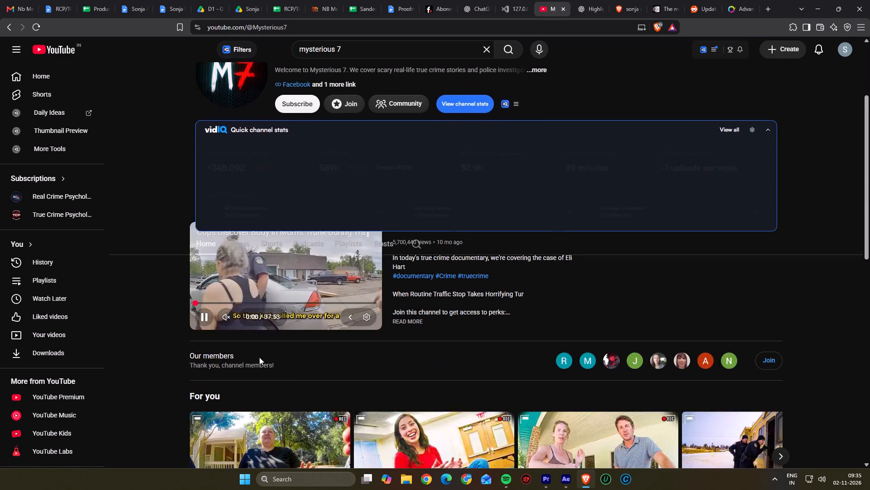
click(237, 375)
scroll(236, 338, down, 3)
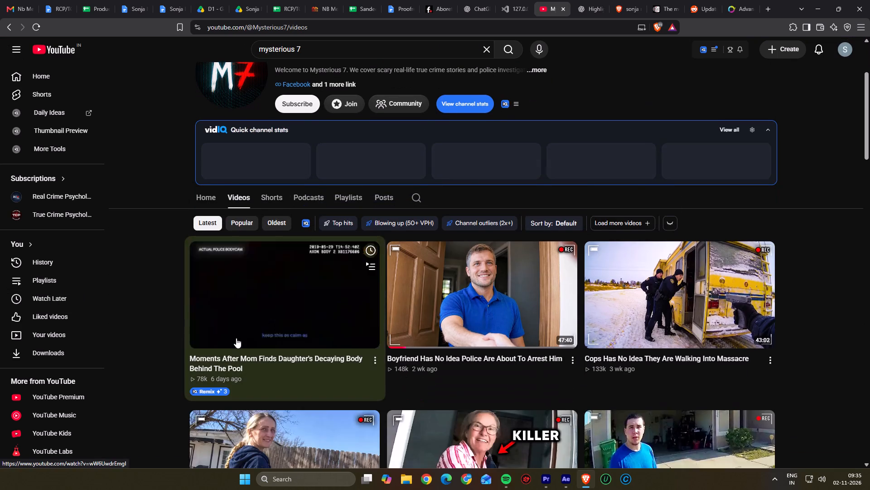
scroll(170, 336, down, 3)
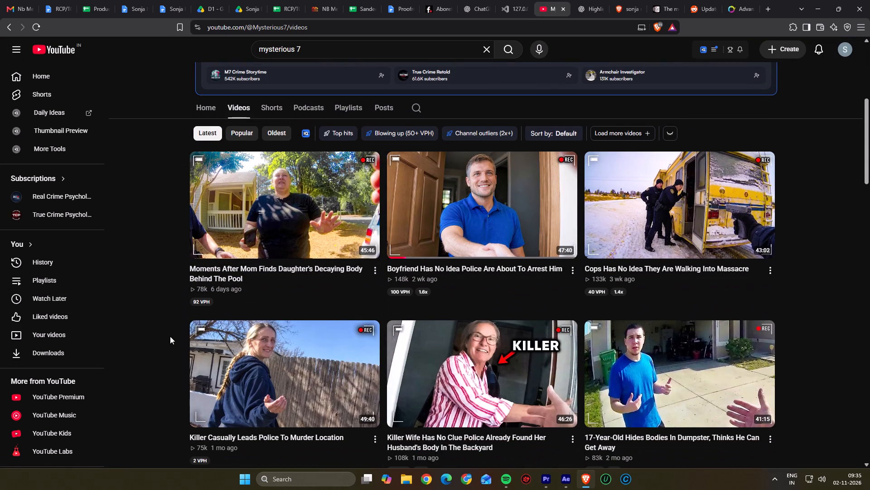
scroll(170, 336, up, 8)
scroll(170, 336, down, 5)
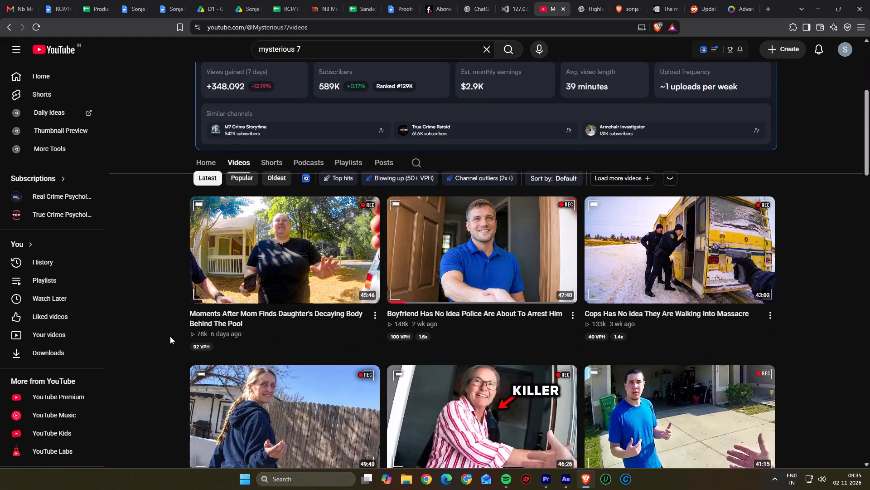
Leave the Mysterious 7 video list and open the subscribed Real Crime Psychology channel.
scroll(170, 336, down, 3)
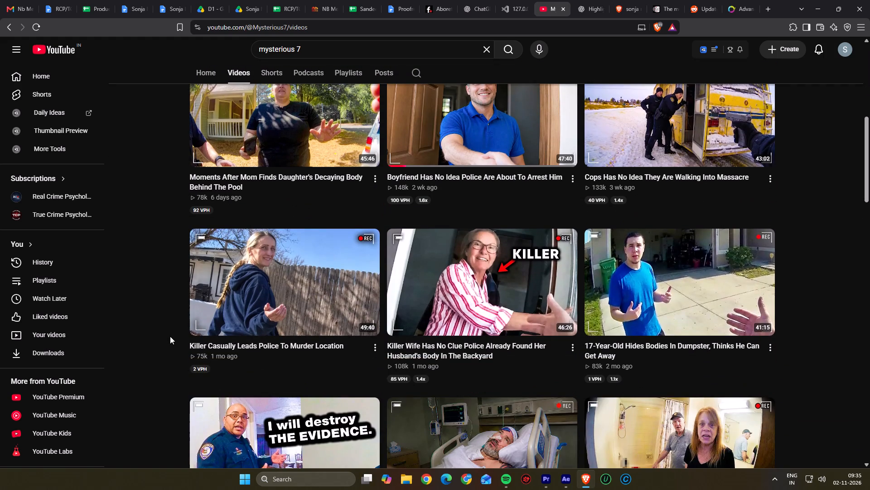
scroll(170, 336, up, 7)
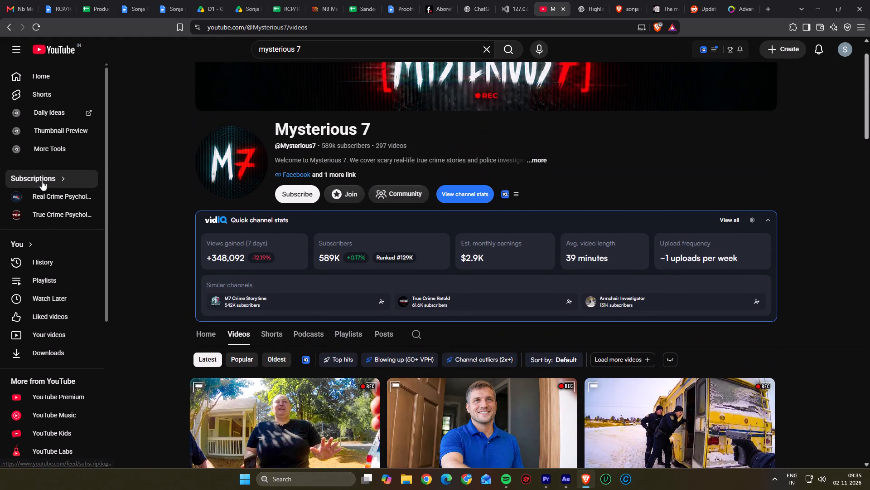
click(44, 191)
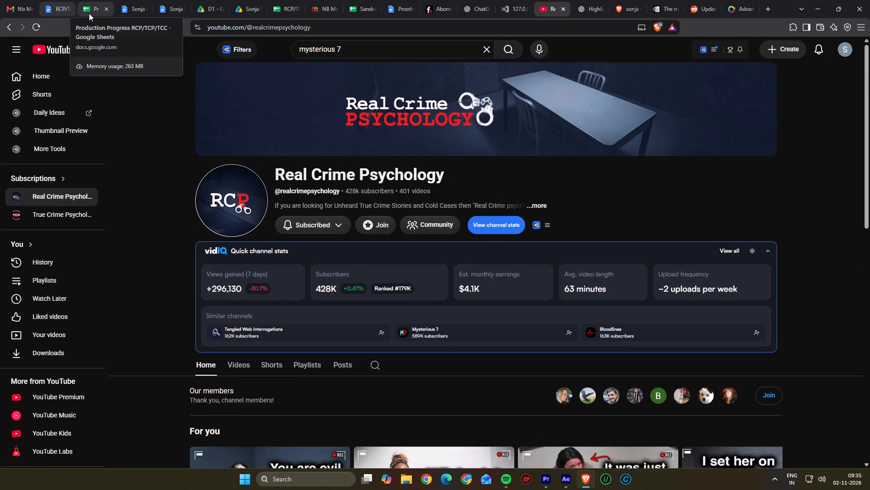
click(89, 13)
click(290, 78)
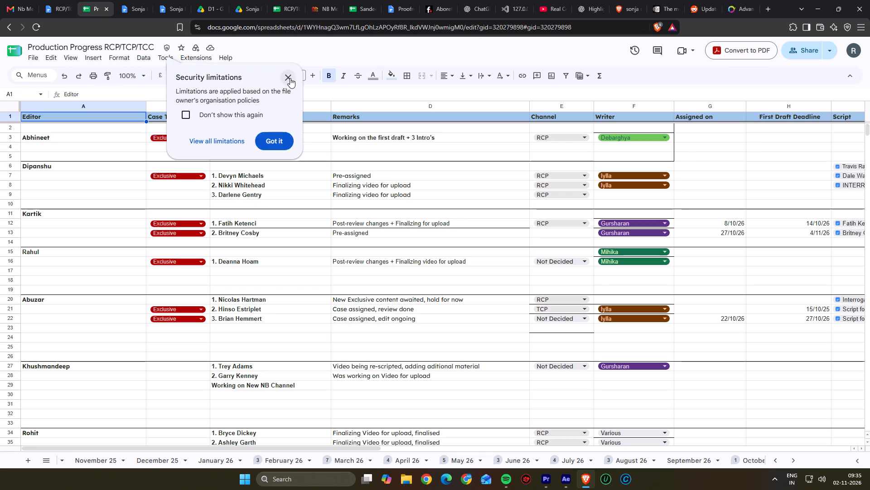
scroll(289, 201, down, 6)
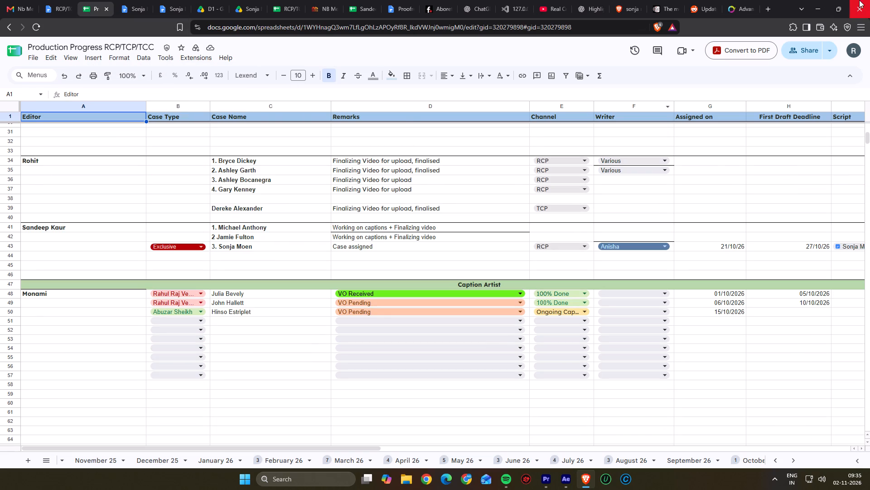
Switch to Premiere and scale the Moen Interrogation Part 2 clip in the interrogation 2 sequence to fit the frame.
click(812, 5)
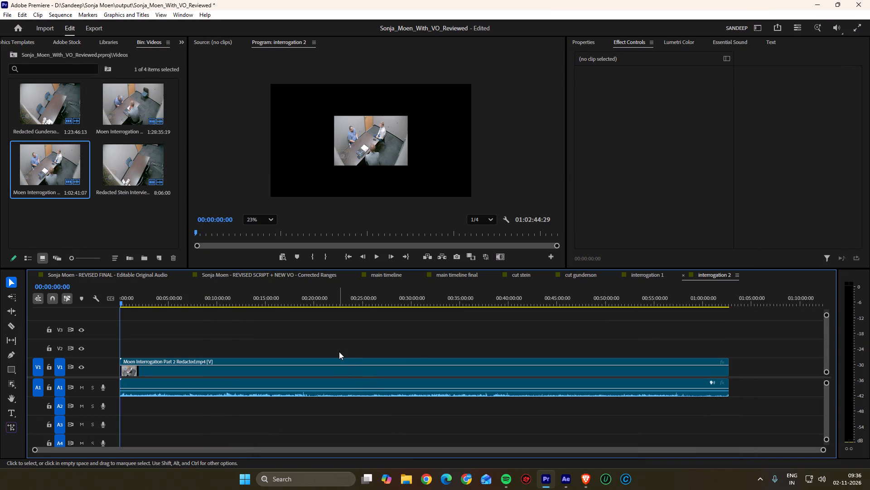
click(339, 352)
click(346, 368)
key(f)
click(333, 344)
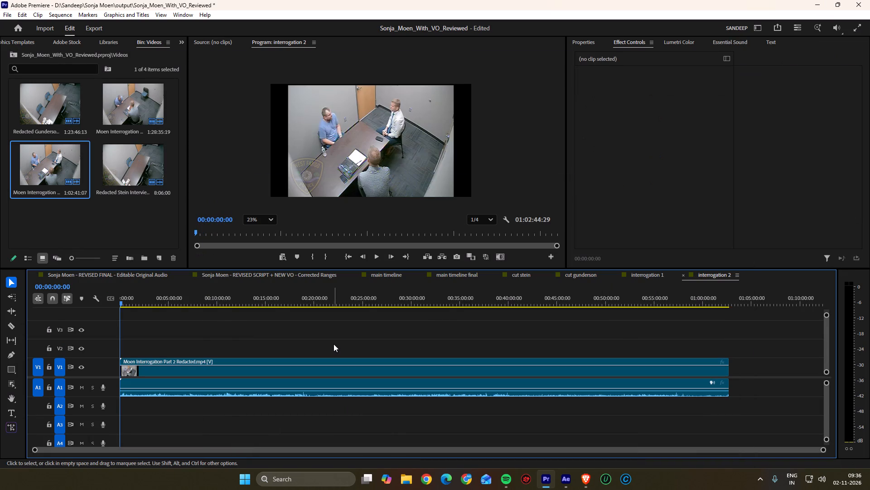
alt+scroll(341, 346, down, 4)
Scale the Moen Interrogation Part 1 clip in the interrogation 1 sequence to fit the frame.
click(652, 276)
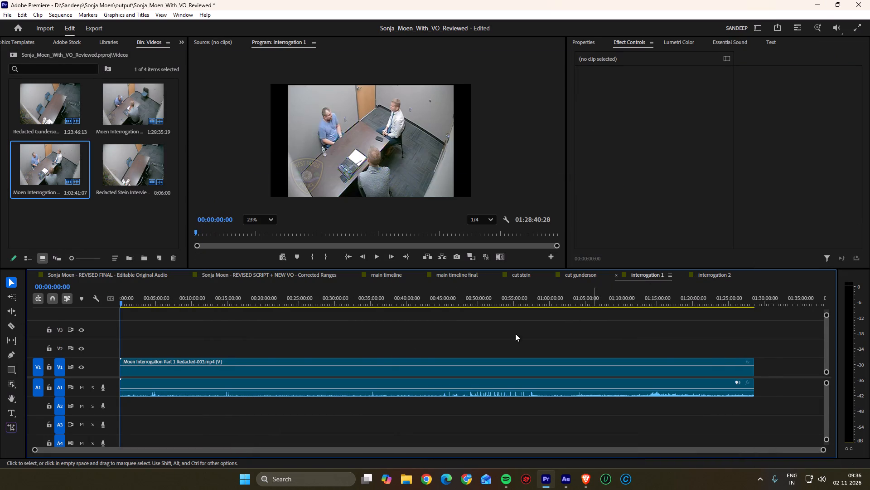
click(379, 373)
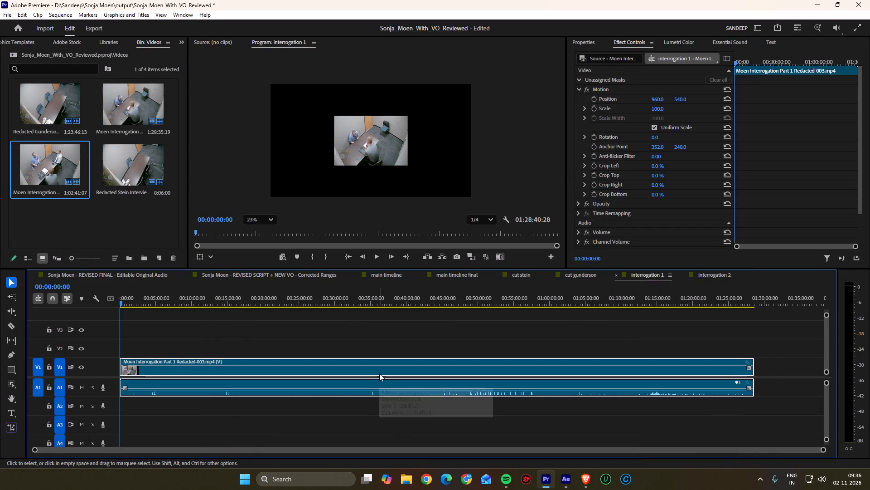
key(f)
click(383, 355)
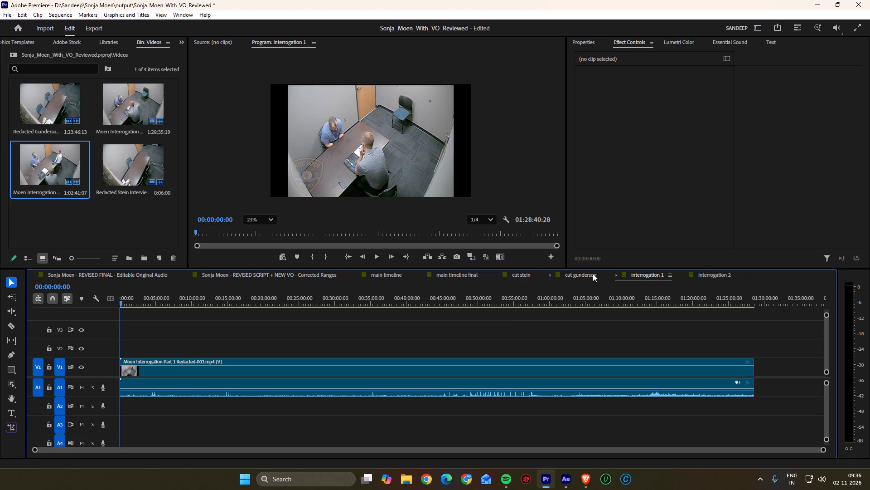
Scale the Redacted Gunderson Interview clip in the cut gunderson sequence to fit the frame.
click(593, 274)
click(347, 356)
click(399, 365)
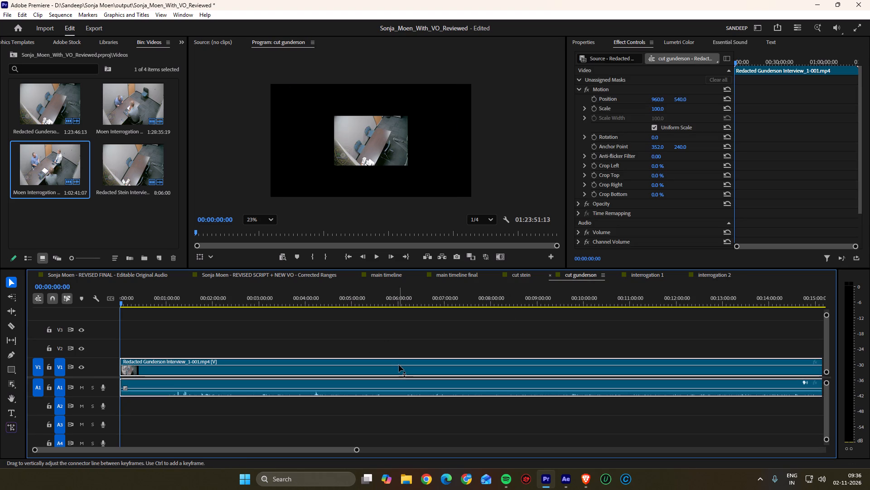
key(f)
click(409, 344)
Open the cut stein sequence and check the framing of the Redacted Stein Interview clip.
click(521, 273)
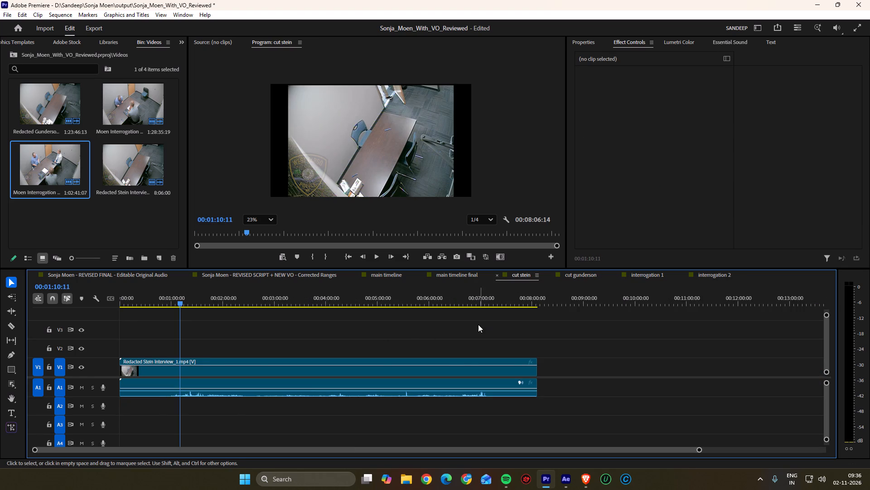
click(477, 325)
alt+scroll(469, 370, down, 3)
scroll(245, 358, up, 3)
Open the main timeline final sequence and play part of the "Her fault. Her fall. Her anger." clip.
click(454, 274)
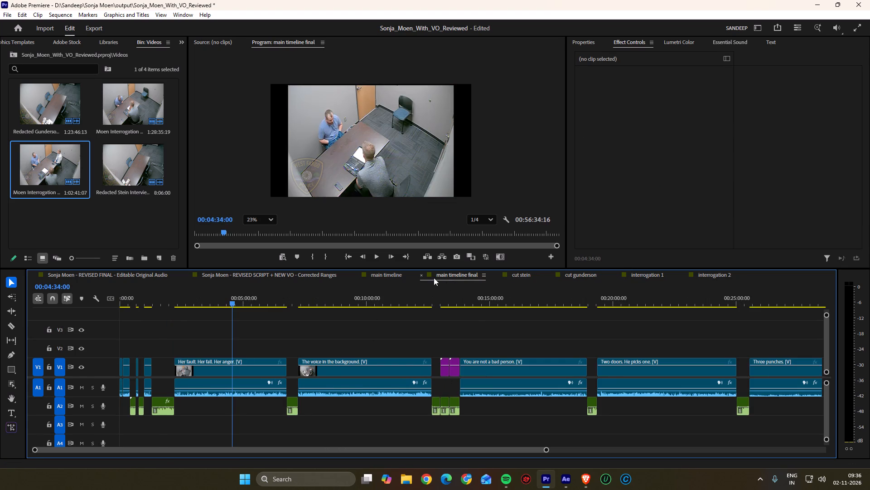
scroll(204, 363, up, 1)
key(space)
click(205, 351)
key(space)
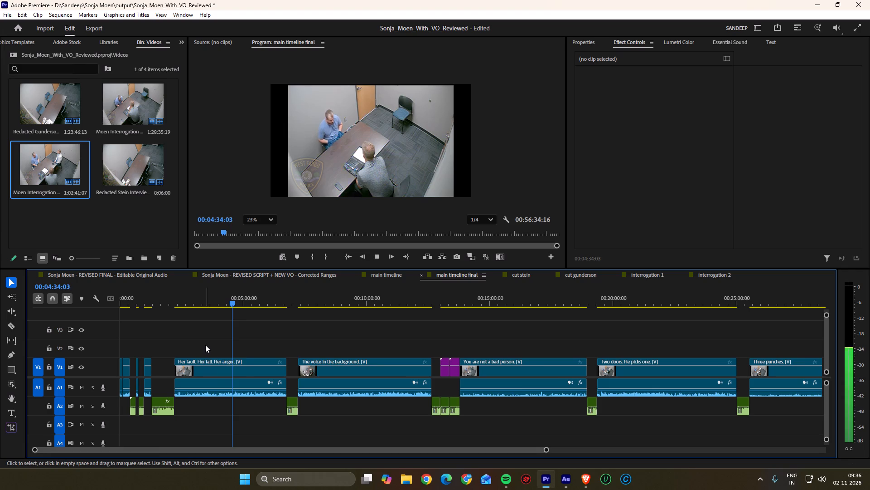
alt+scroll(198, 342, up, 11)
alt+scroll(268, 354, down, 3)
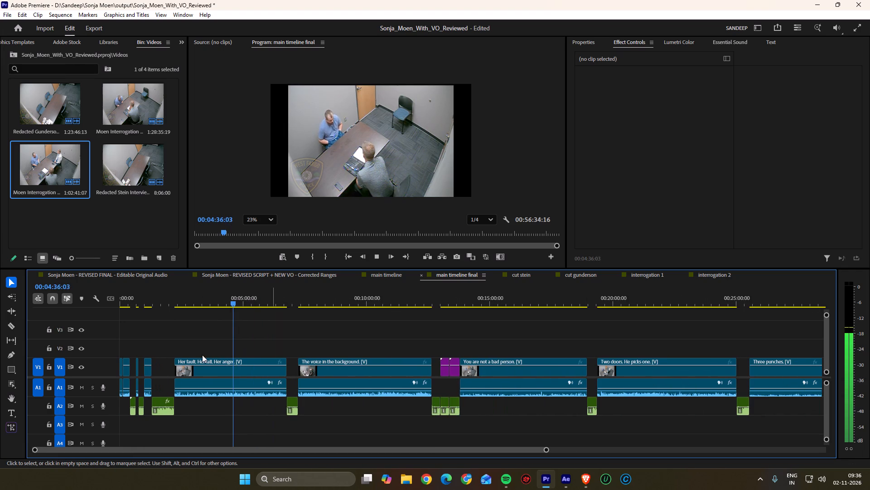
scroll(191, 350, up, 2)
Play the main timeline final sequence from its start through the first intro clip and into Intro 2.
drag(193, 299, 102, 308)
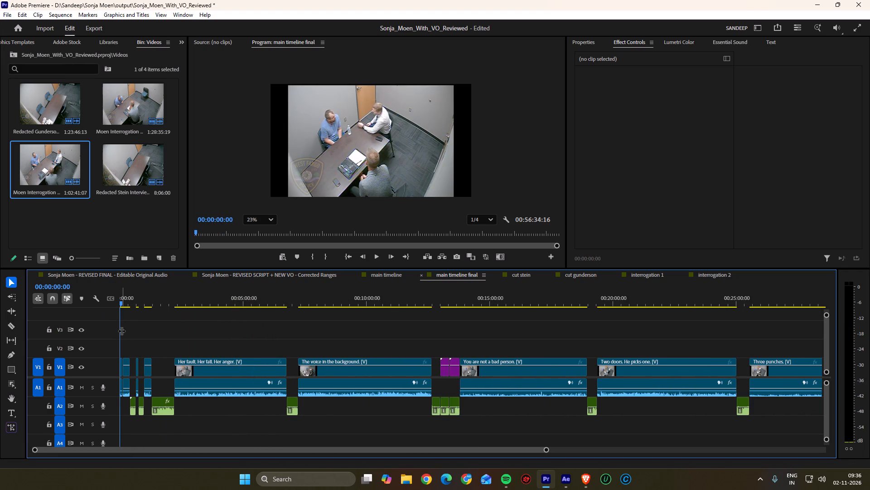
alt+scroll(126, 332, up, 2)
alt+scroll(126, 332, down, 1)
alt+scroll(126, 332, up, 18)
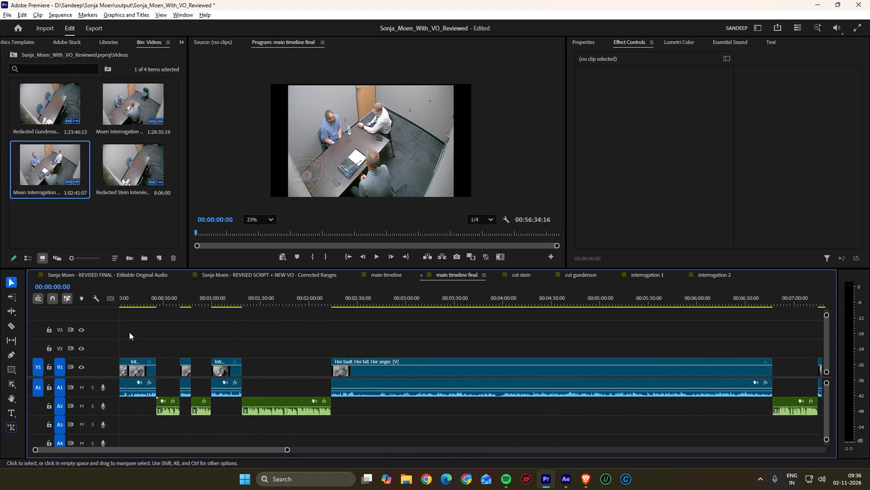
alt+scroll(129, 332, up, 7)
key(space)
alt+scroll(141, 333, up, 3)
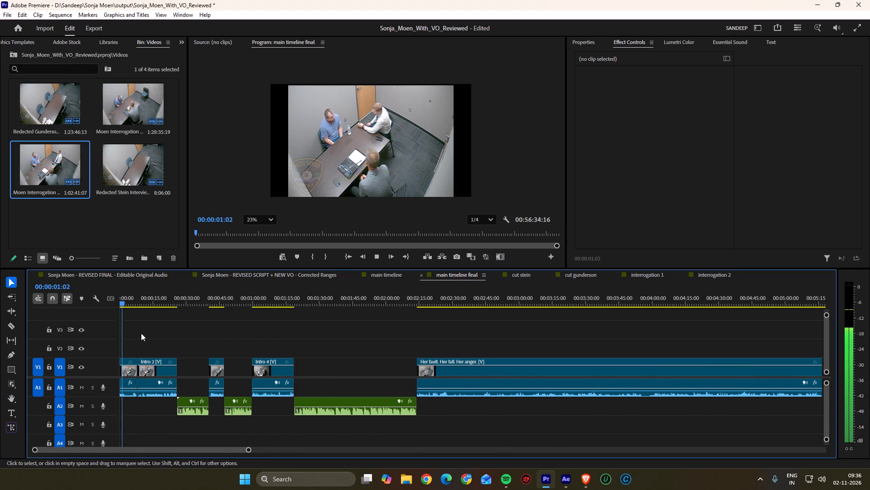
scroll(141, 333, up, 3)
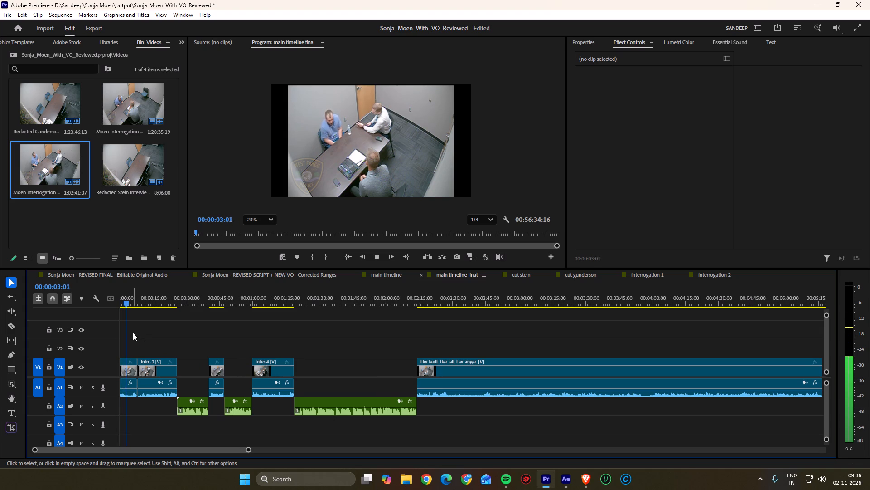
alt+scroll(131, 335, up, 7)
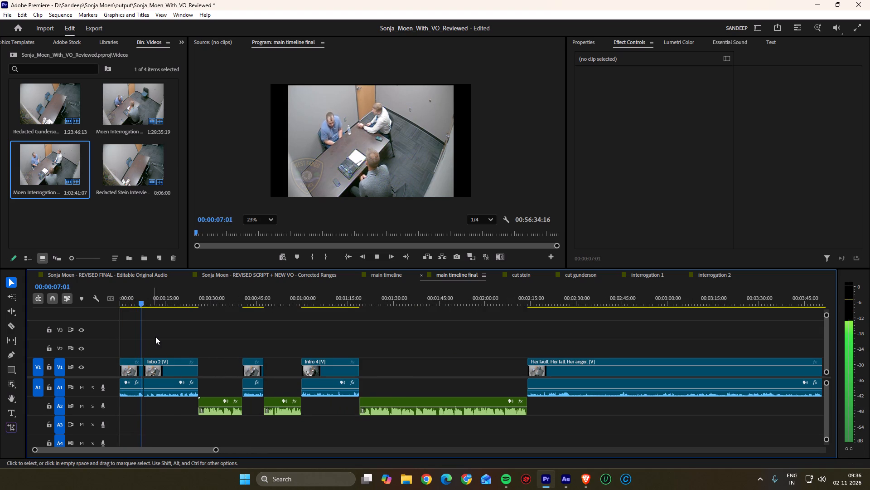
click(171, 337)
alt+scroll(171, 337, down, 4)
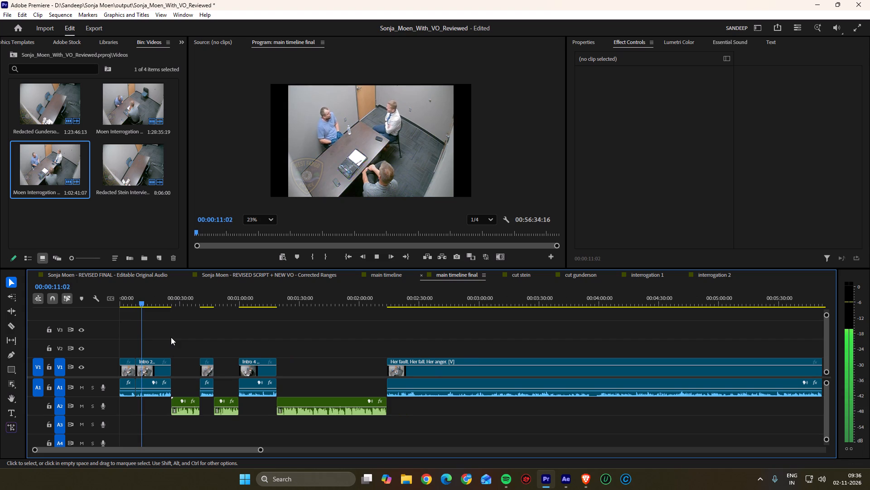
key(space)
click(176, 337)
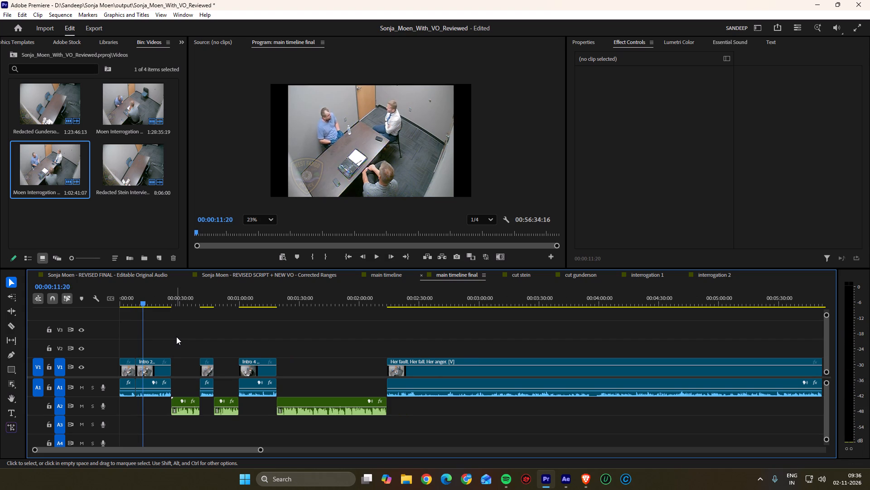
Return the playhead to the start of main timeline final and select the Intro 3 clip.
alt+scroll(177, 333, up, 2)
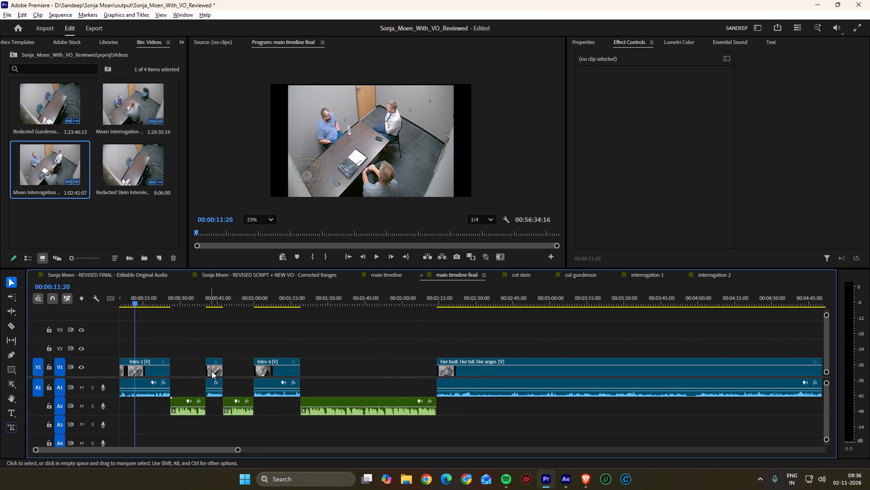
alt+scroll(214, 372, down, 3)
drag(138, 300, 111, 301)
click(201, 364)
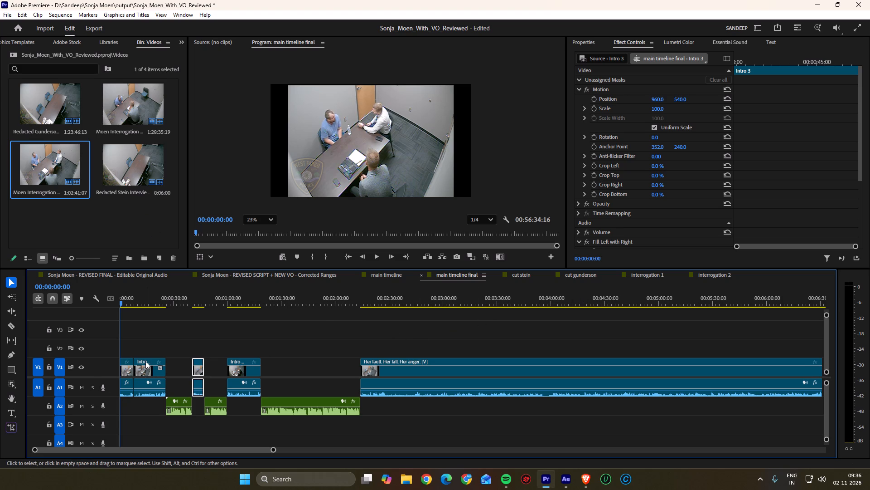
click(575, 477)
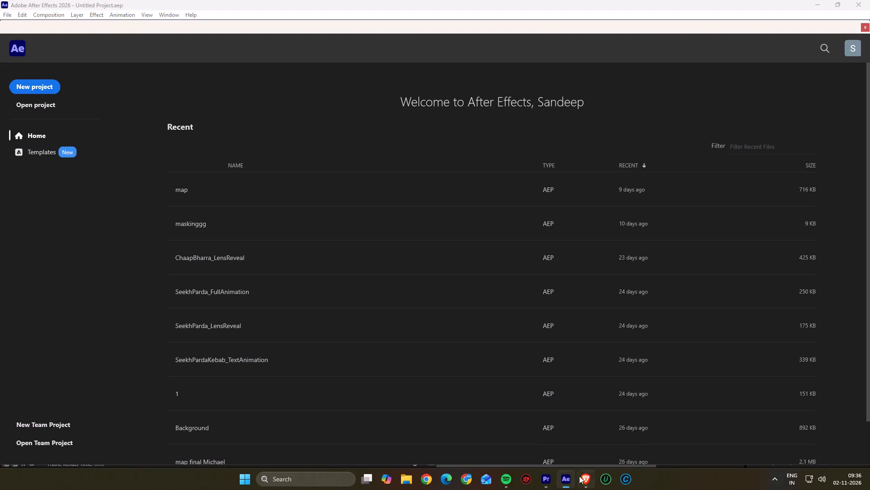
click(570, 477)
click(581, 475)
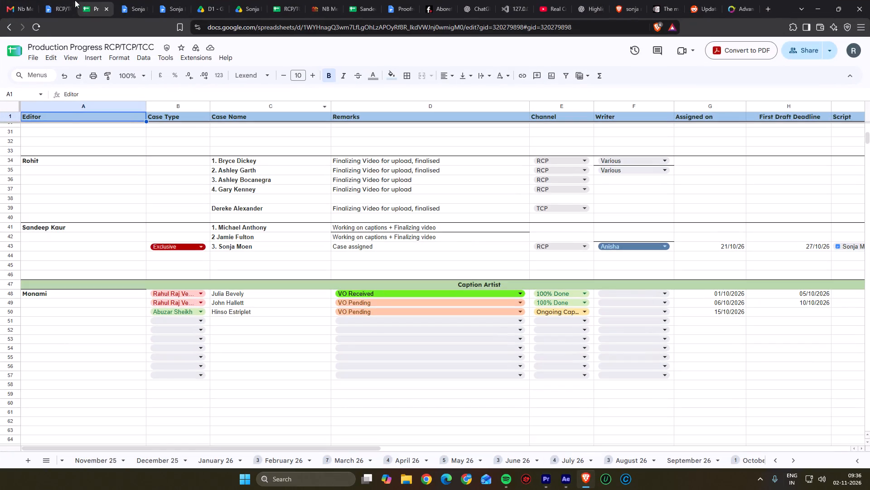
click(158, 7)
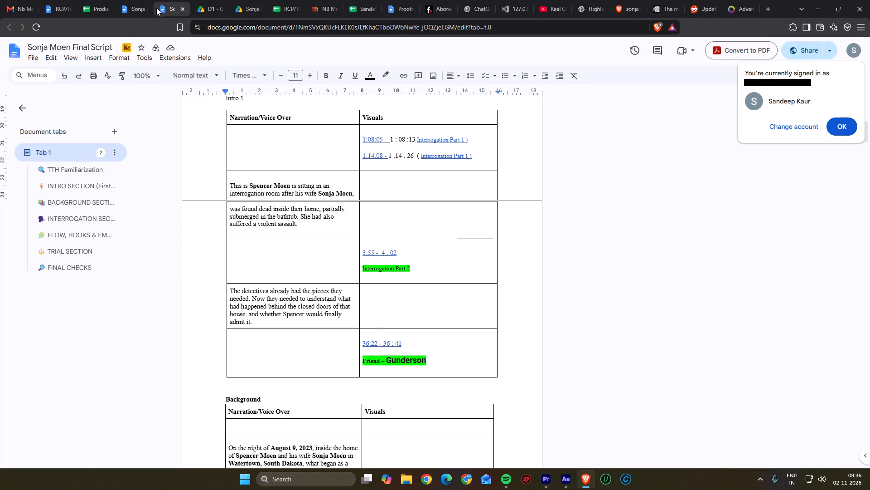
scroll(336, 230, up, 3)
Copy the 1:08:05 start timecode of the first Interrogation Part 1 visual in the Intro 1 table.
drag(382, 274, 378, 274)
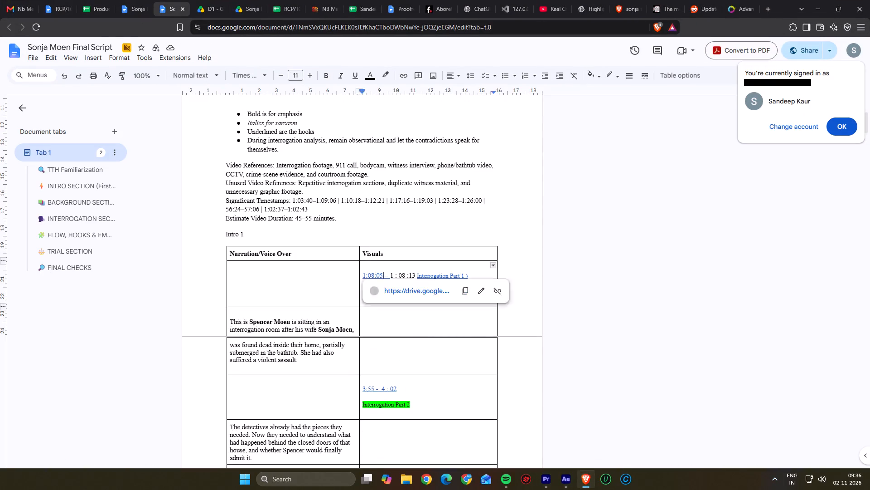
drag(378, 274, 351, 273)
click(358, 274)
drag(382, 273, 364, 273)
key(ctrl+c)
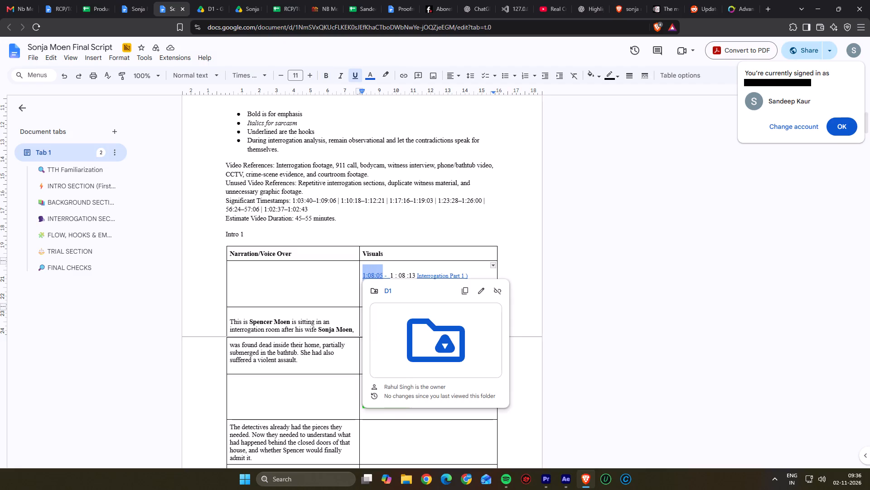
key(ctrl+c)
key(ctrl+c)
key(ctrl+c)
key(ctrl+c)
key(ctrl+c)
ctrl+click(405, 274)
key(ctrl+c)
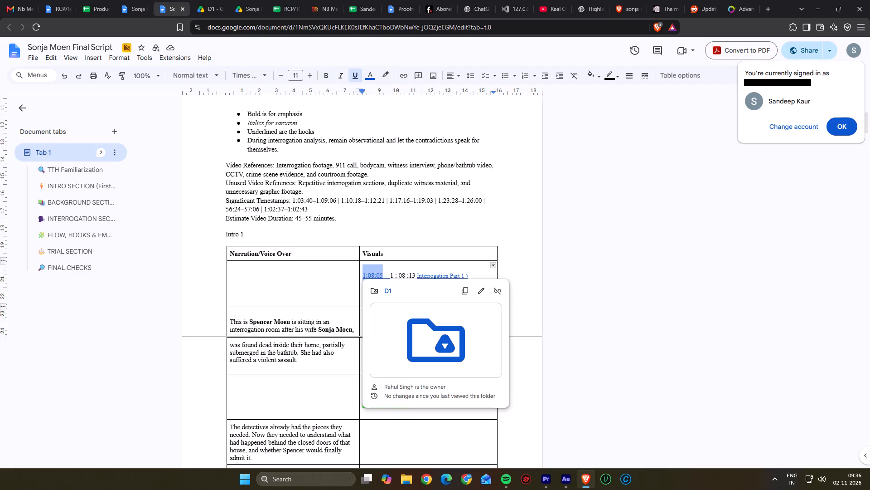
click(405, 274)
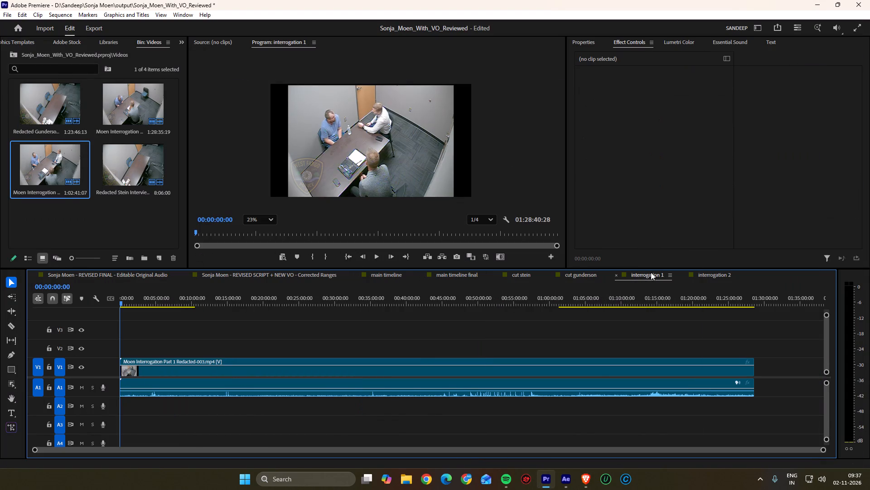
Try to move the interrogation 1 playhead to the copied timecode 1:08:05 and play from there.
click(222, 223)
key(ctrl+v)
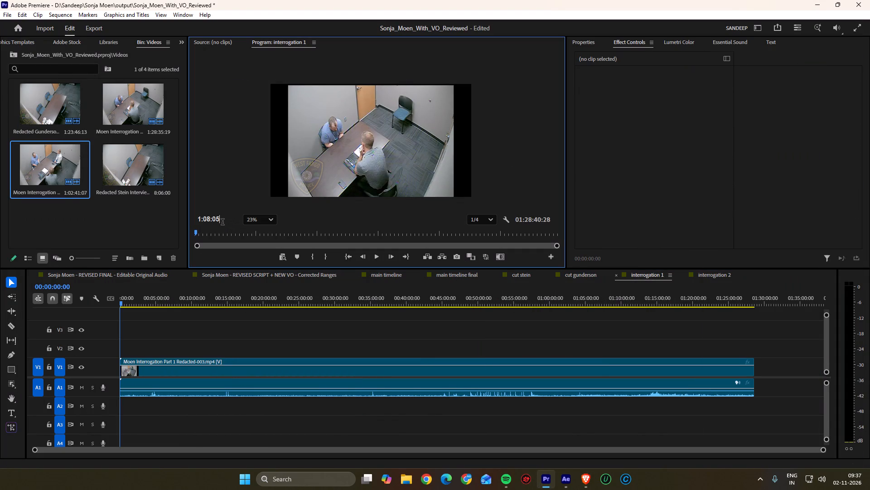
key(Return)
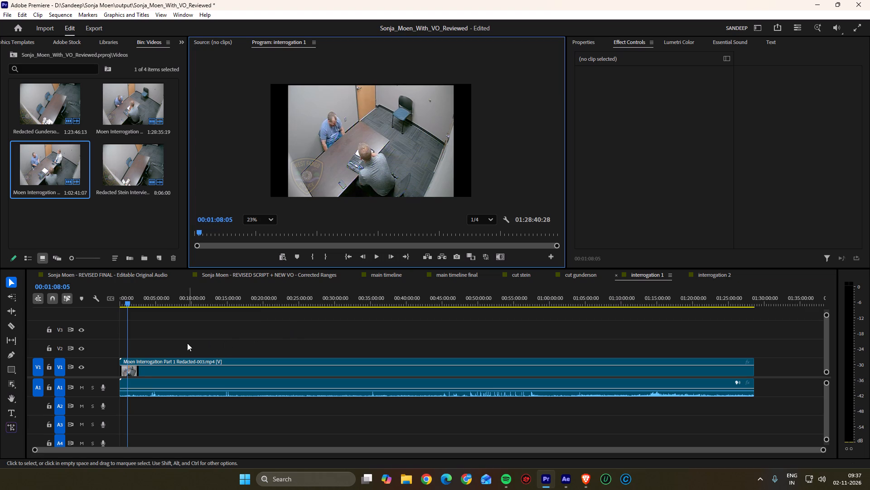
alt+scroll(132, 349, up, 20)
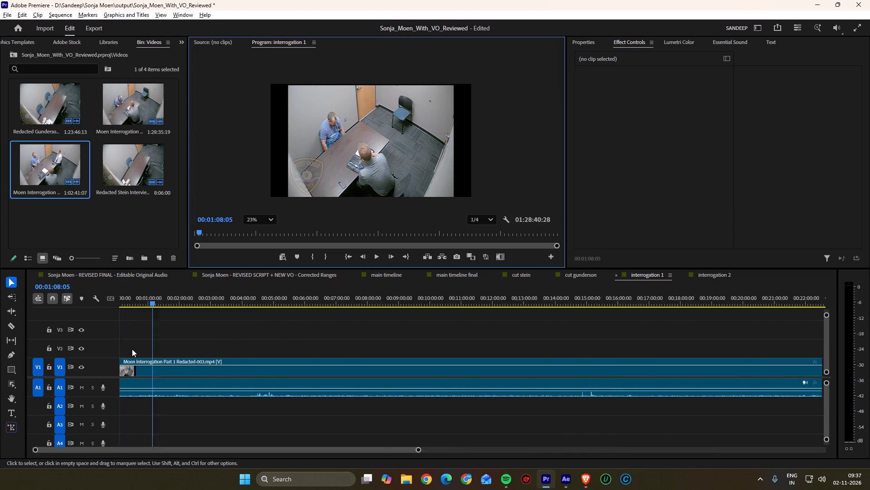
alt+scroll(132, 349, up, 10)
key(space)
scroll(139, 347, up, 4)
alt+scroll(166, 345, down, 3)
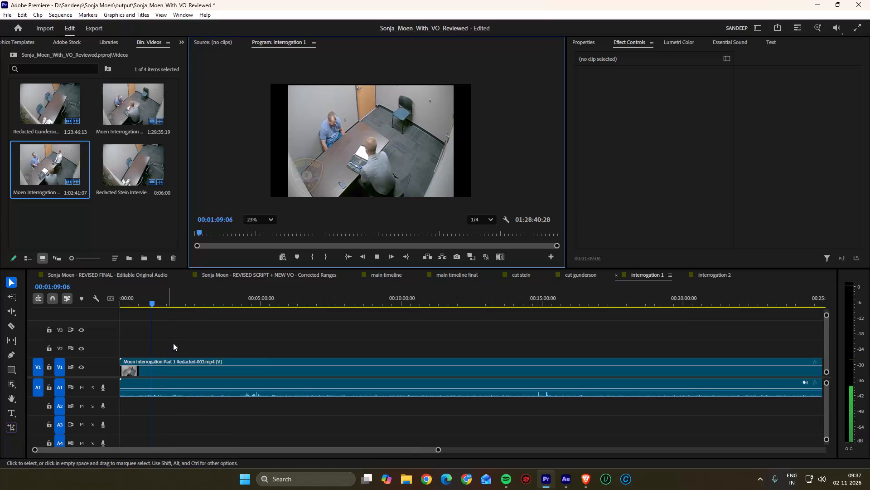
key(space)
Move the interrogation 1 playhead to 01:08:05:00, adding the frames to the copied script timecode.
click(218, 219)
key(ctrl+v)
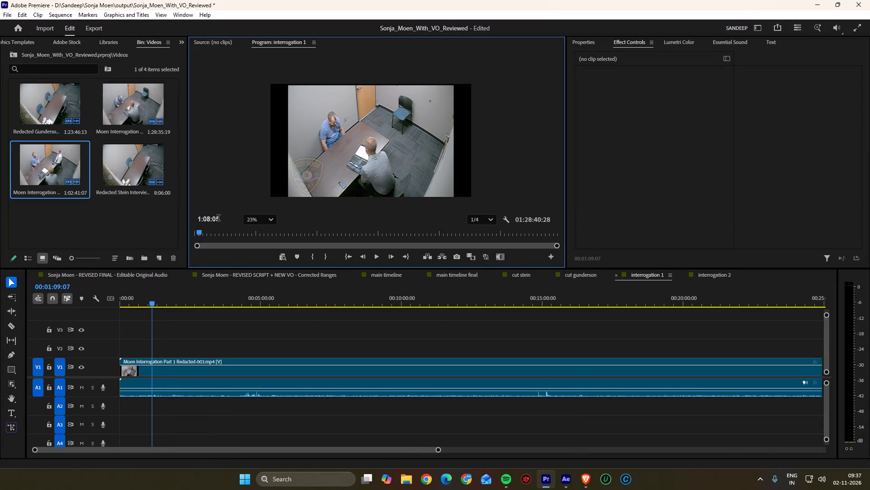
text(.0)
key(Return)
scroll(443, 379, down, 4)
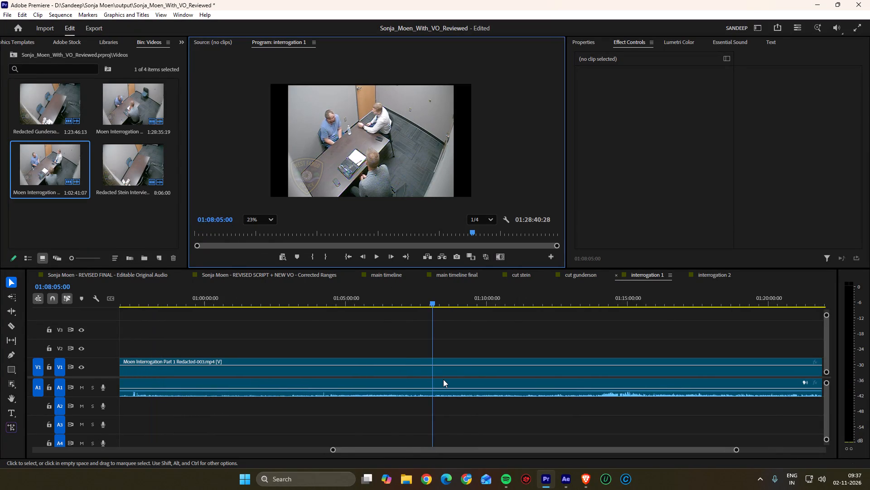
scroll(443, 379, down, 10)
alt+scroll(314, 393, up, 3)
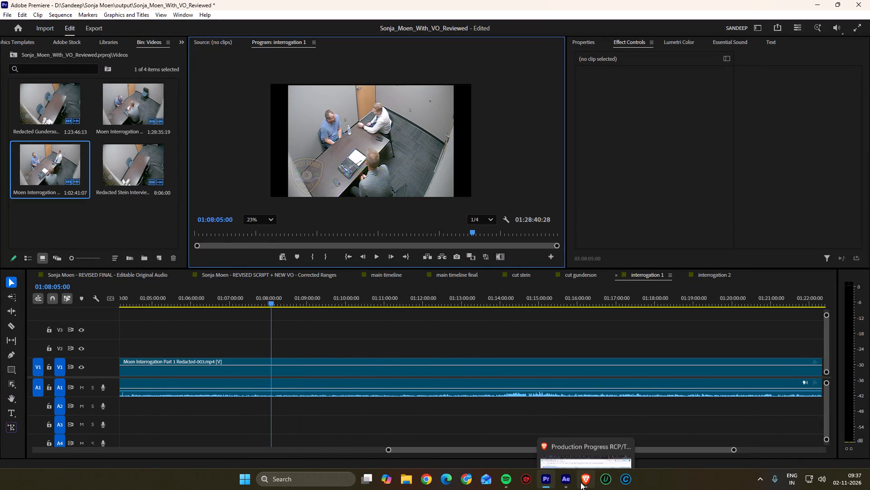
click(587, 478)
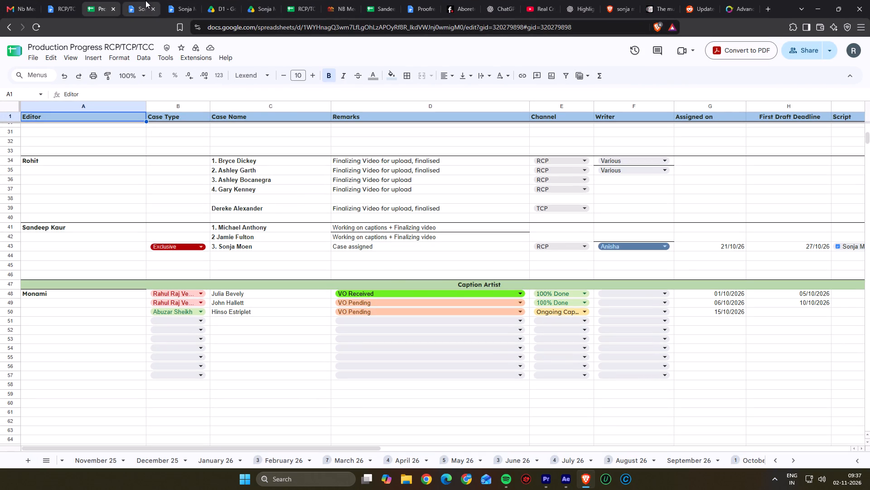
click(175, 8)
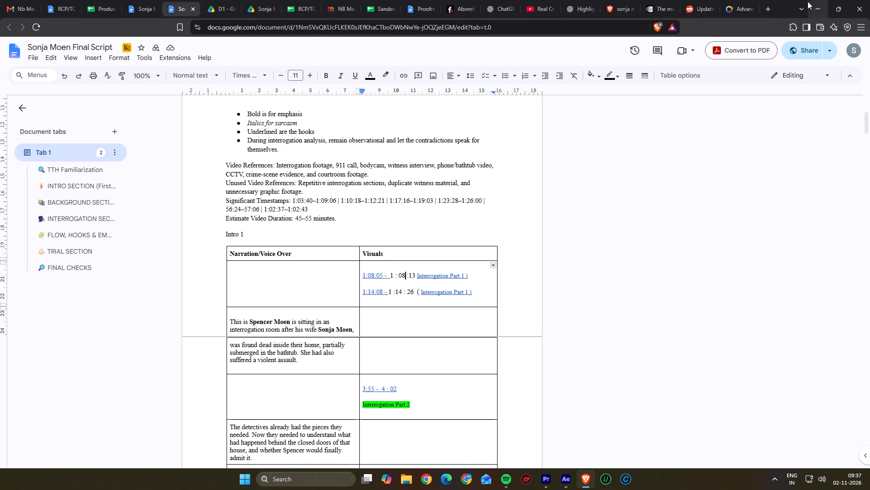
click(590, 479)
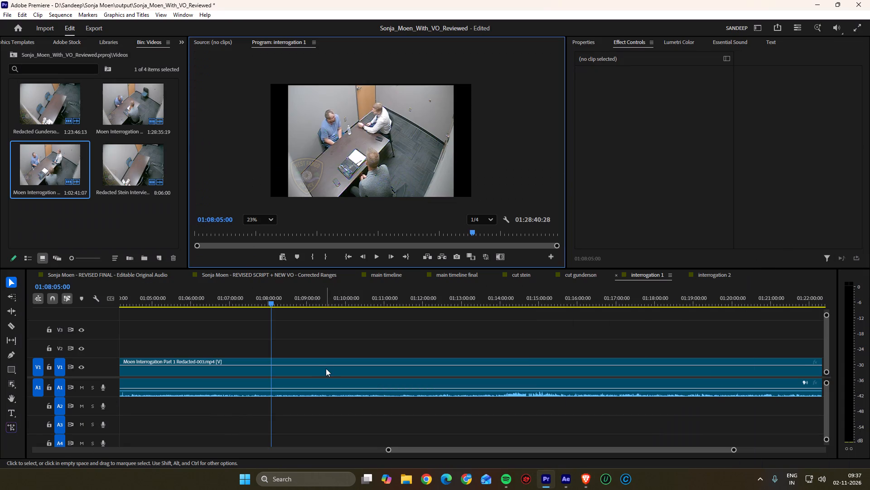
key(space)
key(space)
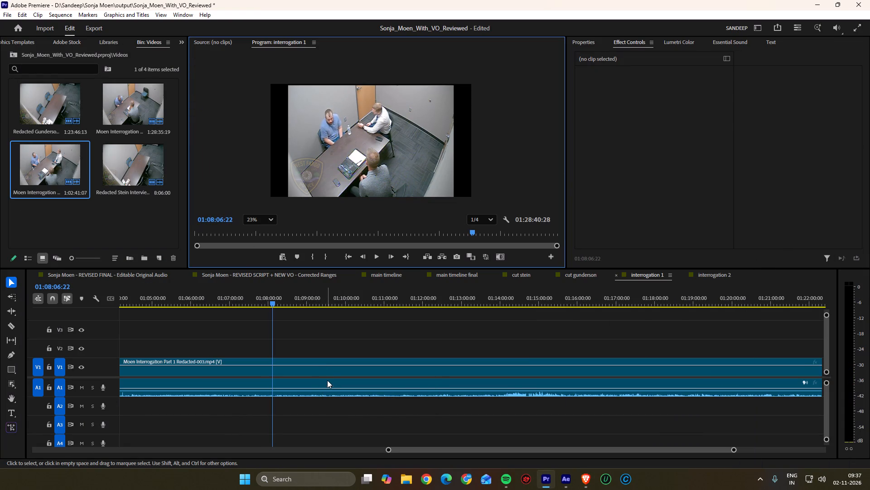
Select the Moen Interrogation Part 1 clip in interrogation 1 and open the effects library search.
click(329, 382)
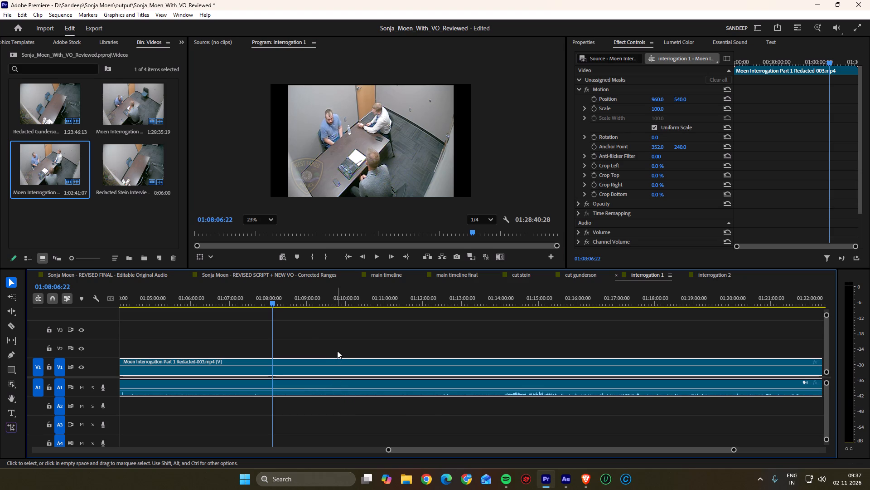
click(180, 42)
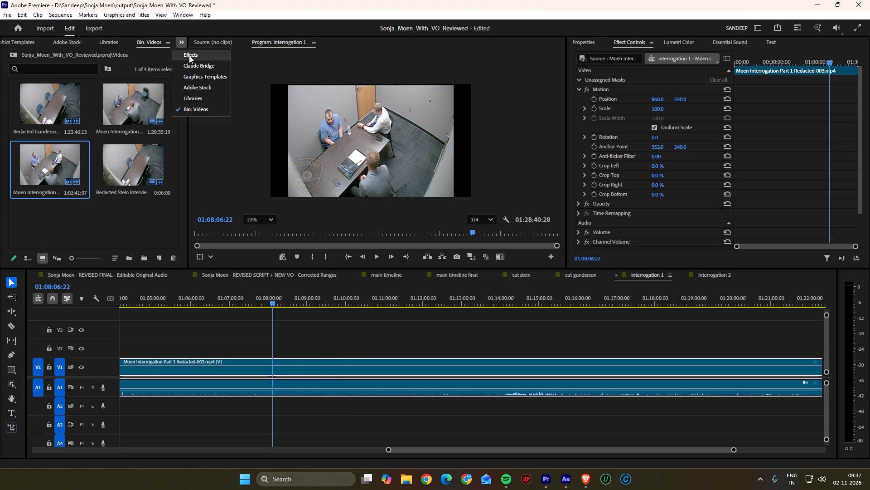
click(189, 55)
click(45, 54)
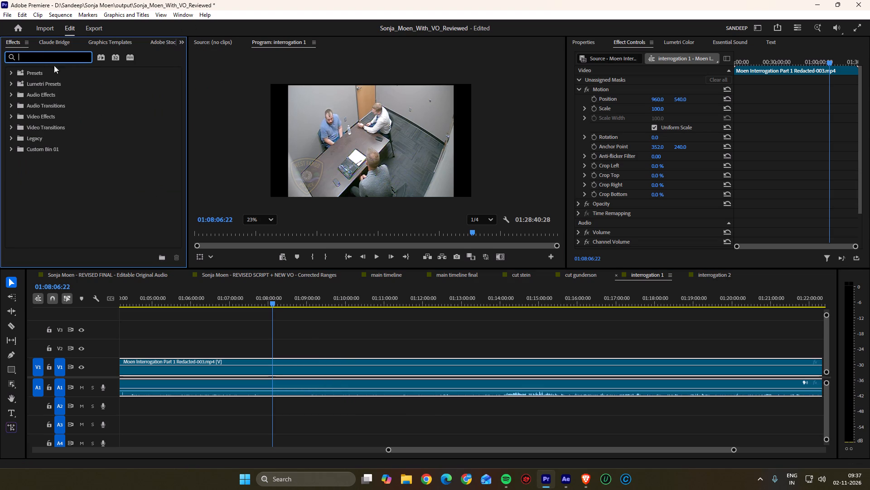
Inspect the "Her fault. Her fall. Her anger." clip in the main timeline sequence and close that sequence.
click(376, 272)
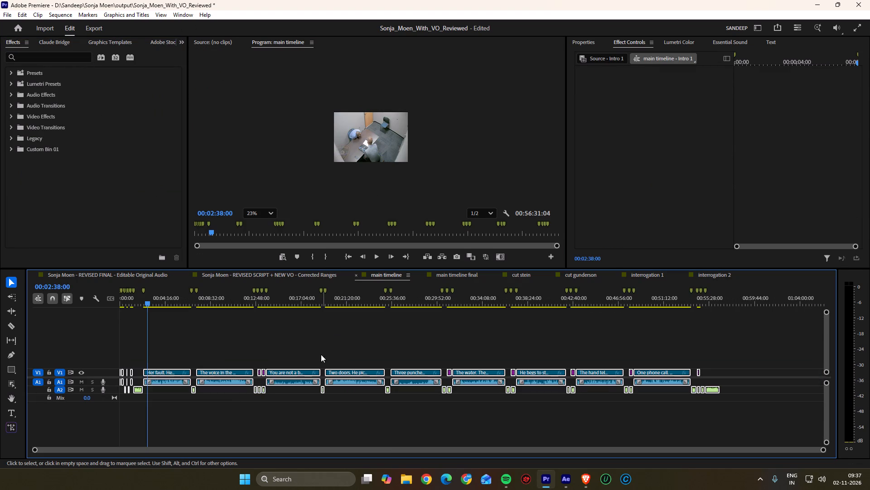
click(183, 356)
click(174, 373)
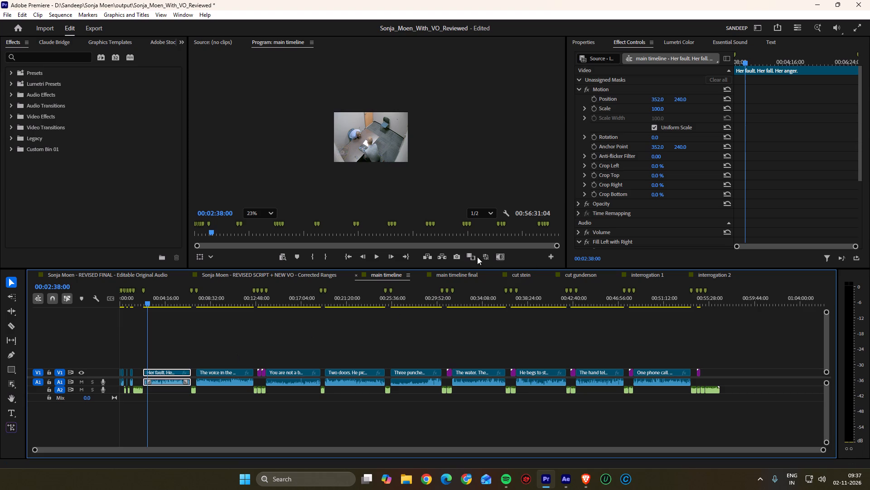
click(460, 275)
click(352, 273)
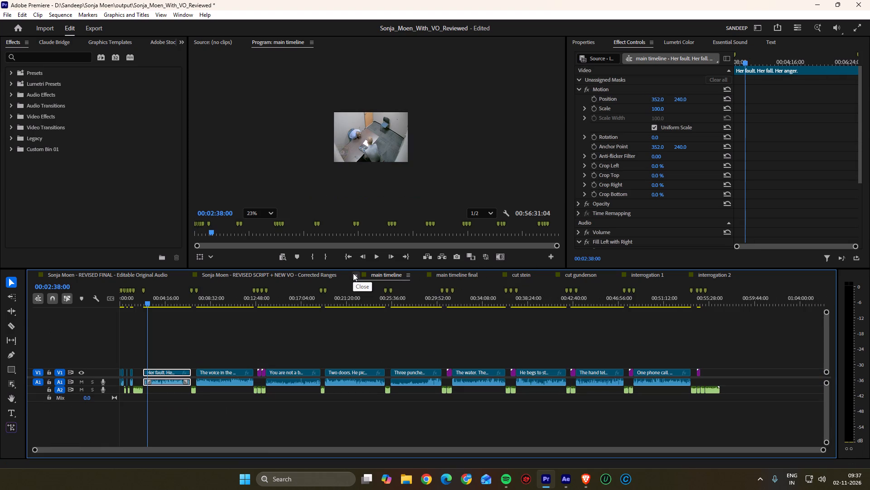
click(354, 275)
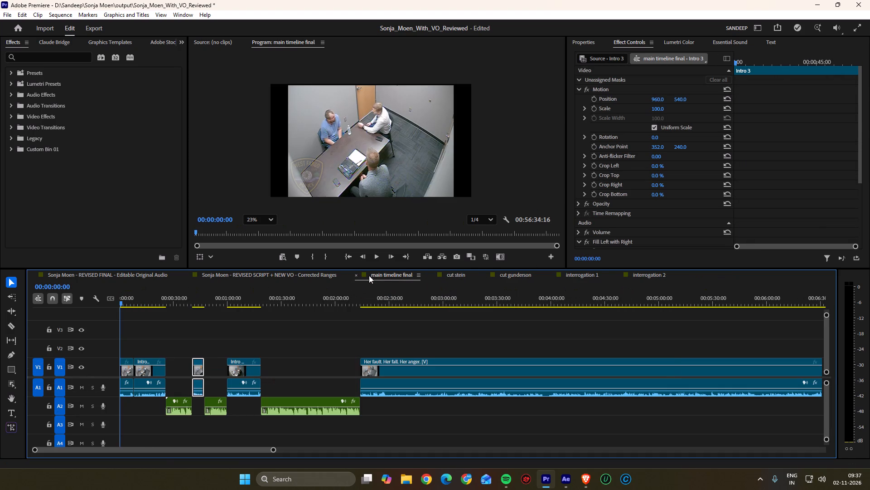
Check the audio effects applied to the Intro 4 clip in main timeline final.
click(239, 370)
scroll(633, 185, down, 2)
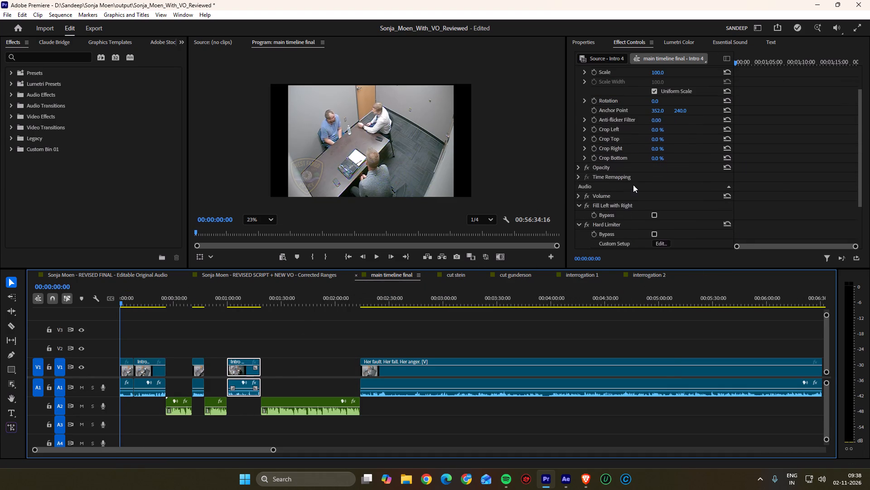
scroll(633, 185, down, 4)
click(607, 186)
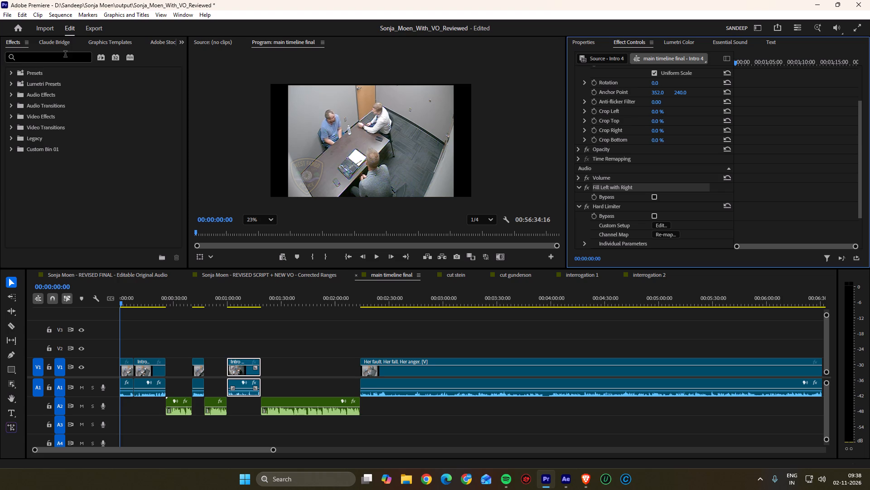
Search the effects for "fill left" and apply Fill Left with Right to the Redacted Stein Interview clip's audio in cut stein.
click(60, 56)
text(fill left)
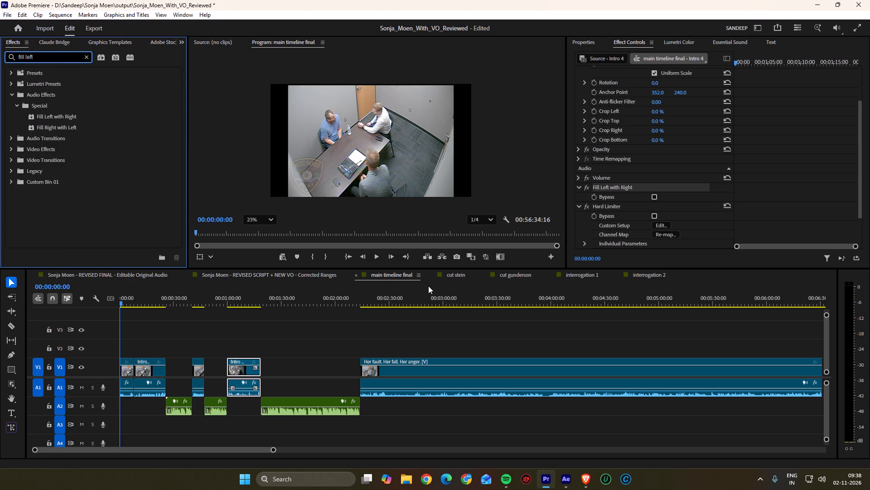
click(454, 275)
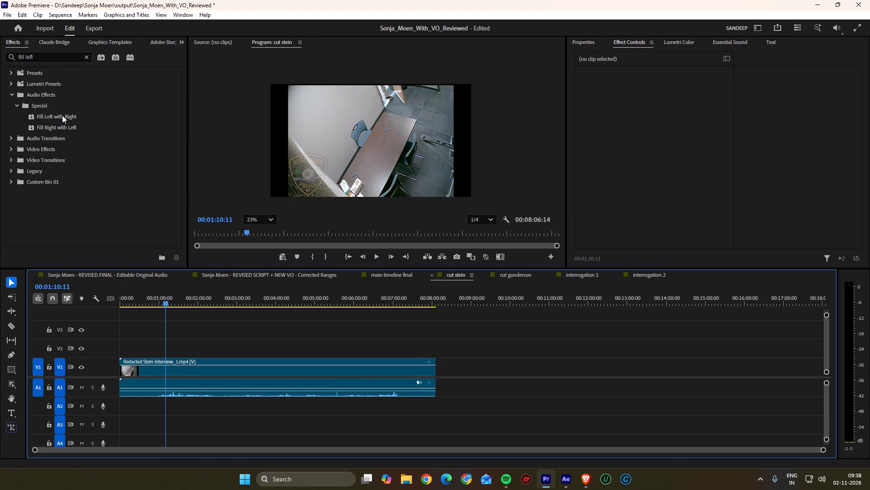
drag(62, 116, 210, 386)
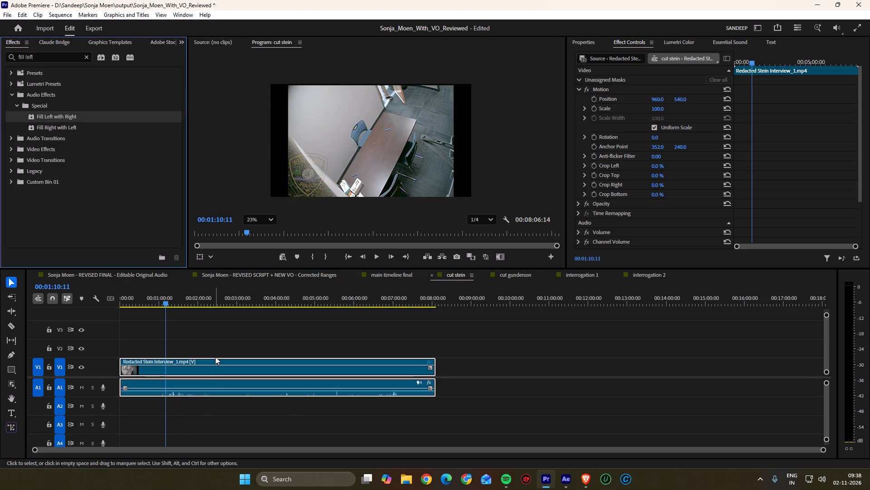
scroll(607, 193, down, 3)
Play the cut stein sequence to check the Stein interview's audio with the effect applied.
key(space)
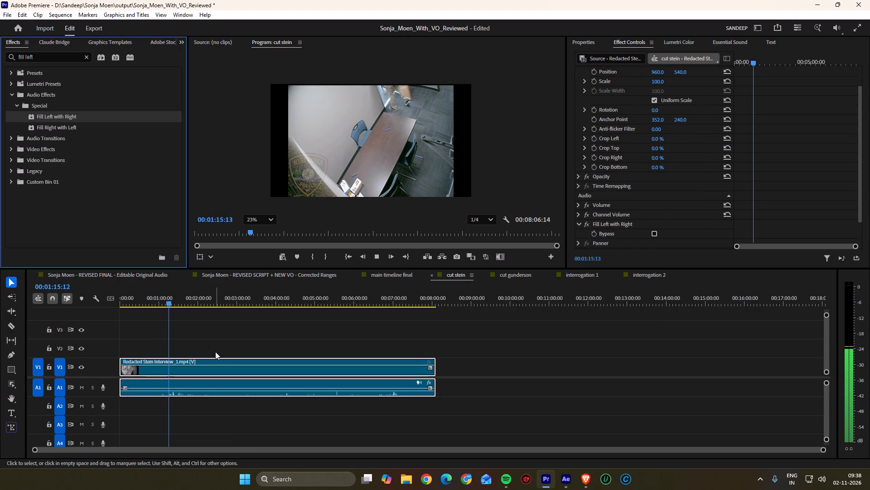
scroll(215, 352, up, 4)
alt+scroll(219, 350, down, 1)
alt+scroll(184, 338, up, 5)
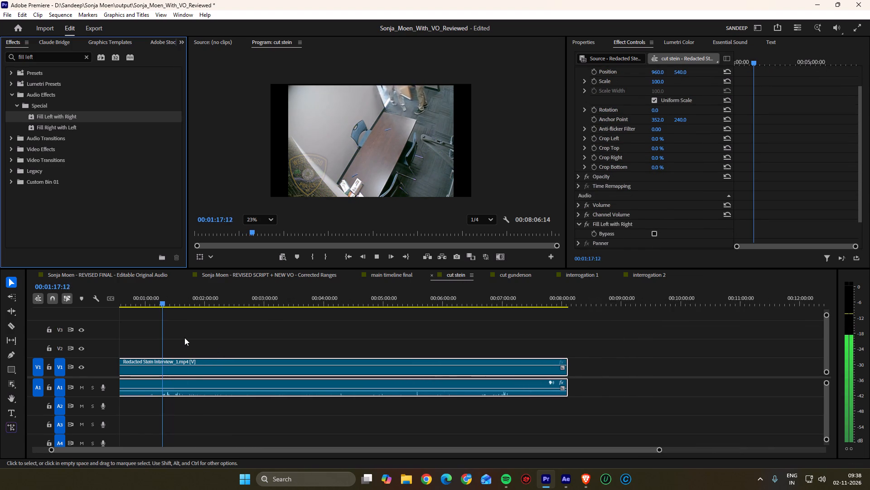
alt+scroll(184, 338, up, 2)
click(242, 338)
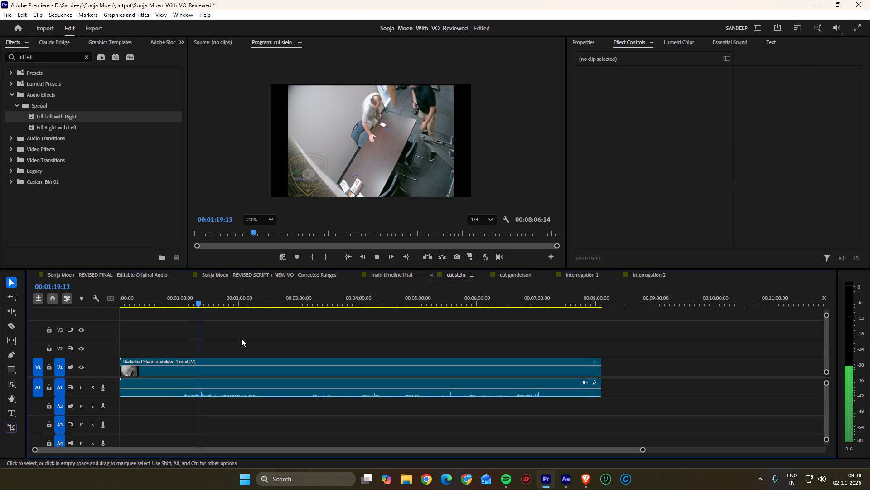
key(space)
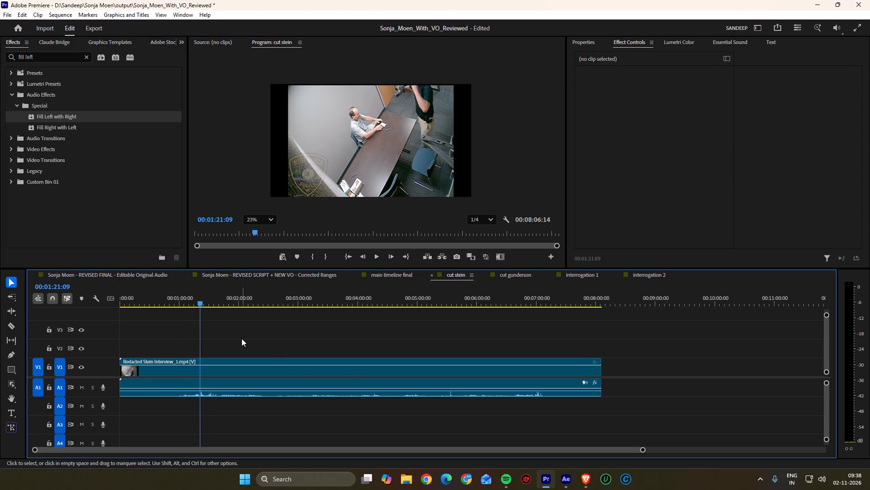
alt+scroll(365, 361, down, 2)
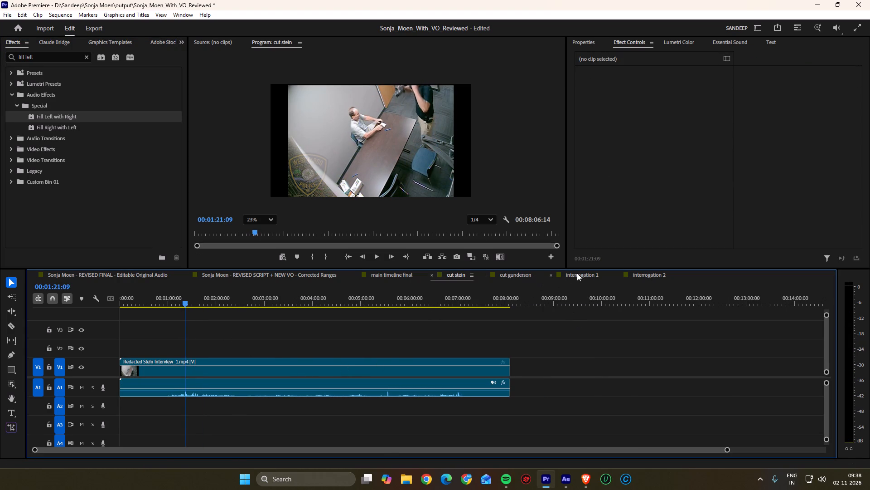
Apply Fill Left with Right to the Moen Interrogation Part 1 clip's audio in the interrogation 1 sequence.
click(578, 273)
click(313, 340)
click(322, 378)
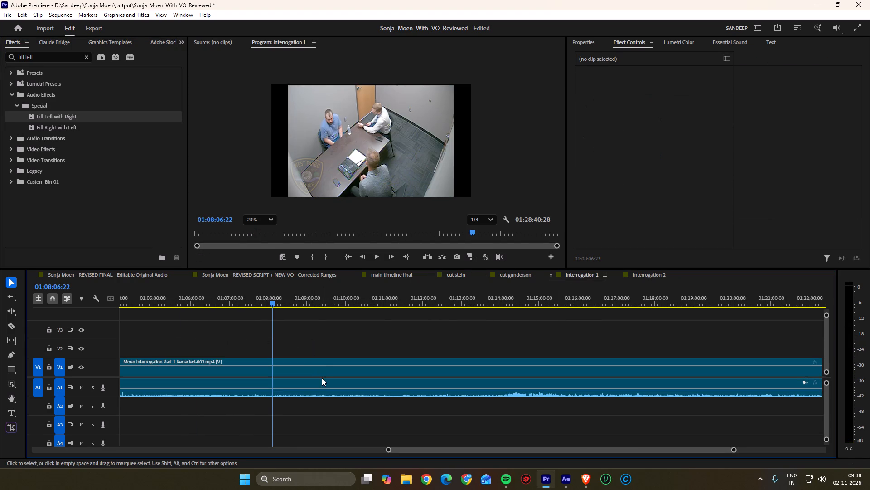
click(323, 366)
drag(59, 116, 271, 345)
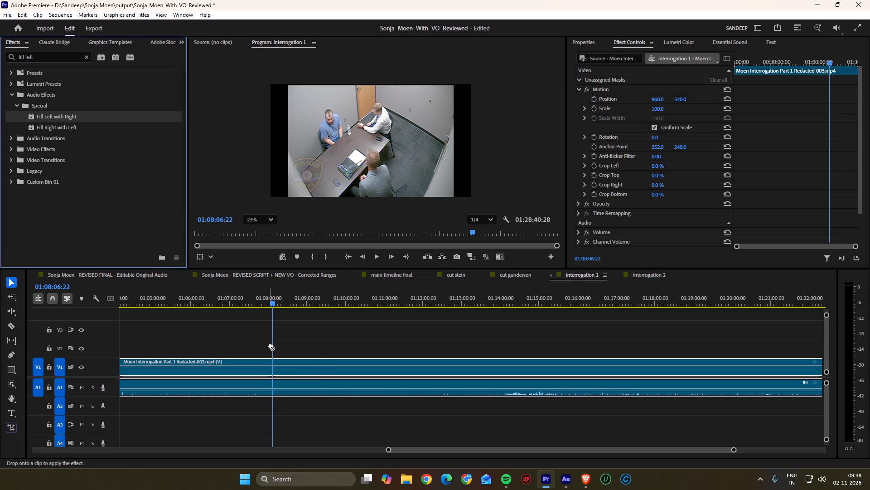
drag(271, 345, 291, 389)
click(293, 345)
Play interrogation 1 around 01:07:37 to 01:08:07 to check the audio with the effect applied.
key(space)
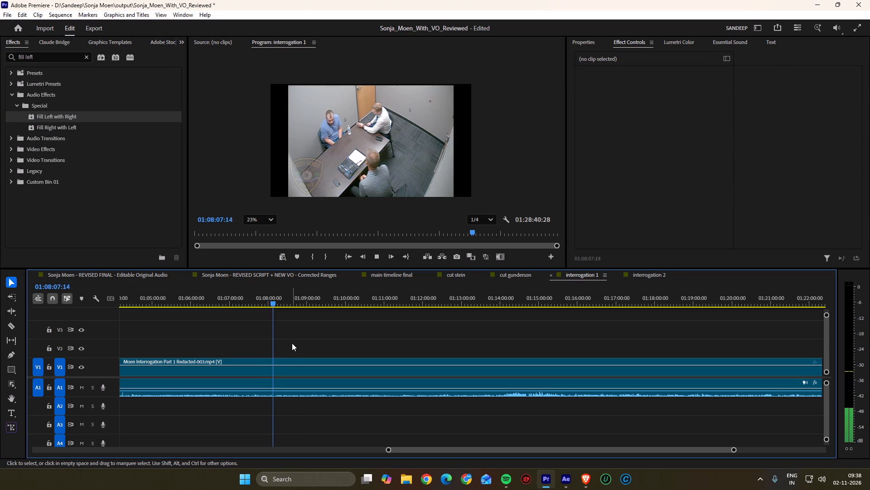
drag(270, 308, 252, 309)
click(257, 308)
click(256, 301)
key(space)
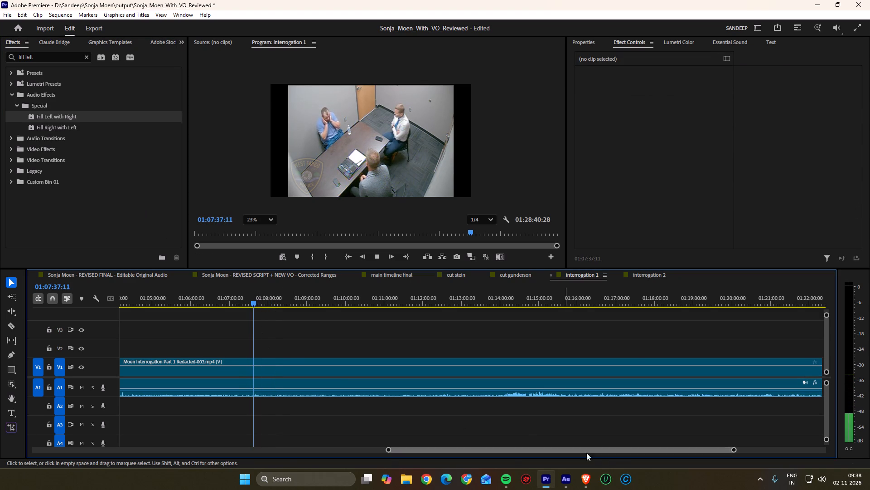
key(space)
Consult the final script's Intro 1 timecodes and look for the 1:08:05 passage in interrogation 1.
click(574, 482)
click(565, 479)
click(579, 479)
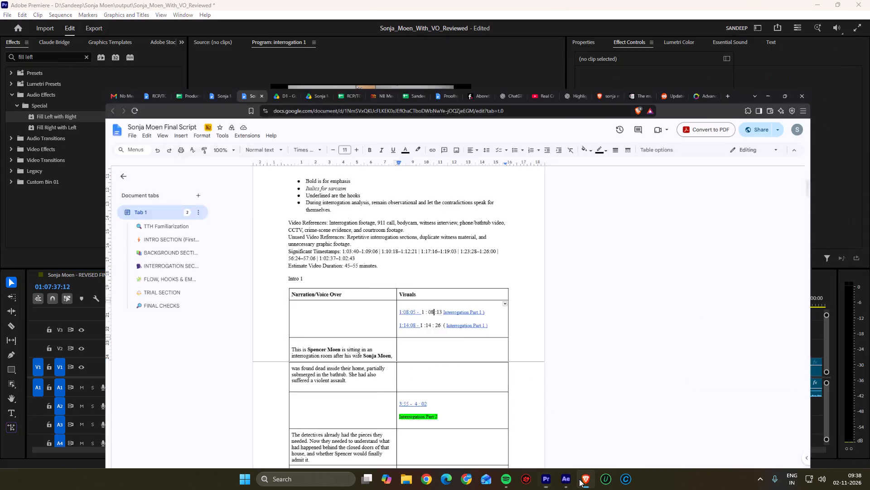
click(579, 479)
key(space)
alt+scroll(241, 340, up, 3)
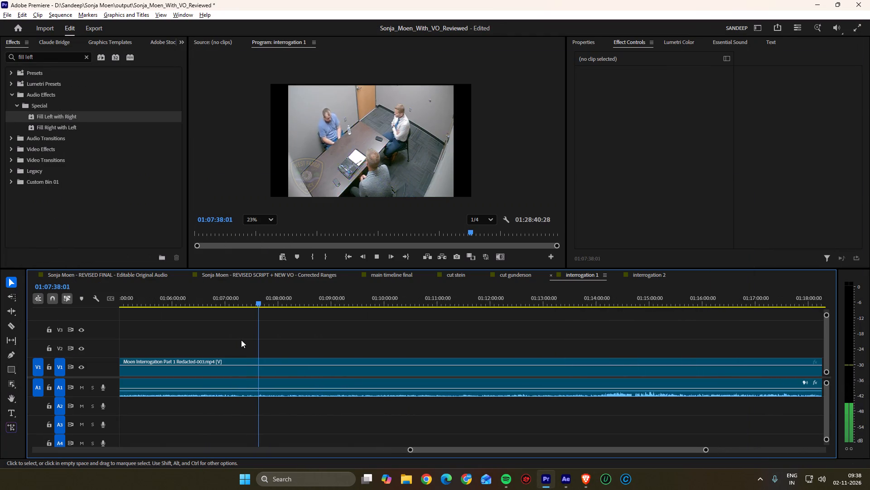
alt+scroll(241, 340, up, 3)
click(314, 305)
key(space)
scroll(314, 305, down, 4)
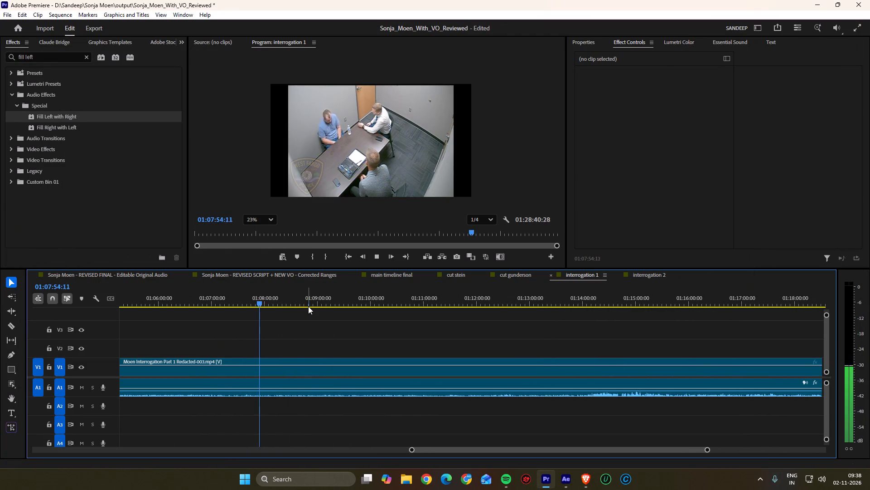
click(308, 306)
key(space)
drag(304, 304, 279, 304)
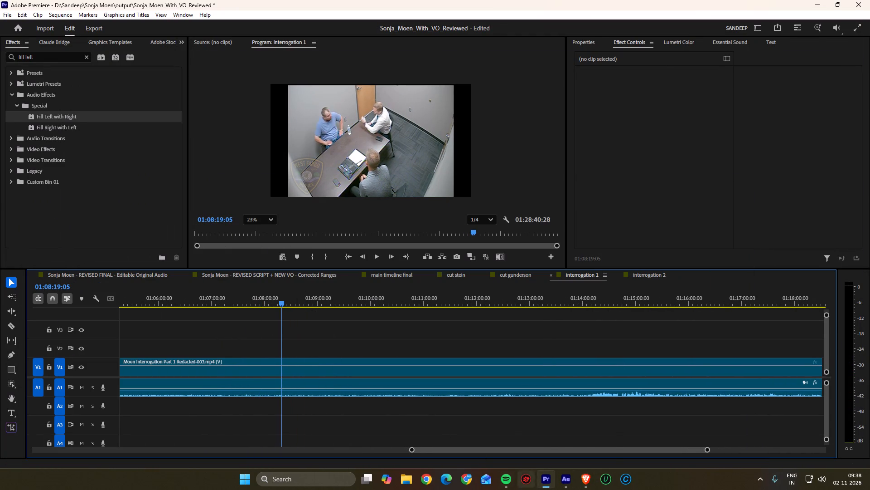
click(585, 480)
click(585, 480)
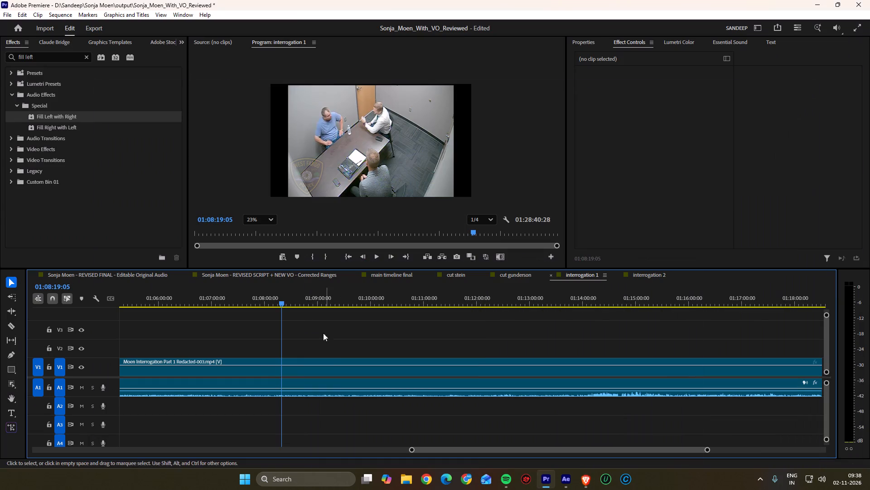
Play interrogation 1 from about 01:08:00 with the system volume at 100 to check the passage's audio.
drag(279, 301, 264, 303)
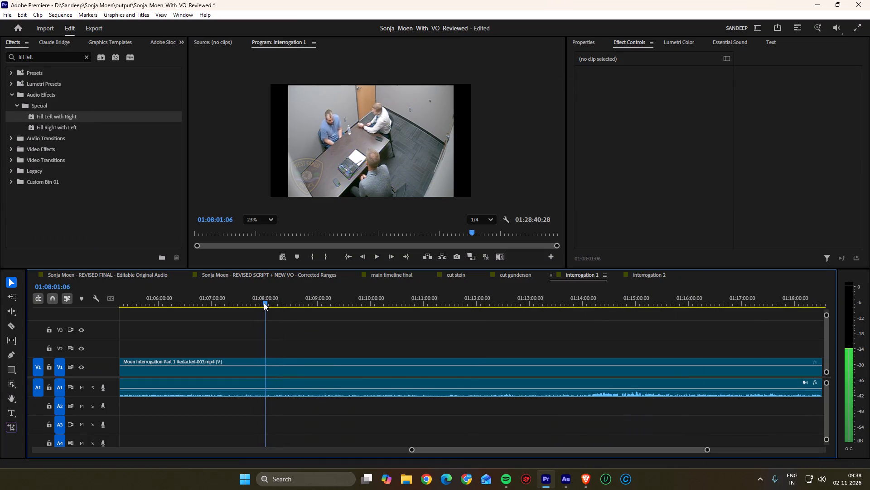
drag(264, 303, 266, 302)
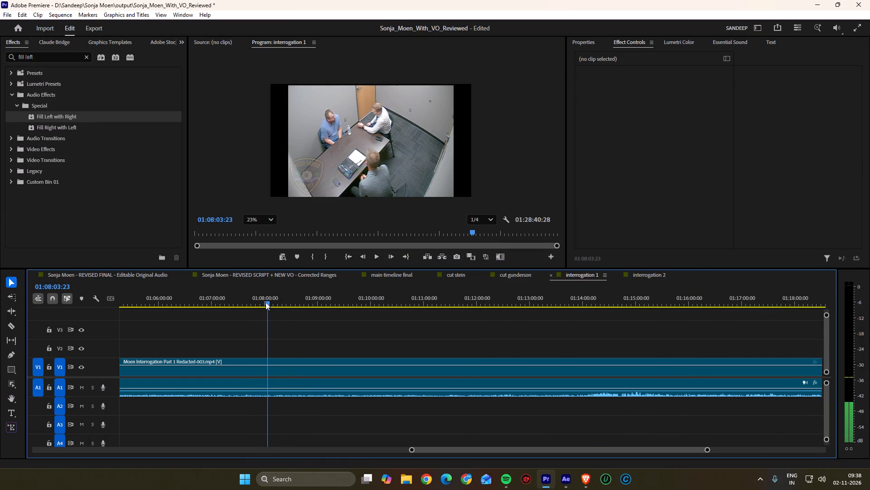
drag(266, 302, 262, 304)
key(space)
alt+scroll(275, 349, up, 8)
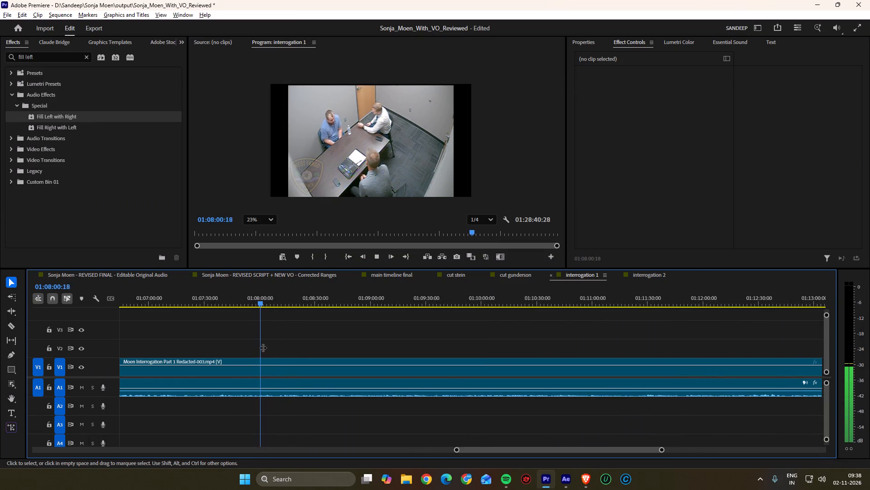
alt+scroll(263, 348, up, 6)
alt+scroll(266, 348, down, 1)
alt+scroll(267, 348, up, 1)
scroll(274, 350, down, 3)
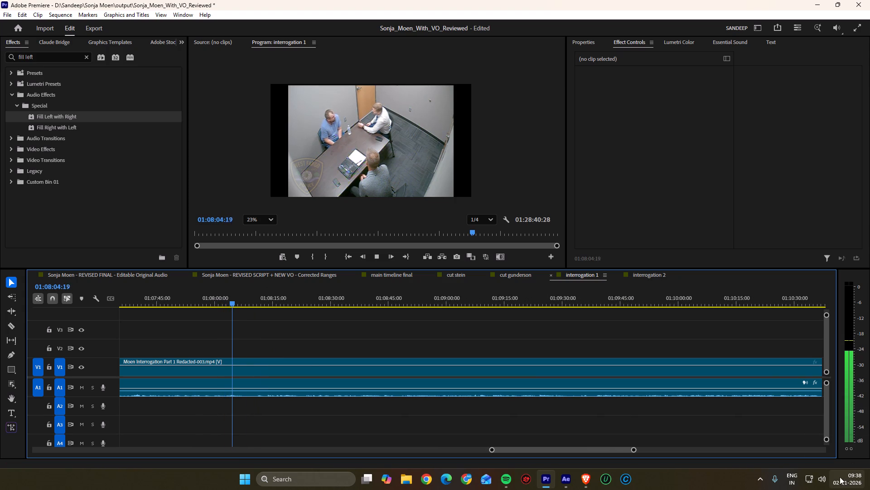
click(826, 480)
drag(833, 424, 869, 426)
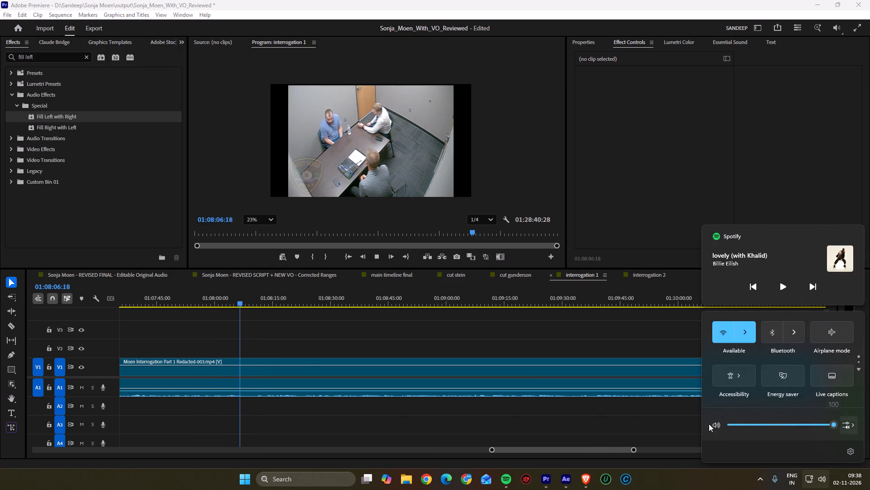
click(564, 416)
click(304, 375)
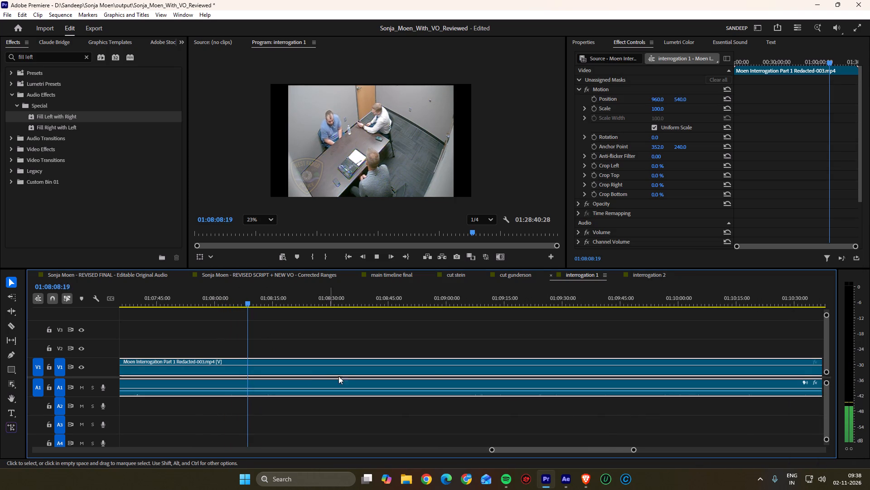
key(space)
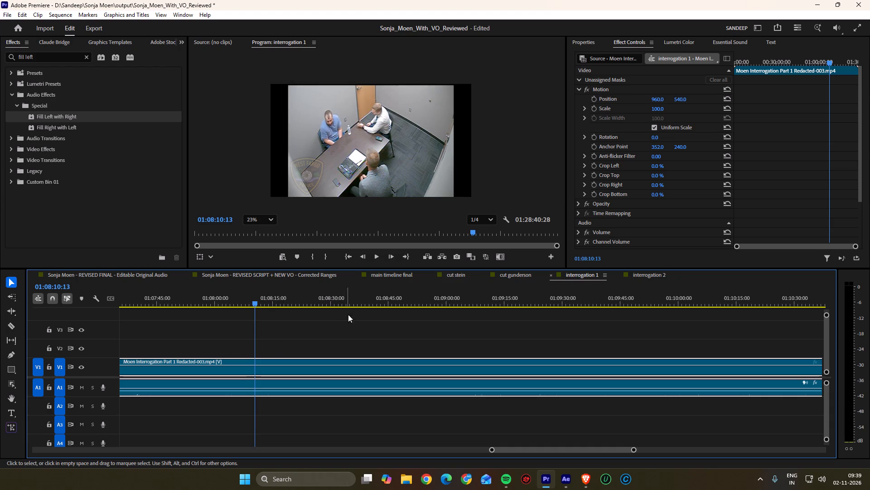
Play main timeline final from the start to hear the Intro 1 clip's audio.
click(402, 276)
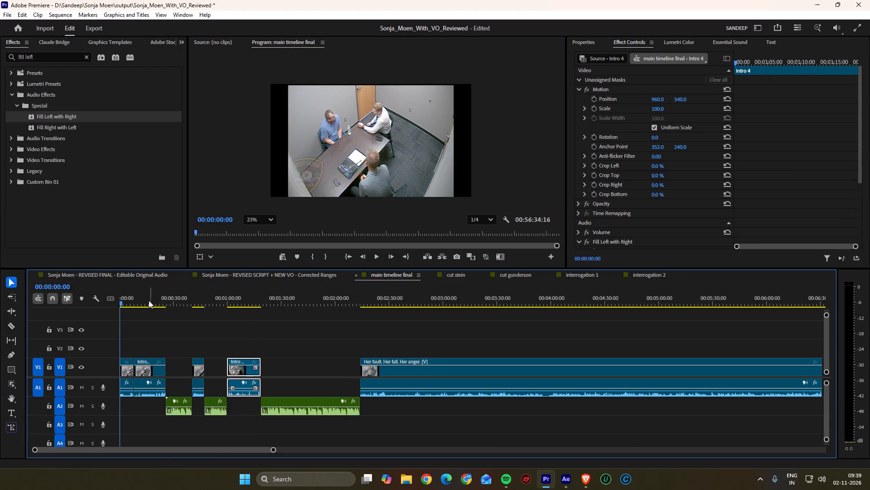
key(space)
alt+scroll(139, 334, up, 3)
scroll(138, 334, up, 3)
alt+scroll(138, 334, up, 4)
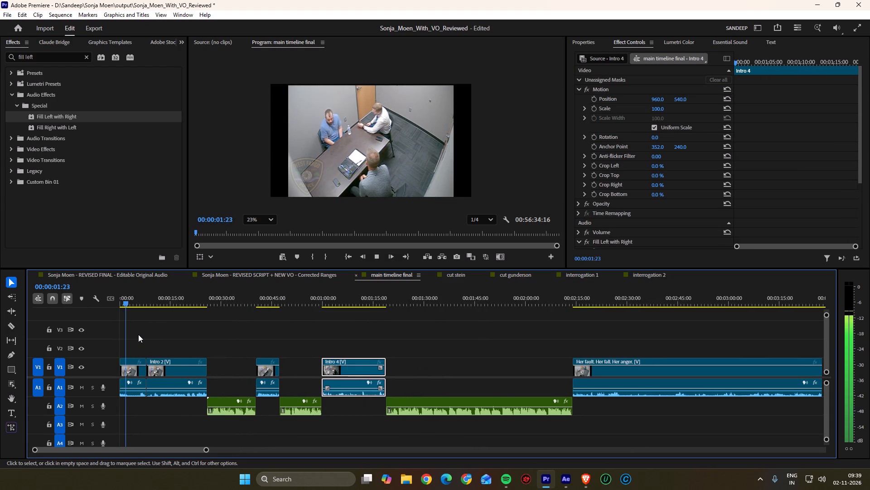
alt+scroll(138, 334, up, 10)
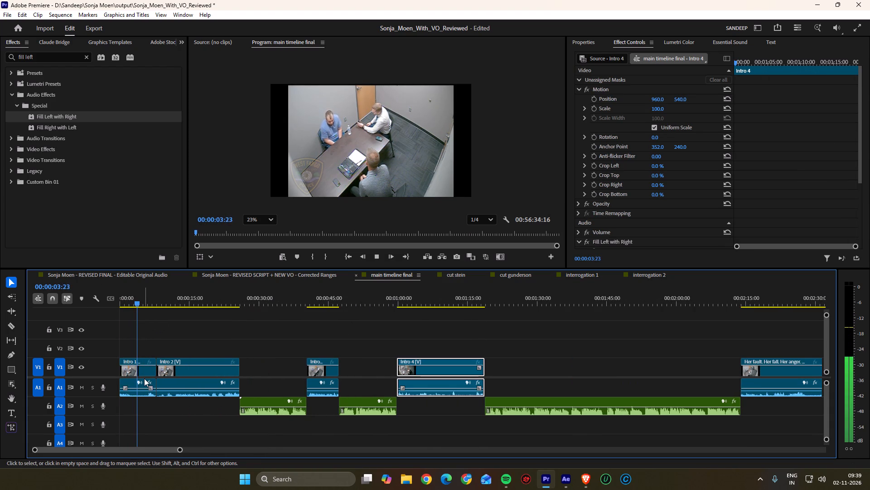
Review the Intro 1 clip's dialogue and Enhance Speech settings in Essential Sound while playing it.
click(145, 379)
click(725, 44)
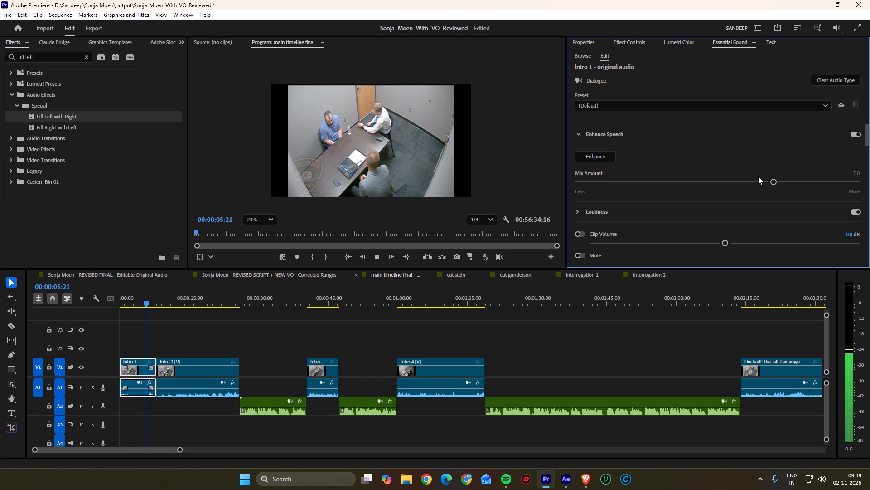
click(147, 338)
click(141, 367)
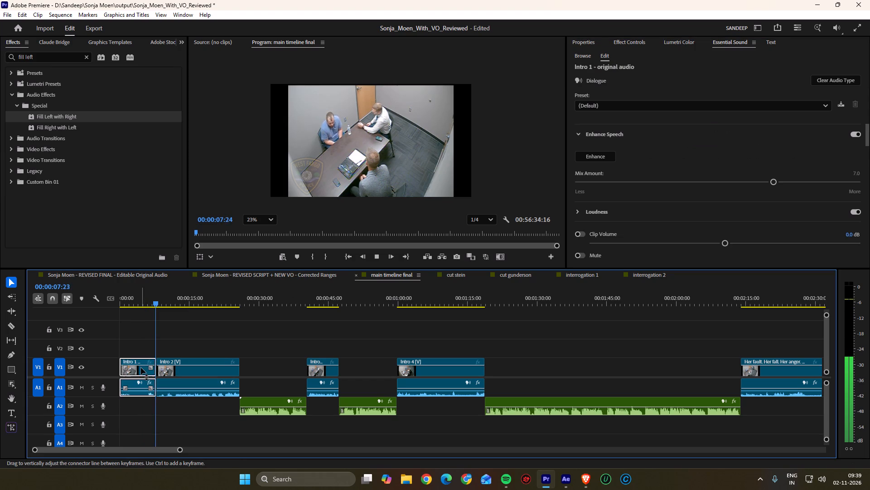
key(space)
scroll(739, 208, down, 4)
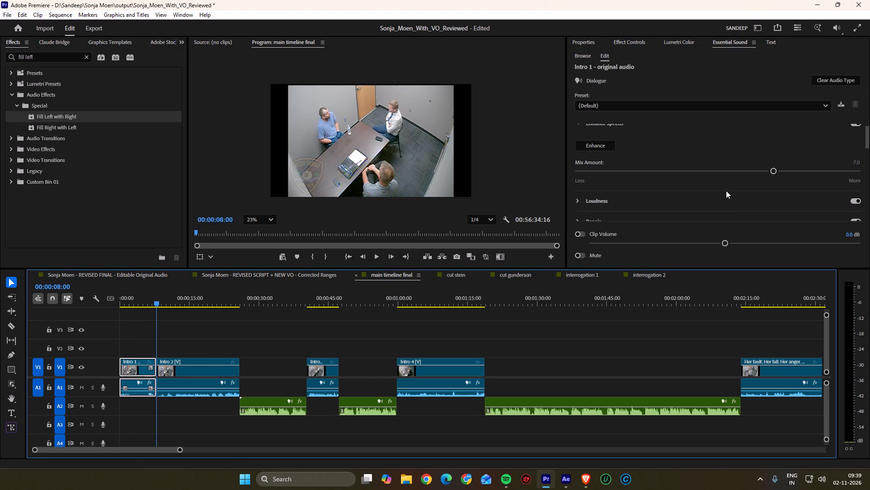
Inspect the audio effects applied to the Intro 1 clip with the playhead at about 00:00:05:08.
click(136, 284)
click(145, 303)
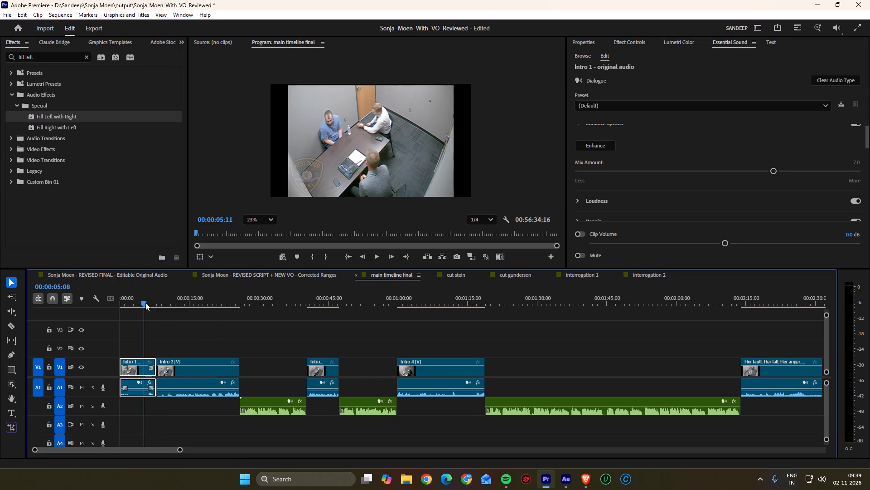
click(635, 42)
scroll(628, 226, down, 4)
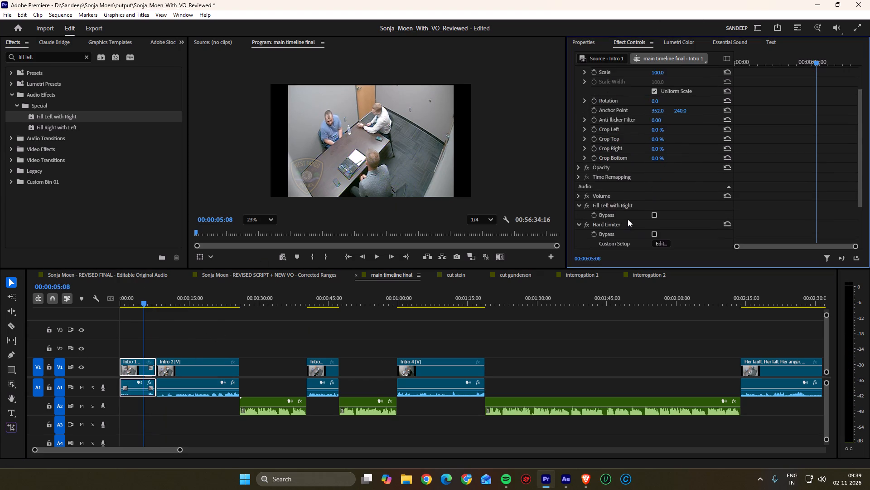
scroll(628, 219, down, 4)
scroll(616, 181, down, 3)
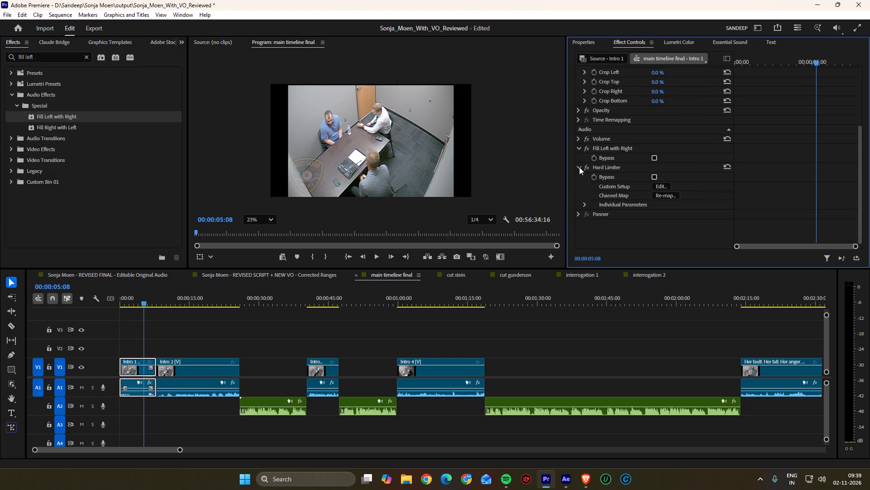
click(579, 167)
Toggle the Hard Limiter on the Intro 1 clip off and back on to compare its audio during playback.
click(587, 206)
click(587, 206)
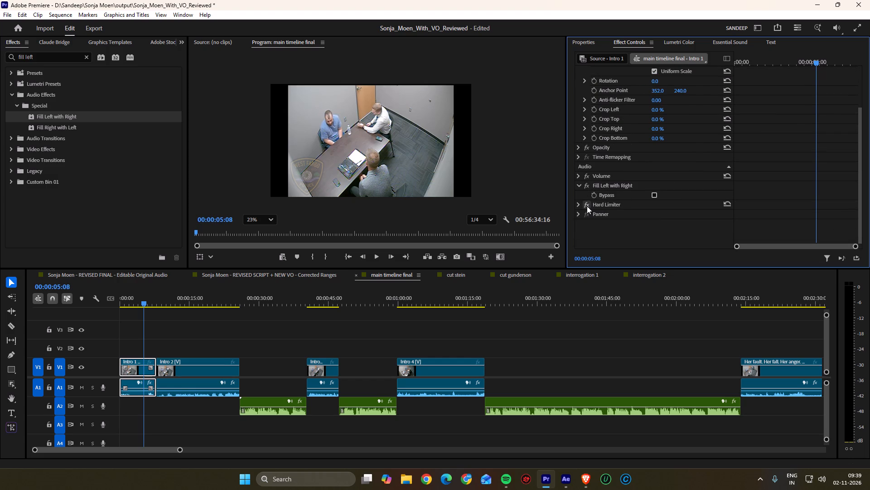
click(587, 206)
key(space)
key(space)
click(587, 206)
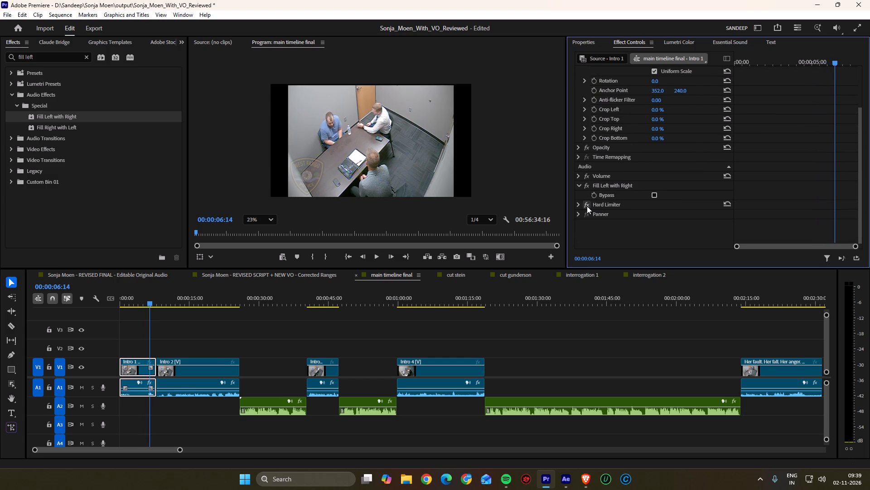
Examine the Hard Limiter's settings on Intro 1, reselect the clip and return the playhead to 00:00:05:08.
click(578, 205)
scroll(608, 204, down, 5)
scroll(611, 203, up, 2)
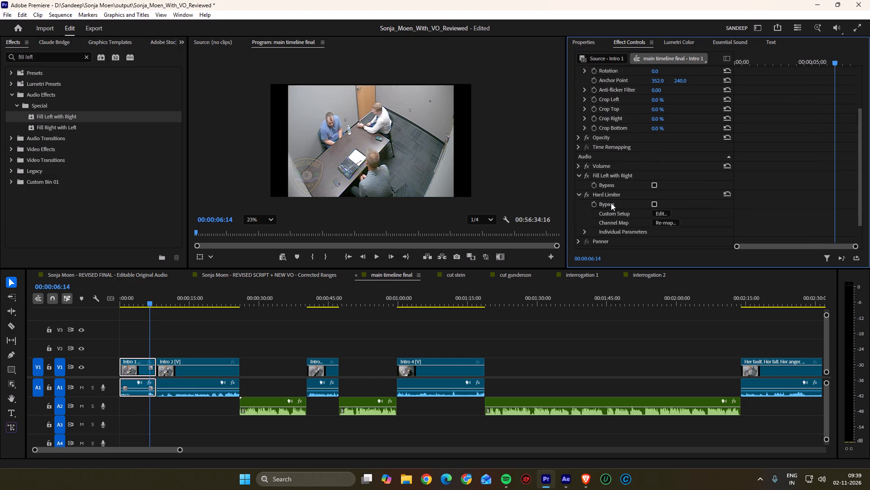
scroll(611, 203, up, 1)
click(282, 337)
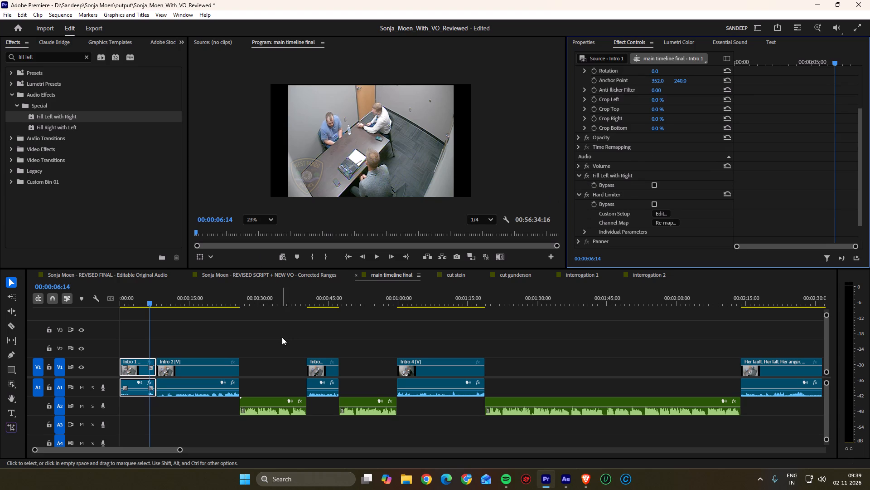
click(123, 386)
click(131, 385)
drag(149, 299, 145, 299)
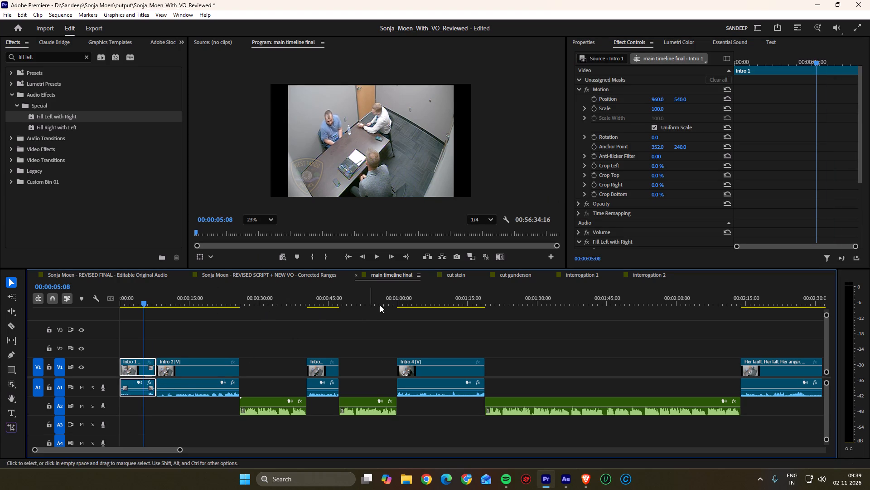
Play interrogation 1 from about 01:08:10 to compare its audio with the Intro 1 clip.
click(574, 275)
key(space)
alt+scroll(325, 353, down, 7)
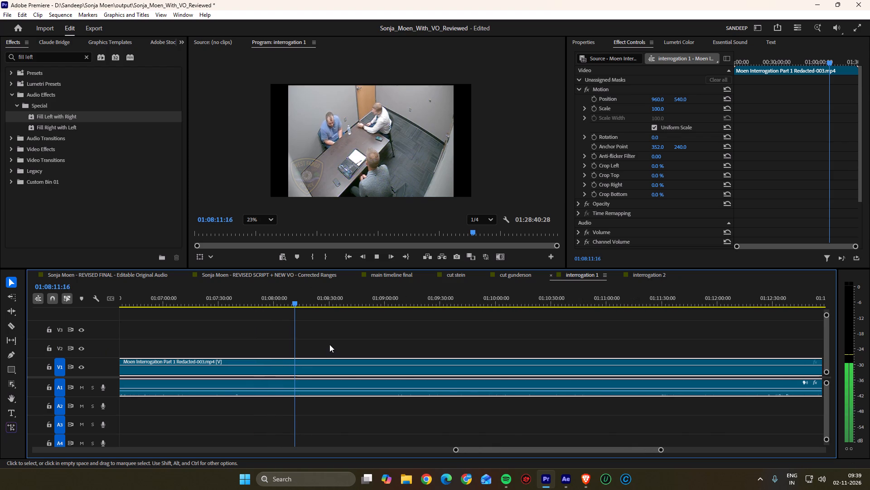
click(331, 343)
alt+scroll(317, 358, down, 3)
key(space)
click(343, 348)
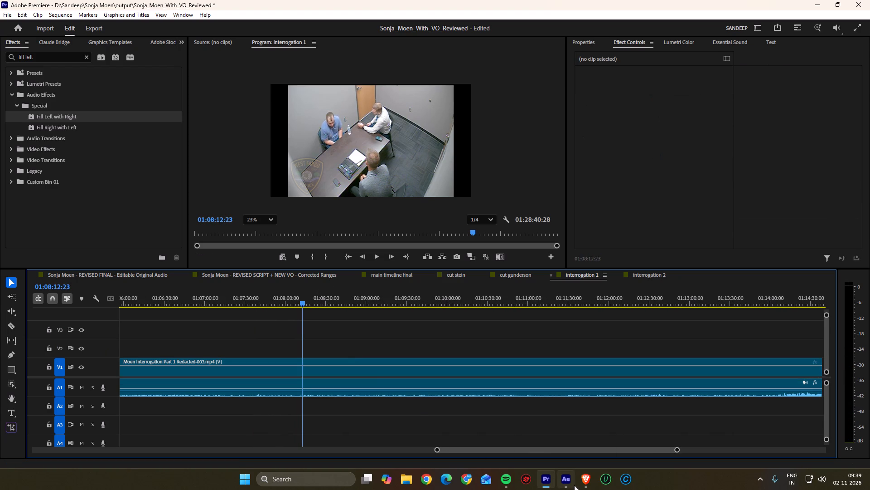
Check the end of the script's first Intro 1 range against playback of interrogation 1 from about 01:08:12.
click(581, 480)
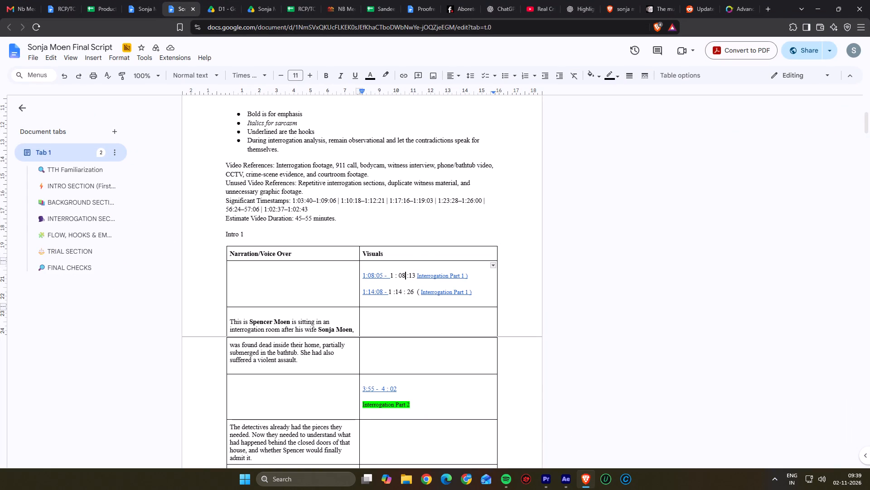
click(589, 477)
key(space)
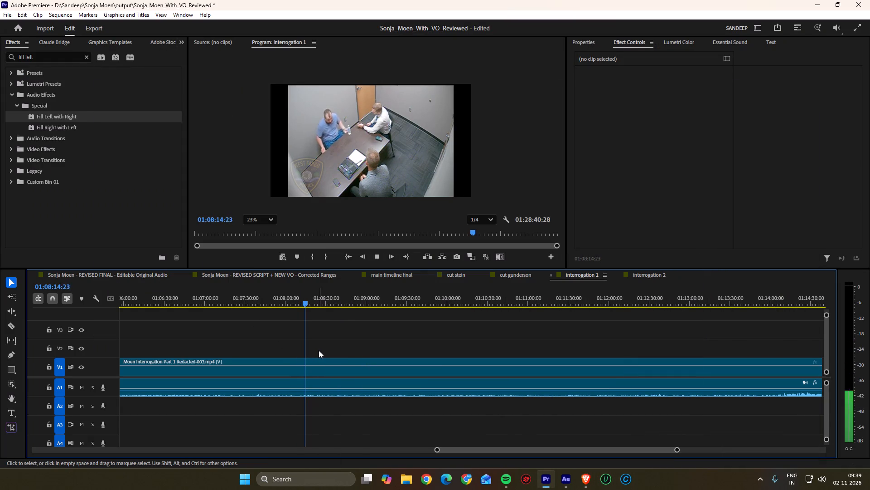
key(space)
Copy the second Intro 1 start timecode, 1:14:08, from the script and move the interrogation 1 playhead to 01:14:08:00.
click(582, 476)
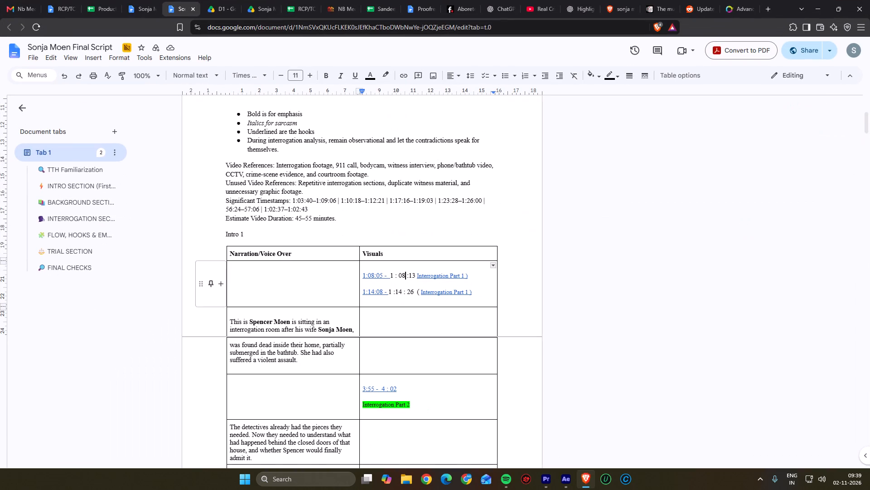
drag(382, 291, 360, 292)
key(ctrl+c)
key(ctrl+c)
key(ctrl+c)
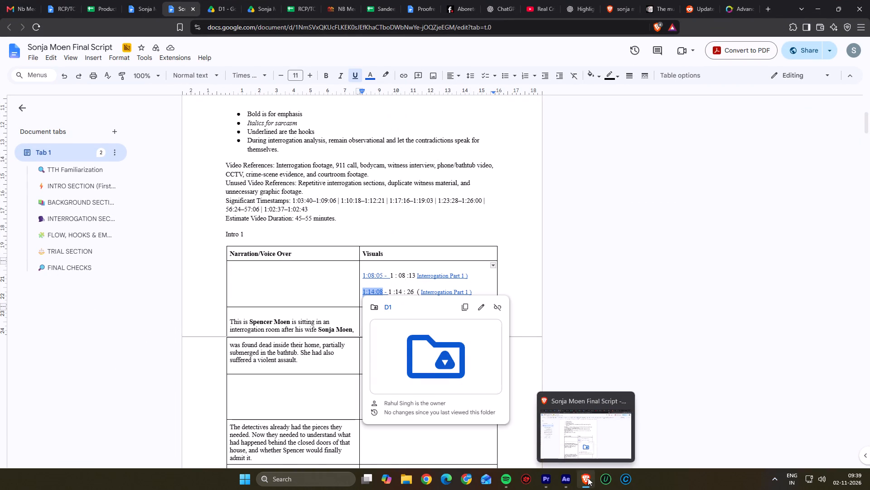
click(588, 478)
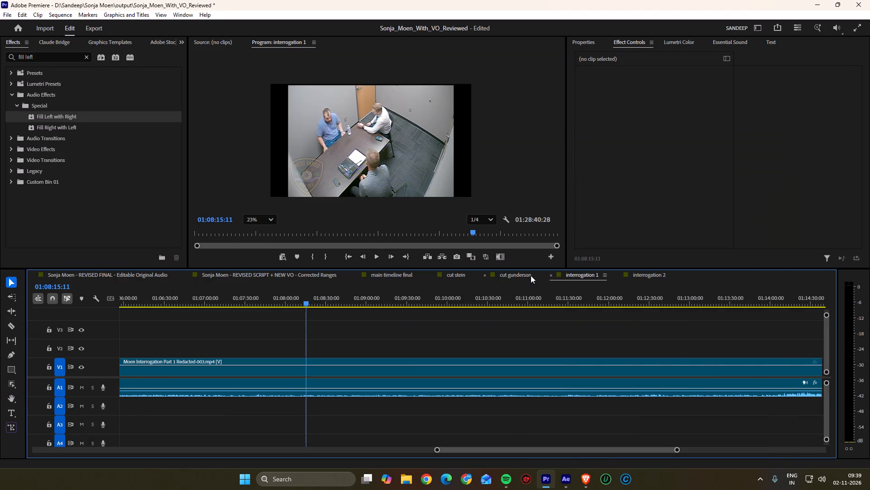
click(215, 217)
key(ctrl+v)
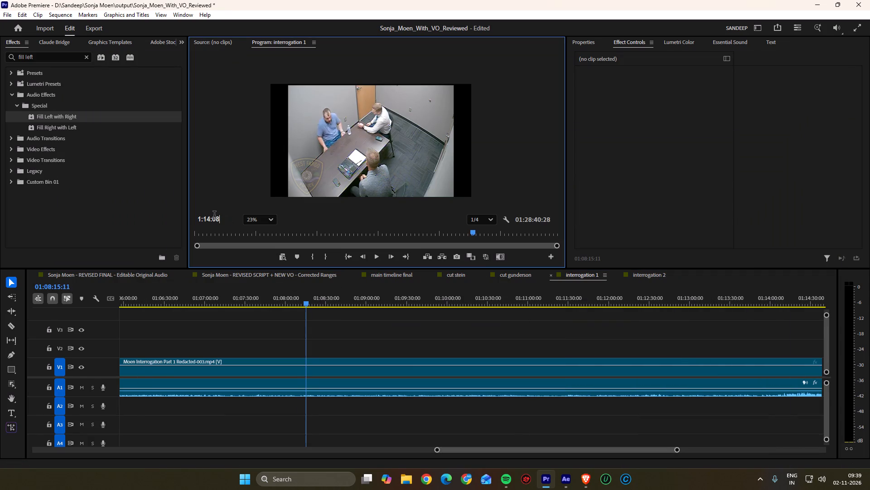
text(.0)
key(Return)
Play interrogation 1 from 01:14:08 to about 01:14:26, checking the passage against the script's timecode range.
scroll(450, 407, down, 2)
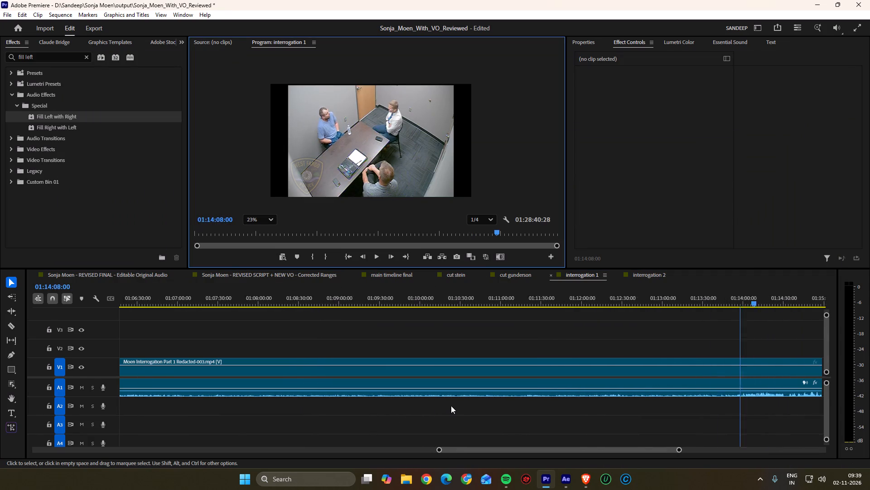
scroll(451, 406, down, 6)
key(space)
scroll(445, 400, up, 1)
scroll(445, 400, down, 20)
scroll(445, 400, down, 5)
alt+scroll(443, 399, up, 3)
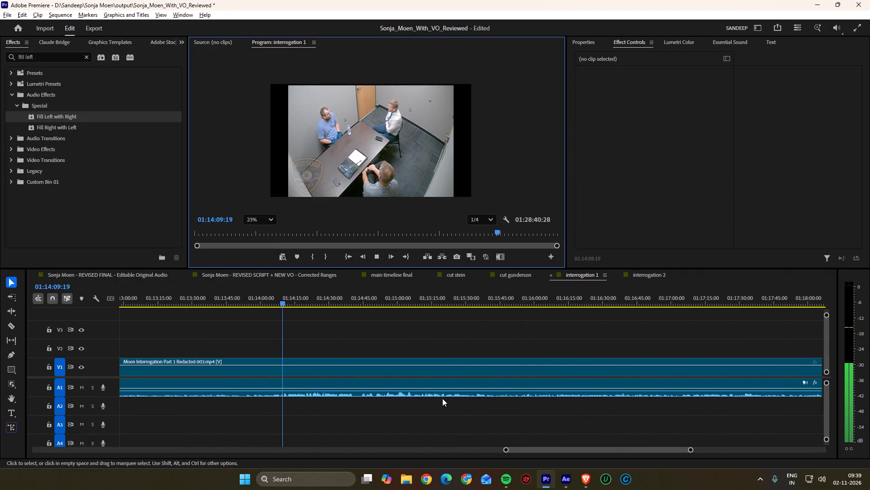
alt+scroll(442, 398, up, 9)
scroll(281, 377, down, 2)
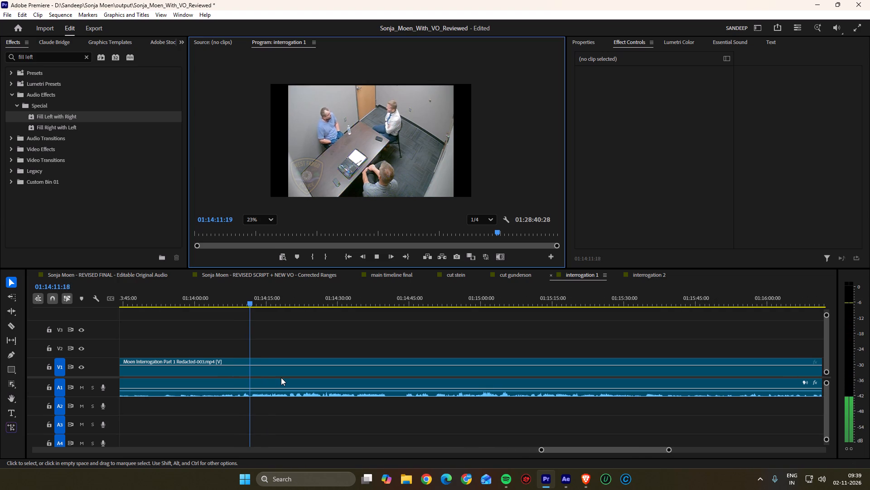
click(585, 480)
click(585, 480)
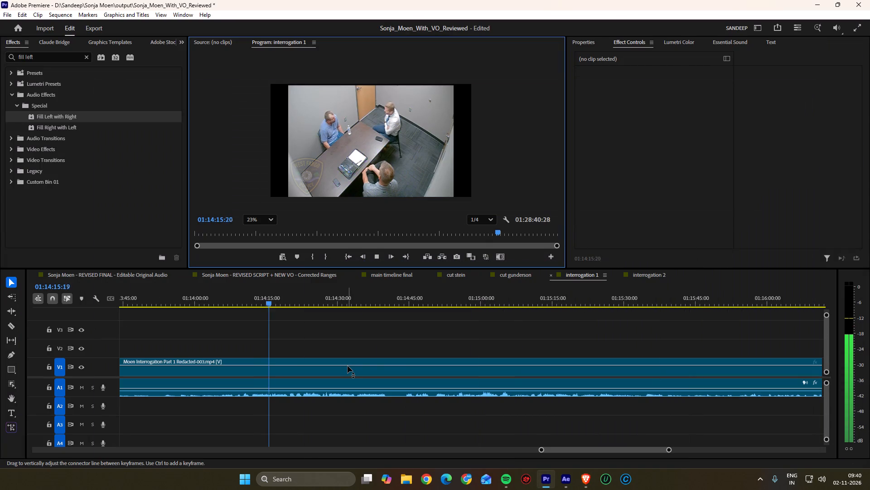
scroll(348, 366, up, 3)
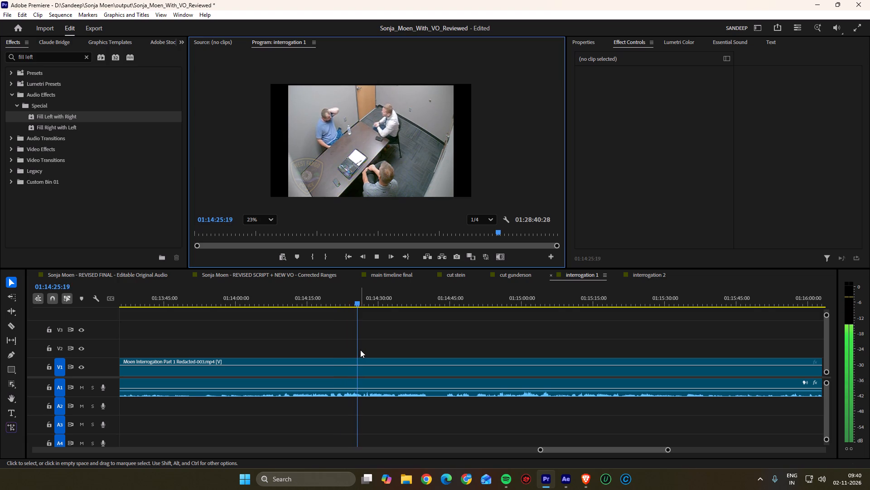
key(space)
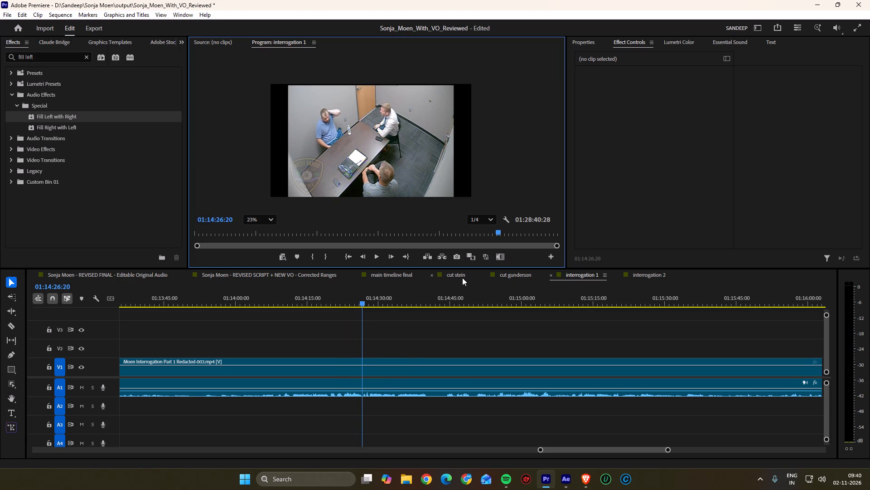
Play main timeline final from about 00:00:07:10 through Intro 2 into the first voice-over, comparing it with the script.
click(407, 274)
click(155, 300)
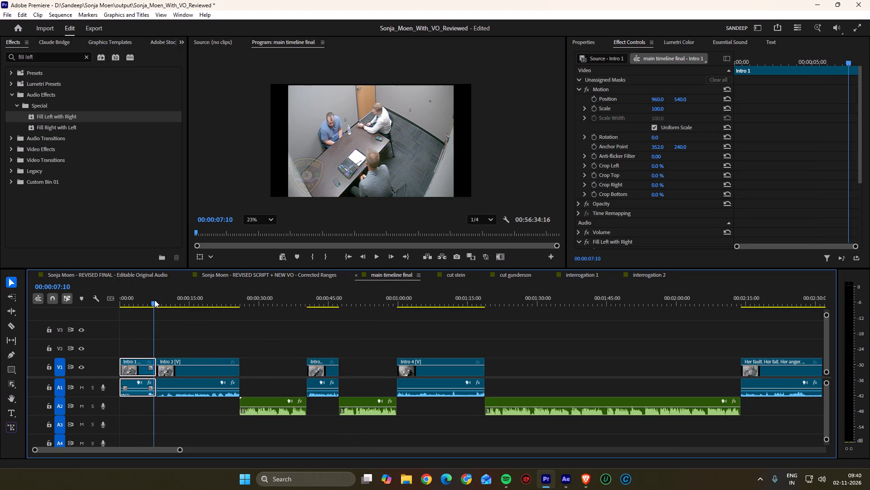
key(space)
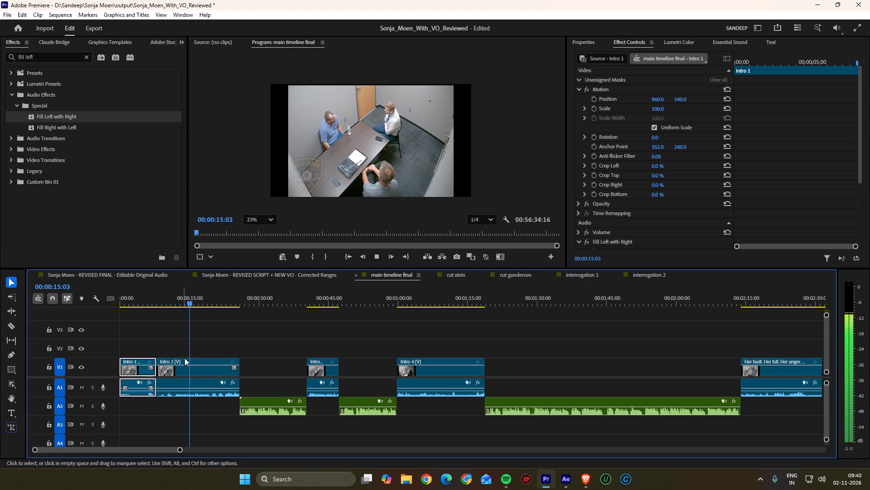
click(210, 345)
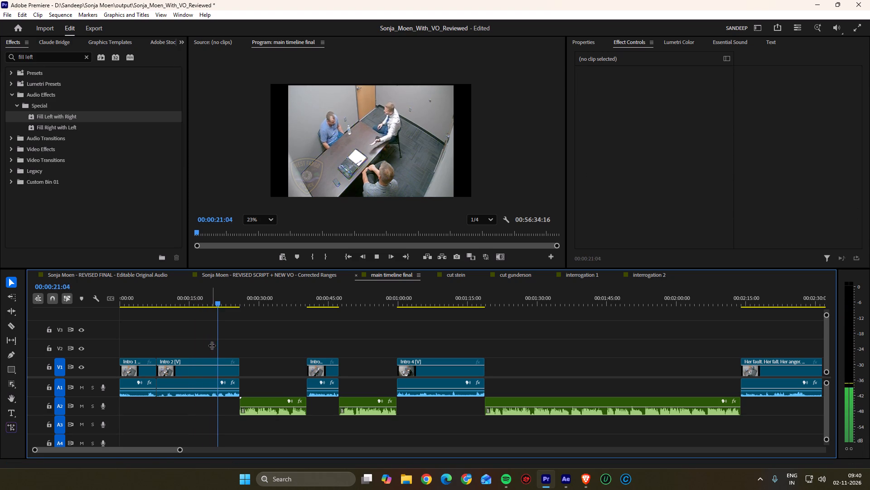
click(252, 347)
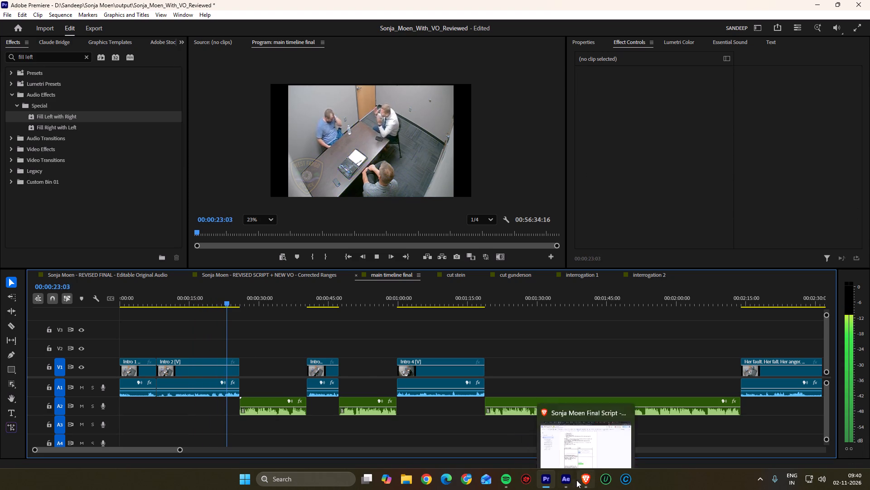
click(580, 480)
scroll(280, 263, down, 3)
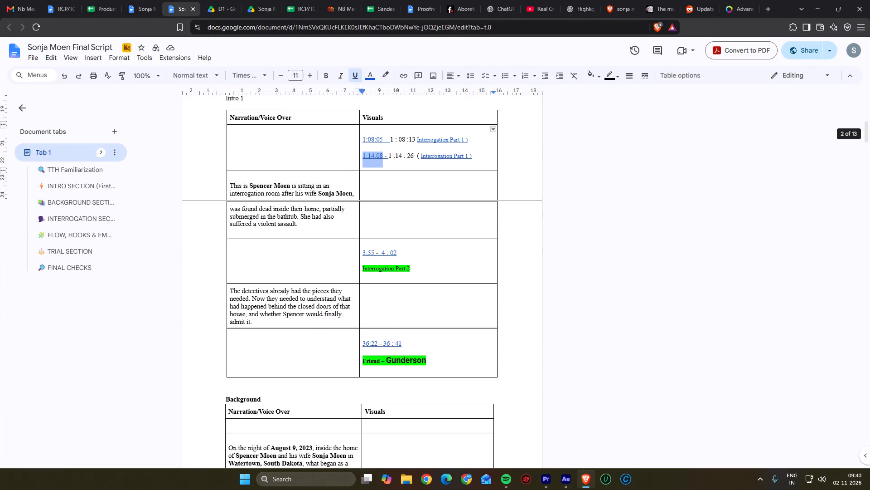
scroll(503, 397, up, 1)
click(591, 482)
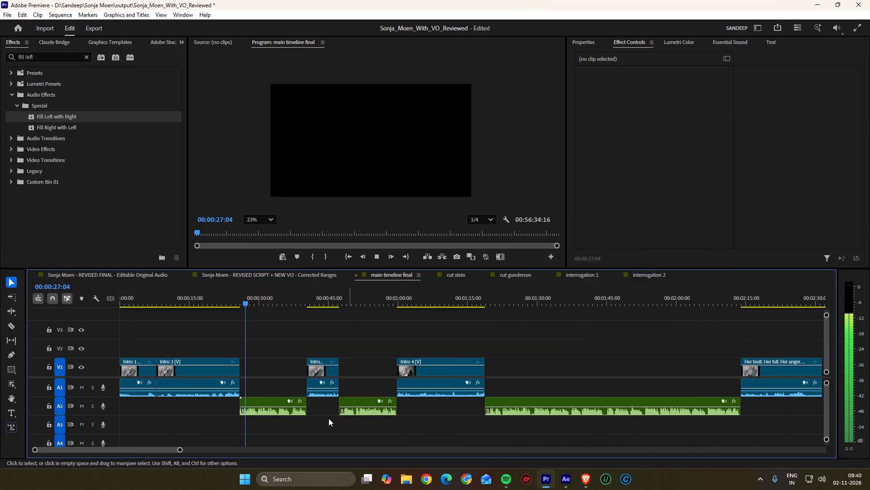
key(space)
Move the first voice-over and all following clips later in main timeline final so they start at 00:00:27:07.
alt+scroll(244, 387, up, 6)
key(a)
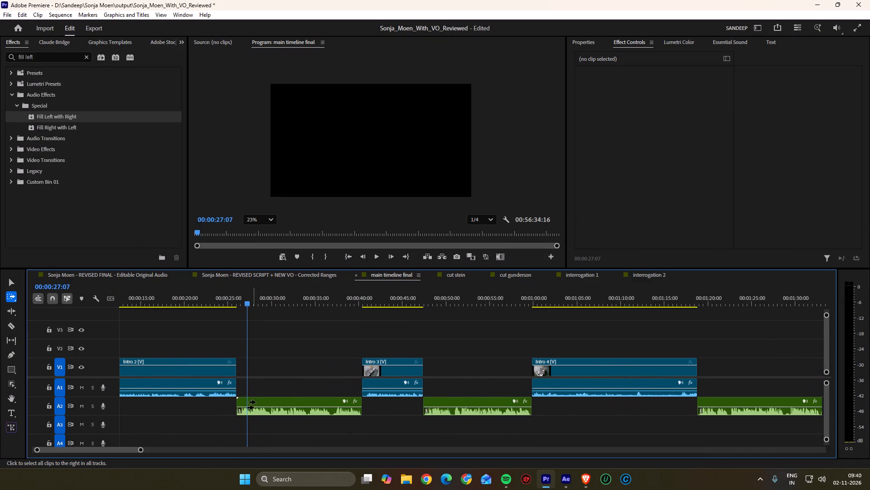
click(261, 406)
drag(271, 402, 287, 404)
click(283, 387)
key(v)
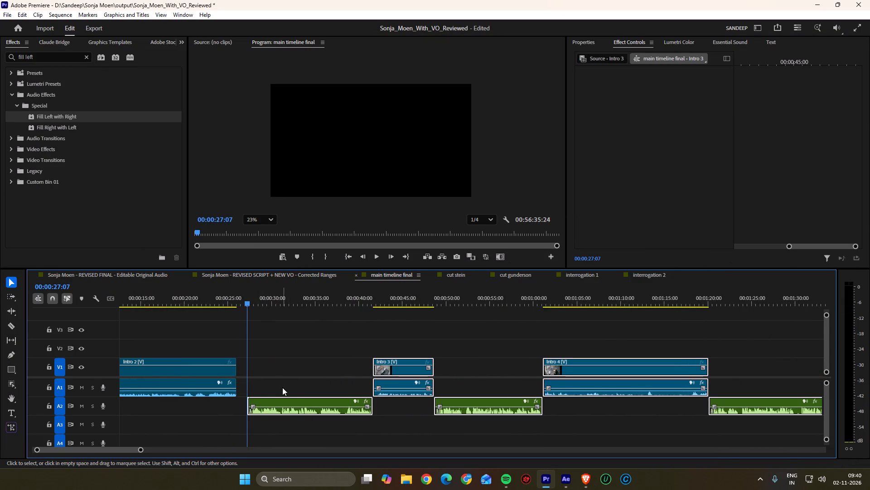
click(273, 387)
Extend Intro 2 to meet the voice-over, play its ending, and trim its end back to about 00:00:26:23.
drag(237, 375, 246, 375)
drag(240, 296, 231, 296)
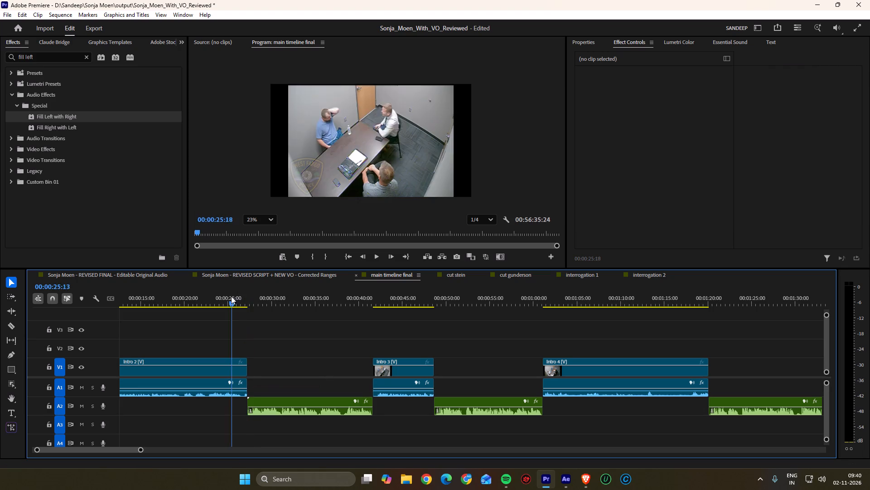
drag(231, 296, 217, 296)
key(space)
alt+scroll(227, 360, up, 12)
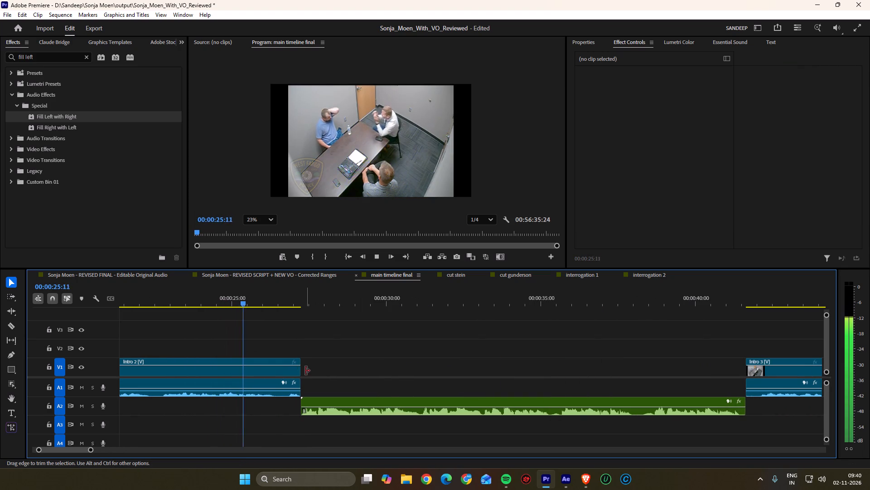
drag(302, 371, 288, 368)
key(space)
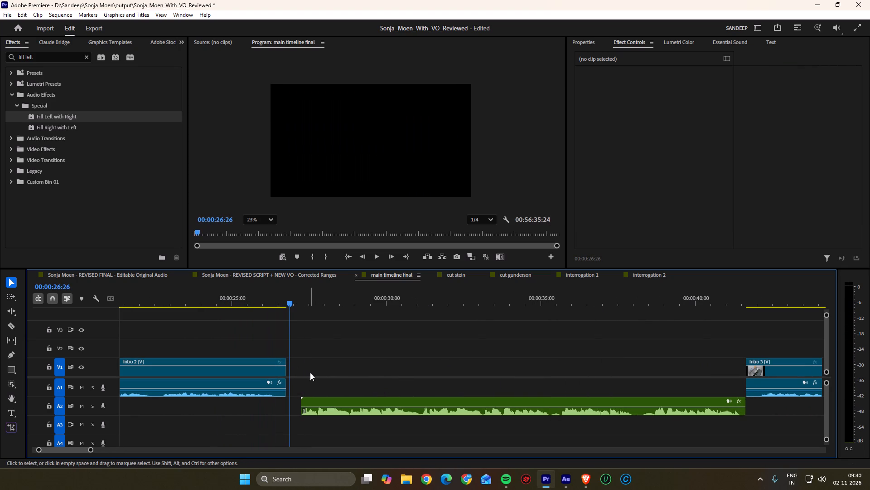
Move the first voice-over and all following clips earlier to close the gap after Intro 2.
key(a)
click(320, 400)
drag(323, 400, 302, 400)
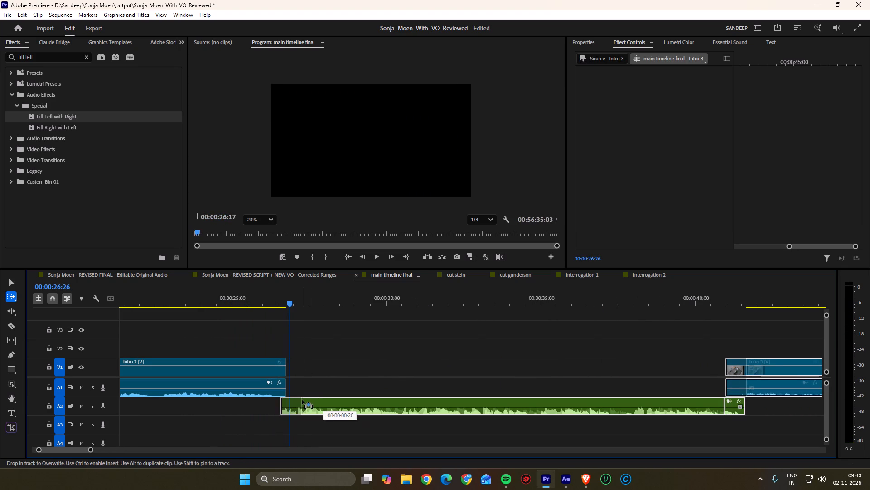
drag(302, 400, 304, 401)
click(305, 381)
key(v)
click(305, 381)
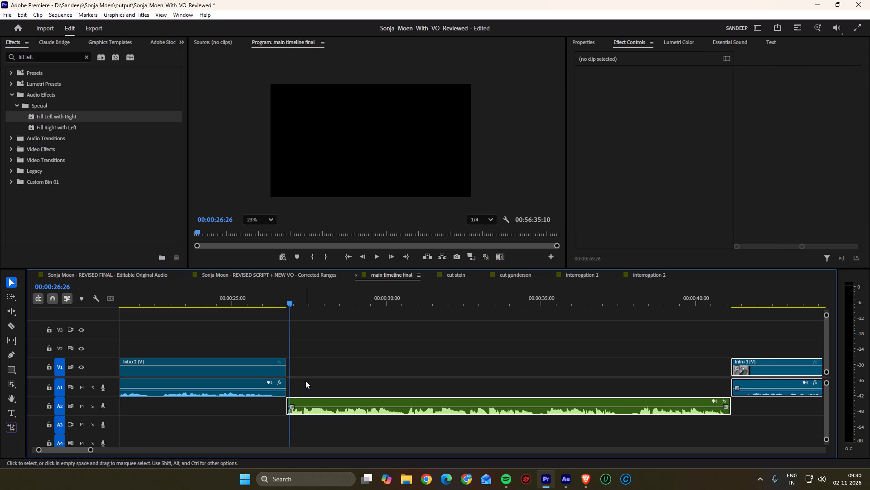
Play the first voice-over into the start of Intro 3, following its narration and the next visual in the script.
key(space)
scroll(305, 381, down, 16)
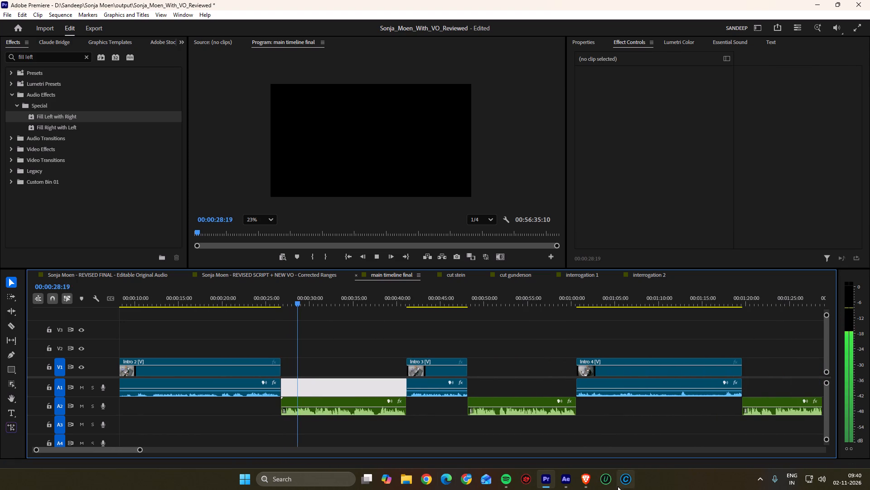
click(581, 480)
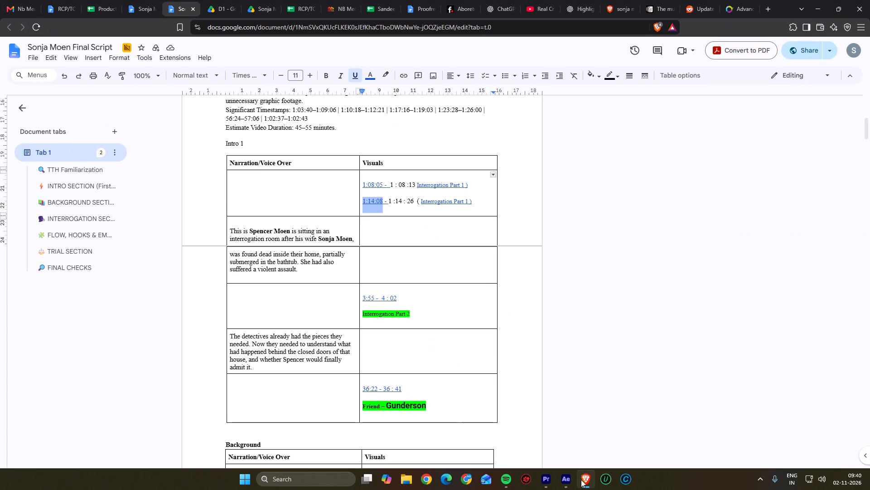
click(581, 480)
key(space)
click(581, 480)
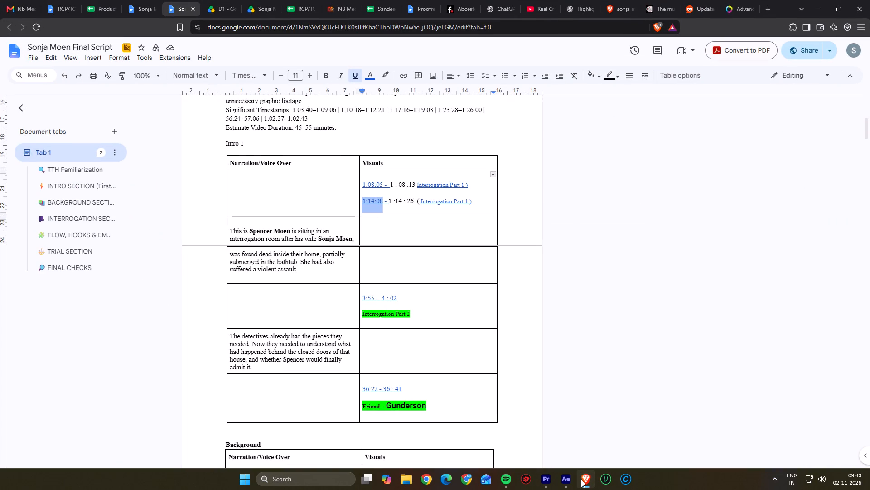
click(581, 480)
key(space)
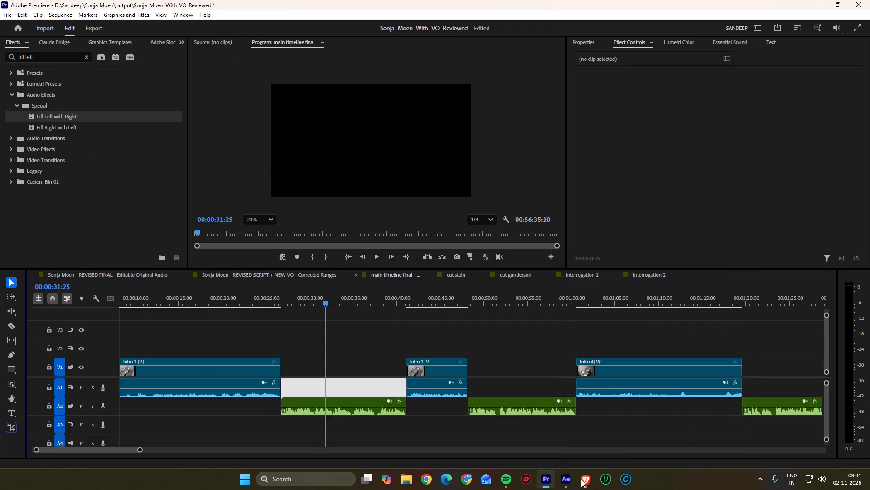
click(581, 480)
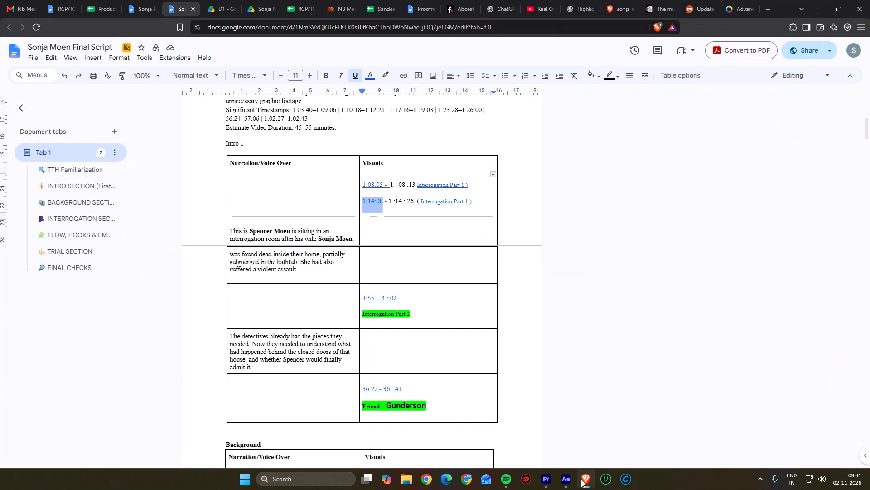
click(581, 480)
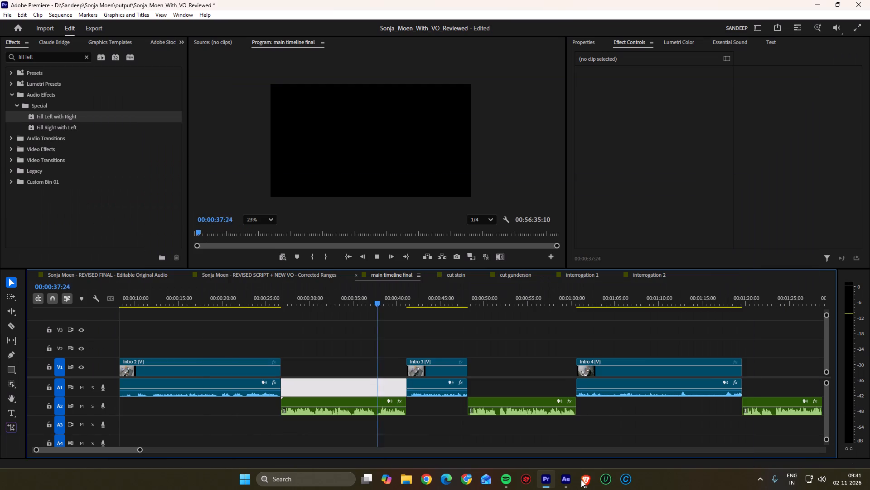
scroll(425, 408, down, 4)
alt+scroll(363, 405, up, 3)
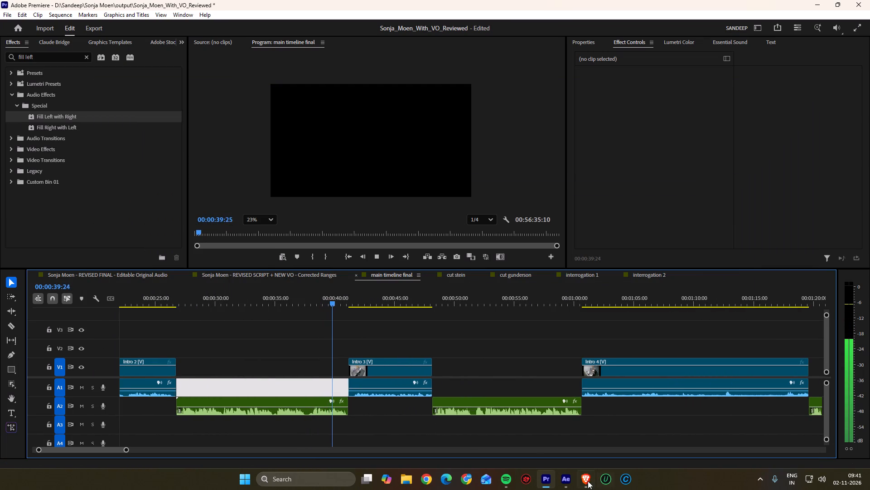
click(586, 481)
click(586, 481)
scroll(383, 390, down, 4)
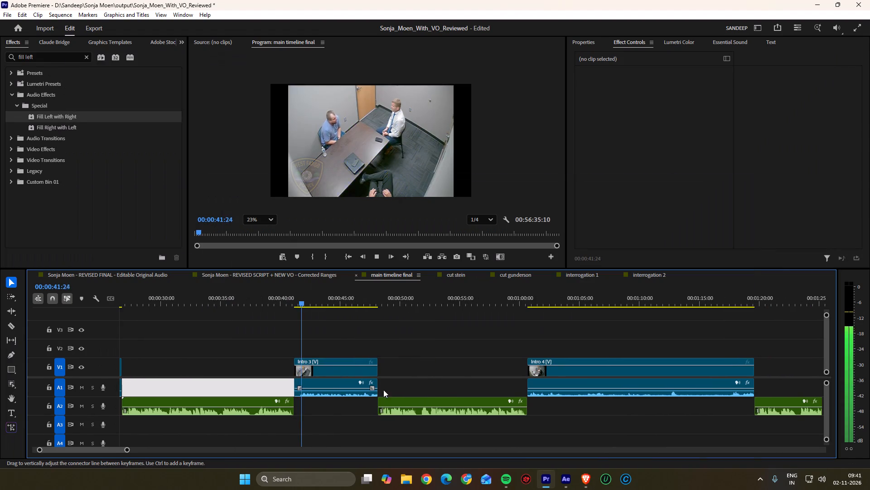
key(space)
Copy the 3:55 start time of the Interrogation Part 2 visual from the script and play interrogation 2 from 00:03:55:00.
click(352, 374)
alt+scroll(352, 372, up, 1)
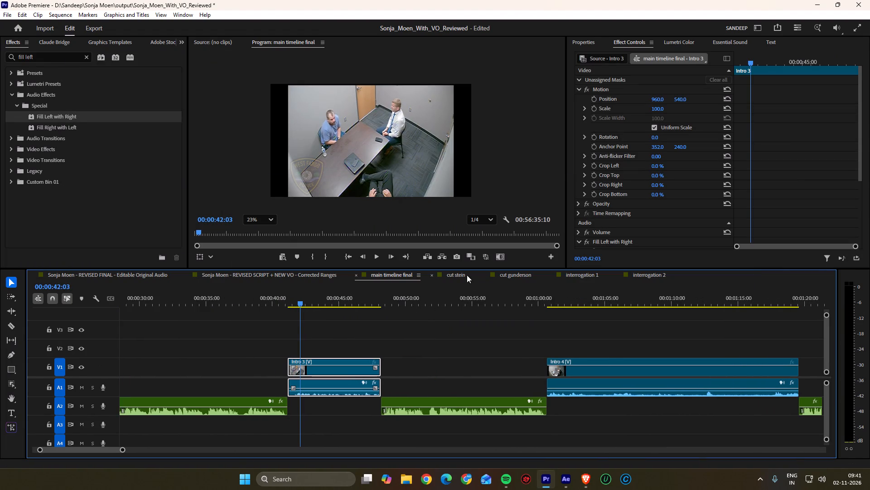
click(517, 277)
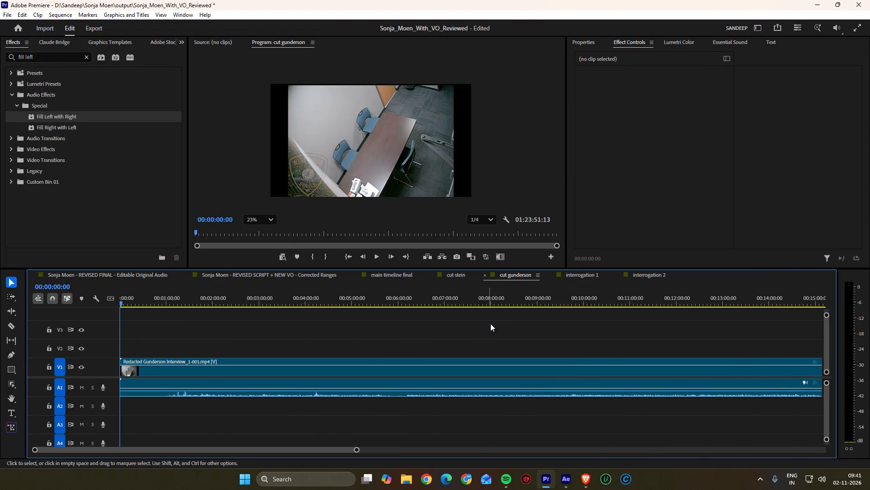
click(569, 276)
click(583, 478)
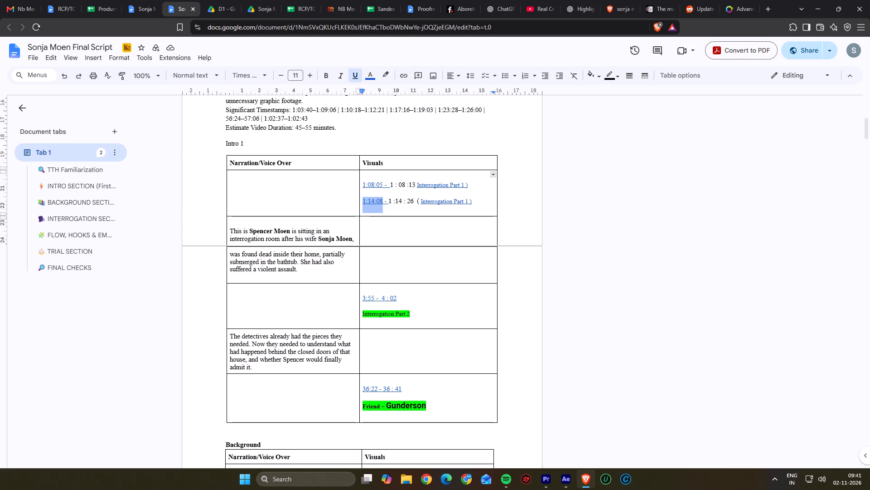
drag(373, 296, 360, 297)
key(ctrl+c)
key(ctrl+c)
key(ctrl+c)
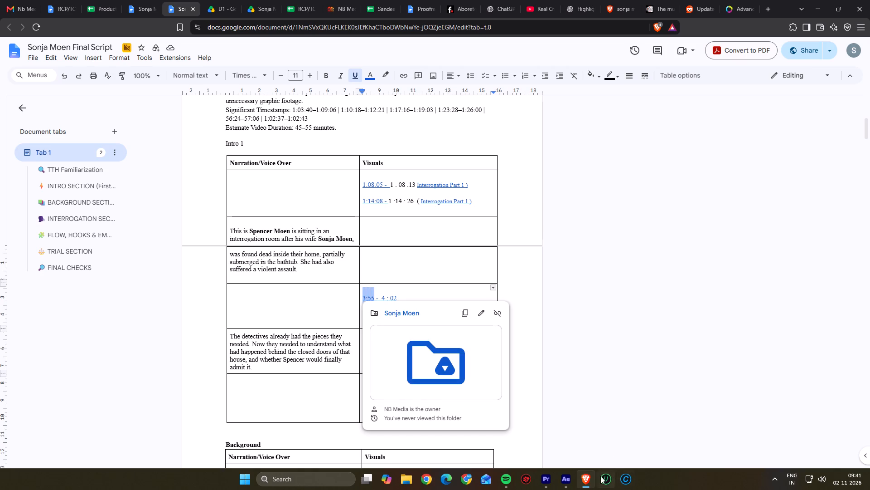
click(543, 478)
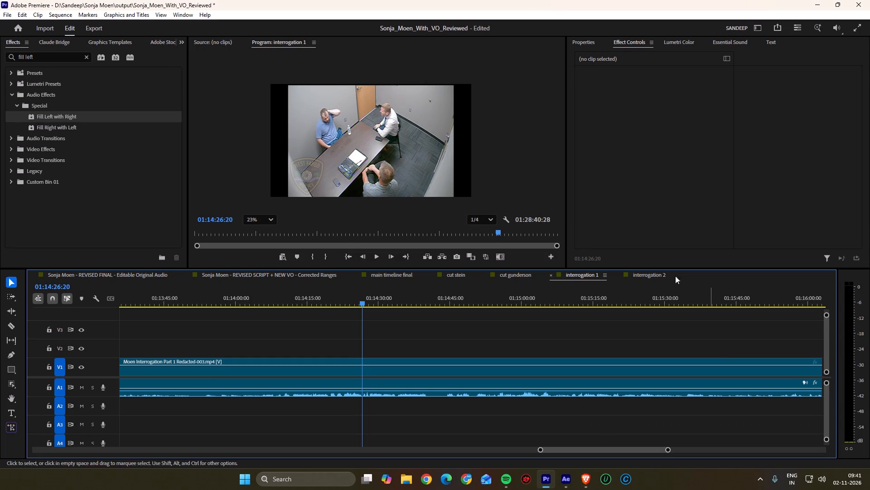
click(644, 278)
click(210, 223)
key(ctrl+v)
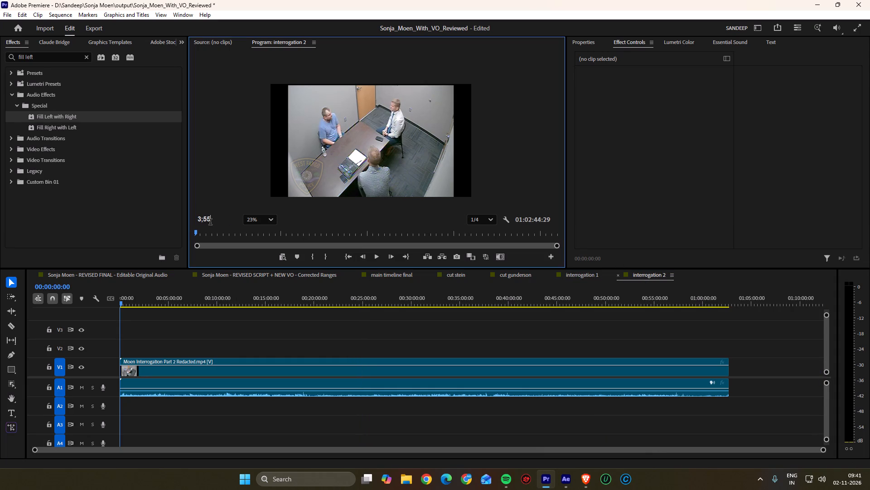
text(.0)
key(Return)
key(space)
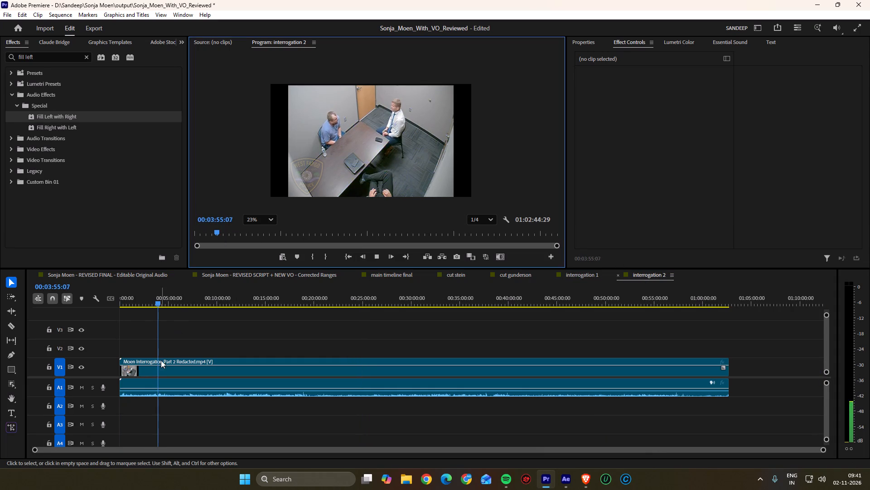
Apply the Fill Left with Right effect to the Moen Interrogation Part 2 clip and stop playback around 00:04:02:17.
alt+scroll(148, 362, up, 11)
click(214, 380)
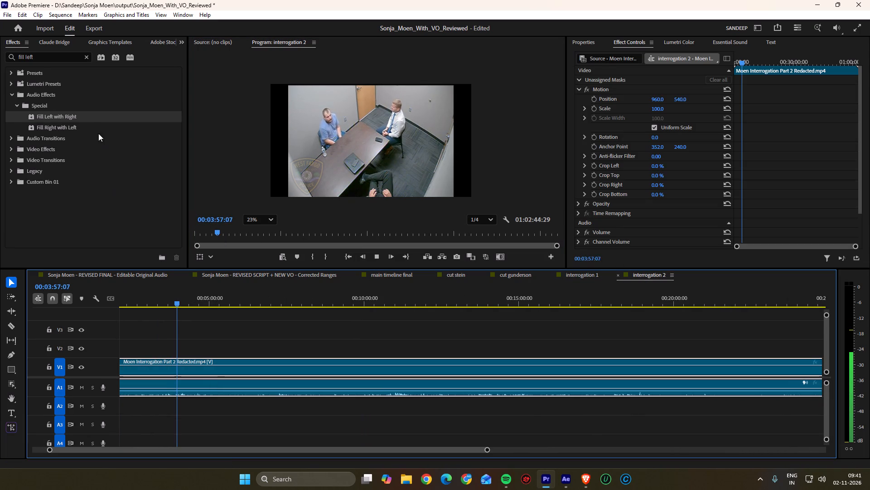
drag(77, 117, 201, 360)
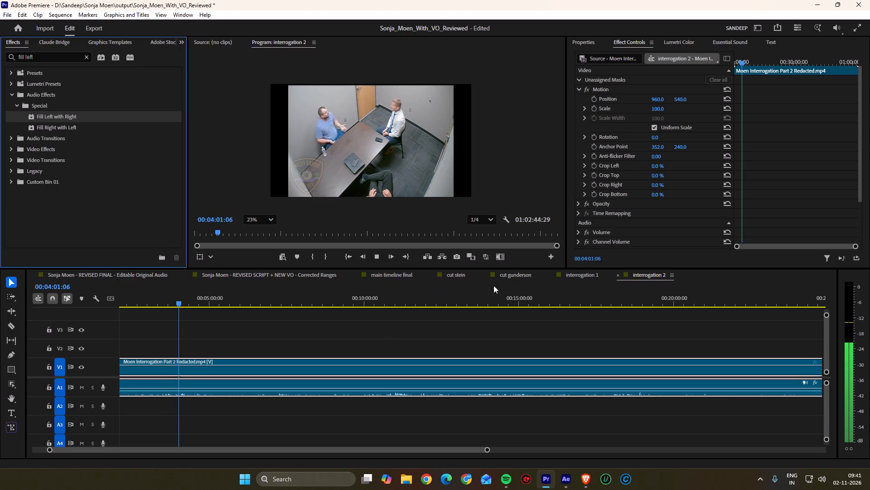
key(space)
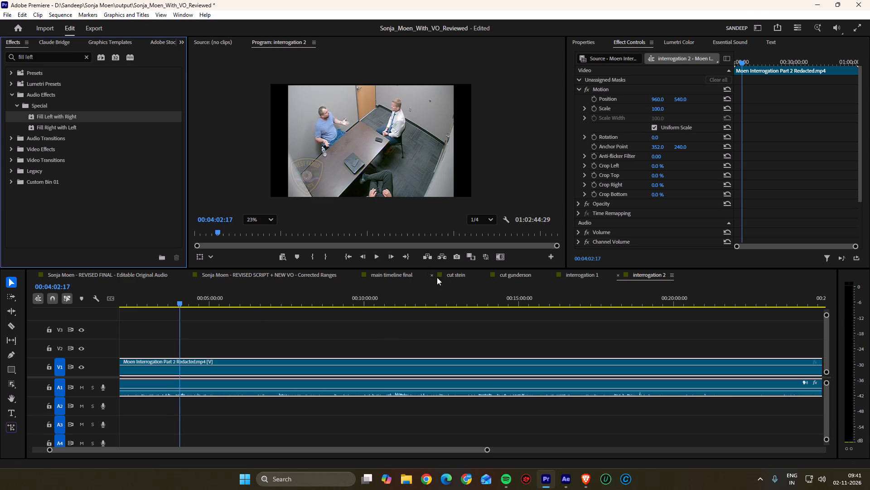
Recheck the script, then play Intro 3 into the second voice-over in main timeline final.
click(577, 486)
click(577, 486)
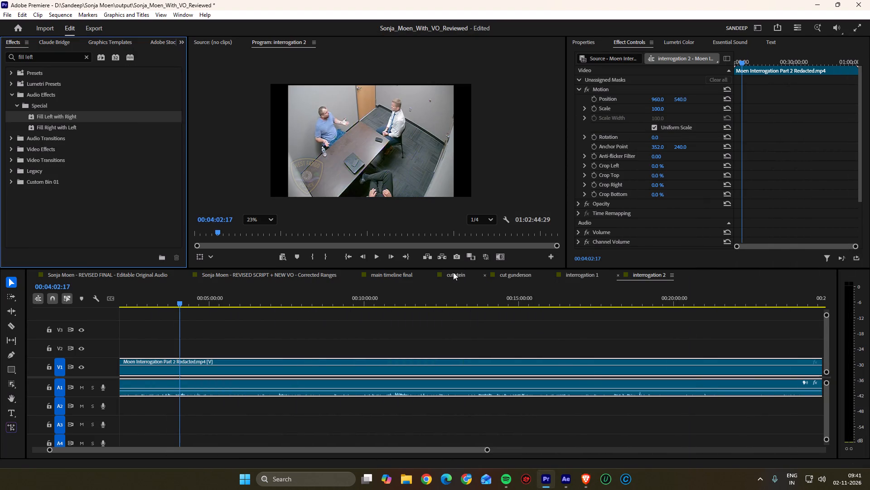
click(403, 275)
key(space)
alt+scroll(324, 358, up, 2)
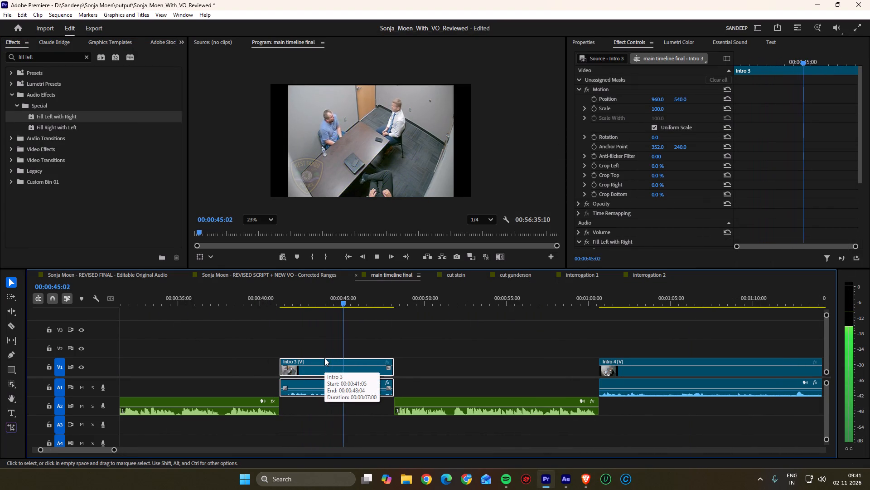
click(413, 375)
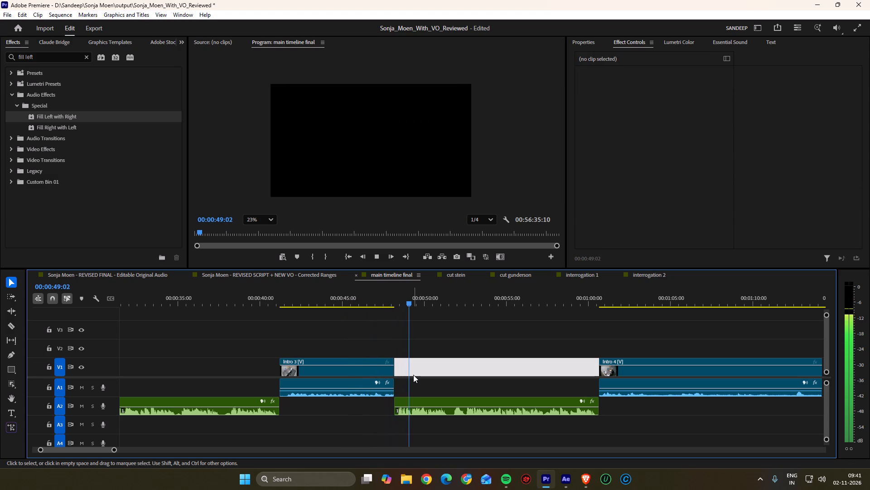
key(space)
Move the second voice-over and all following clips about 12 frames later, starting at about 00:00:48:17.
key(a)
click(407, 402)
drag(411, 403, 418, 403)
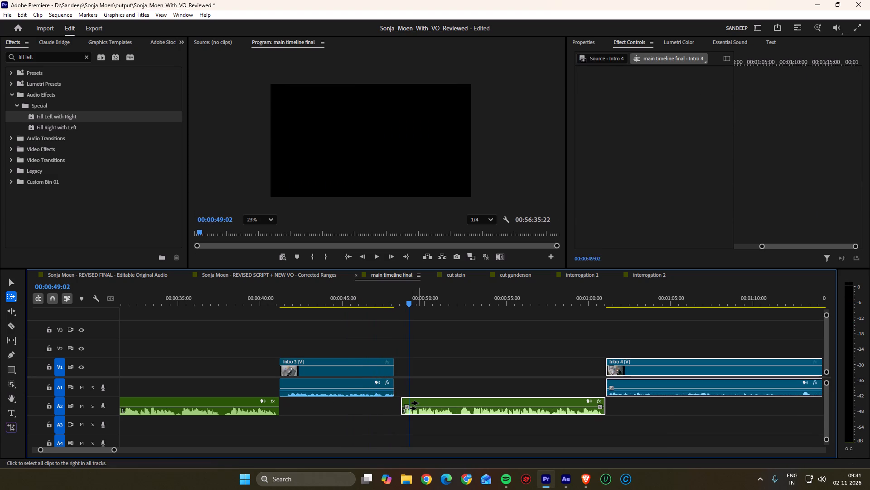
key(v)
Extend the end of Intro 3 to meet the second voice-over at about 00:00:48:17 and play its new ending.
alt+scroll(403, 382, up, 2)
alt+scroll(402, 382, down, 1)
alt+scroll(402, 382, up, 7)
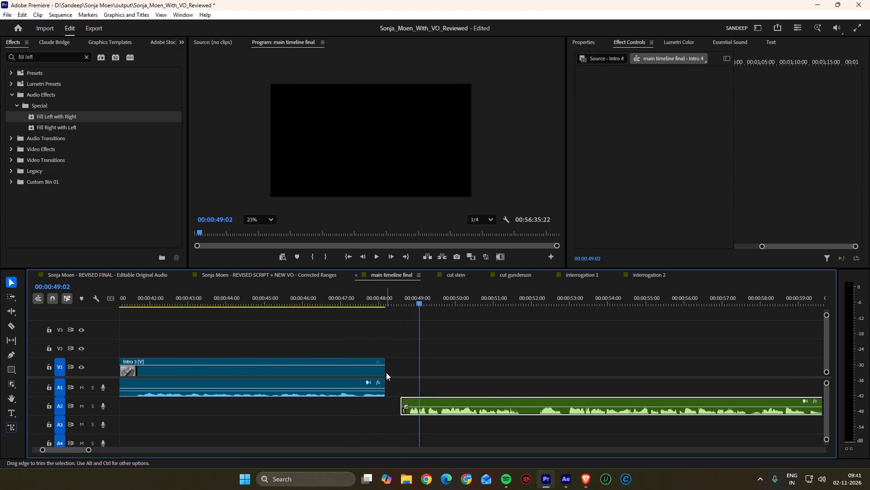
drag(386, 372, 402, 370)
click(429, 370)
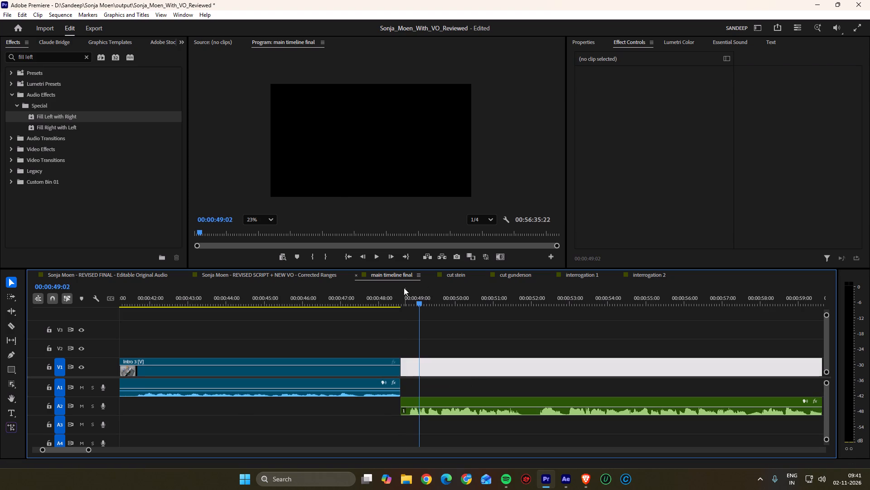
drag(404, 288, 306, 294)
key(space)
alt+scroll(373, 387, up, 7)
scroll(373, 387, down, 2)
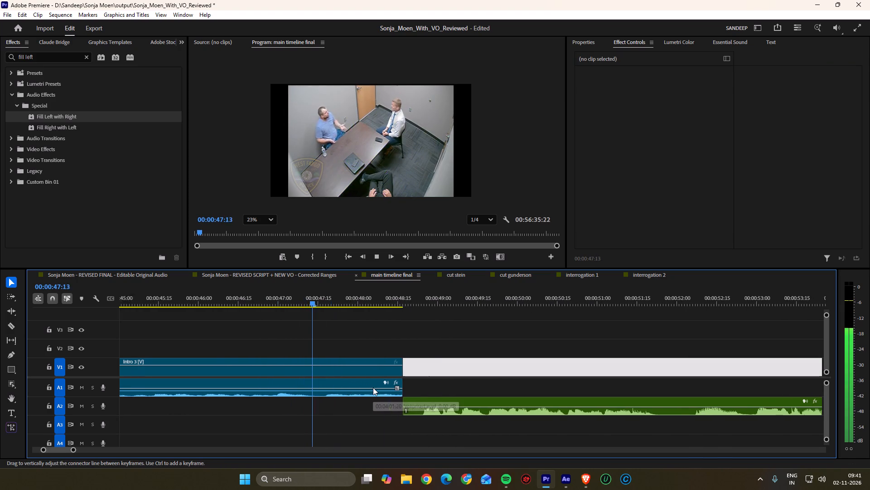
scroll(373, 387, down, 5)
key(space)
Move the second voice-over and all following clips another 12 frames or so later, to about 00:00:48:29.
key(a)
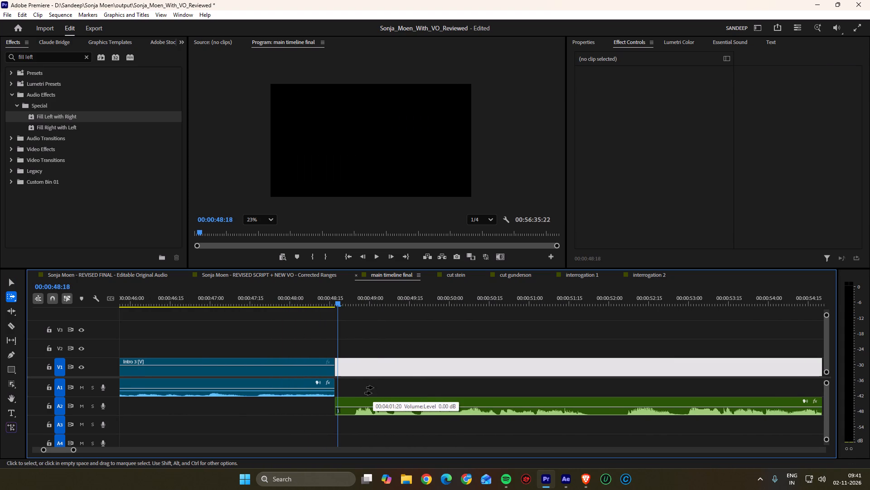
click(367, 402)
drag(363, 402, 396, 404)
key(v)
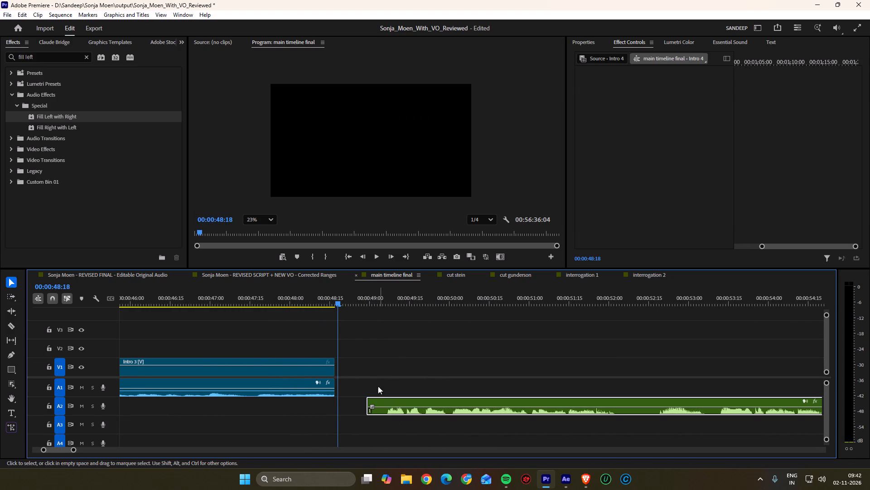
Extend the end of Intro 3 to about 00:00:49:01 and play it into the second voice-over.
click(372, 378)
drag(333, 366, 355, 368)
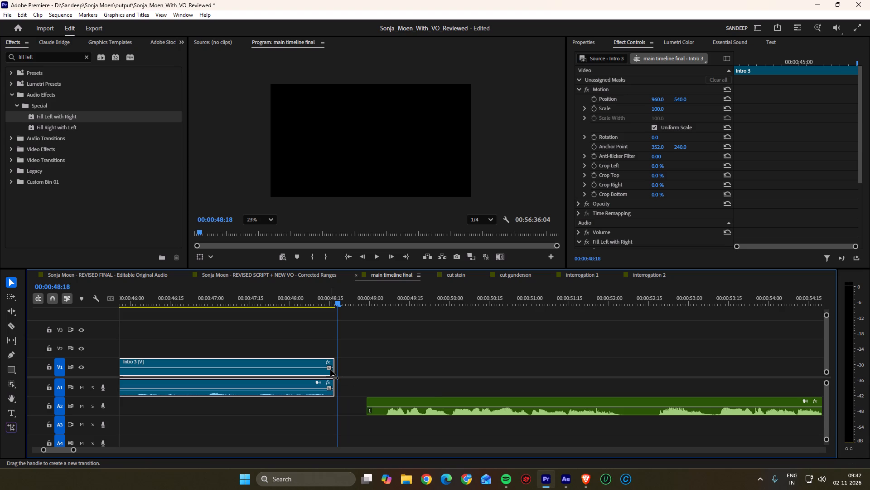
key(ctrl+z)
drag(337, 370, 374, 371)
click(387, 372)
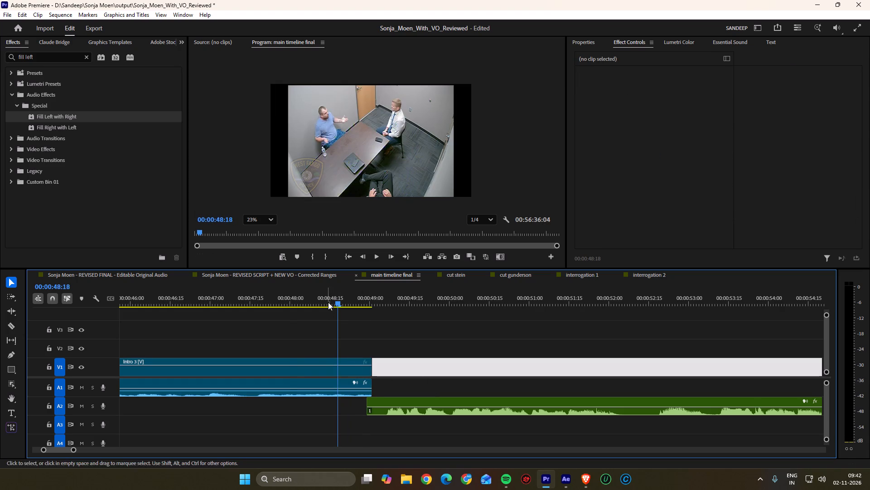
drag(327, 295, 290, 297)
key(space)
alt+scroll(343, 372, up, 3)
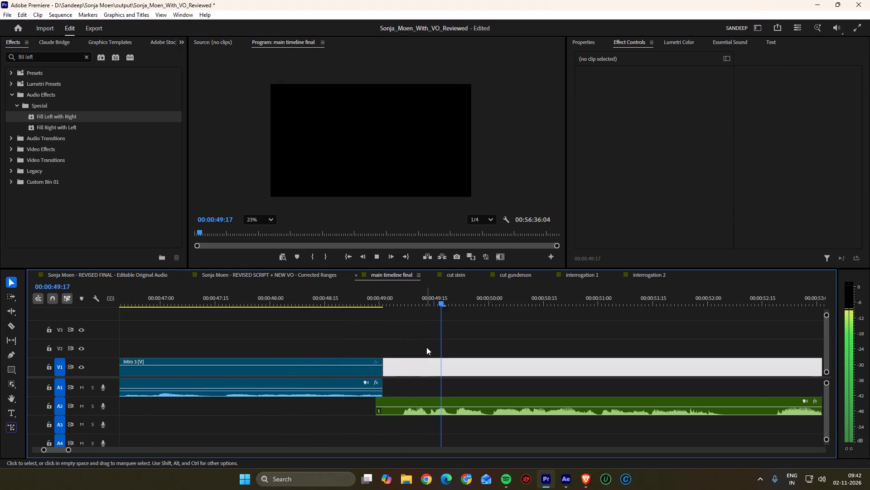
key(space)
Move the second voice-over and all following clips about 20 frames later, starting at about 00:00:49:19.
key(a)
click(408, 401)
drag(406, 399, 425, 404)
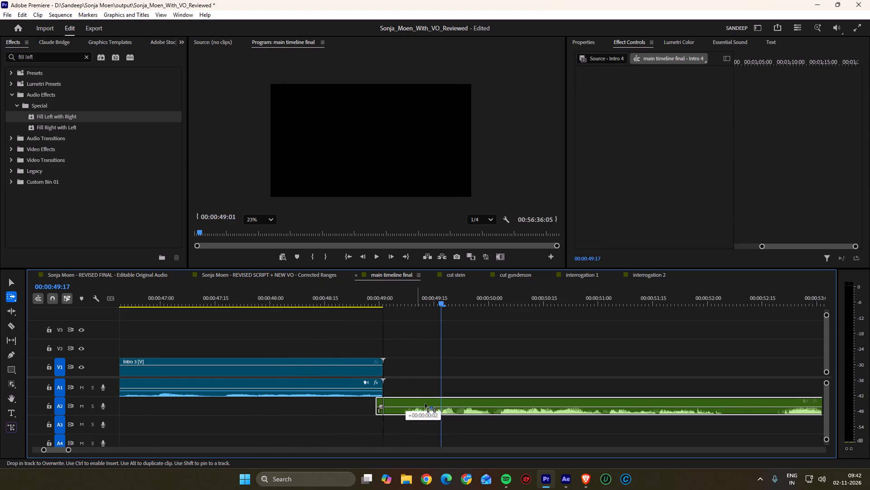
drag(425, 404, 477, 406)
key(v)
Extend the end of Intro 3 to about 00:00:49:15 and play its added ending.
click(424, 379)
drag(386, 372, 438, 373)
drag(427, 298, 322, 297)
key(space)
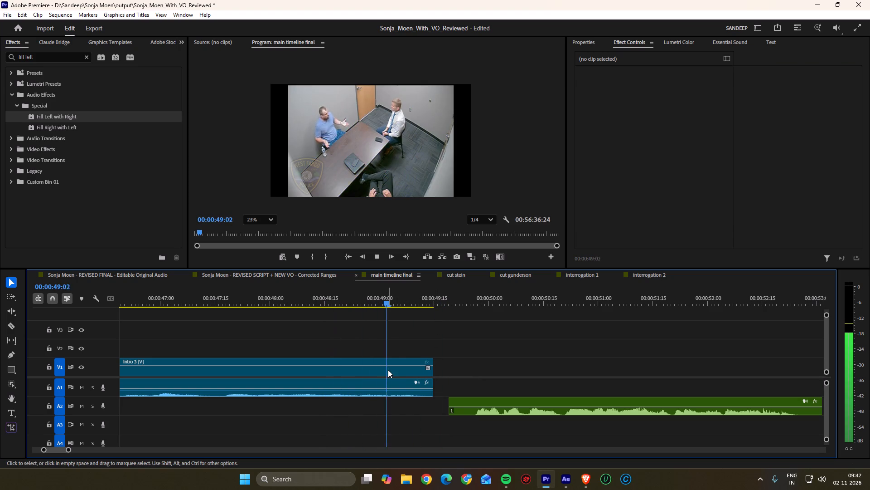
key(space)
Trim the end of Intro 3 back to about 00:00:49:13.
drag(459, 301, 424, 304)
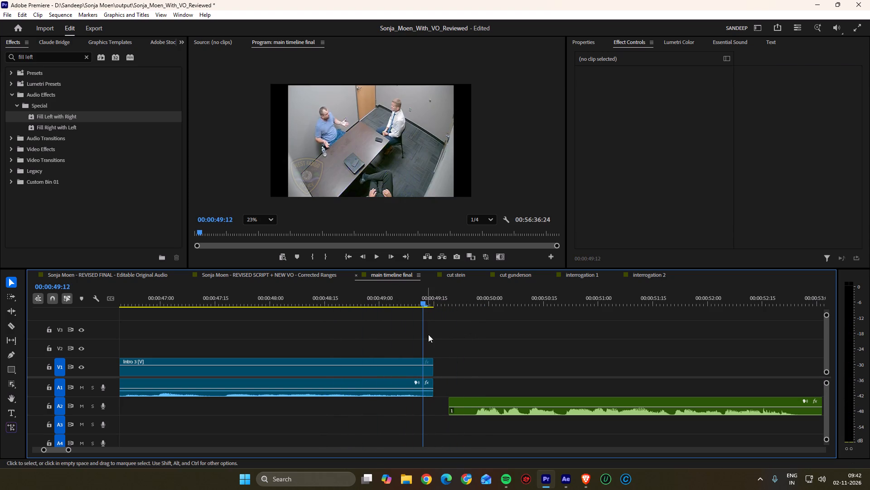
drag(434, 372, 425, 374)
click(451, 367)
Replay the last seconds of Intro 3 repeatedly to find where the speech should be cut.
alt+scroll(451, 367, down, 3)
alt+scroll(451, 367, up, 1)
alt+scroll(451, 367, down, 9)
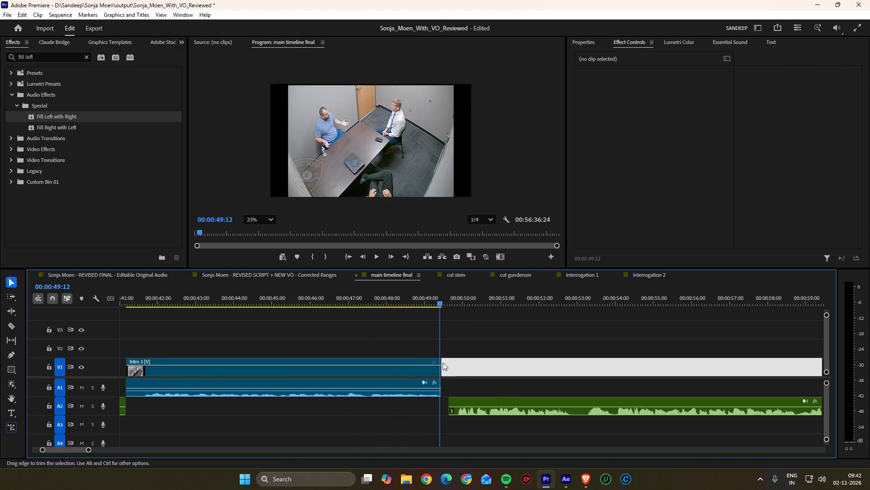
drag(416, 303, 371, 303)
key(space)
alt+scroll(416, 367, up, 2)
scroll(416, 367, down, 3)
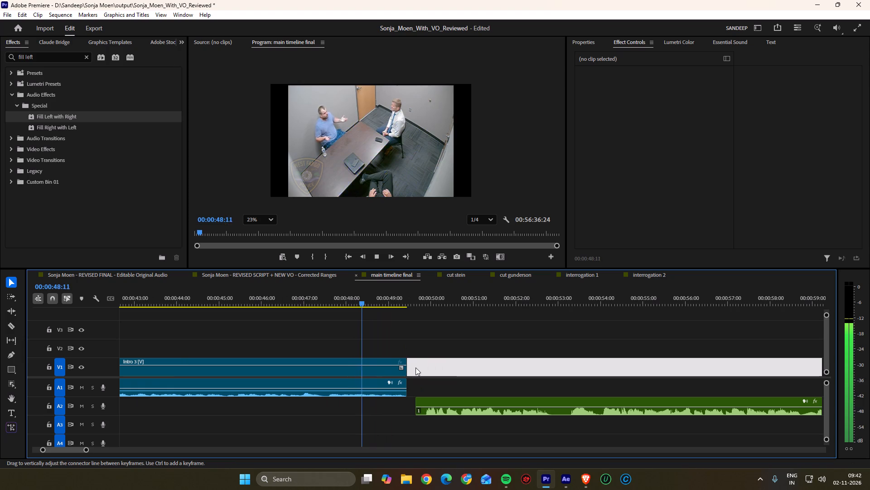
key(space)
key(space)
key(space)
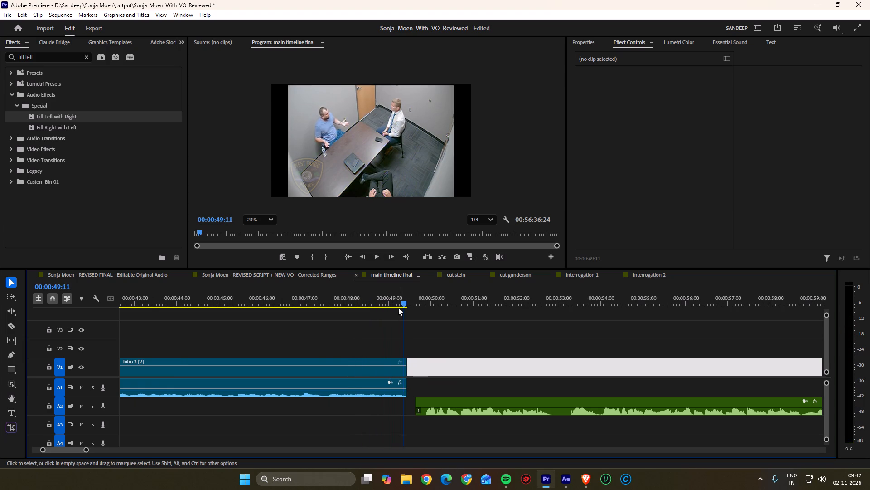
drag(396, 295, 314, 303)
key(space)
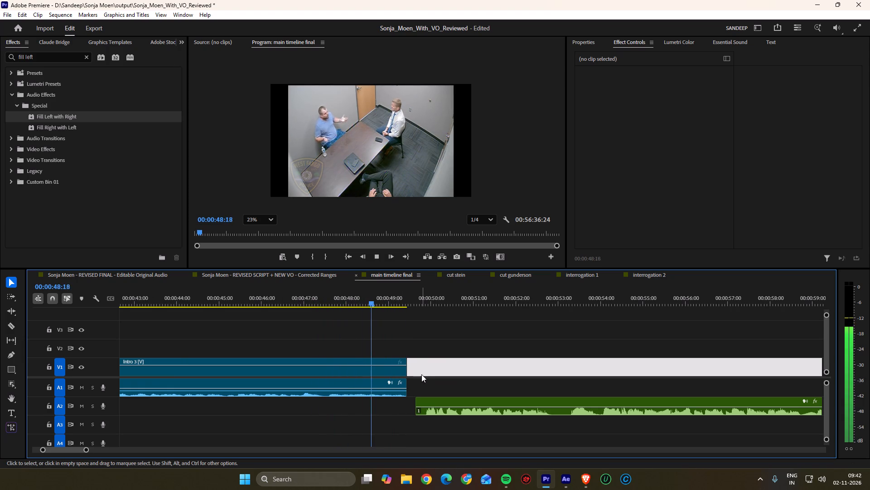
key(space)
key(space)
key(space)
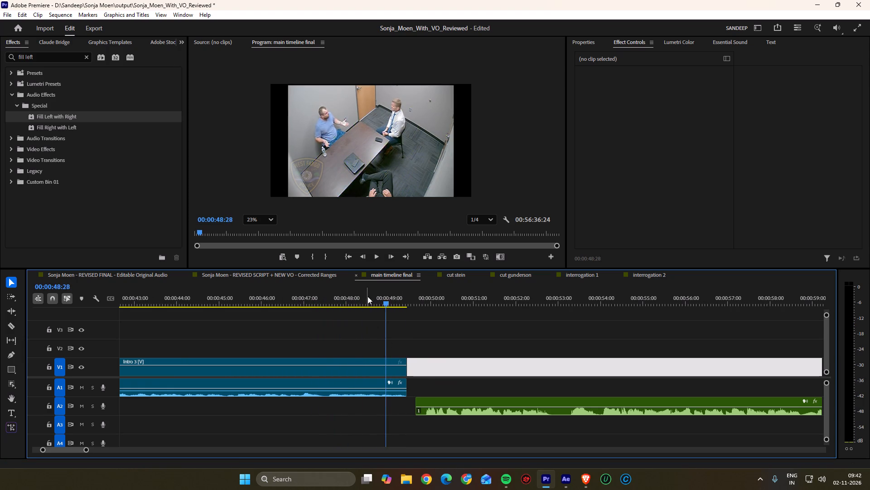
drag(366, 295, 335, 299)
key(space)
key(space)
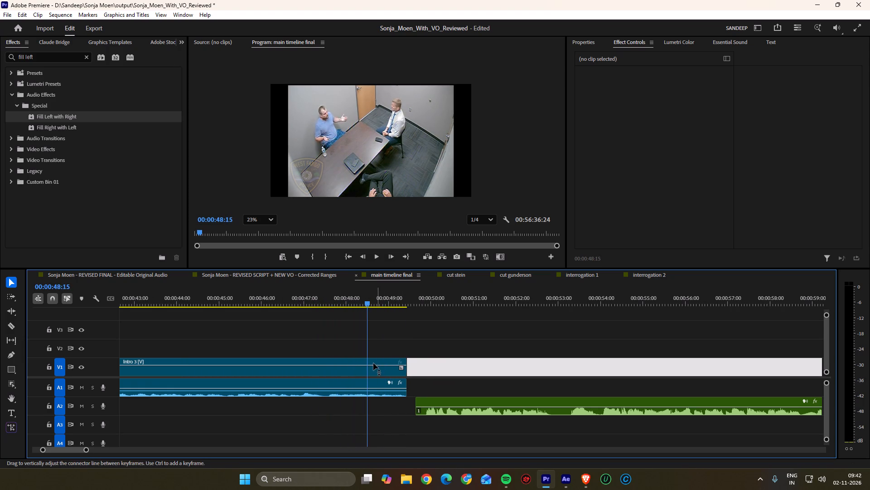
Listen once more around the cut point and trim the end of Intro 3 back to 00:00:48:14.
alt+scroll(369, 361, up, 2)
alt+scroll(368, 360, down, 1)
alt+scroll(368, 360, up, 4)
drag(364, 301, 321, 303)
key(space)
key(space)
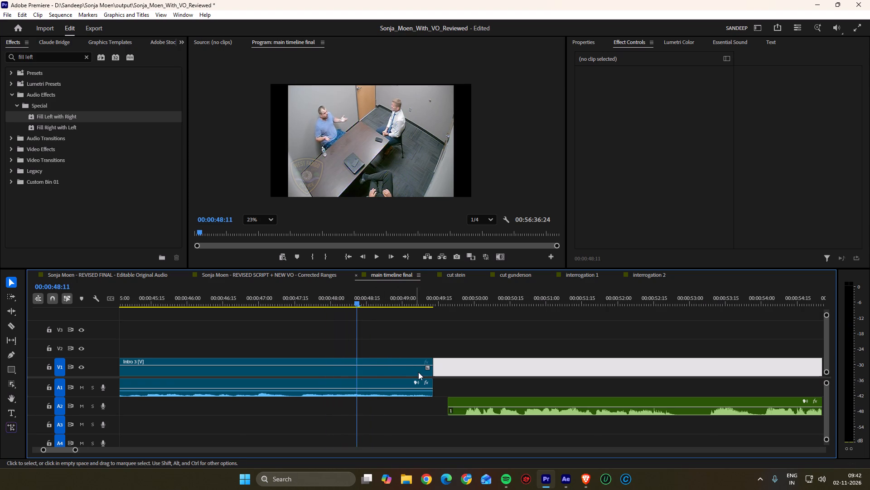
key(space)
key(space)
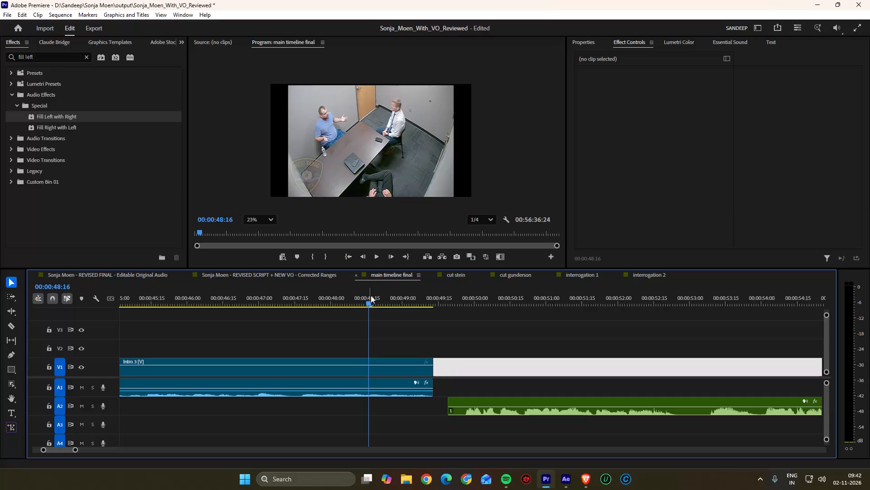
click(367, 298)
drag(432, 367, 397, 367)
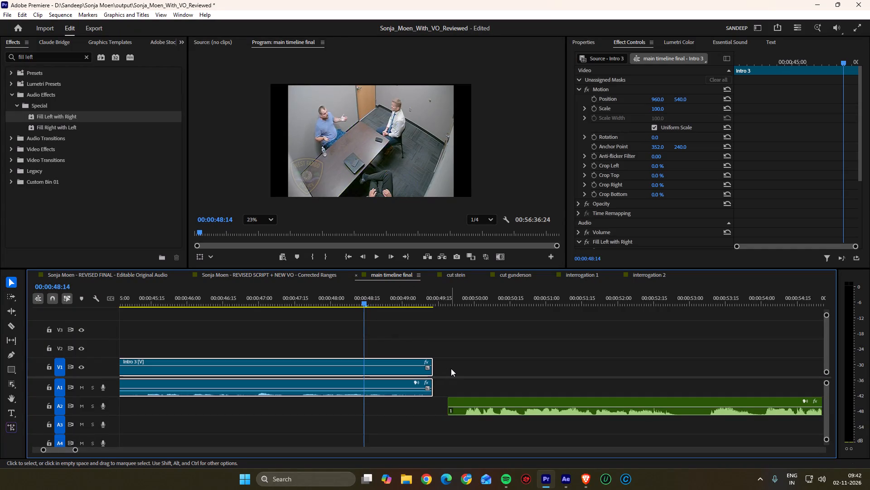
key(ctrl+z)
drag(432, 372, 366, 367)
drag(396, 394, 396, 399)
Move the voice-over after Intro 3 and all following clips earlier to close the gap at 00:00:48:14, and play across the join.
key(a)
click(455, 413)
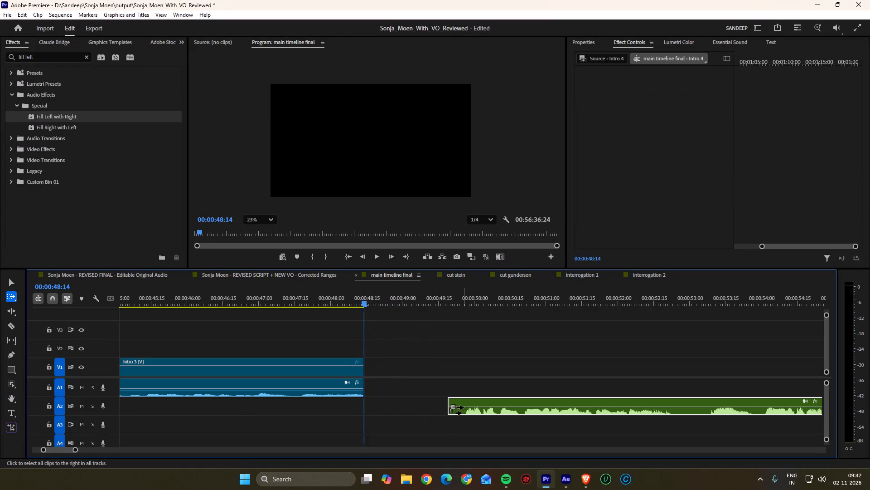
drag(472, 402, 387, 402)
click(388, 386)
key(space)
alt+scroll(387, 385, down, 3)
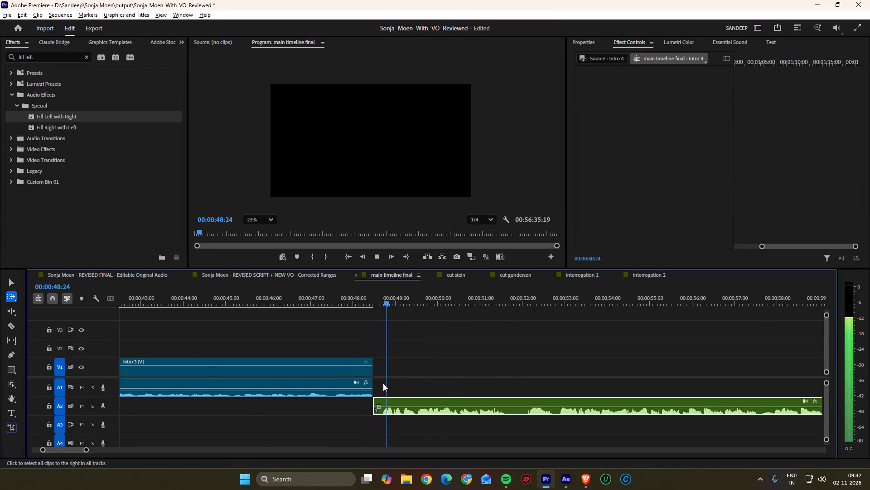
alt+scroll(383, 383, down, 20)
alt+scroll(383, 383, down, 1)
click(474, 434)
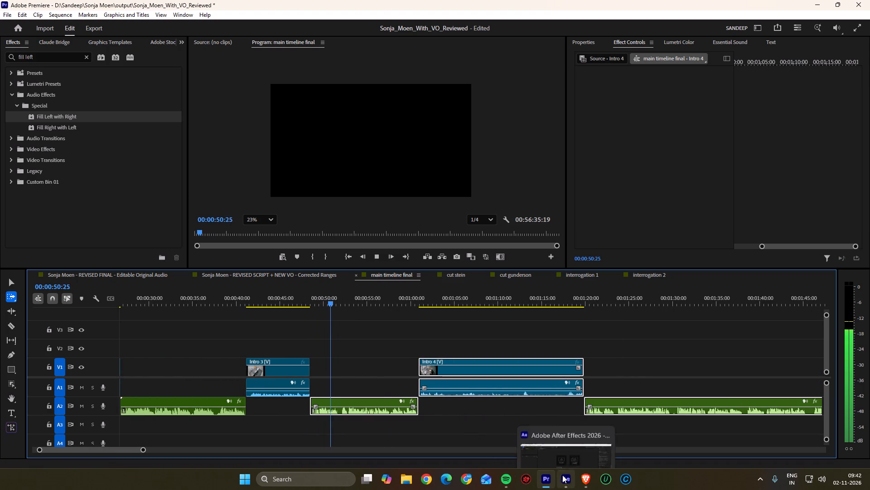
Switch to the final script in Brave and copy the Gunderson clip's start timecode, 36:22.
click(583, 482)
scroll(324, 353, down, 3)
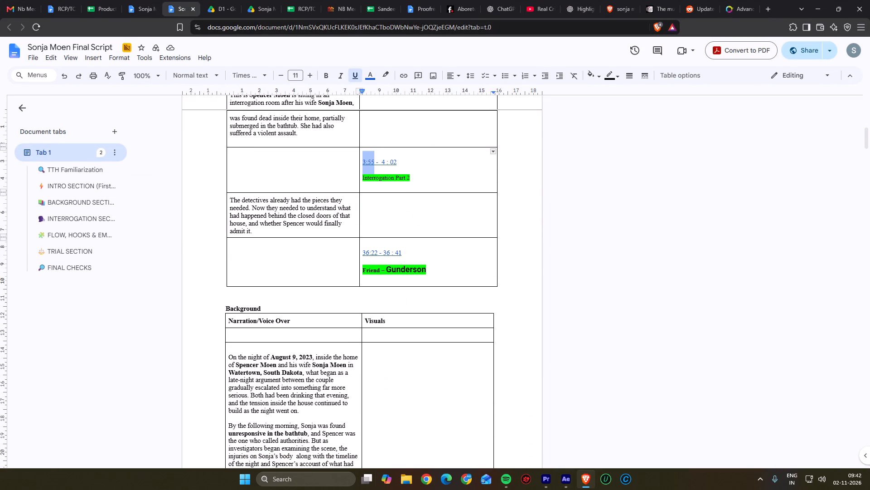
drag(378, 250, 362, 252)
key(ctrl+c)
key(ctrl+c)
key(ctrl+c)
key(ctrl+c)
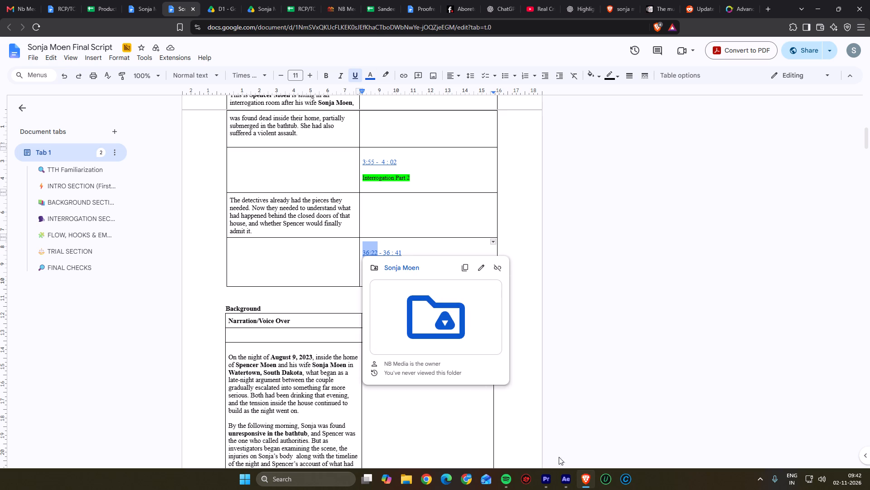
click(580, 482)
Stop the main timeline playback at the start of Intro 4 and open the cut gunderson sequence.
alt+scroll(435, 391, down, 8)
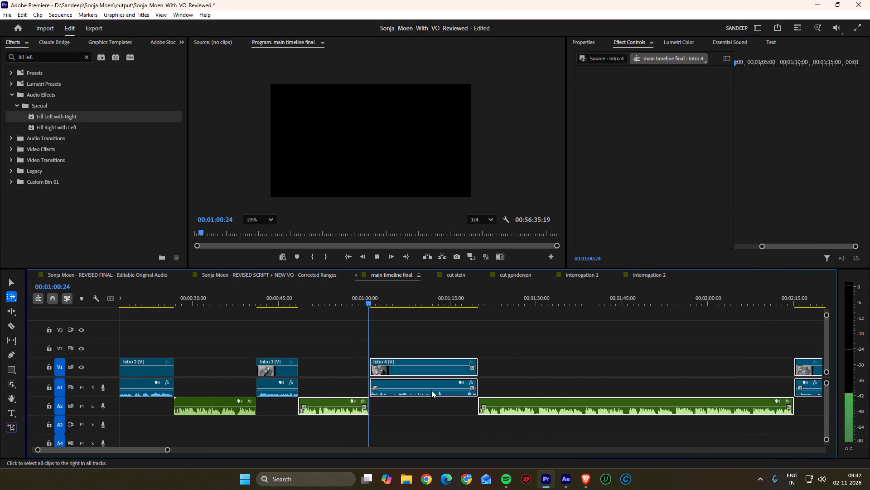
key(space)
click(590, 482)
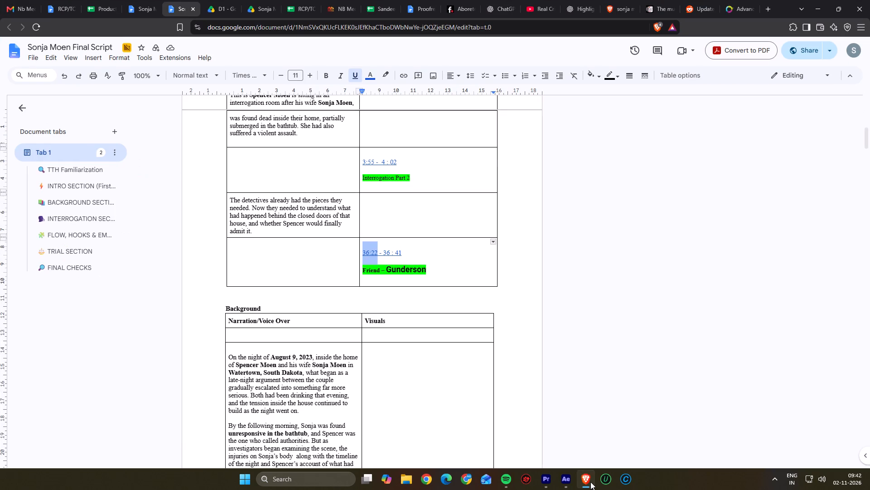
click(590, 482)
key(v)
click(479, 324)
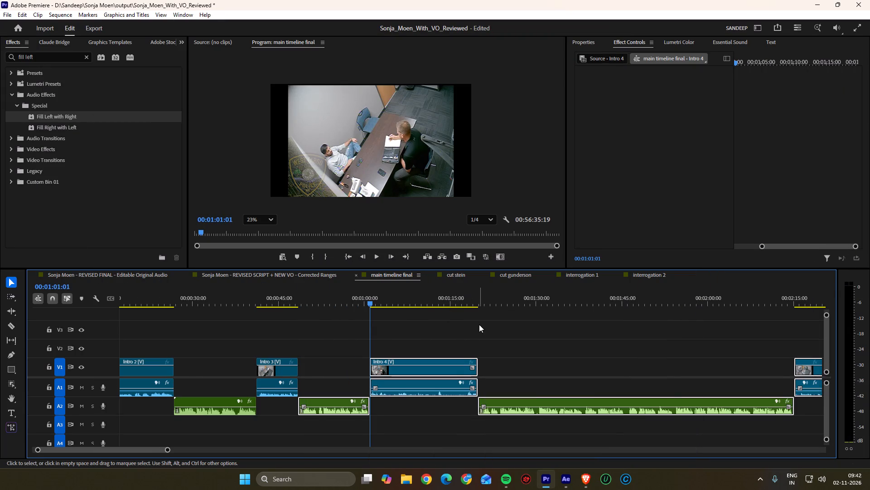
click(532, 274)
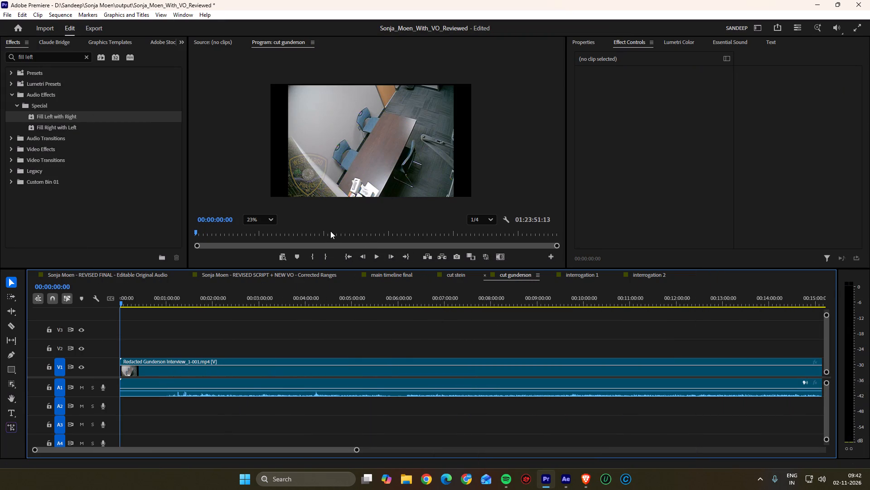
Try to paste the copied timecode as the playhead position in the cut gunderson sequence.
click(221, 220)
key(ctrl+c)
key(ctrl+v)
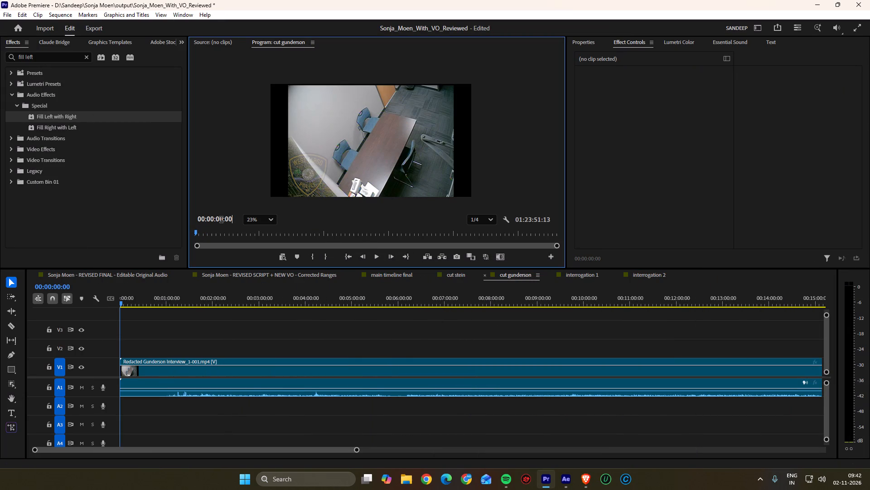
Return to the final script in Brave and copy the Gunderson start timecode 36:22 again.
click(586, 481)
click(377, 253)
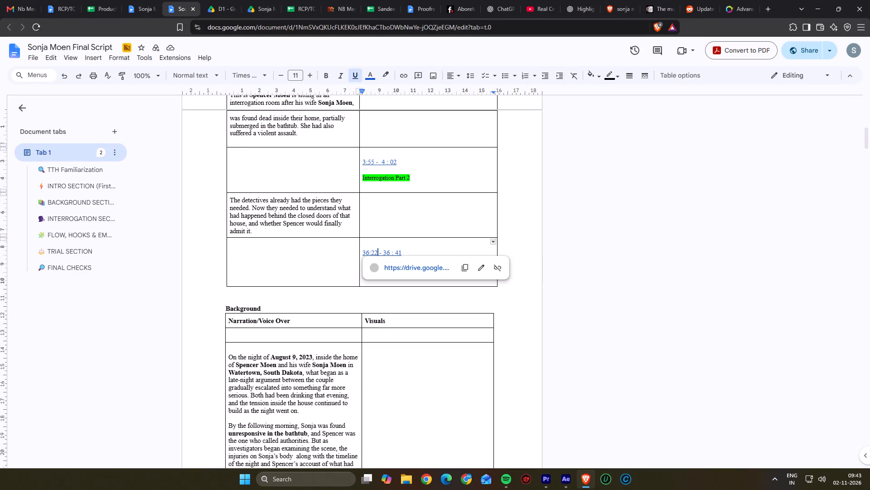
drag(376, 252, 358, 252)
click(366, 253)
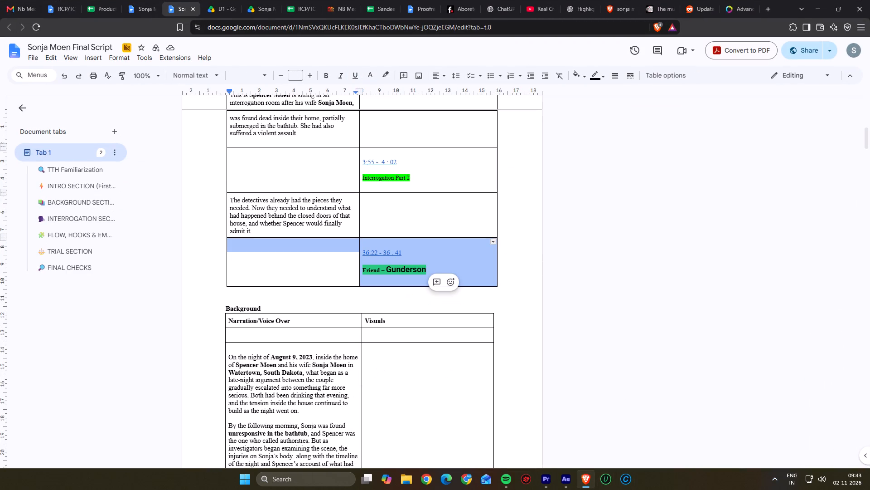
drag(377, 252, 362, 252)
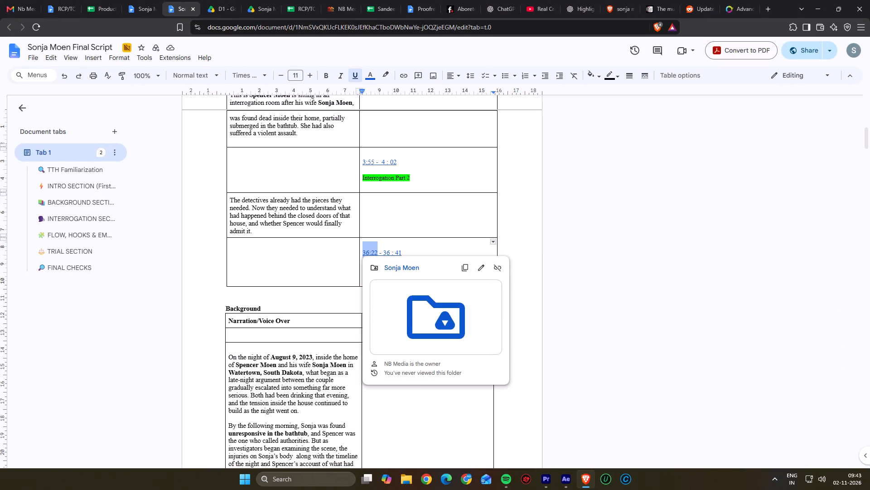
key(ctrl+c)
key(ctrl+c)
key(ctrl+c)
key(ctrl+c)
key(ctrl+c)
Back in Premiere, move the cut gunderson playhead to 36:22.0 using the copied timecode and start playback.
click(580, 480)
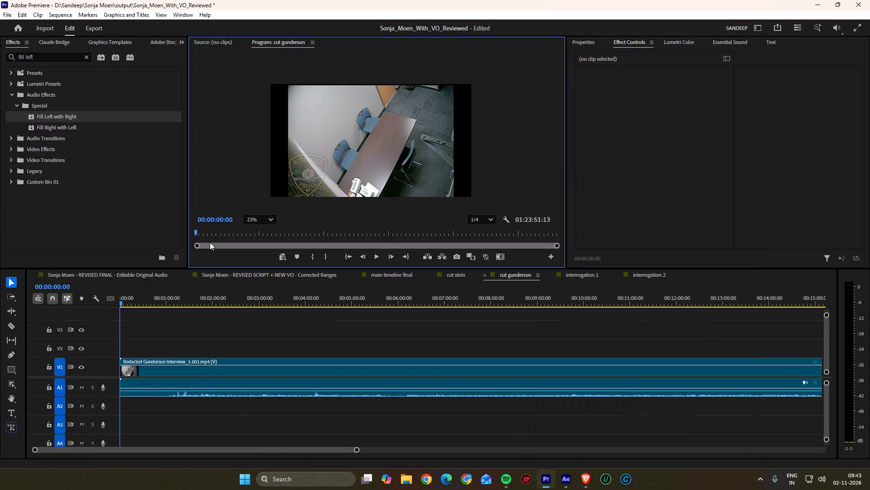
click(208, 221)
key(ctrl+v)
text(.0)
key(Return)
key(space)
scroll(440, 338, down, 9)
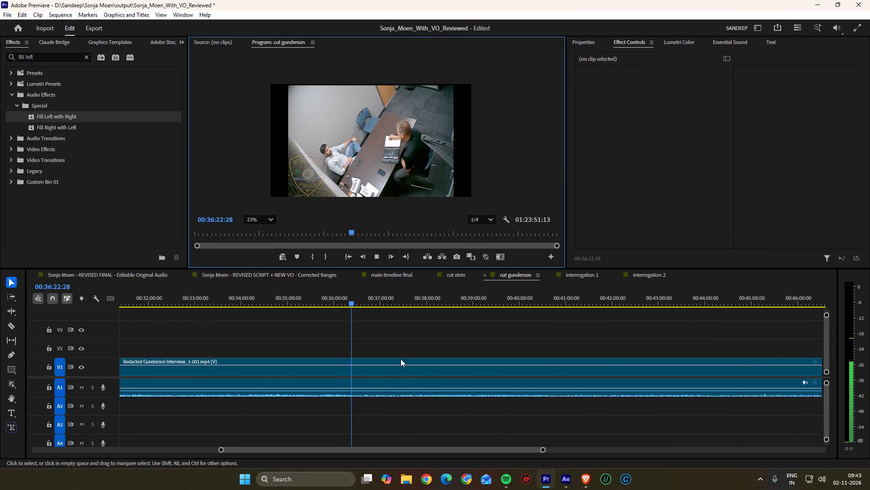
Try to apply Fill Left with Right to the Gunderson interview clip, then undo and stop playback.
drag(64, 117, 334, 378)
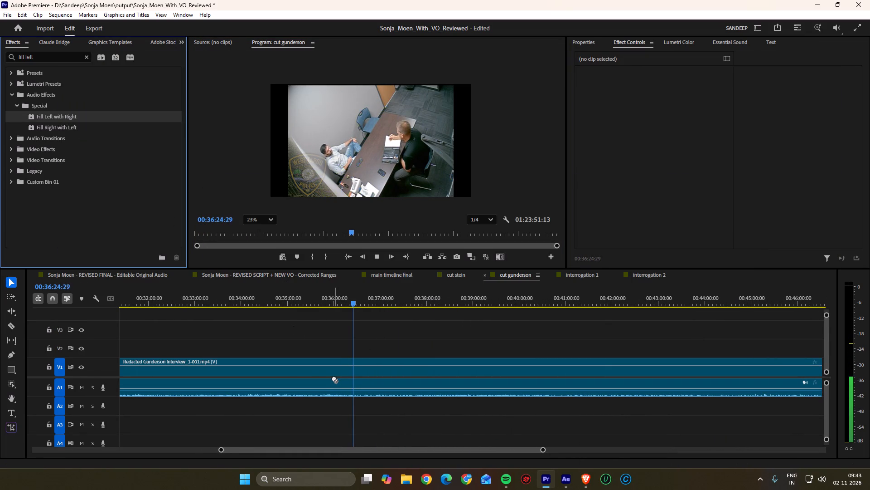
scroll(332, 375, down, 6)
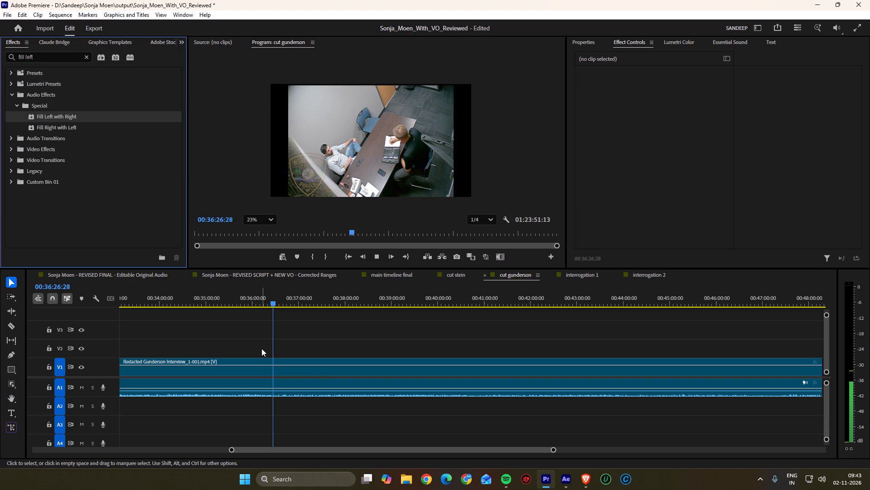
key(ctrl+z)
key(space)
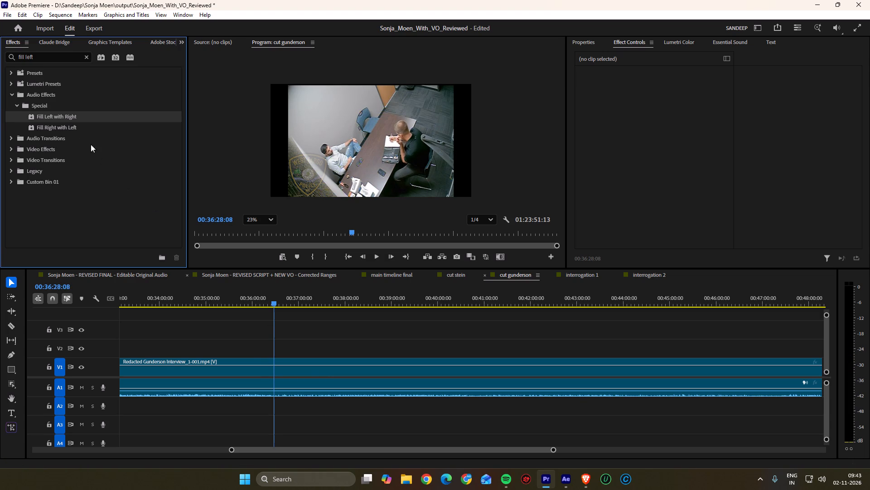
Apply the Fill Left with Right effect to the Gunderson interview's audio and play a few seconds to hear it.
drag(55, 115, 272, 387)
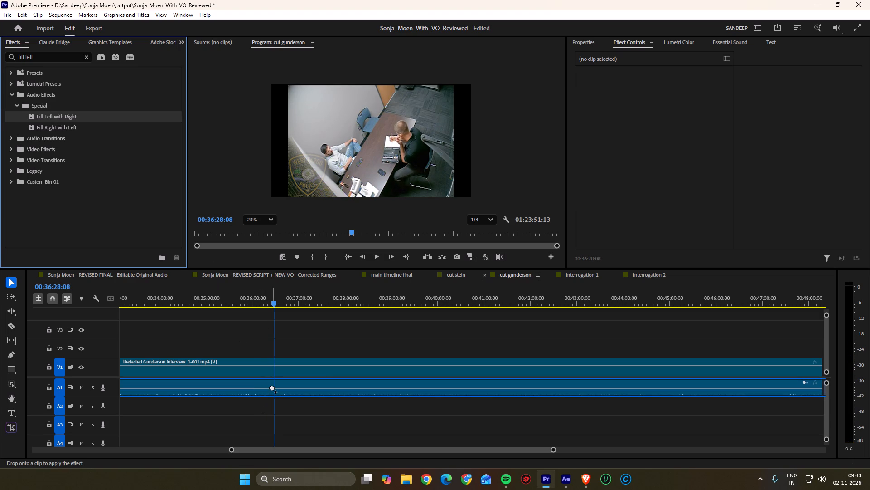
drag(272, 387, 268, 382)
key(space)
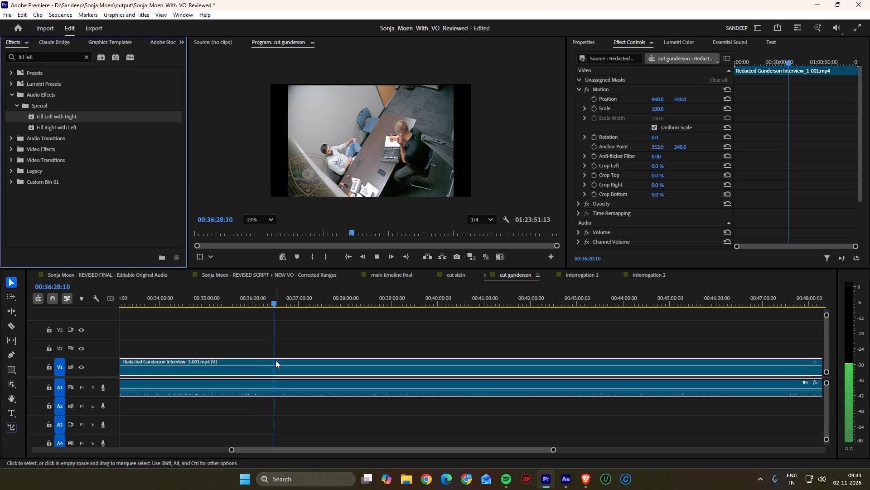
click(324, 394)
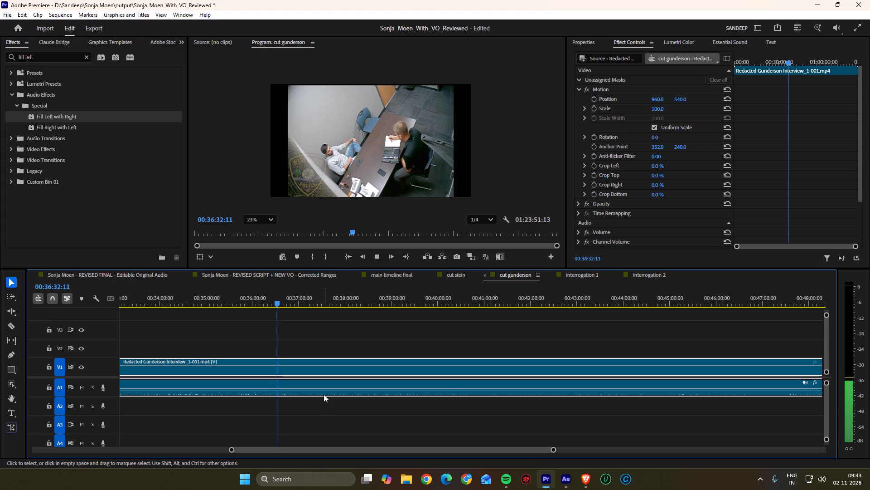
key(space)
Check the script's Gunderson timecodes, scrub the interview from about 00:34:42 to 00:36:20, and start playback there.
click(584, 481)
click(584, 481)
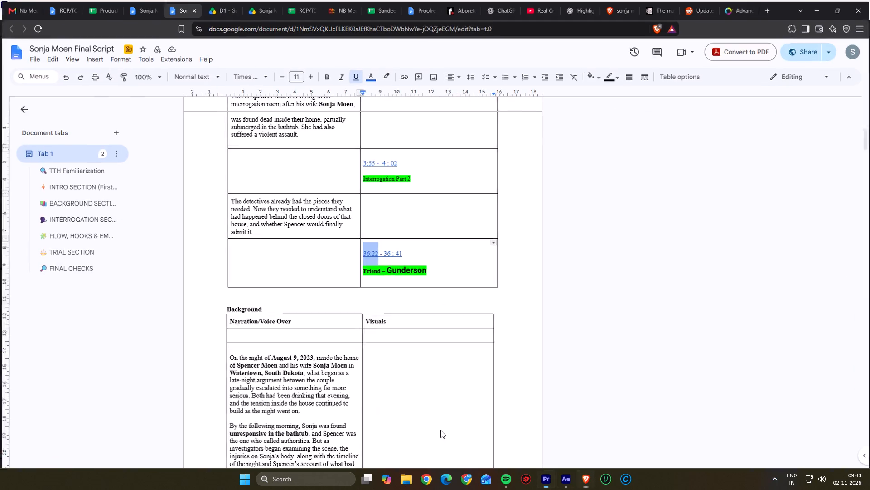
drag(246, 304, 194, 304)
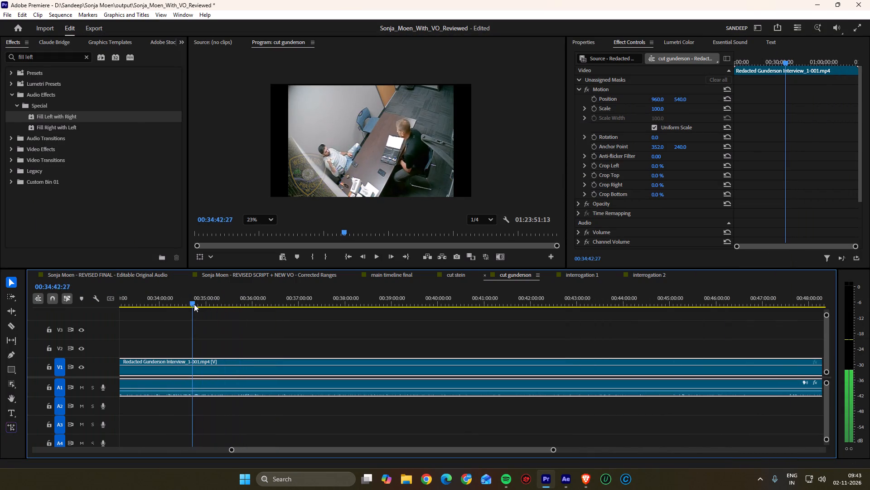
drag(194, 304, 228, 306)
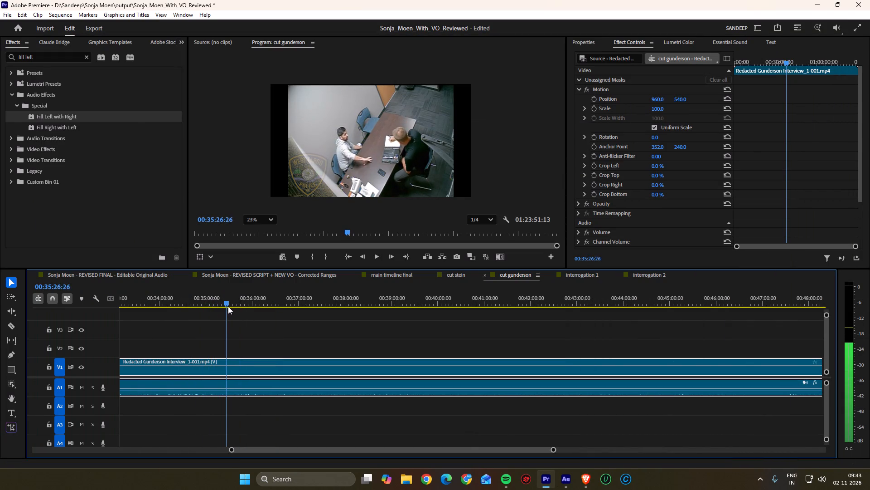
drag(228, 306, 241, 307)
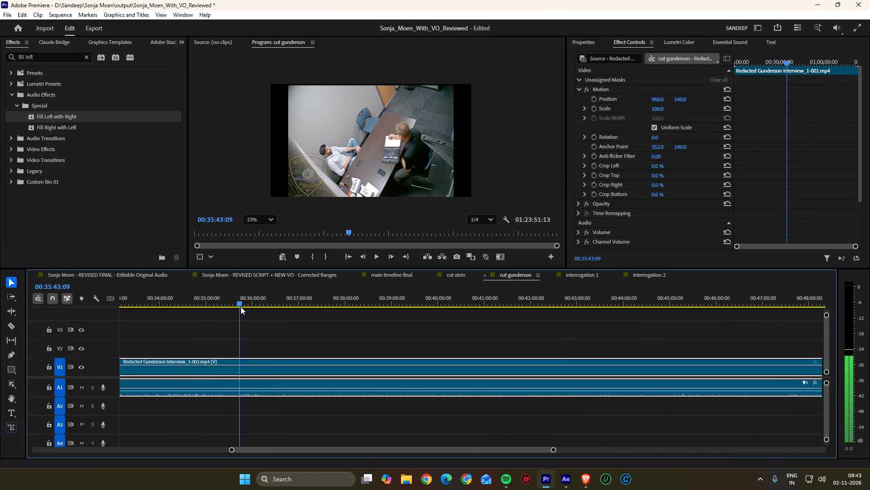
drag(241, 307, 257, 308)
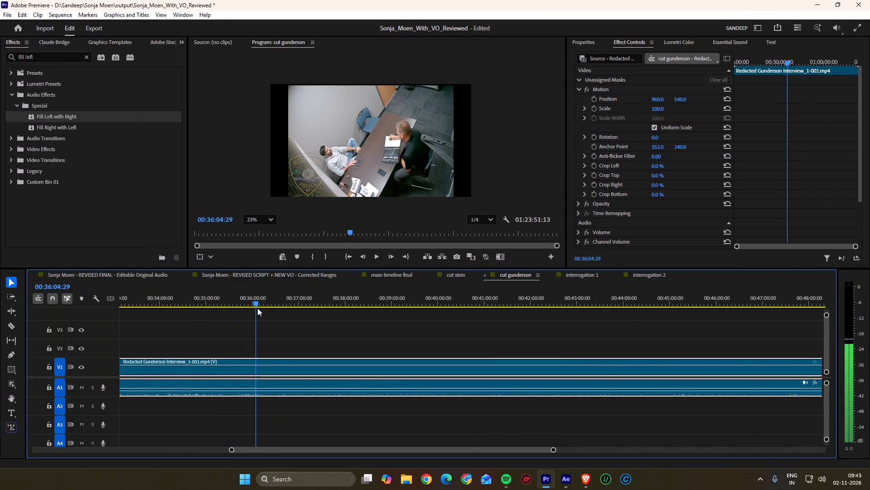
drag(257, 308, 270, 312)
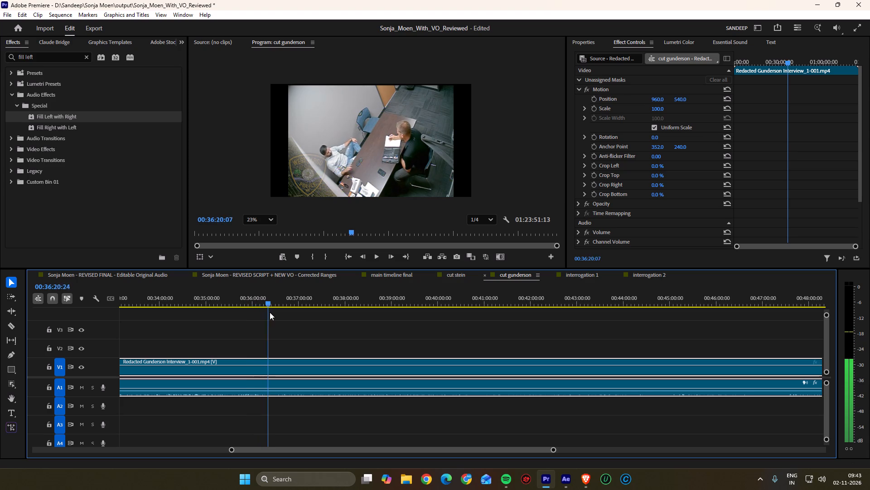
drag(270, 312, 270, 314)
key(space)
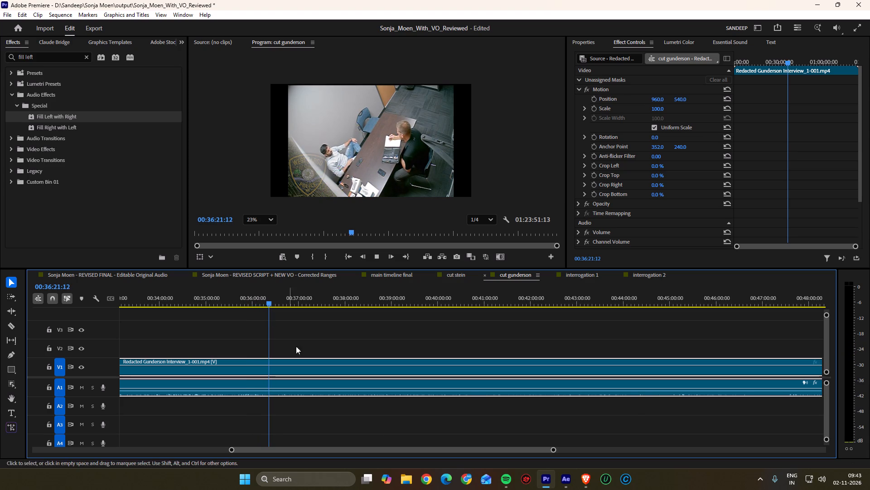
Listen to the Gunderson interview through the script's 36:22 - 36:41 range, rechecking the timecodes in the script.
click(587, 482)
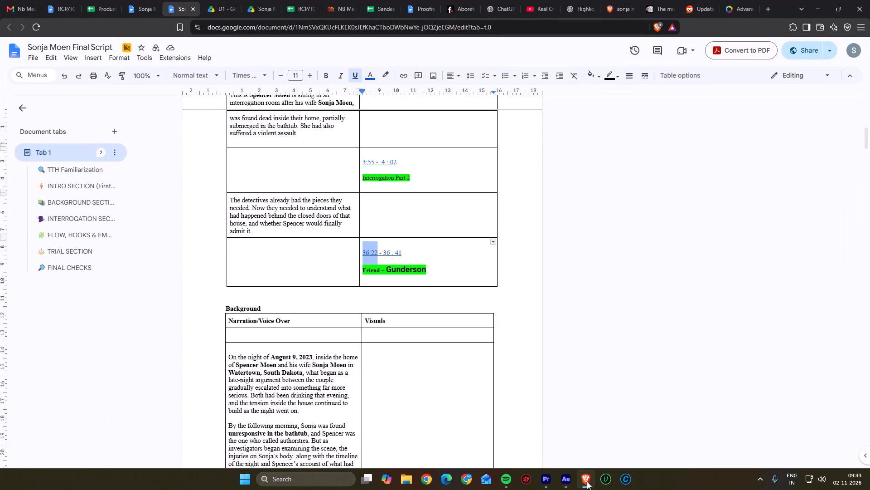
click(587, 481)
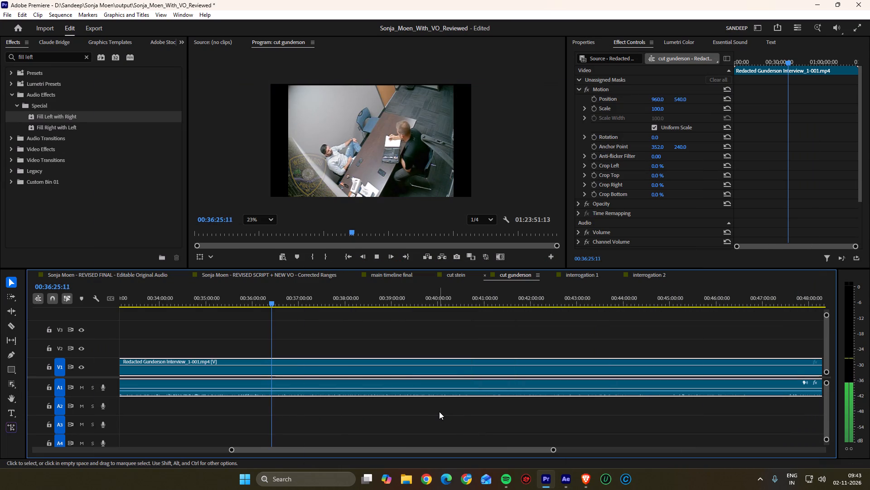
click(376, 342)
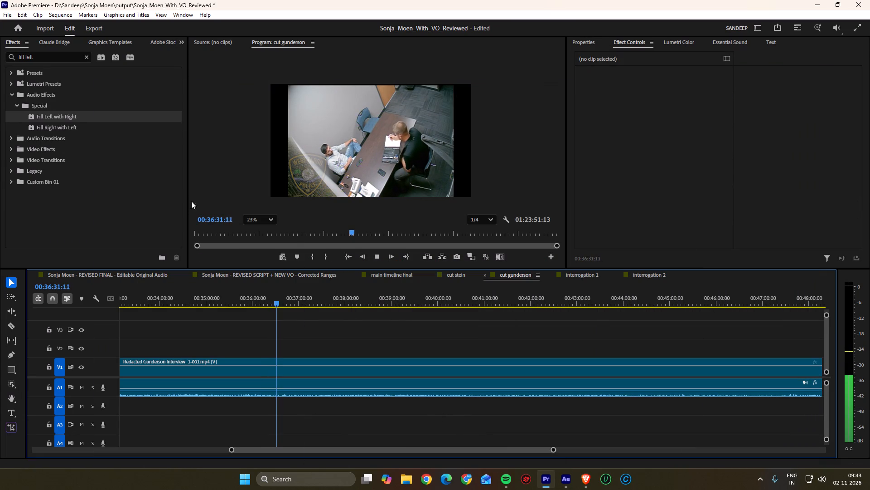
alt+scroll(353, 382, down, 3)
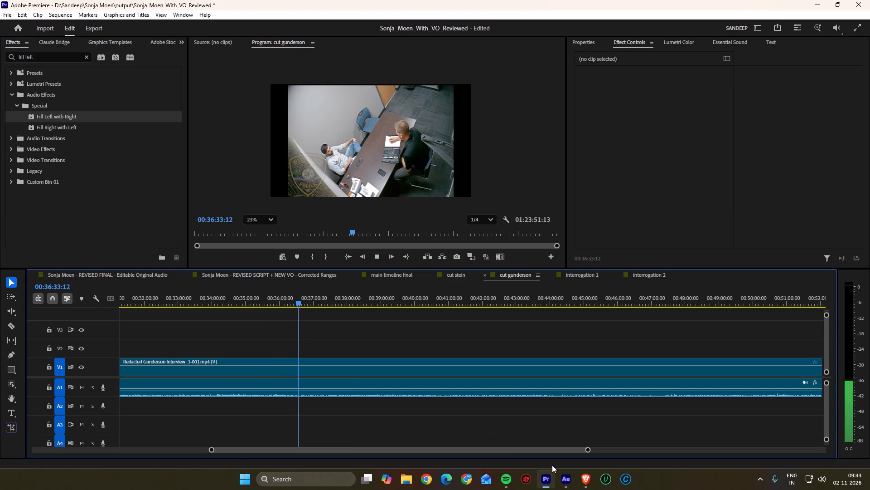
click(588, 483)
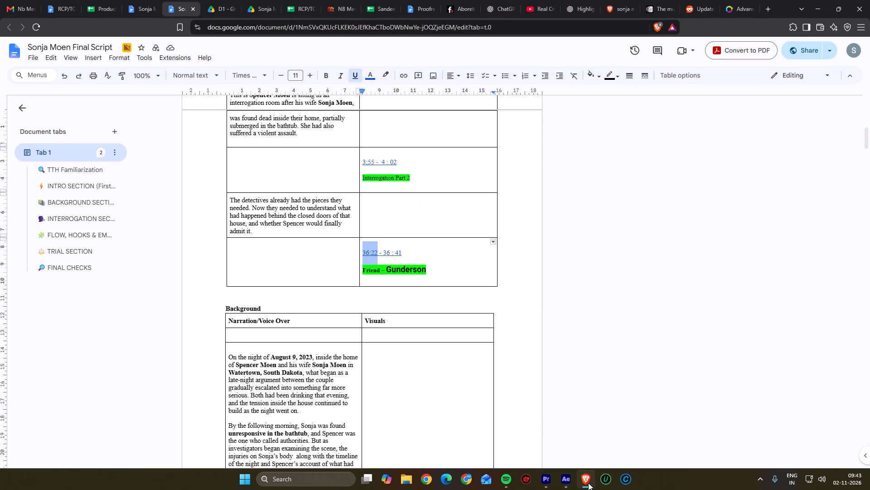
click(588, 483)
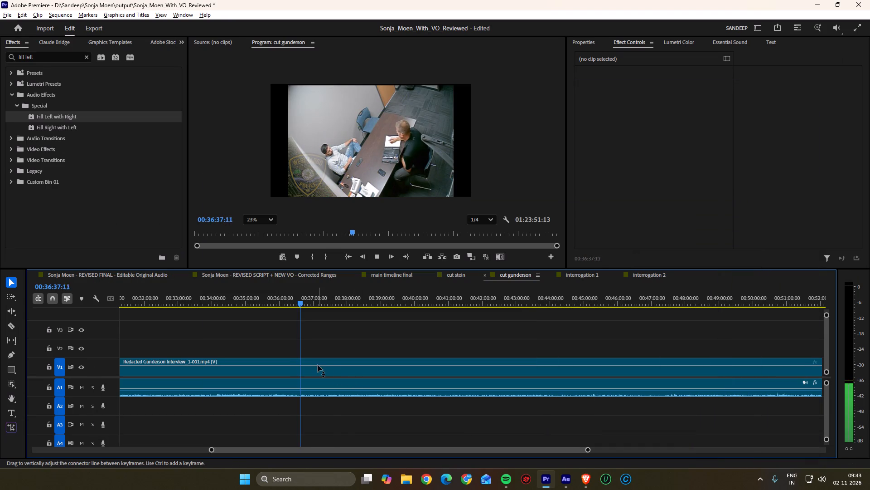
alt+scroll(327, 364, down, 2)
scroll(280, 347, up, 5)
alt+scroll(366, 344, down, 2)
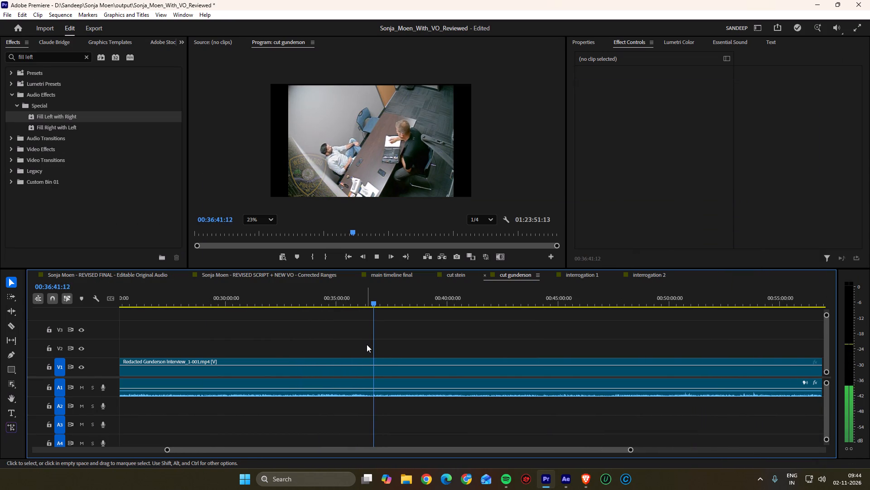
Return to the main timeline final sequence and play through the Intro 4 Gunderson clip to check how it ends.
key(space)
click(455, 275)
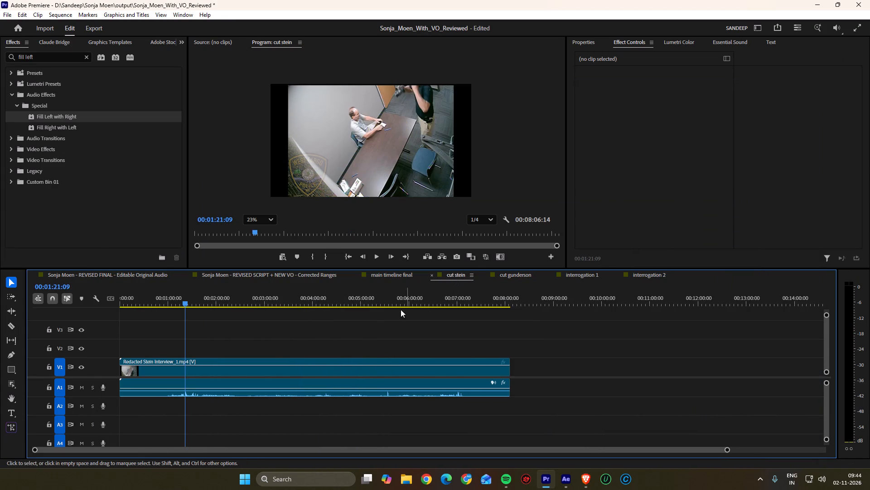
click(396, 271)
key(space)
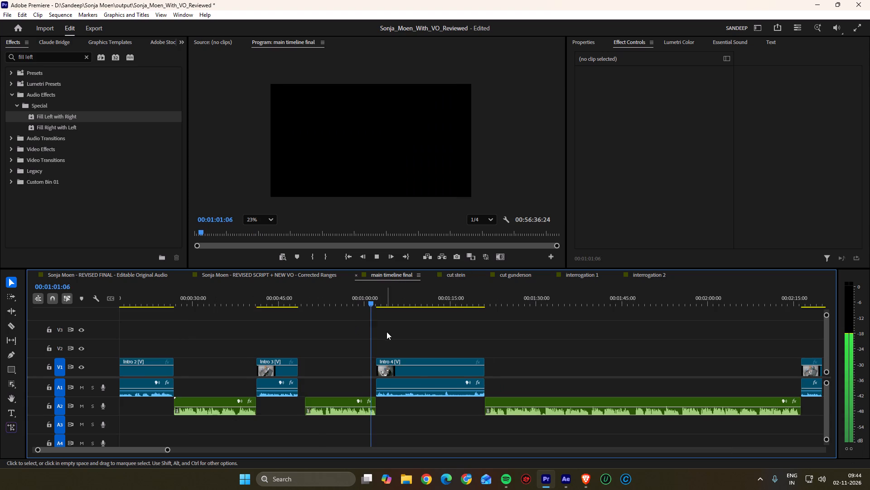
scroll(387, 332, down, 4)
alt+scroll(380, 343, up, 4)
alt+scroll(380, 343, down, 12)
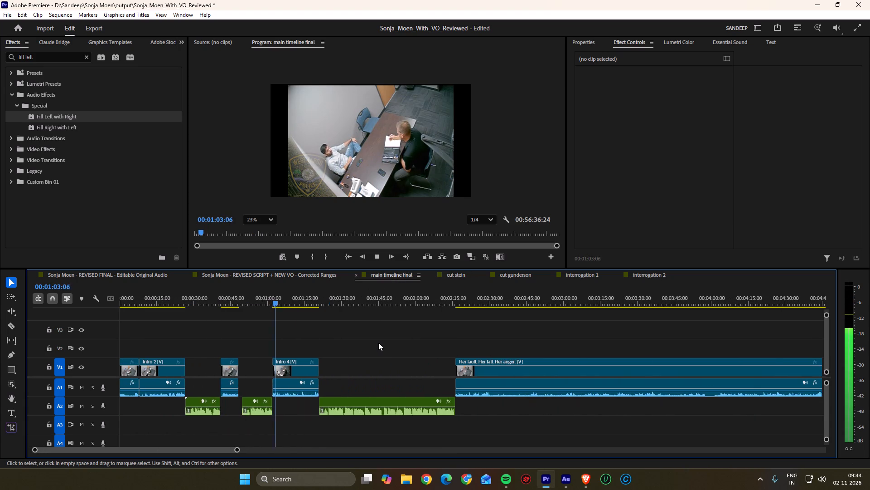
alt+scroll(378, 343, down, 4)
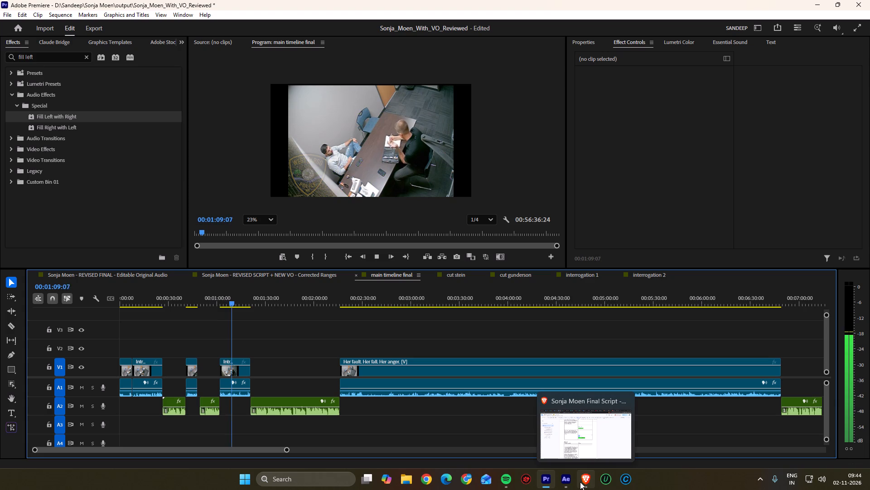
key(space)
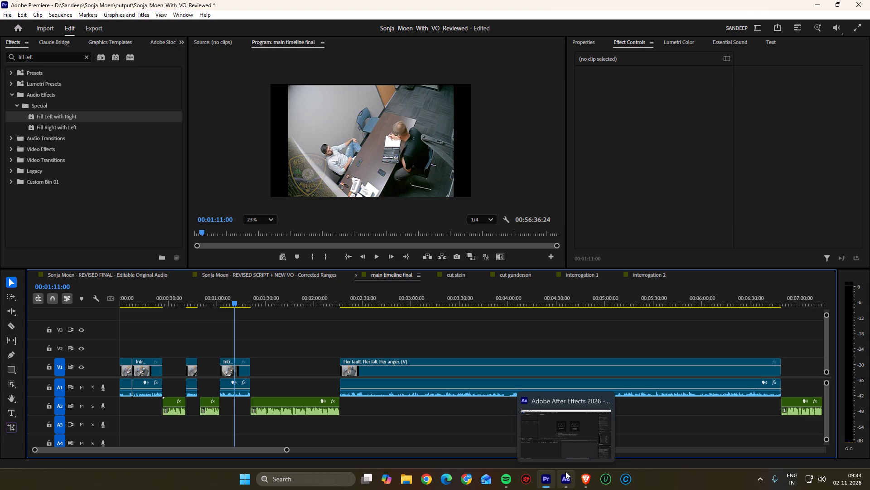
click(422, 424)
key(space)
alt+scroll(225, 373, up, 11)
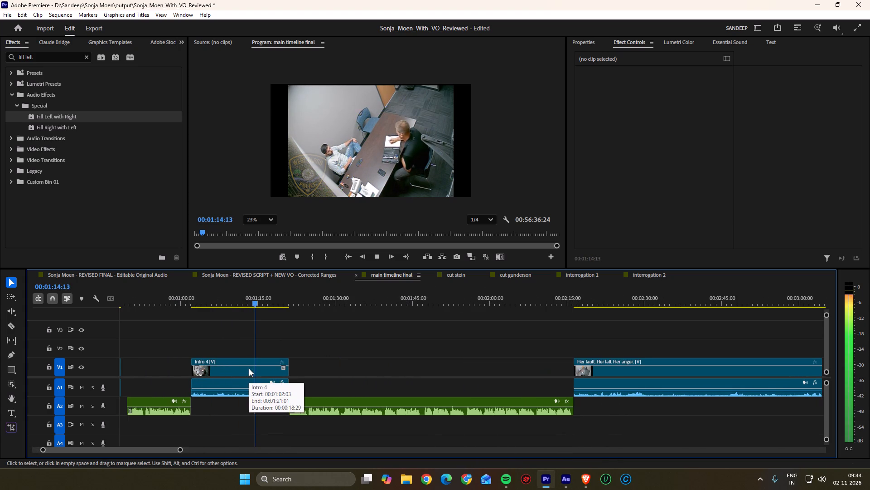
alt+scroll(249, 368, down, 2)
click(349, 378)
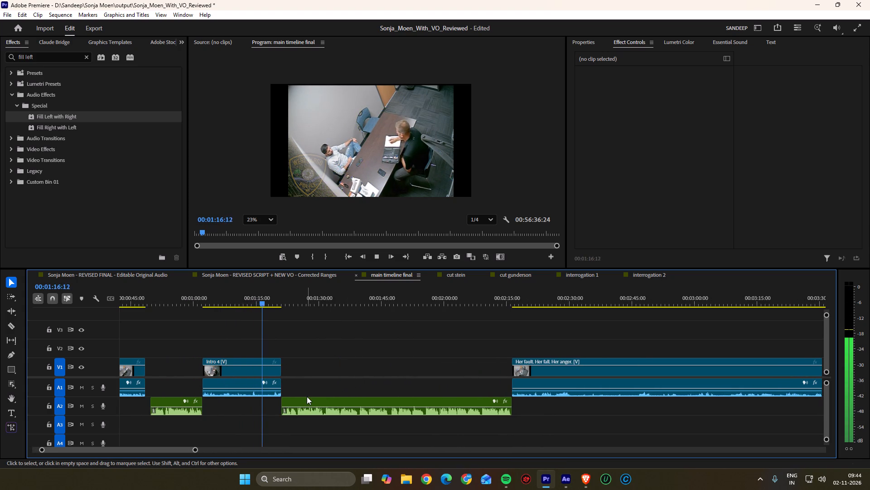
Shift the voice-over after Intro 4 and all following clips about 5.5 seconds later to make room.
alt+scroll(236, 370, up, 12)
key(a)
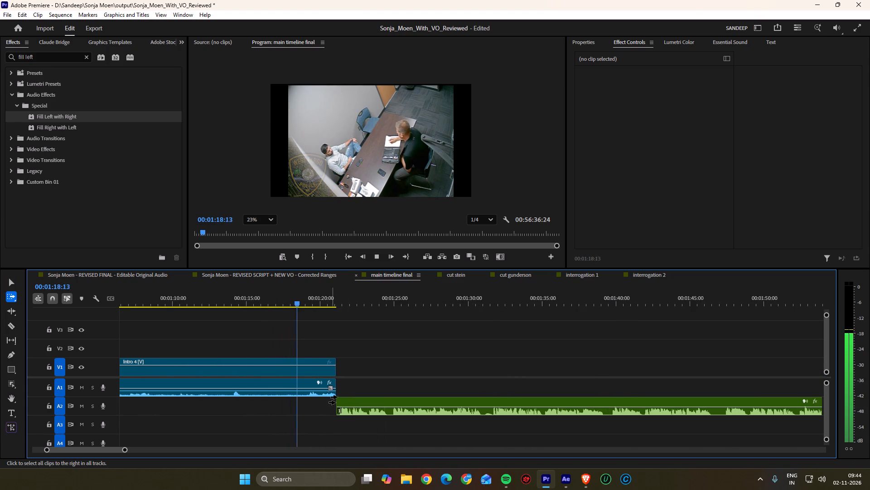
click(355, 402)
drag(364, 402, 447, 411)
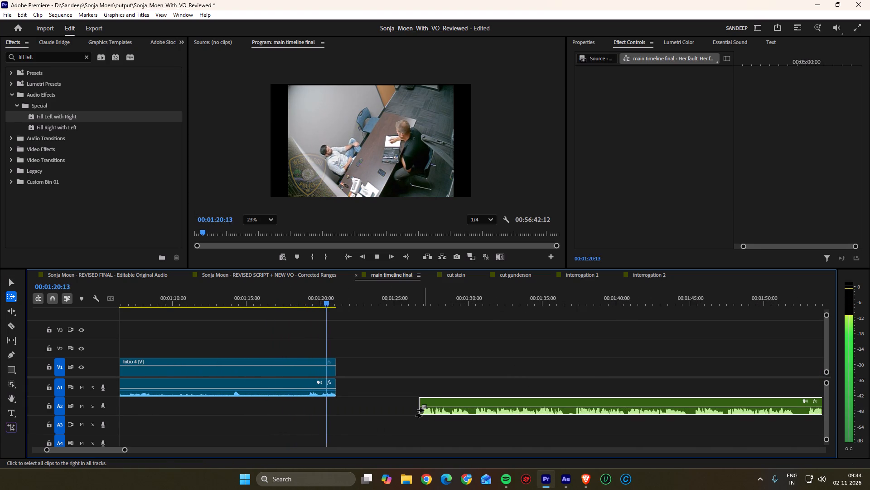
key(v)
click(397, 385)
Extend the end of the Intro 4 clip and trim it to 00:01:21:11.
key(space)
drag(334, 369, 348, 370)
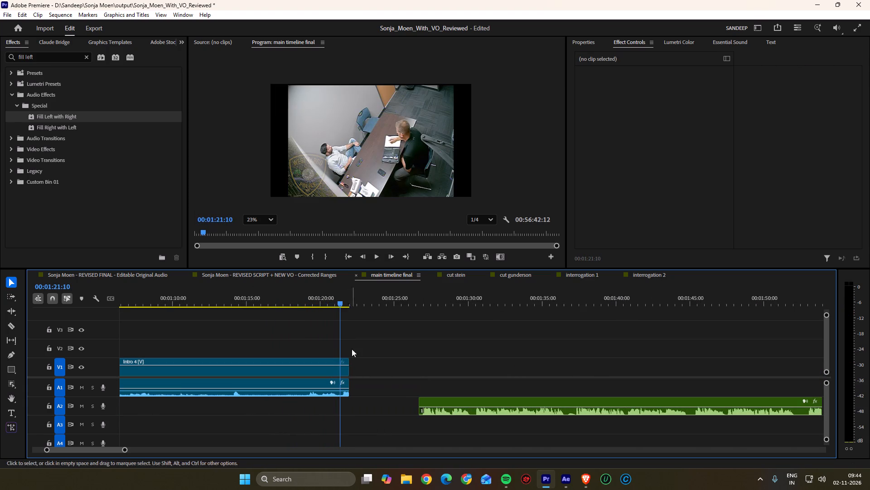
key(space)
click(343, 304)
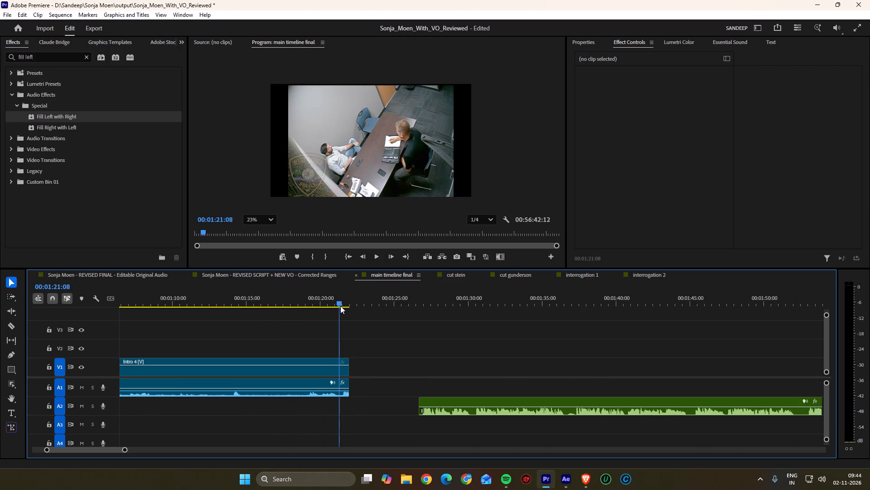
drag(349, 372, 343, 372)
click(364, 383)
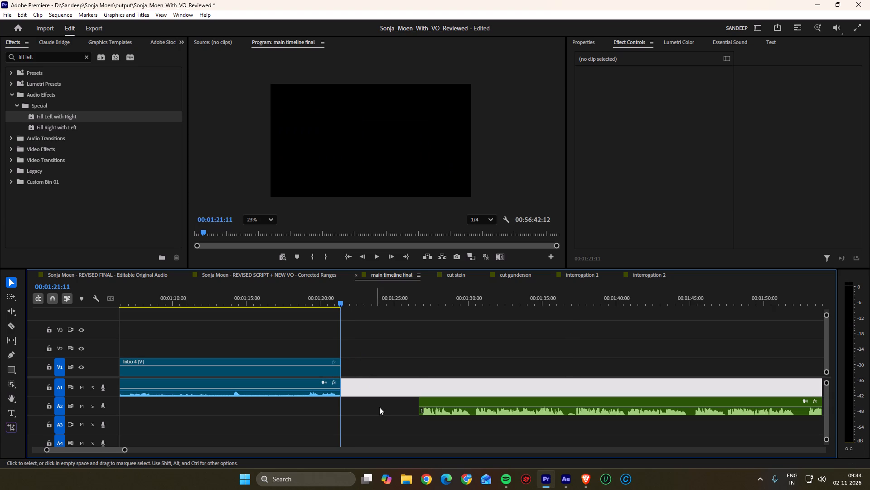
Move the voice-over and all following clips back against the end of Intro 4, and play the transition.
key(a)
shift+click(440, 404)
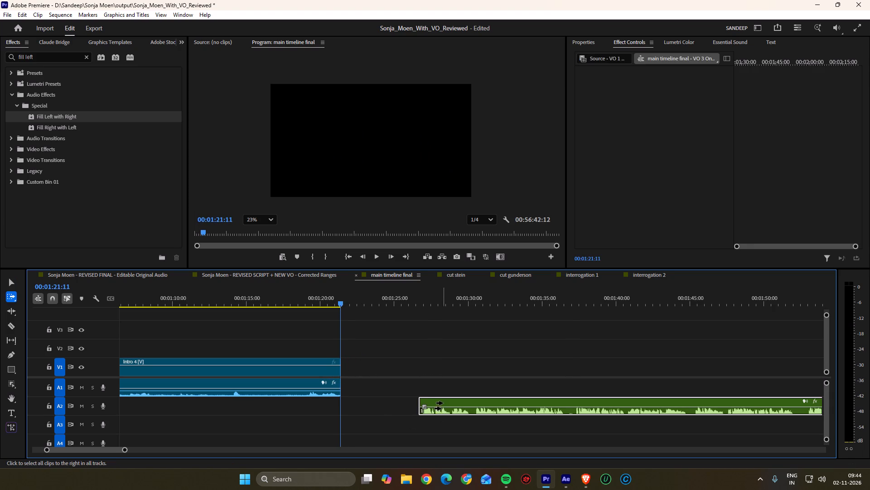
drag(443, 403, 363, 402)
click(363, 385)
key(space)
alt+scroll(361, 384, down, 3)
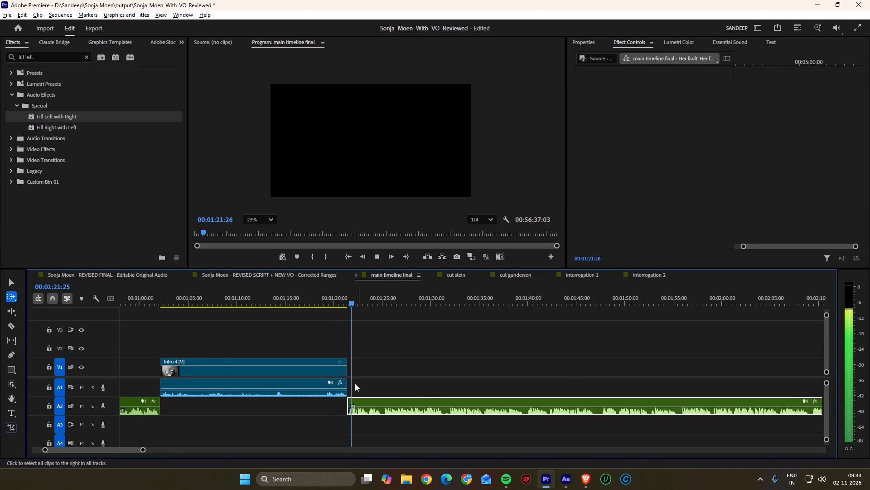
alt+scroll(355, 383, down, 16)
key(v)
scroll(324, 375, down, 10)
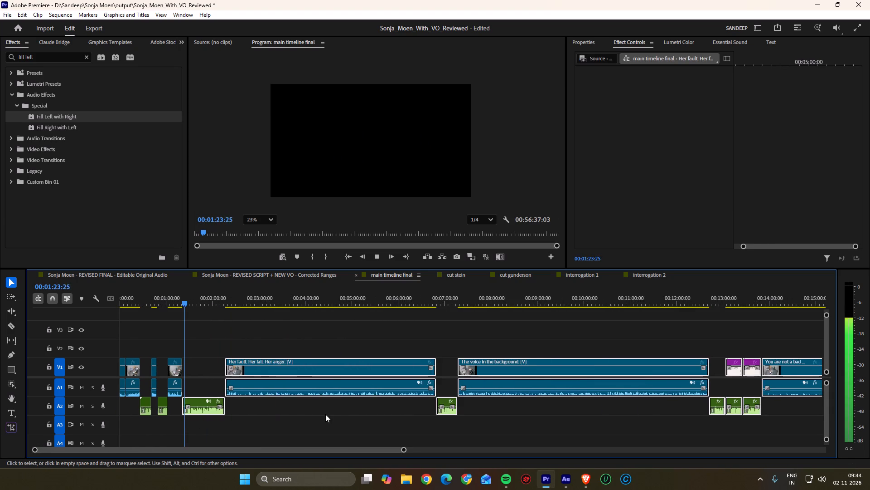
click(325, 414)
alt+scroll(201, 381, up, 17)
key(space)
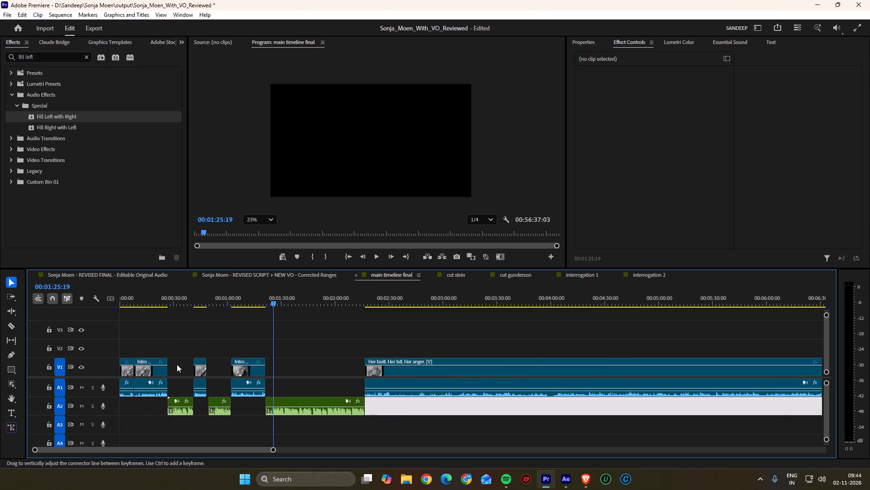
key(ctrl+s)
click(14, 29)
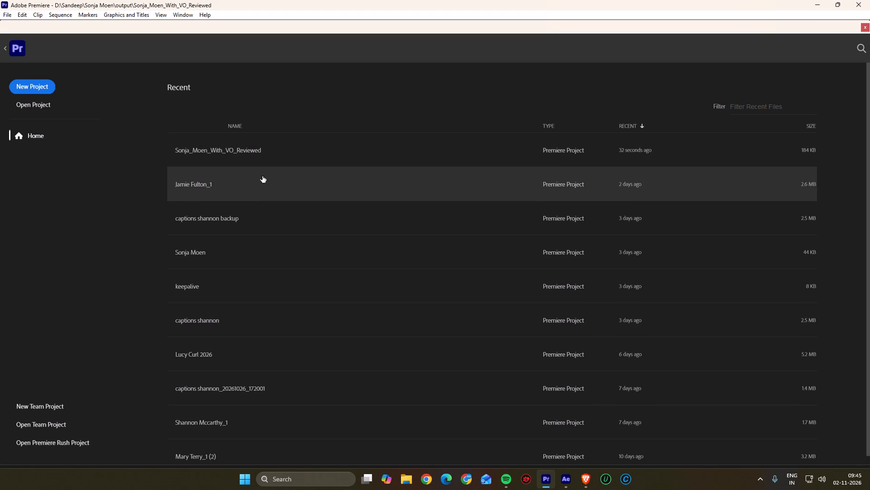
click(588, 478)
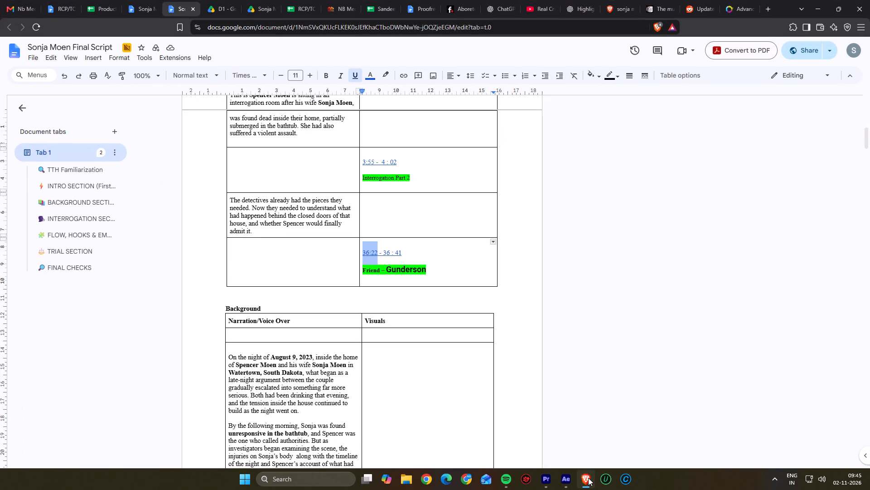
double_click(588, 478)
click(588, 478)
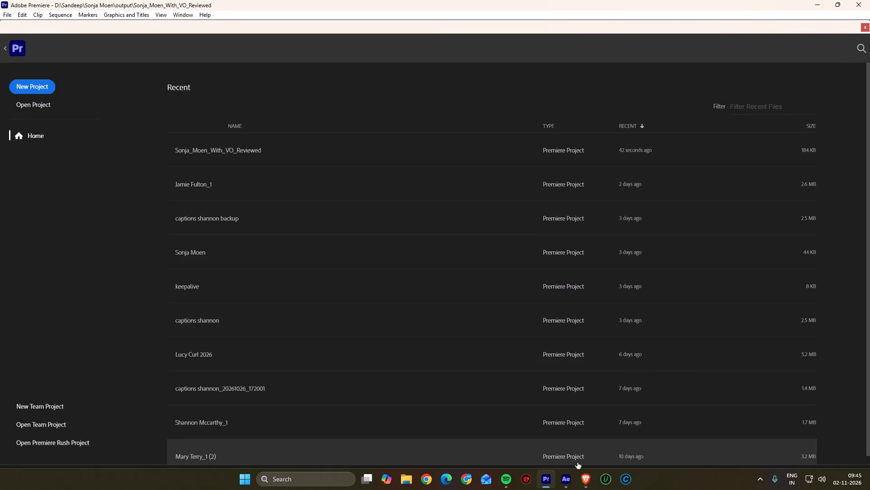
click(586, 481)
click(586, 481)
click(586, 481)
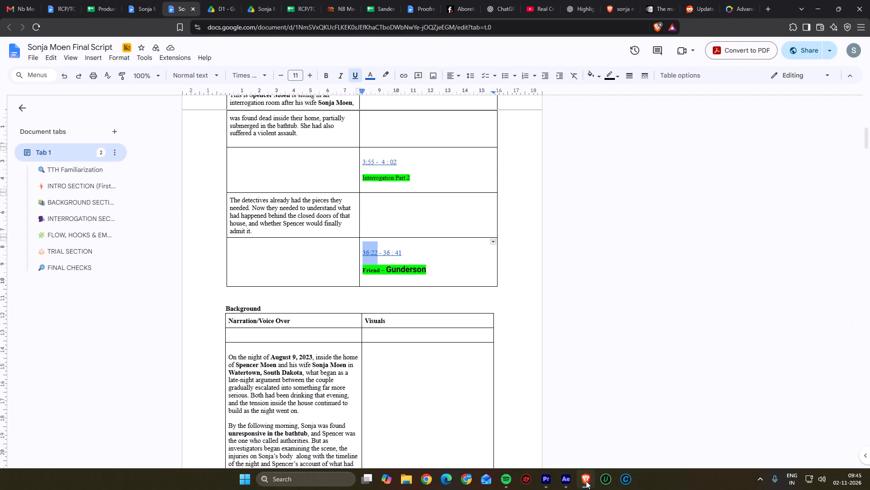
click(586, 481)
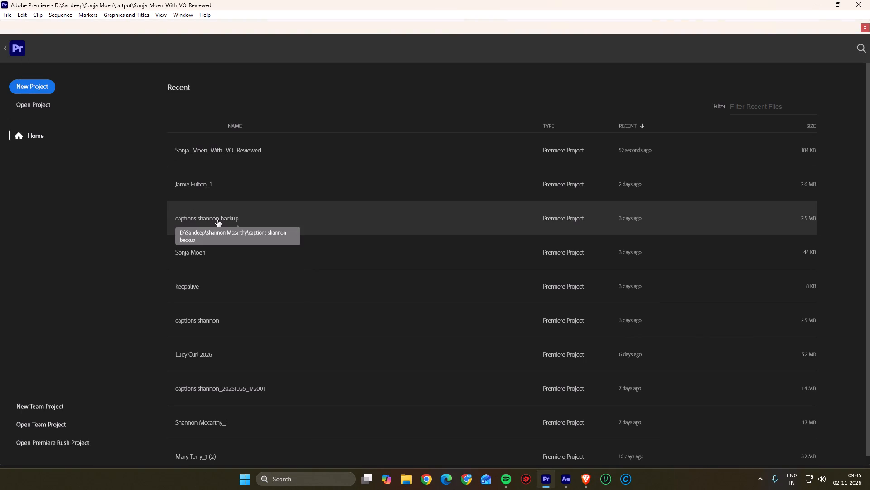
Open the recent project captions shannon backup and dismiss the relinking of its missing media.
double_click(261, 225)
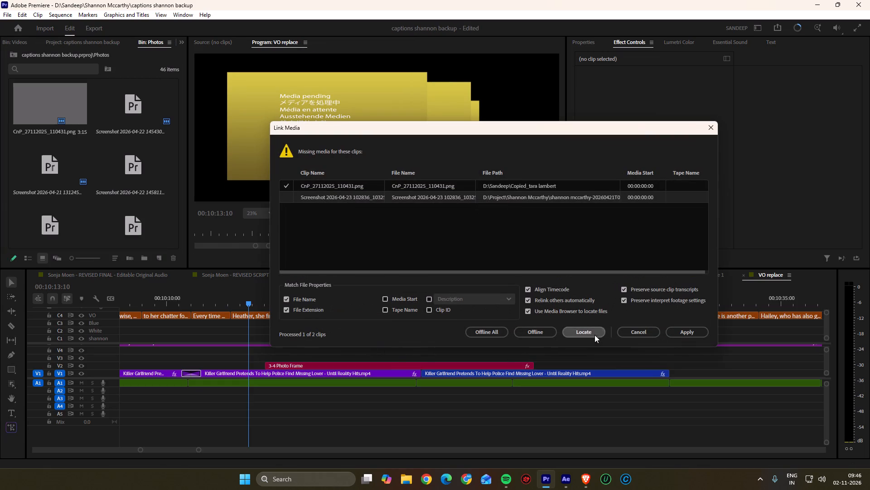
click(636, 334)
Find the Disclaimer Final.png clip around 00:01:19 in the VO replace sequence and copy it.
alt+scroll(628, 378, down, 9)
scroll(628, 379, down, 5)
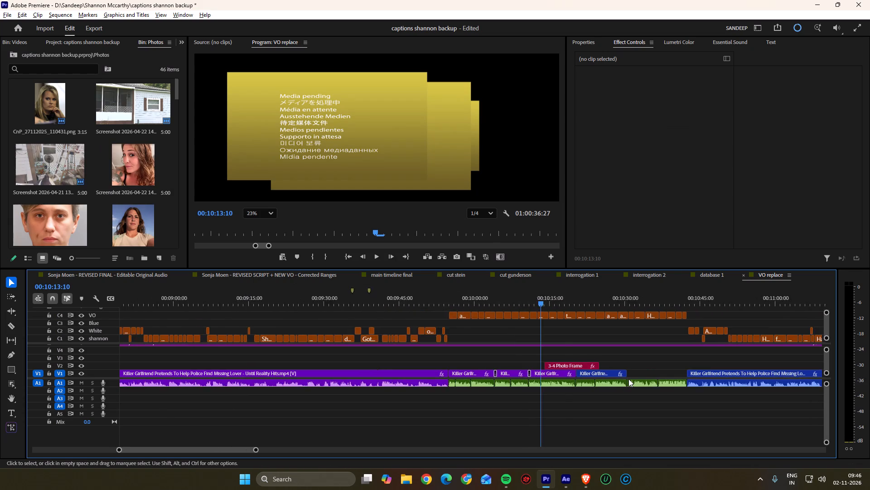
scroll(628, 379, down, 11)
alt+scroll(628, 379, up, 1)
alt+scroll(628, 379, down, 14)
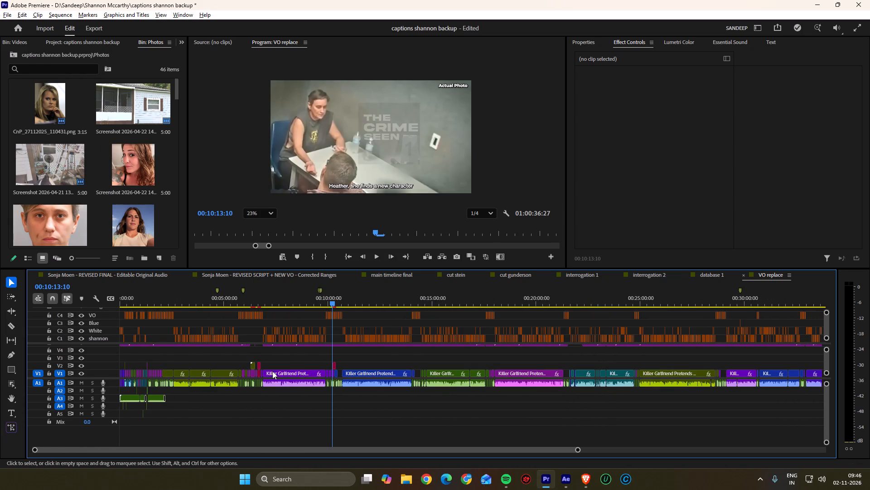
alt+scroll(147, 355, up, 20)
alt+scroll(147, 355, up, 4)
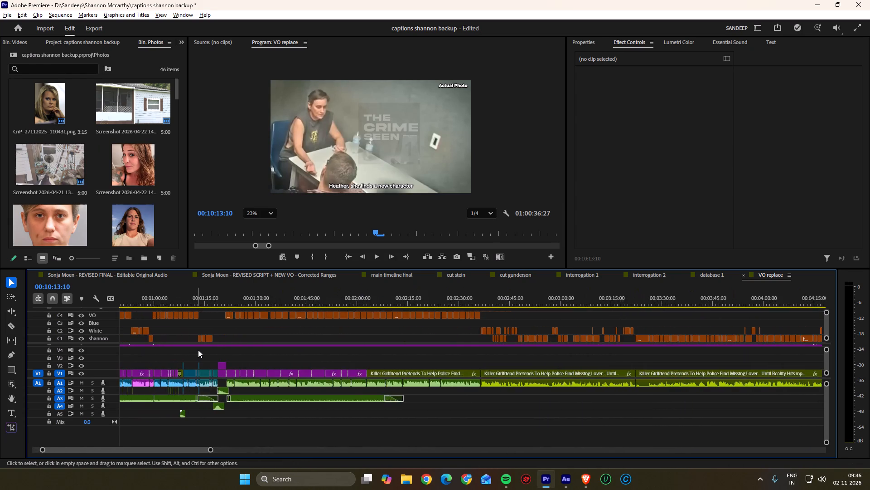
alt+scroll(198, 350, up, 18)
click(236, 366)
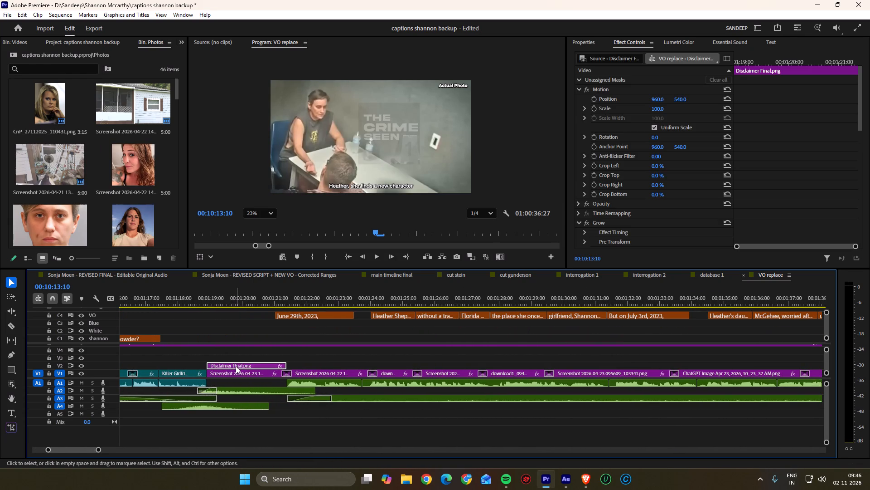
key(ctrl+c)
key(ctrl+c)
key(ctrl+c)
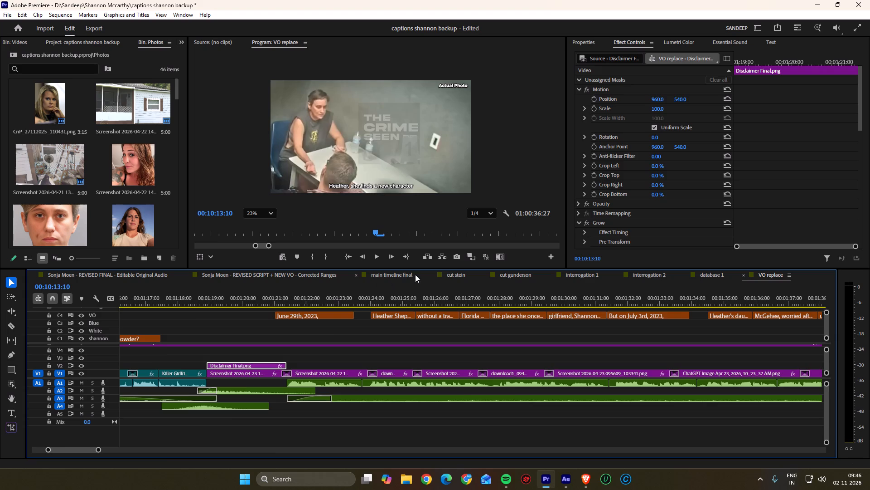
Insert the copied disclaimer clip at the end of Intro 4 in main timeline final, rippling later clips, and play the lead-in.
click(404, 274)
click(272, 297)
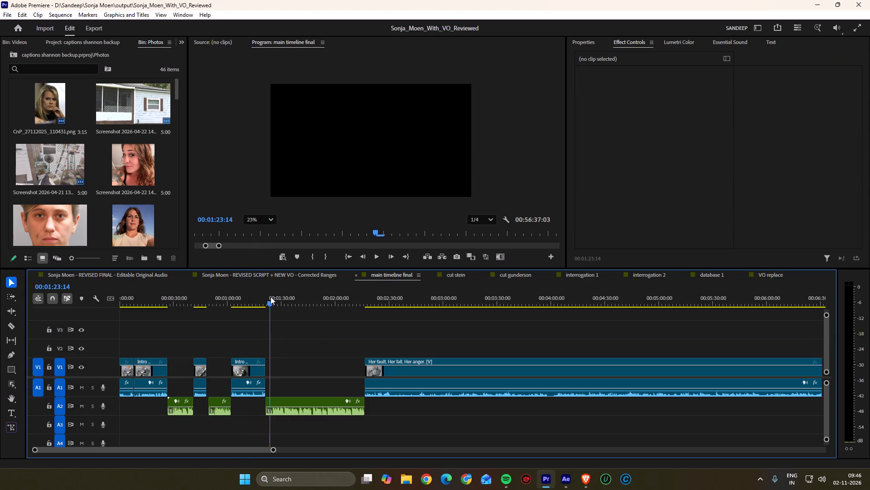
key(Up)
key(ctrl+shift+v)
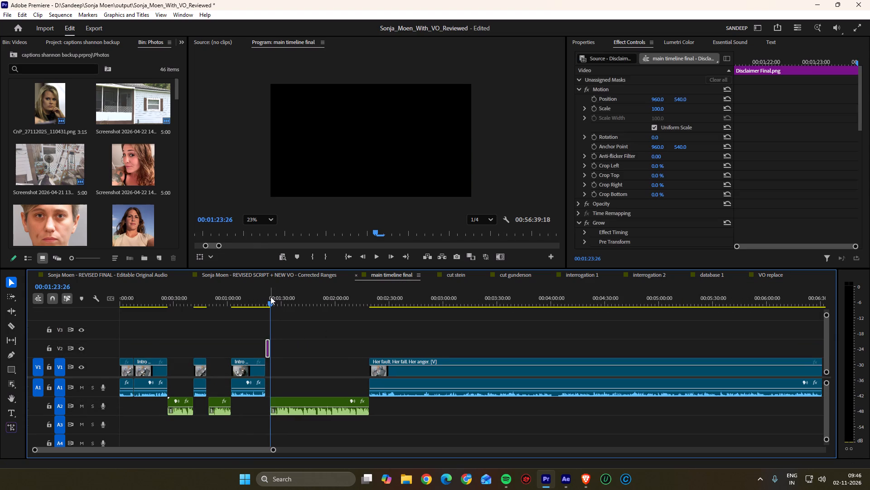
click(285, 339)
alt+scroll(270, 319, up, 4)
drag(269, 297, 256, 298)
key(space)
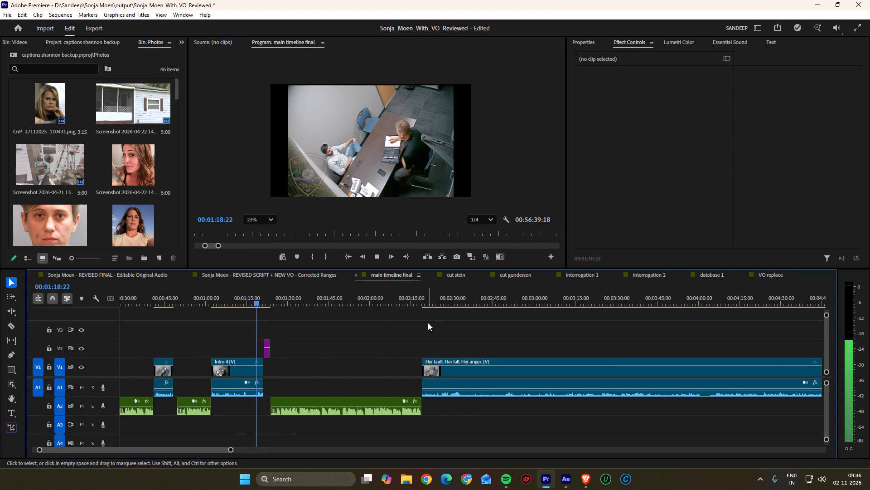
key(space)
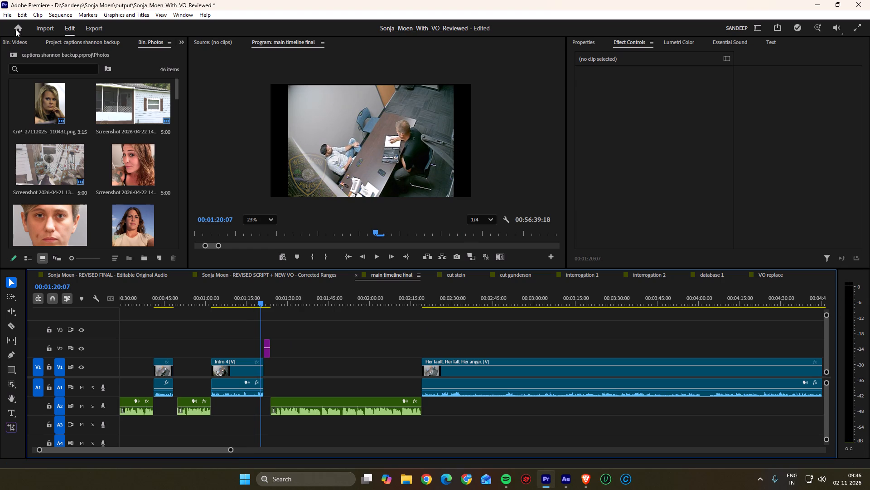
Close all other projects without saving the changes to captions shannon backup.
click(6, 16)
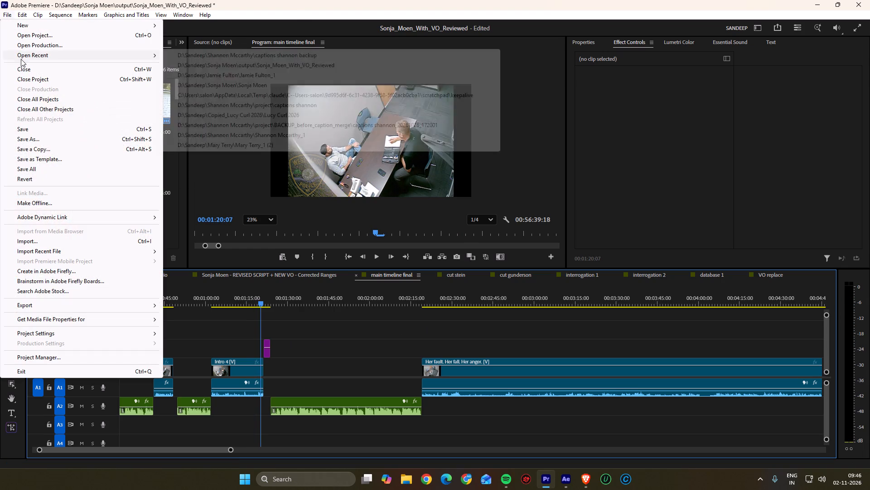
click(43, 105)
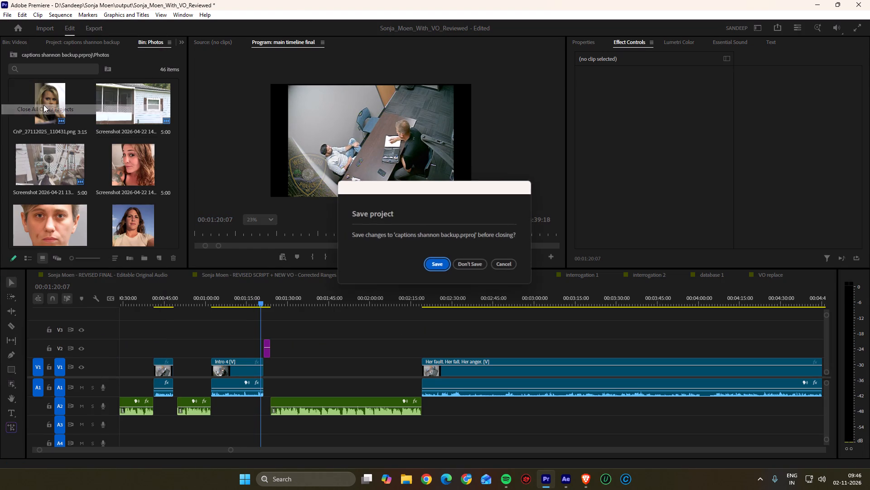
click(475, 264)
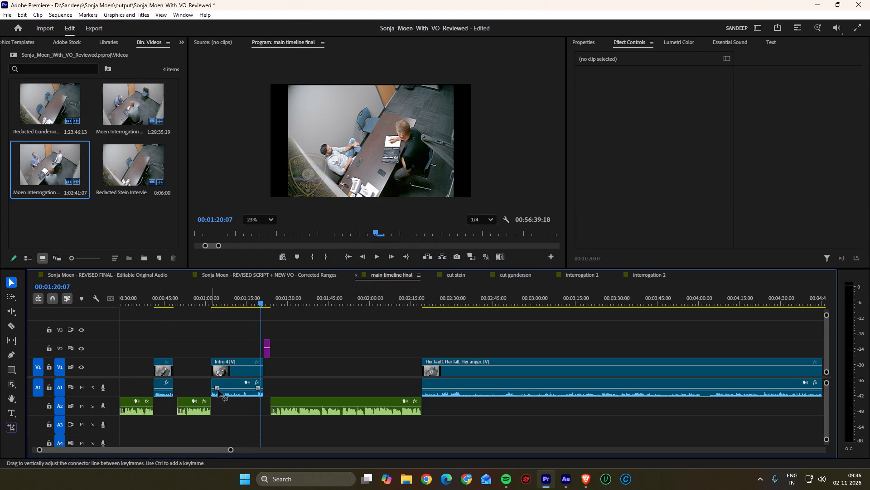
Play the disclaimer and the start of the VO 3 voice-over, comparing the narration with the background section of the final script.
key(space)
scroll(284, 374, down, 3)
alt+scroll(236, 363, up, 12)
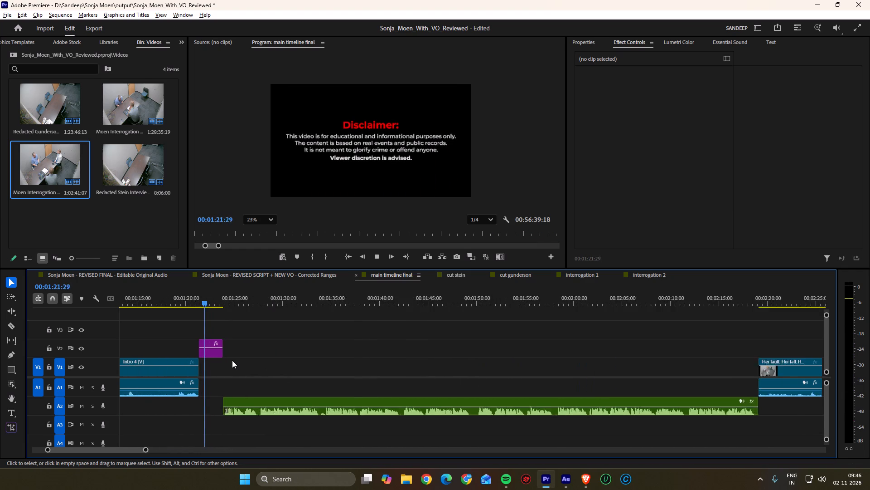
alt+scroll(232, 360, up, 3)
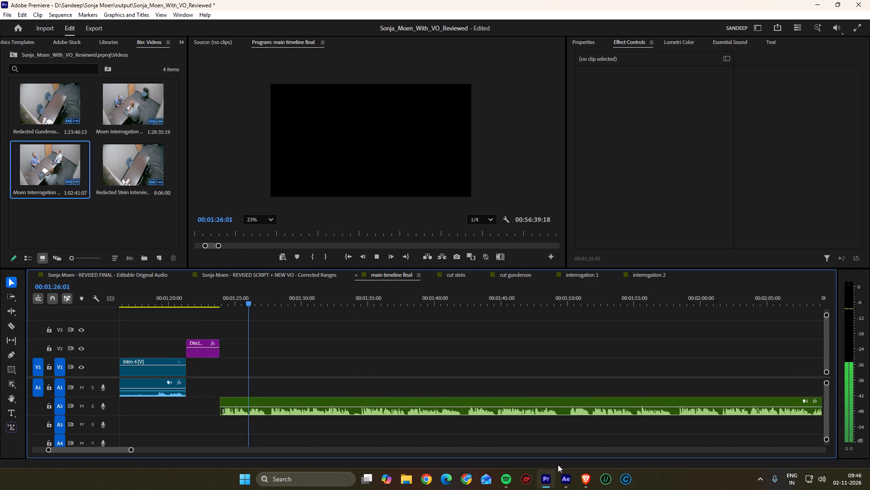
click(579, 478)
scroll(371, 332, down, 5)
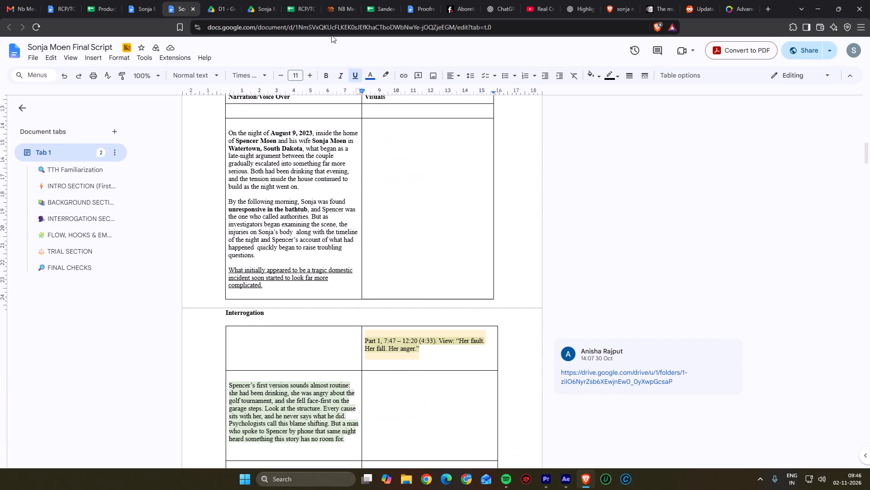
click(585, 473)
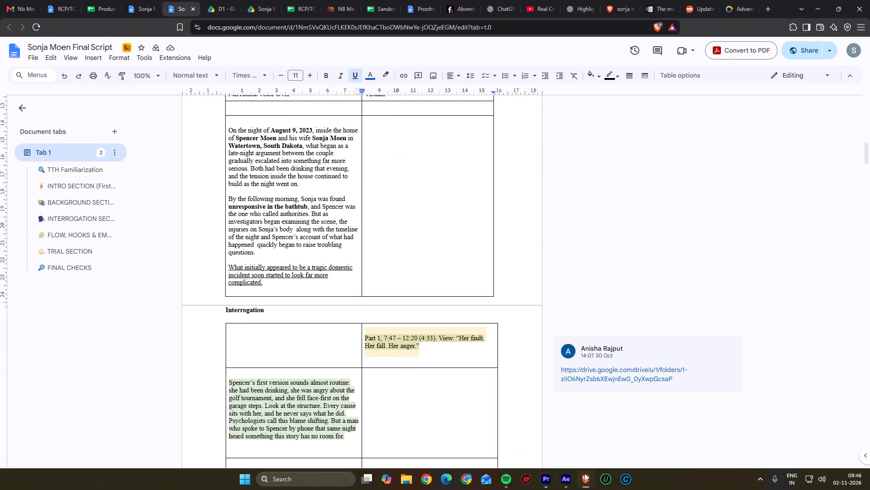
scroll(325, 382, down, 16)
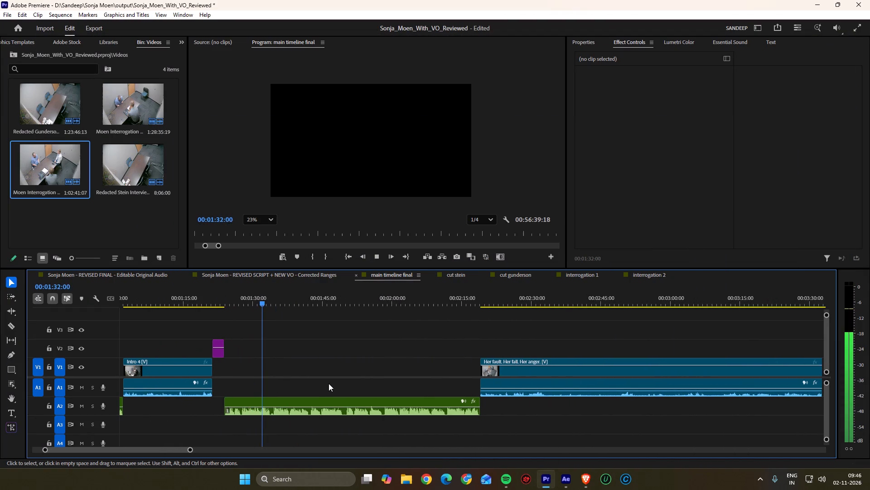
alt+scroll(265, 387, up, 3)
alt+scroll(301, 393, down, 10)
alt+scroll(349, 400, up, 3)
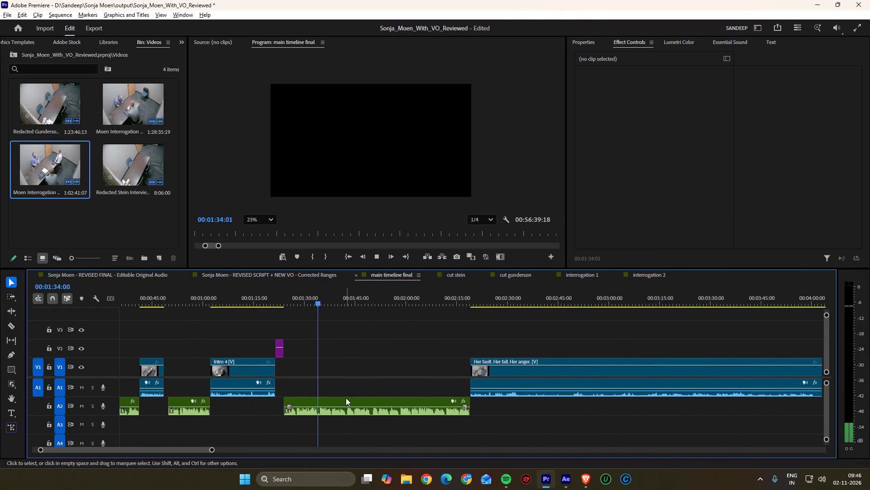
alt+scroll(346, 398, up, 10)
alt+scroll(314, 398, down, 1)
alt+scroll(314, 398, up, 6)
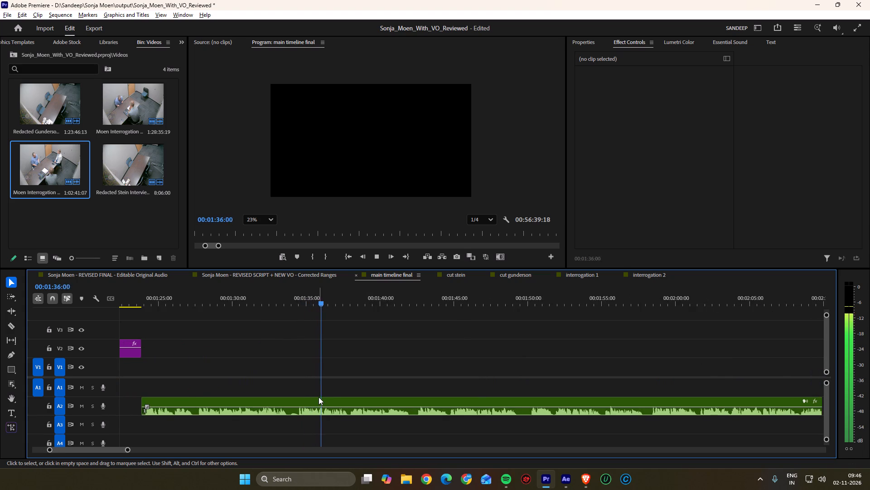
alt+scroll(319, 397, down, 4)
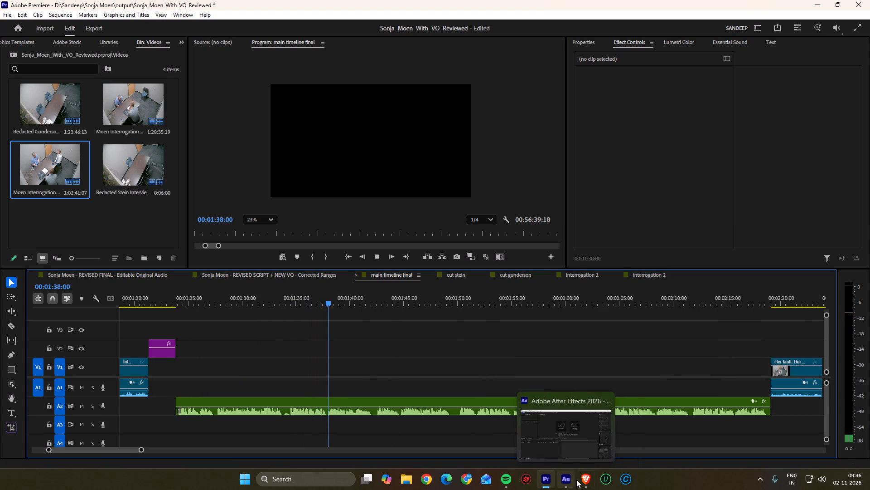
click(580, 479)
click(580, 479)
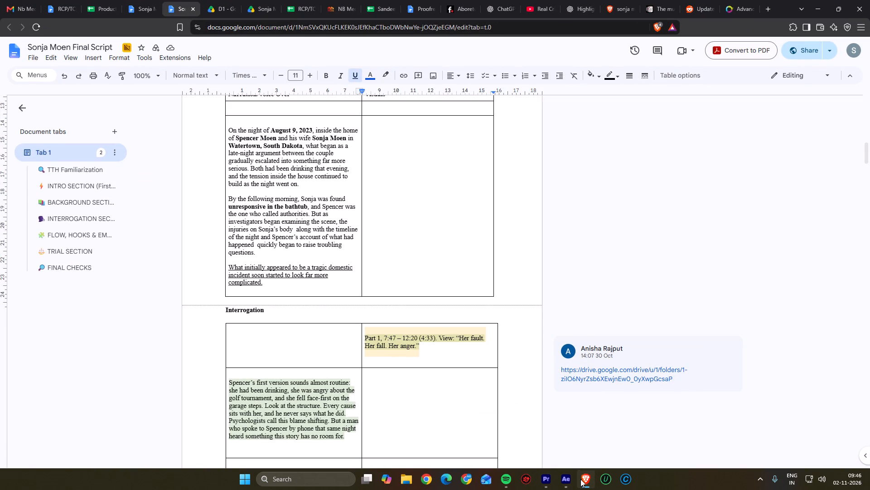
alt+scroll(403, 420, up, 5)
alt+scroll(384, 415, down, 1)
alt+scroll(384, 415, up, 16)
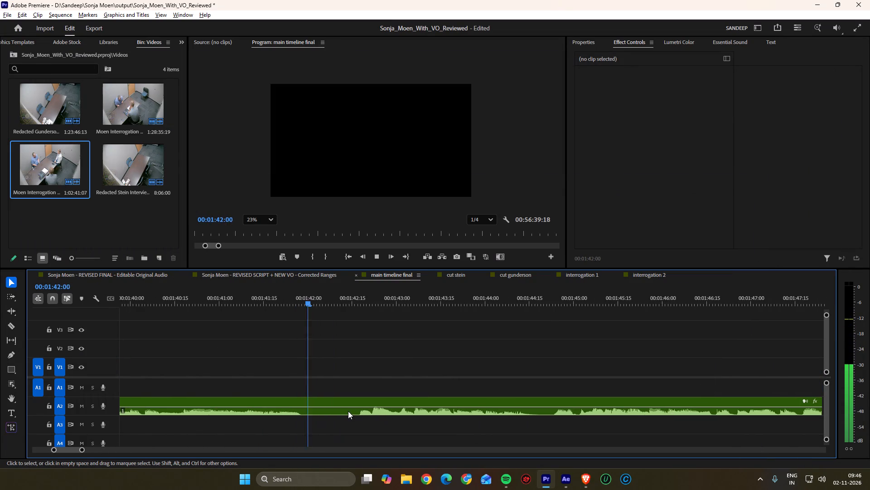
Cut the VO 3 pause from 00:01:42:03 to 00:01:42:09, ripple-delete it and play across the cut.
drag(373, 295, 318, 302)
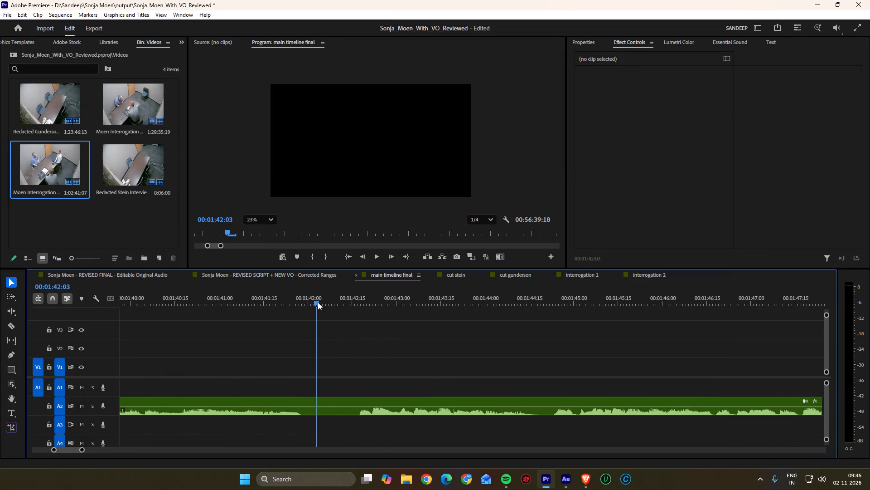
drag(318, 302, 335, 302)
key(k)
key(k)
click(329, 414)
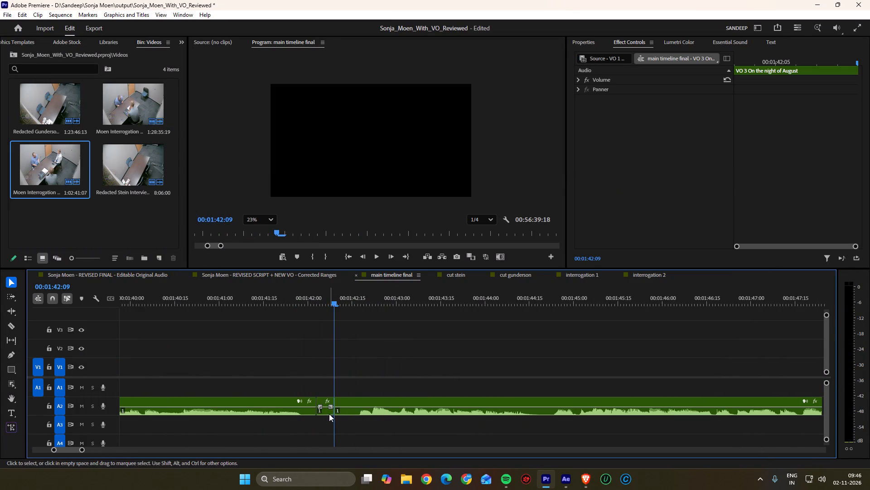
key(shift+Delete)
drag(305, 288, 297, 289)
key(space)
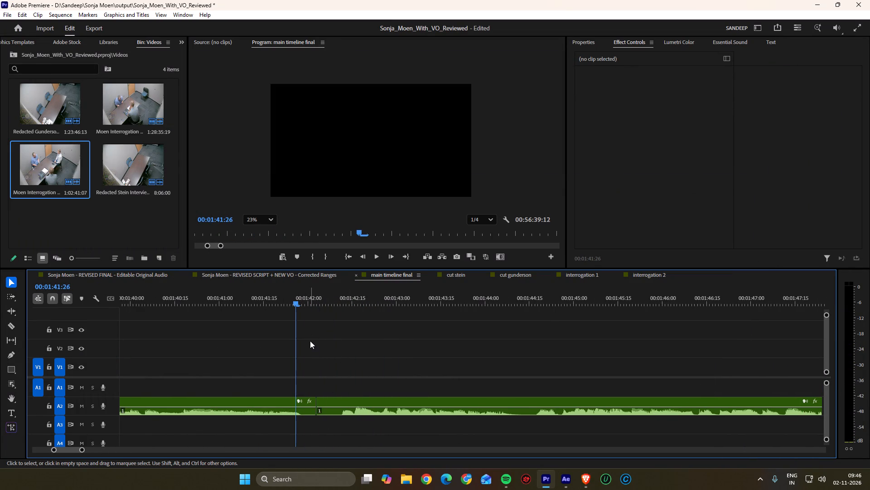
alt+scroll(309, 346, down, 9)
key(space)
scroll(304, 352, down, 7)
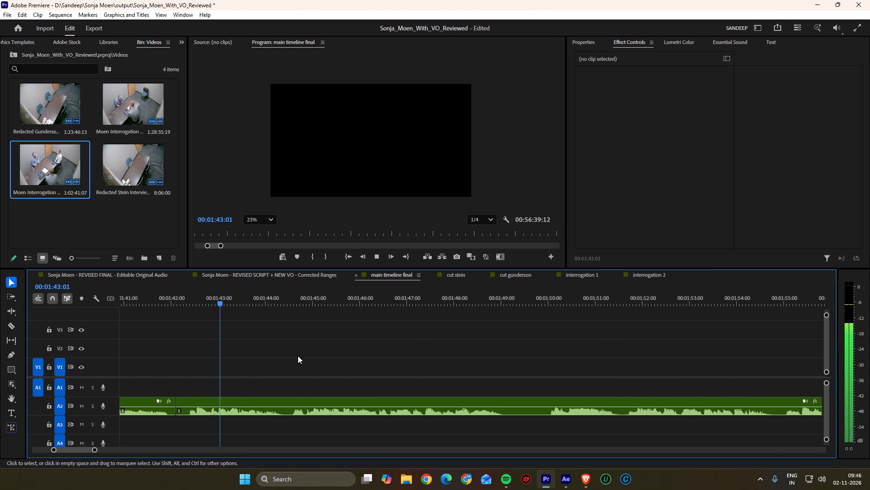
alt+scroll(282, 361, up, 11)
alt+scroll(300, 361, down, 3)
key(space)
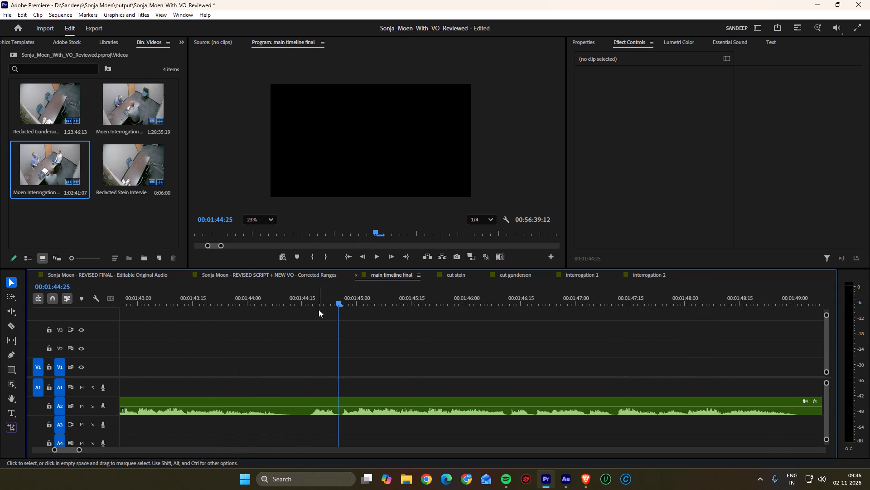
Split the VO 3 voice-over at 00:01:44:13 and 00:01:44:16 to isolate the short pause.
drag(319, 297, 298, 302)
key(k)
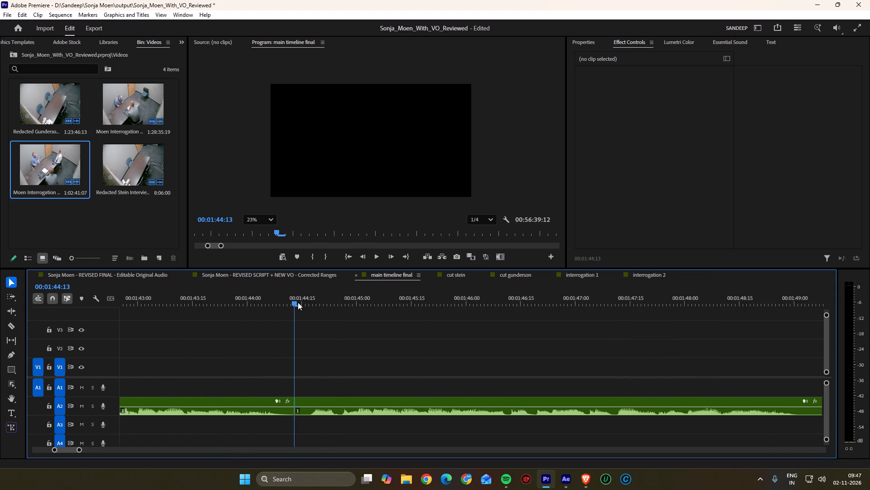
drag(298, 302, 304, 302)
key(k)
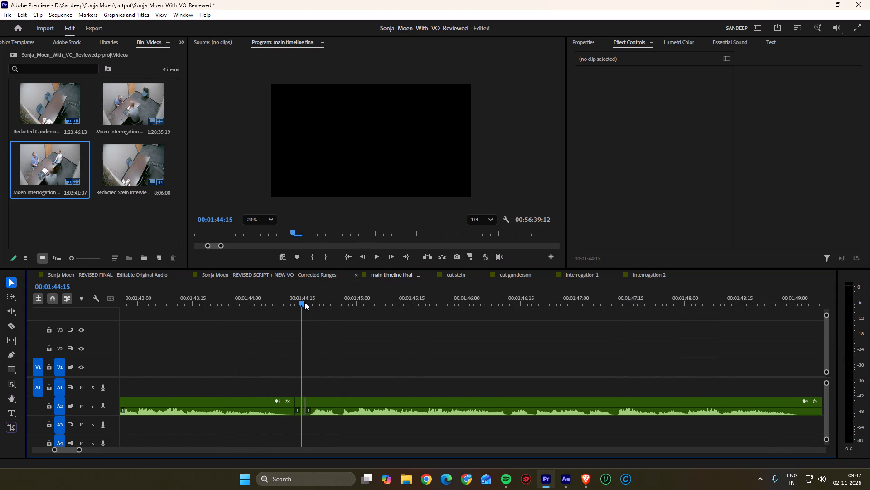
key(ctrl+z)
drag(305, 301, 305, 302)
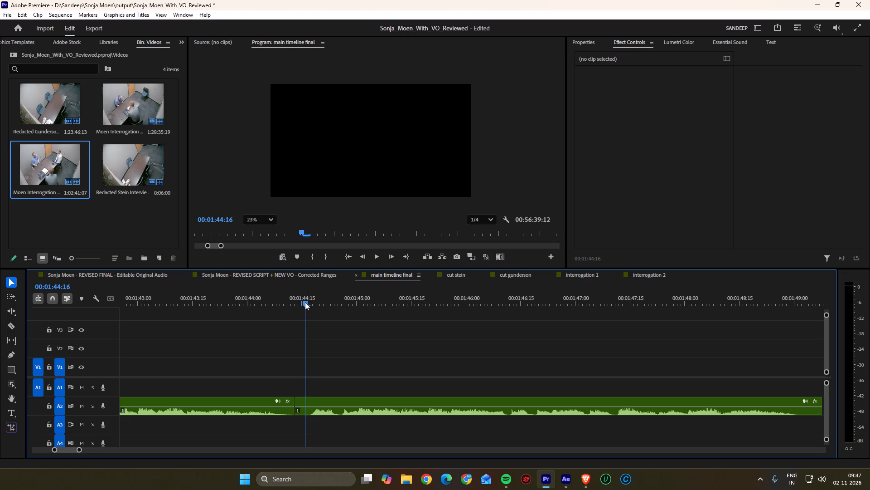
drag(305, 302, 664, 332)
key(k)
scroll(530, 366, down, 16)
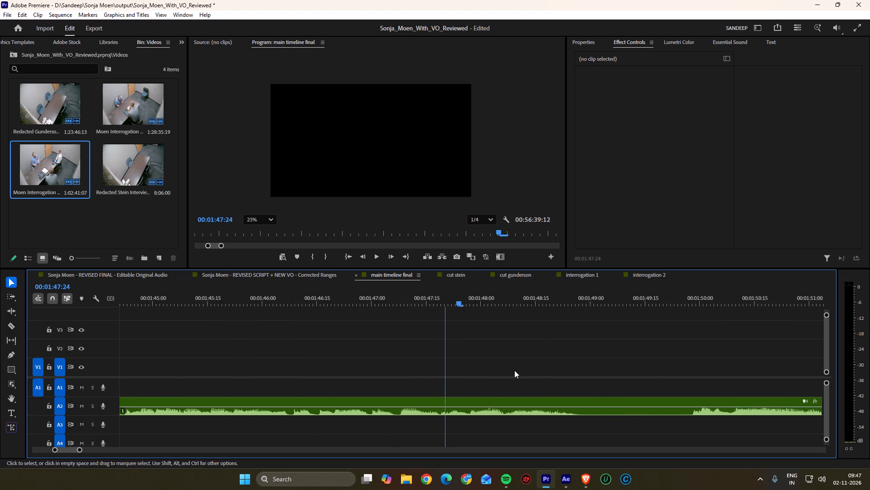
Cut the VO 3 pause from 00:01:49:10 to 00:01:49:23 and ripple-delete it.
scroll(514, 370, down, 14)
drag(418, 297, 424, 299)
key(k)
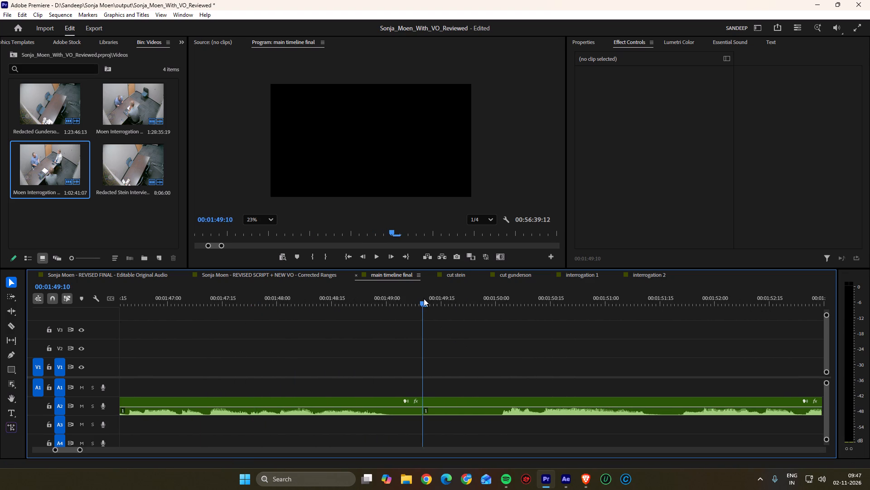
drag(424, 299, 472, 299)
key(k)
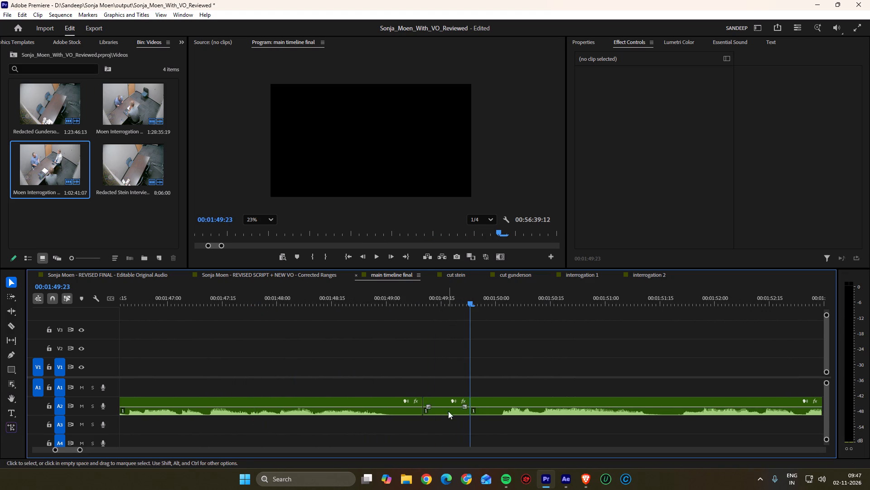
click(446, 417)
click(446, 412)
key(shift+Delete)
Ripple-delete the isolated pause at 00:01:44:13 and play the voice-over across the tightened cuts.
key(Up)
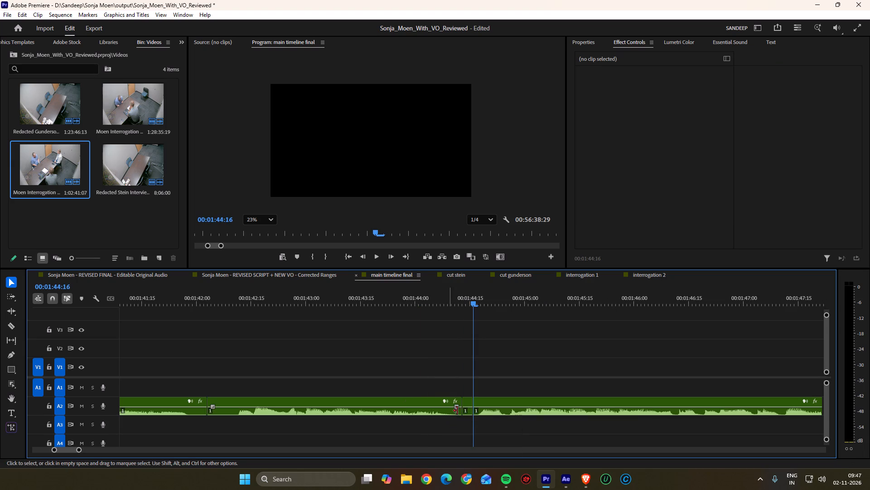
click(468, 401)
key(shift+Delete)
key(Up)
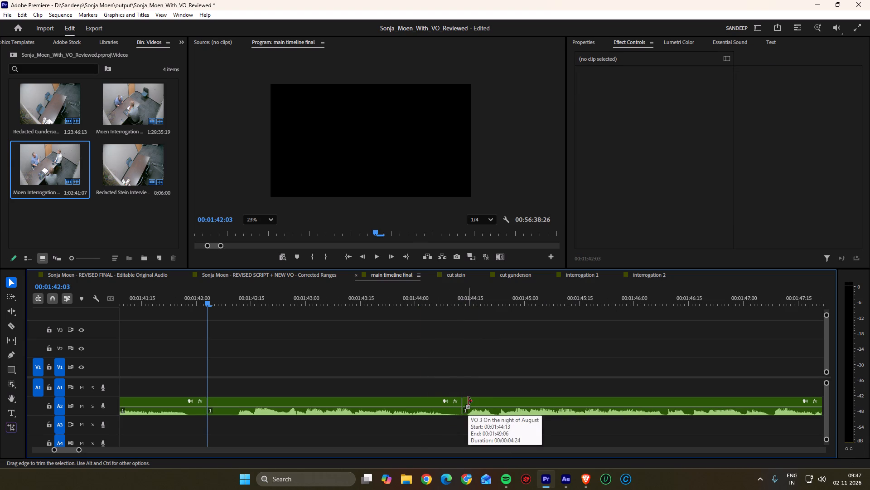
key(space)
alt+scroll(444, 399, down, 19)
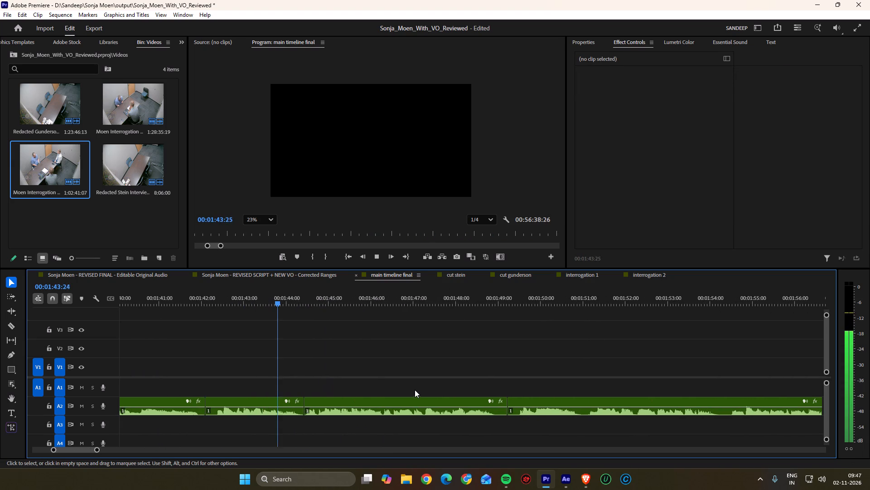
click(488, 296)
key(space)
scroll(484, 323, down, 4)
scroll(456, 370, down, 18)
alt+scroll(306, 389, up, 8)
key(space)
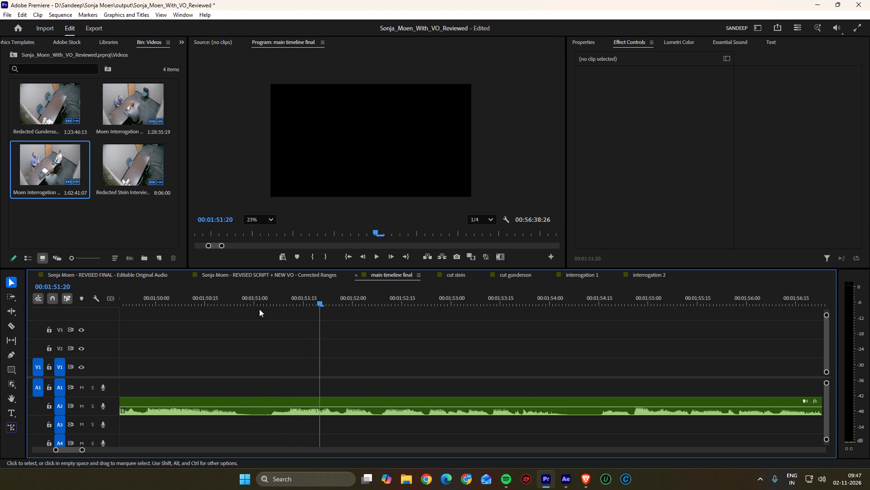
Split the voice-over around two pauses, at 00:01:54:10 and 00:01:54:13, and at about 00:01:57:05 and 00:01:57:13.
drag(264, 298, 585, 334)
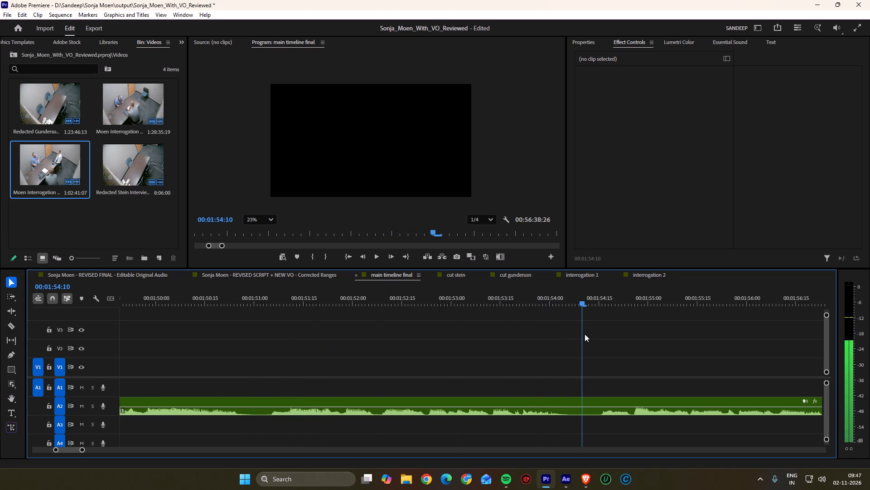
drag(585, 334, 592, 332)
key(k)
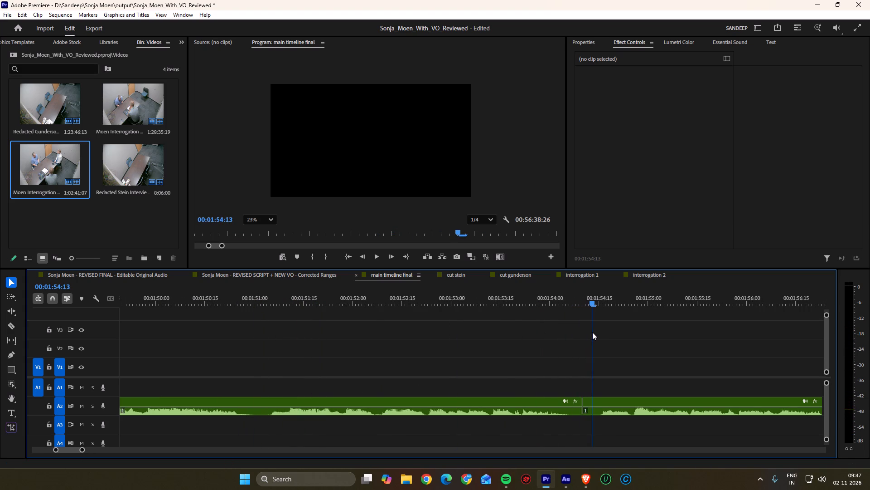
drag(592, 332, 689, 357)
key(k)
scroll(638, 371, down, 20)
scroll(638, 371, down, 5)
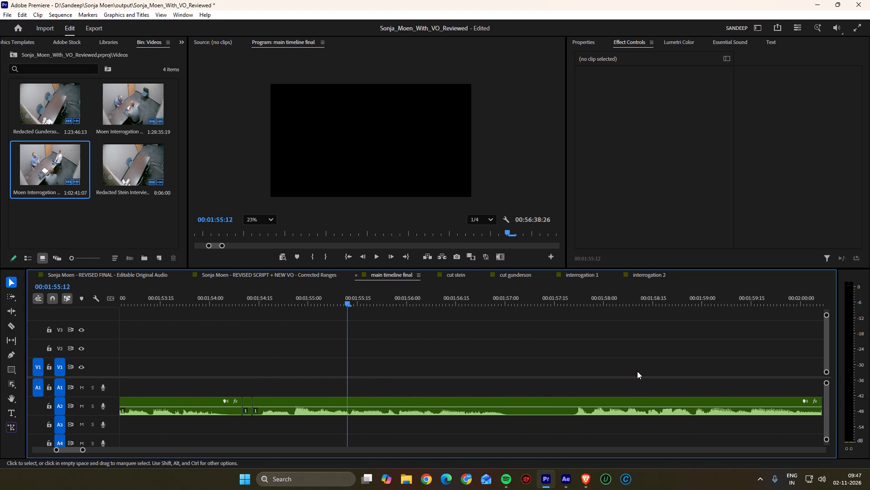
drag(523, 295, 551, 294)
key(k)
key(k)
scroll(565, 361, down, 13)
scroll(565, 361, up, 1)
scroll(565, 361, down, 14)
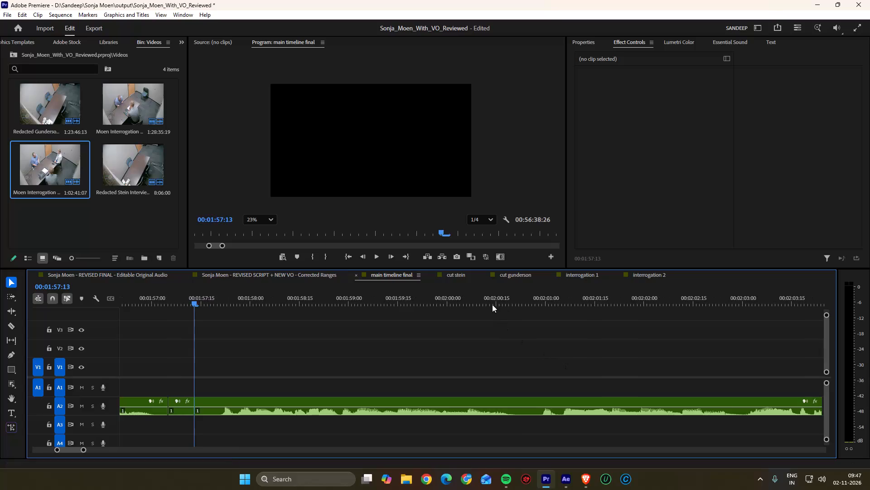
Split the voice-over around two more pauses, at about 00:02:00:23 and 00:02:00:26, and at 00:02:10:25 and 00:02:11:00.
drag(515, 301, 532, 299)
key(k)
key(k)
scroll(542, 350, down, 20)
scroll(542, 350, down, 3)
scroll(542, 350, up, 1)
scroll(542, 350, down, 3)
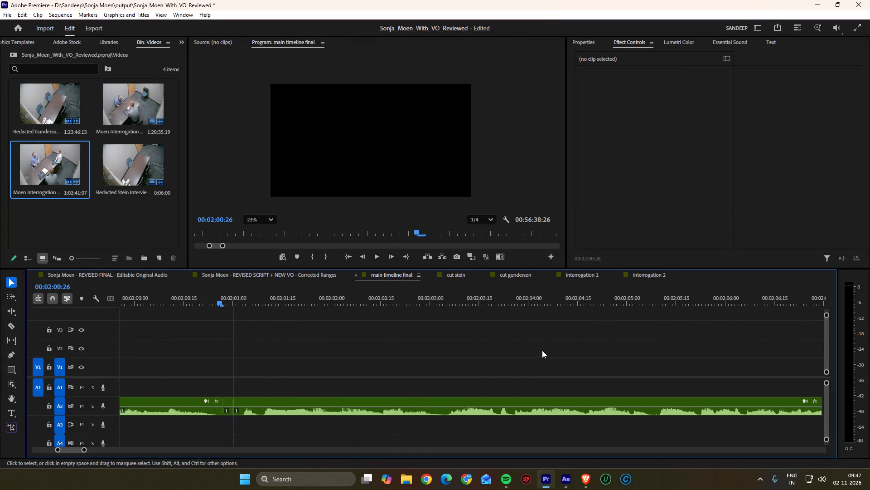
scroll(542, 350, down, 20)
scroll(542, 350, down, 10)
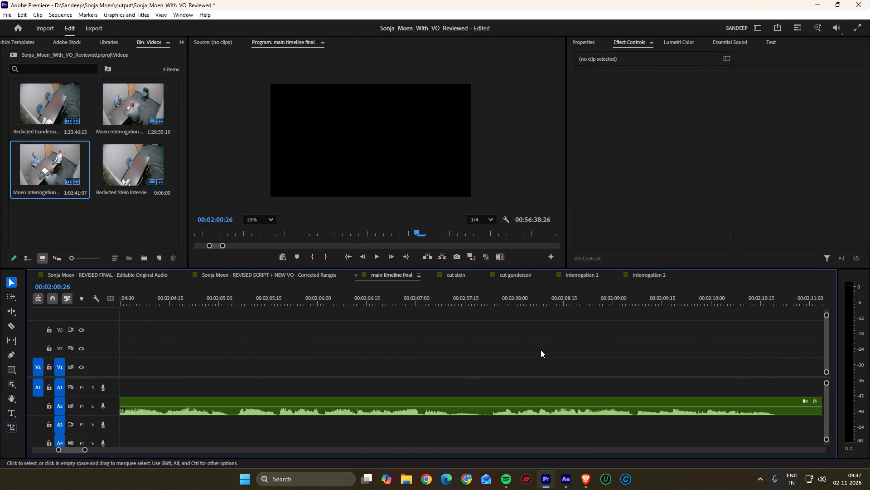
scroll(541, 350, down, 18)
drag(534, 301, 521, 303)
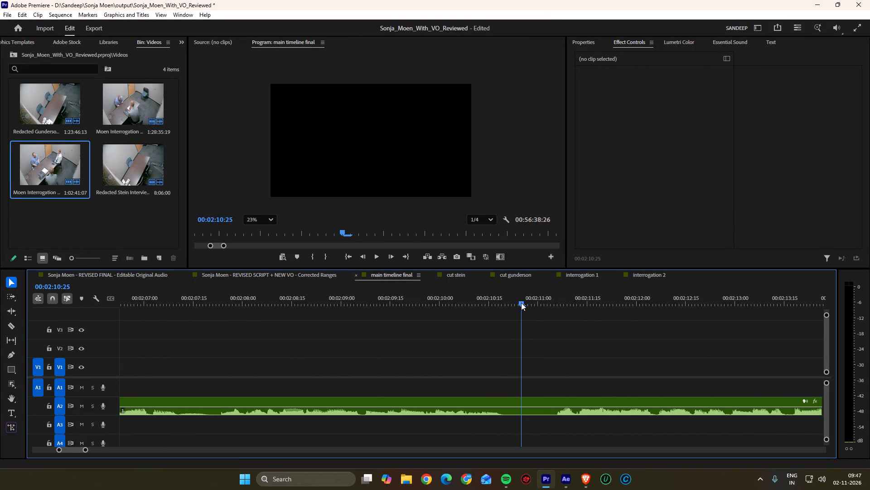
drag(521, 303, 538, 307)
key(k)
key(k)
Cut the voice-over at 00:02:18:03, ripple-delete its silent tail before the Her fault clip, and return to the cut at 00:02:11:00.
scroll(519, 384, down, 18)
click(633, 298)
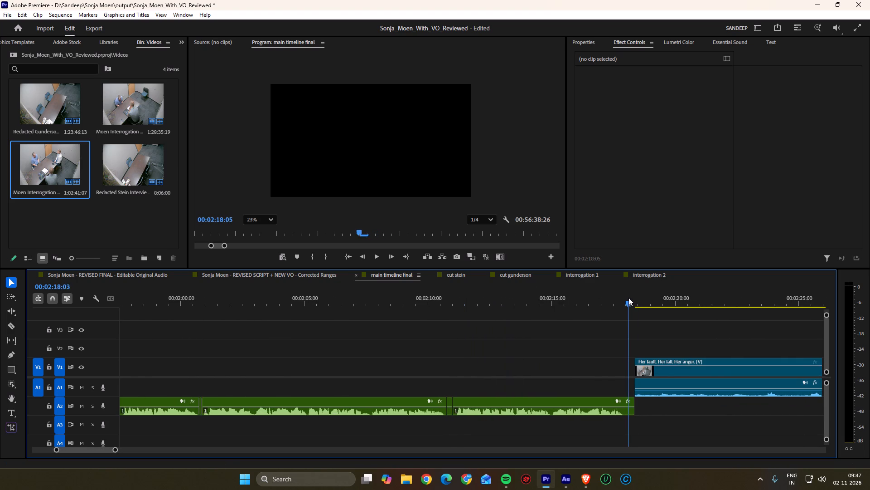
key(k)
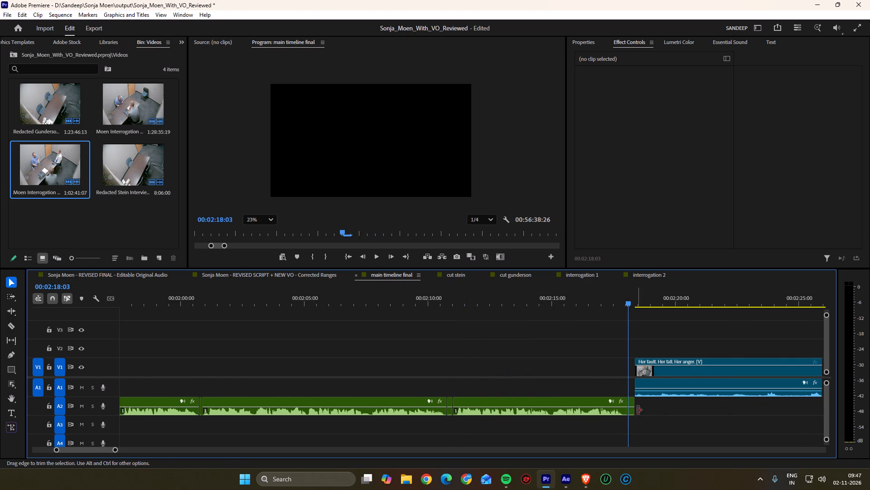
click(633, 413)
key(shift+Delete)
key(Up)
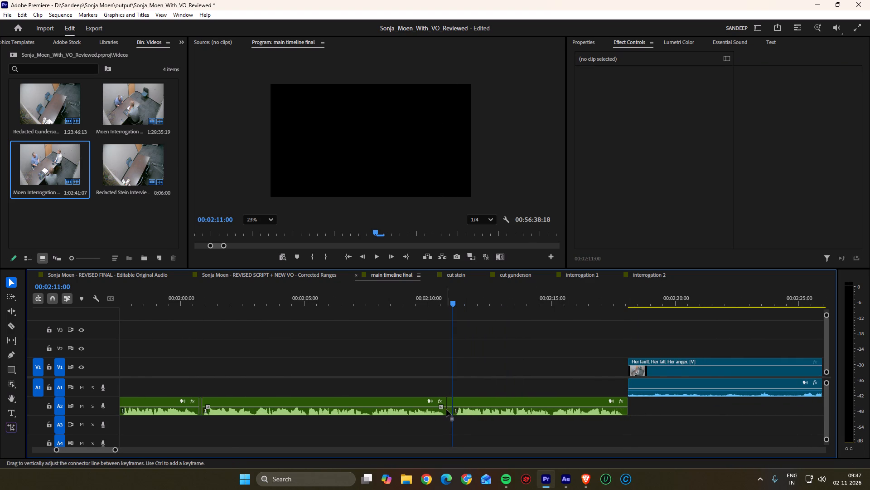
Ripple-delete the isolated voice-over pauses before 00:02:11:00 and between 00:01:57:05 and 00:01:57:13.
click(449, 410)
key(shift+Delete)
key(Up)
key(Up)
key(Up)
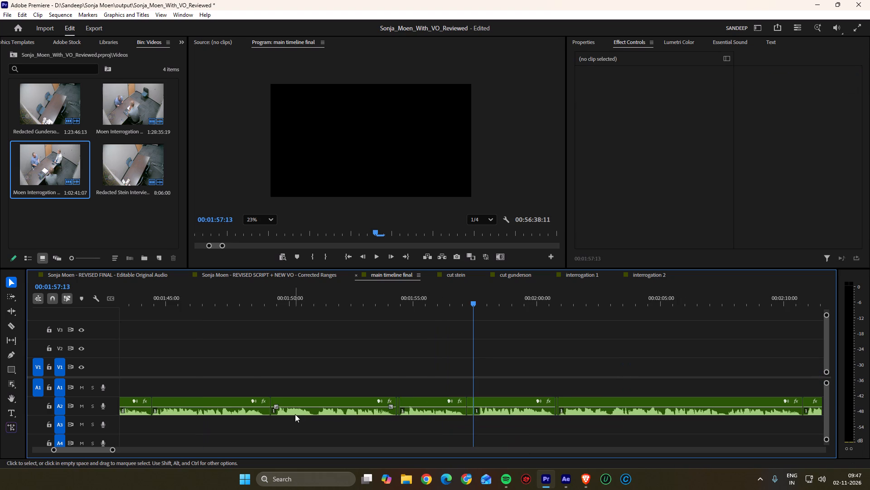
double_click(467, 410)
key(shift+Delete)
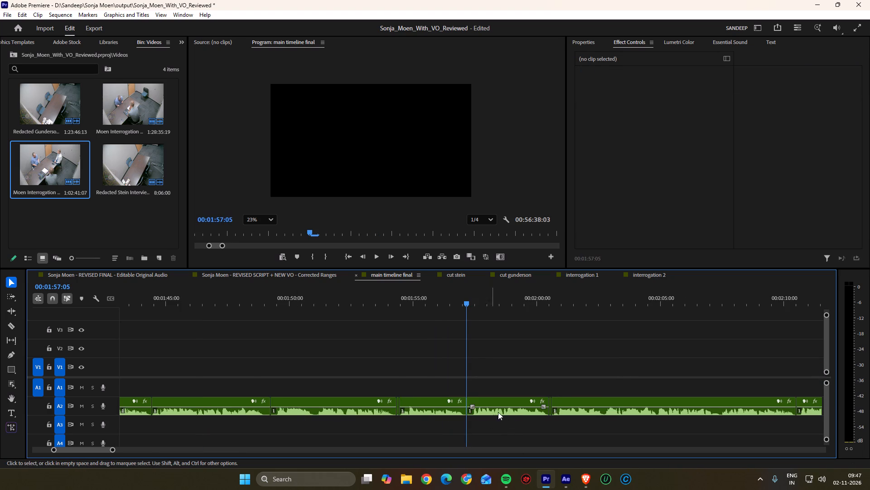
Ripple-delete the remaining isolated pauses in the voice-over, at about 00:02:00:15 and at 00:01:54:10.
click(552, 412)
click(549, 412)
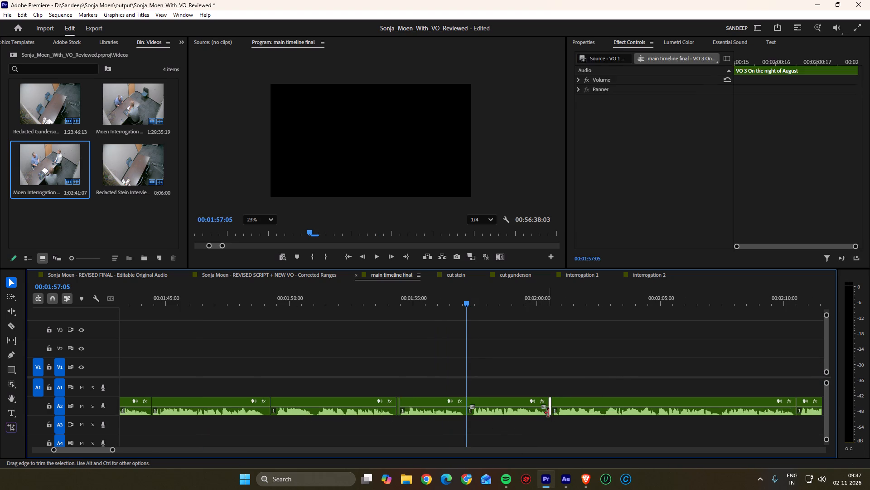
key(shift+Delete)
key(Up)
key(Up)
key(Up)
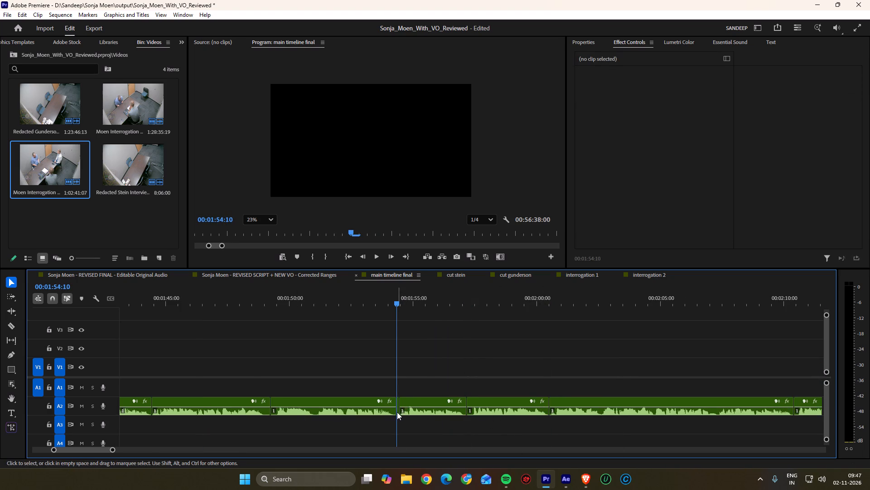
click(397, 412)
key(shift+Delete)
Play the tightened background voice-over from 00:01:44:13 to check its flow across the cuts.
key(Up)
key(Up)
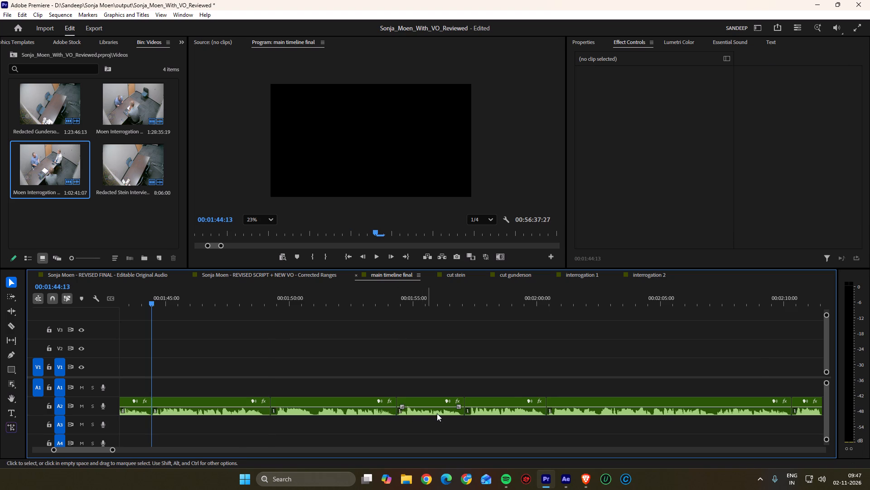
alt+scroll(472, 410, down, 10)
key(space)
scroll(514, 409, down, 14)
scroll(514, 409, down, 15)
click(418, 408)
click(314, 364)
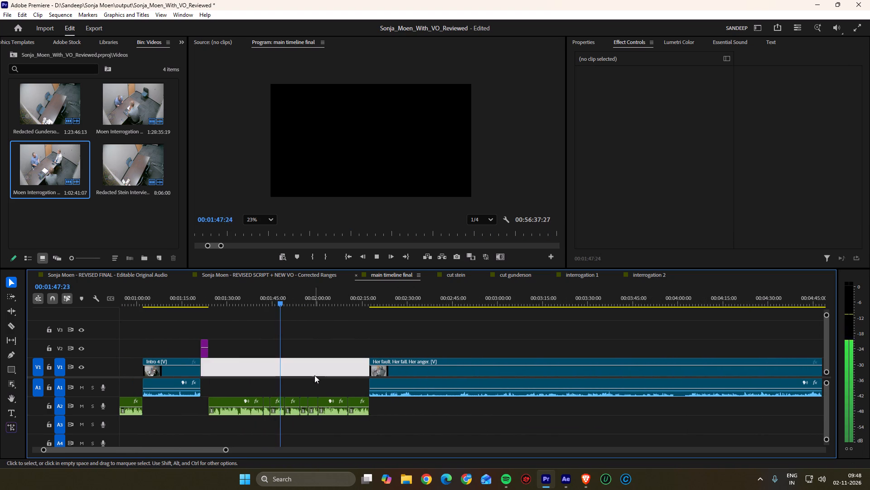
alt+scroll(546, 421, down, 8)
click(204, 423)
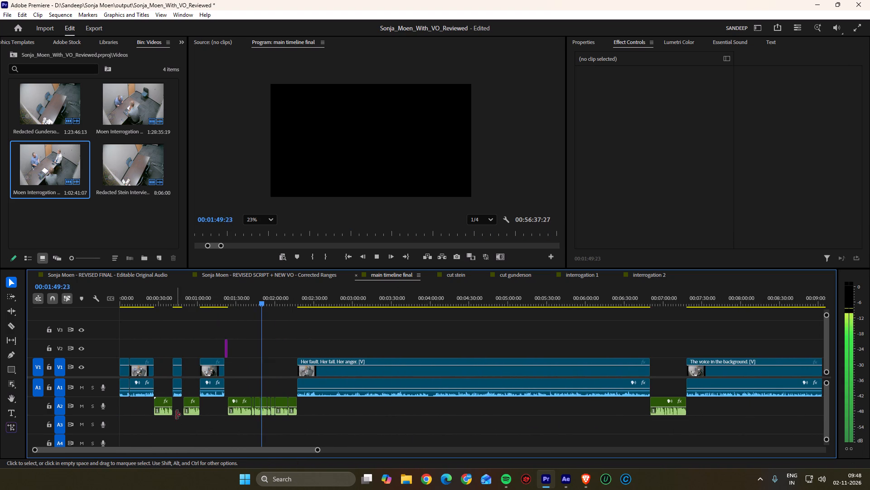
alt+scroll(177, 390, up, 10)
scroll(164, 372, down, 1)
scroll(164, 372, up, 10)
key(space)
Split the first voice-over, VO 1, around its pause at 00:00:37:18 and about 00:00:37:22.
alt+scroll(165, 366, up, 20)
alt+scroll(226, 366, down, 1)
alt+scroll(213, 370, up, 10)
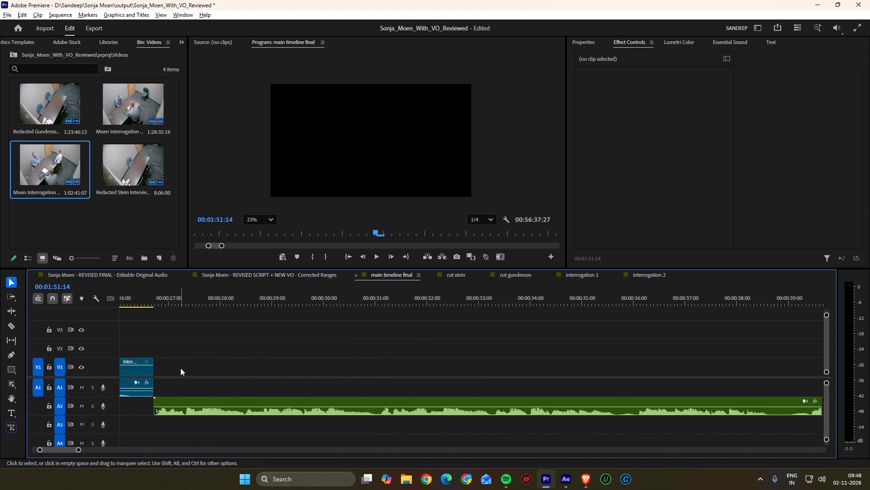
alt+scroll(180, 368, up, 4)
alt+scroll(227, 379, up, 2)
alt+scroll(227, 379, down, 1)
alt+scroll(227, 379, up, 1)
scroll(240, 378, down, 20)
scroll(240, 378, down, 6)
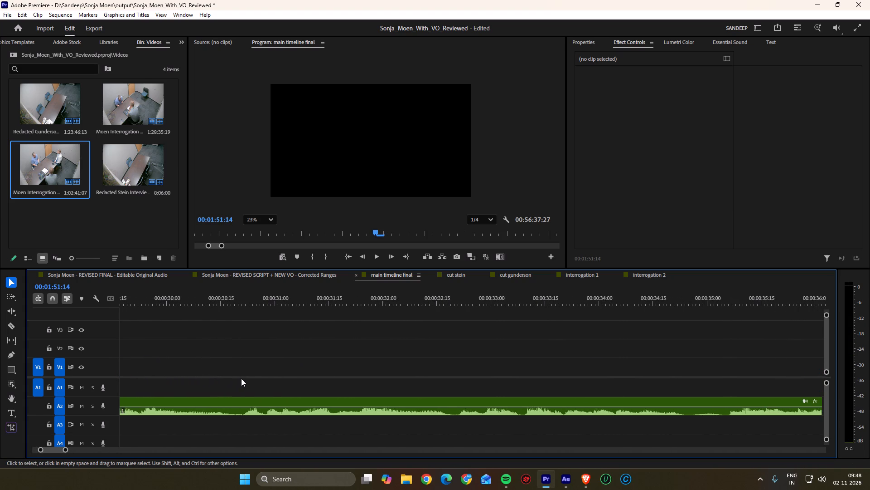
scroll(241, 378, down, 6)
scroll(241, 378, up, 1)
scroll(241, 378, down, 20)
scroll(241, 378, down, 5)
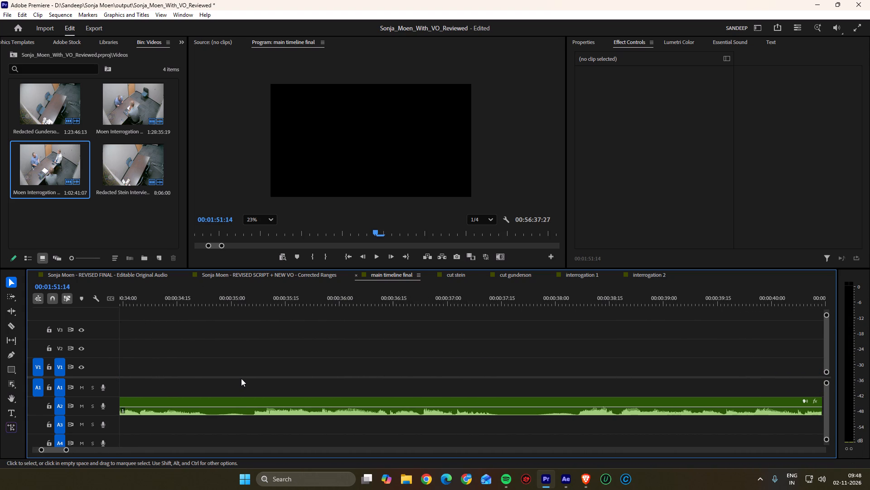
drag(491, 296, 494, 294)
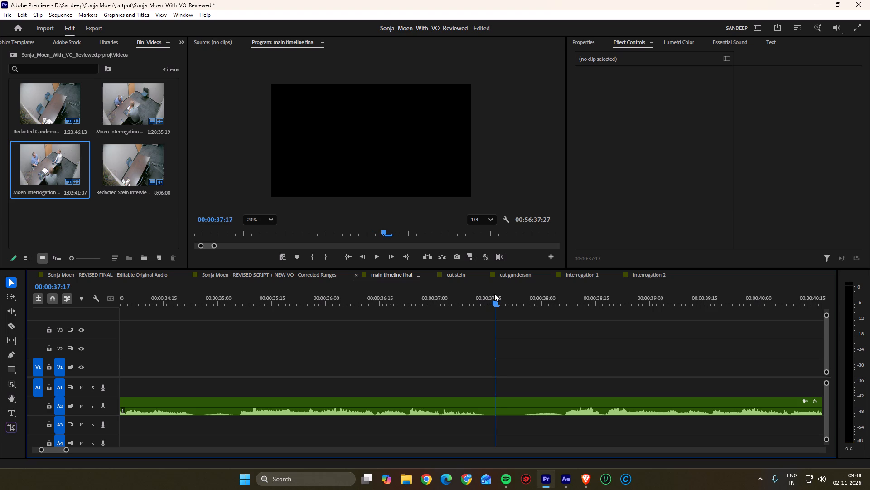
drag(494, 294, 238, 309)
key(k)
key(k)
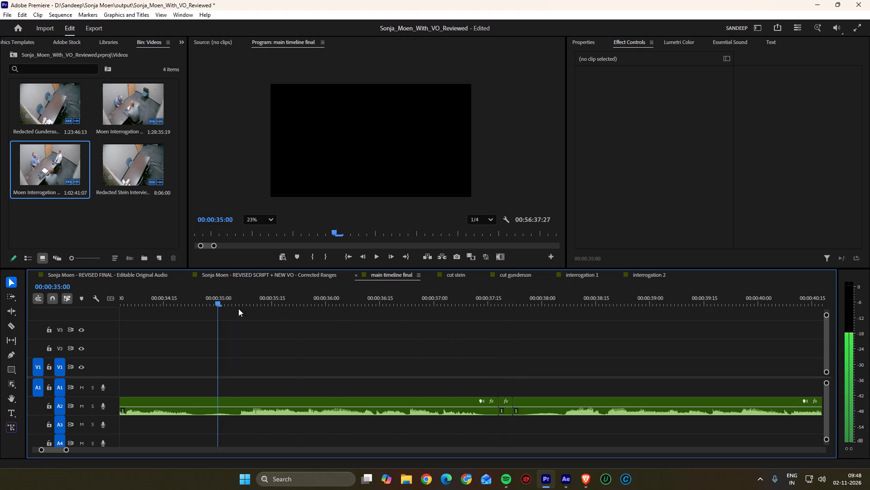
Cut VO 1 at 00:00:41:03 and ripple-delete its silent tail before the Intro 3 clip.
drag(238, 309, 377, 328)
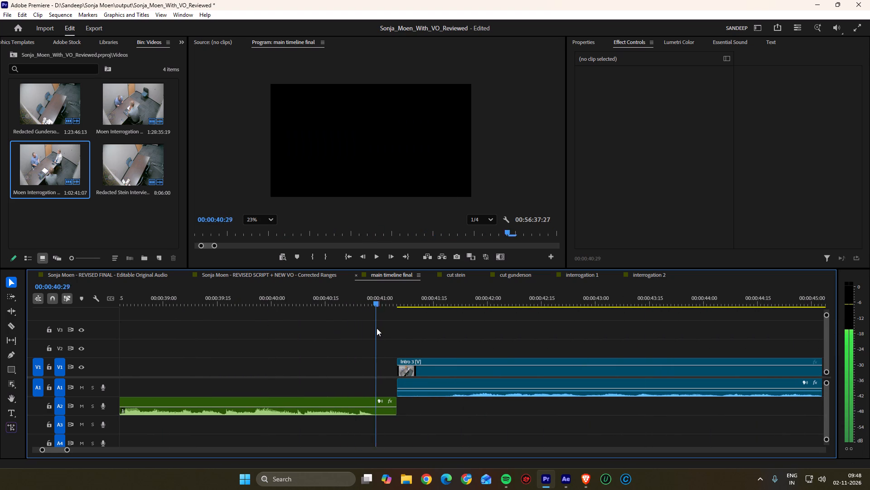
drag(377, 328, 389, 327)
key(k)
click(393, 410)
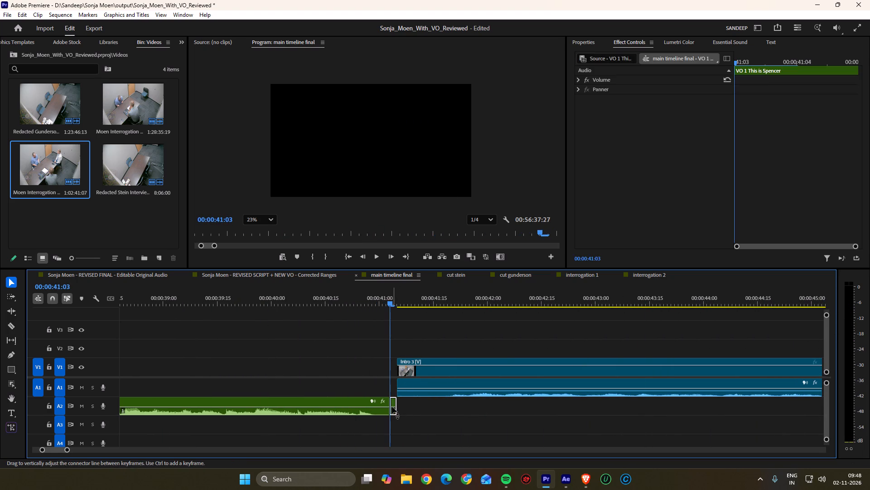
key(shift+Delete)
Ripple-delete the isolated pause in VO 1 at 00:00:37:18.
key(Up)
click(468, 413)
key(shift+Delete)
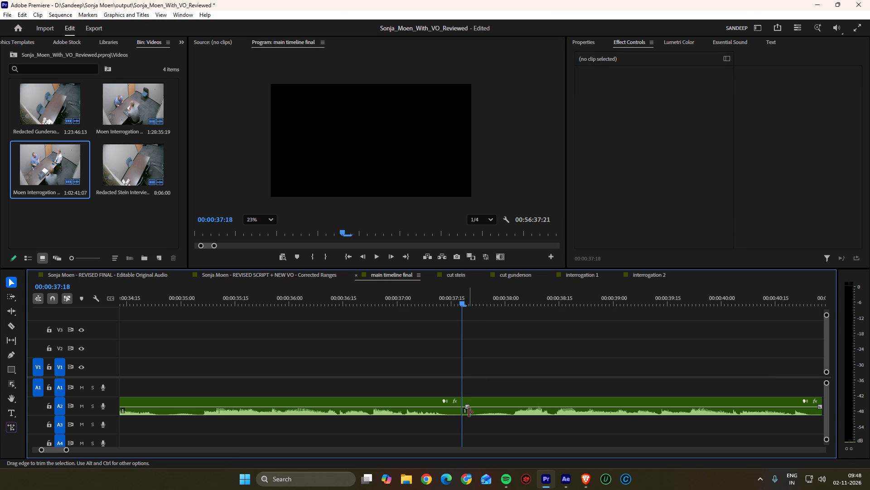
key(Up)
Move the VO 2 clip on A2 earlier so it starts directly at the end of the Intro 3 clip.
key(Down)
key(Down)
key(Down)
key(Down)
scroll(468, 412, down, 3)
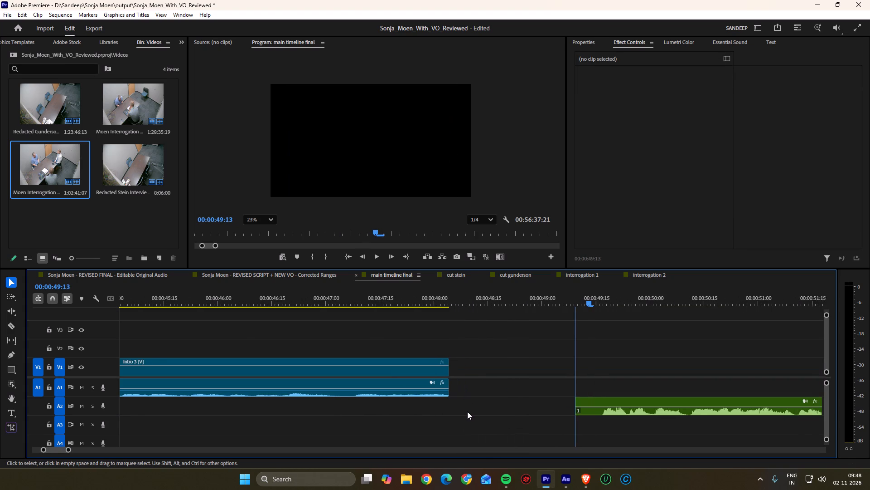
scroll(467, 412, down, 2)
alt+scroll(448, 404, down, 20)
alt+scroll(448, 404, down, 8)
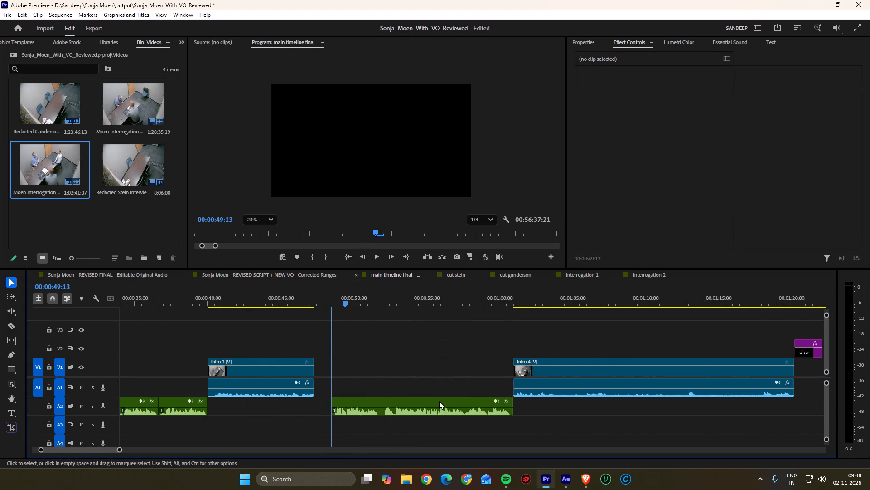
alt+scroll(346, 410, up, 6)
drag(415, 401, 379, 401)
click(375, 386)
alt+scroll(283, 404, up, 6)
alt+scroll(285, 403, down, 1)
alt+scroll(285, 403, up, 6)
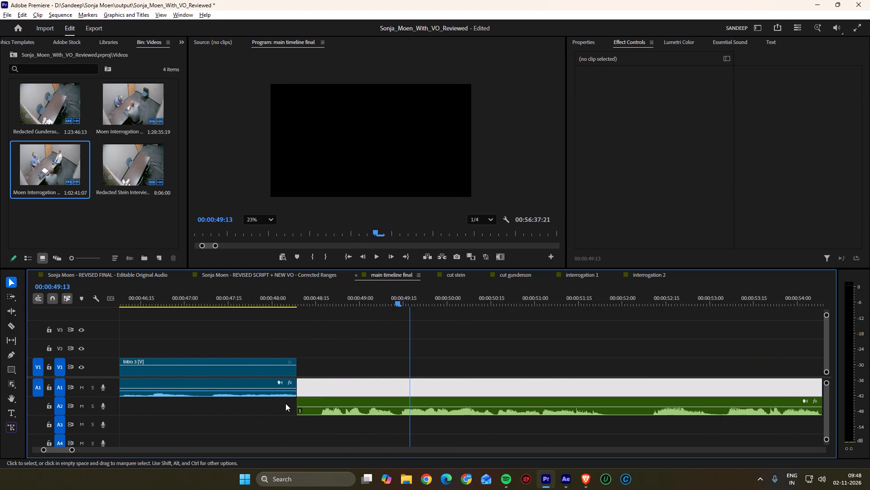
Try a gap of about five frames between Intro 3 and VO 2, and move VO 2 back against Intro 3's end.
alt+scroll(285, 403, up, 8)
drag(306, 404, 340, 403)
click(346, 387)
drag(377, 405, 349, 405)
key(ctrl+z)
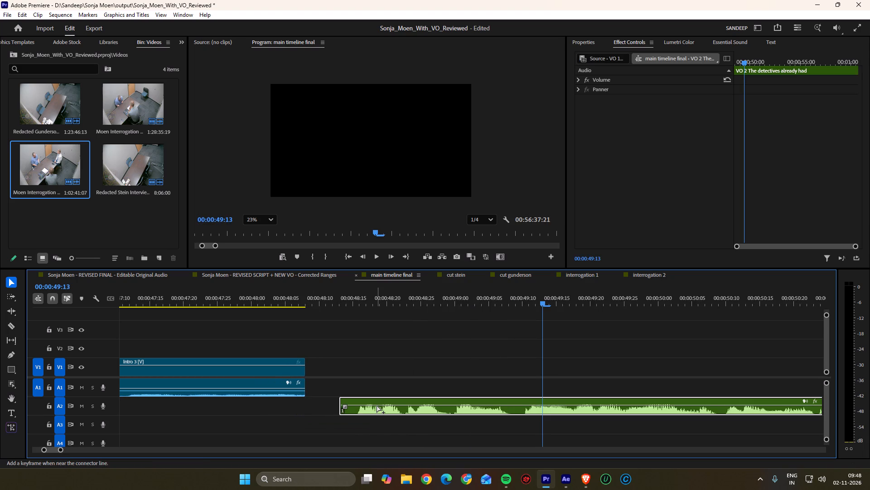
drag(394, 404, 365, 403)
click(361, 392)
Play the start of VO 2 and split it around the pause at 00:00:51:12 and about 00:00:51:17.
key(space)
scroll(354, 391, down, 5)
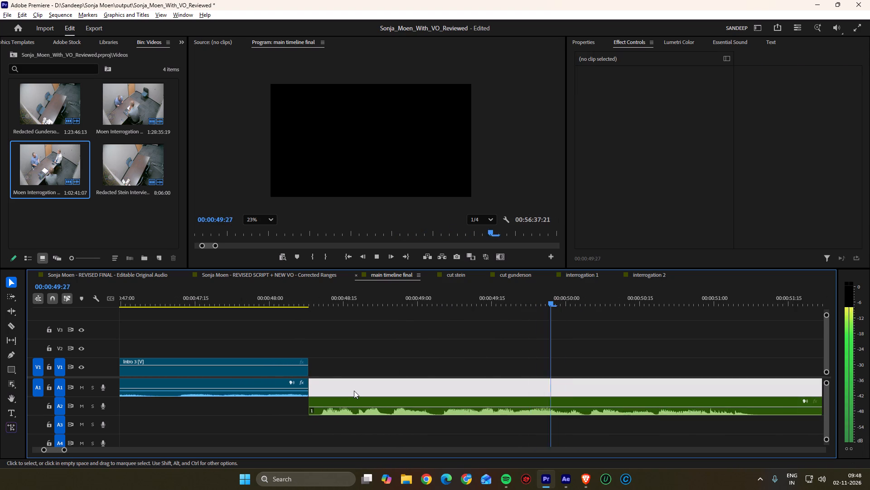
scroll(354, 391, down, 19)
alt+scroll(375, 392, up, 8)
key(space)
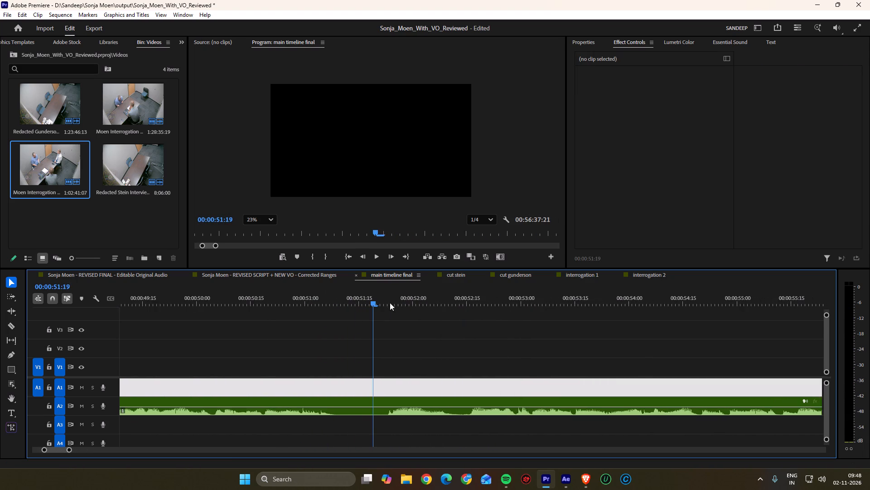
drag(380, 297, 358, 305)
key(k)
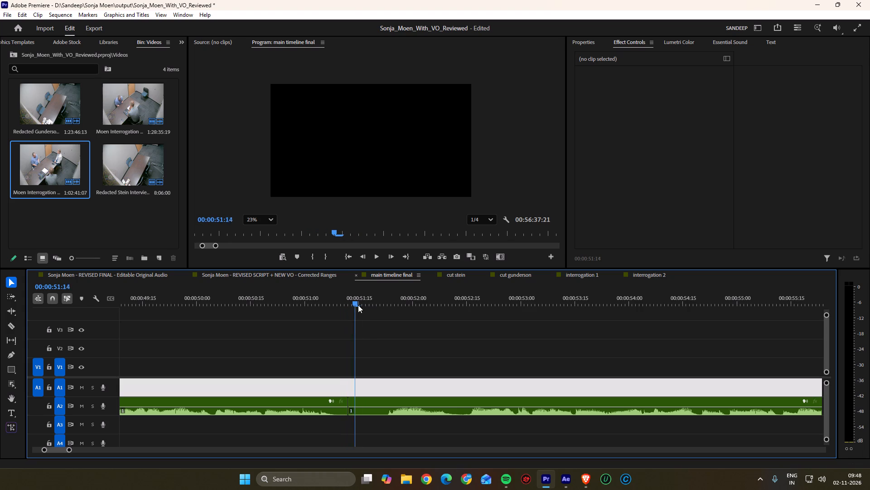
drag(358, 305, 585, 324)
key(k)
Cut VO 2 at 00:01:00:13 and ripple-delete its silent tail.
scroll(546, 345, down, 9)
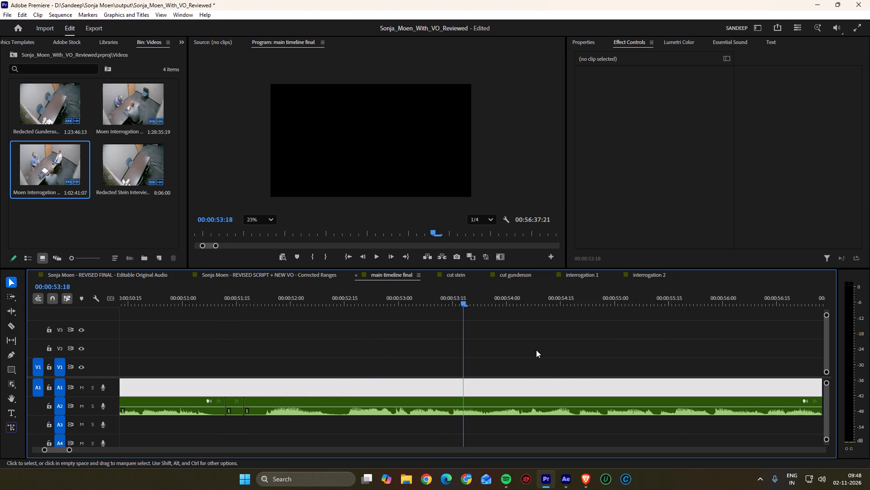
scroll(536, 350, down, 8)
scroll(536, 350, up, 1)
scroll(536, 350, down, 20)
scroll(536, 350, down, 3)
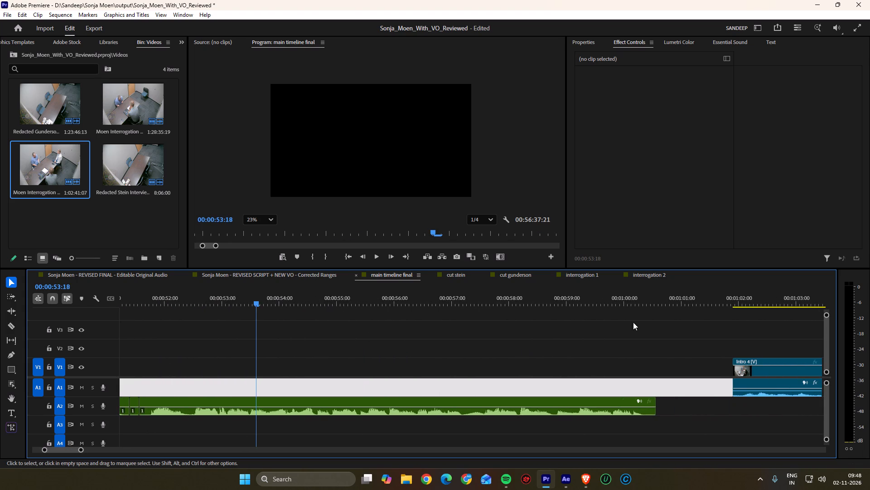
click(648, 299)
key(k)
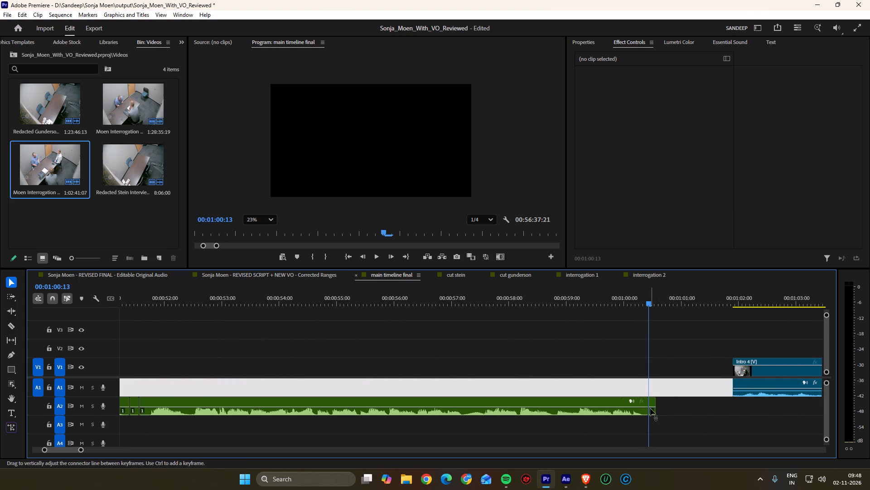
click(651, 400)
key(shift+Delete)
Ripple-delete the isolated pause in VO 2 at 00:00:51:12.
key(Up)
key(Up)
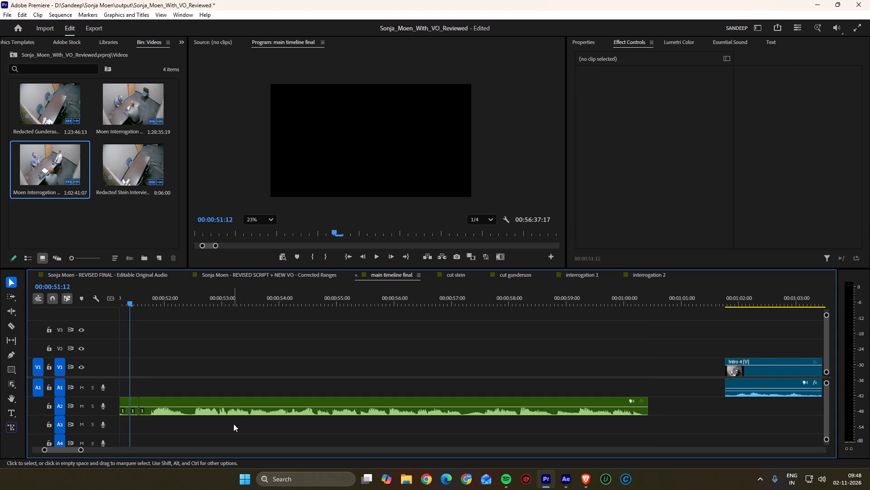
scroll(233, 424, up, 4)
click(188, 401)
key(shift+Delete)
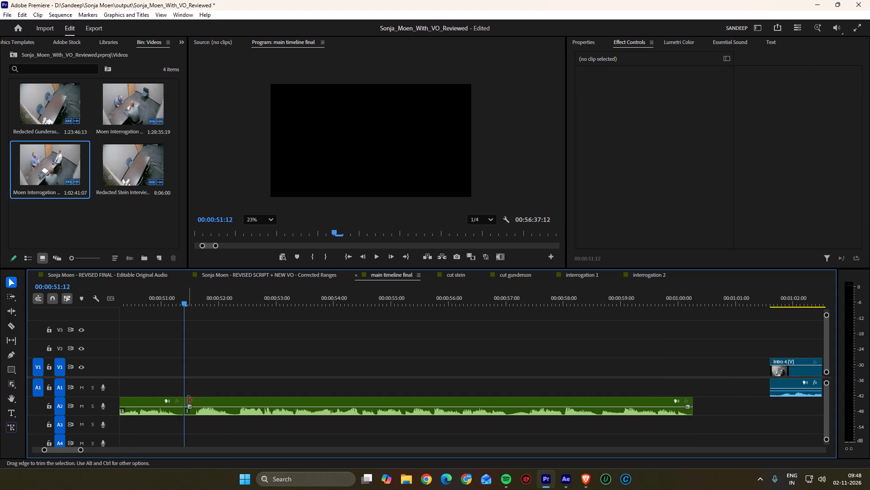
Shift Intro 4 and all the clips after it earlier to close the gap after VO 2.
scroll(591, 412, down, 5)
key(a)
click(731, 375)
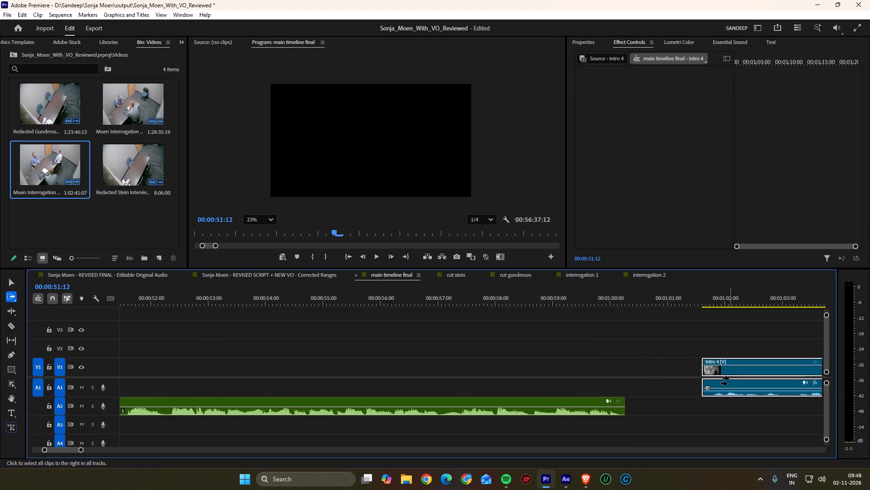
drag(729, 377, 657, 383)
drag(727, 376, 656, 375)
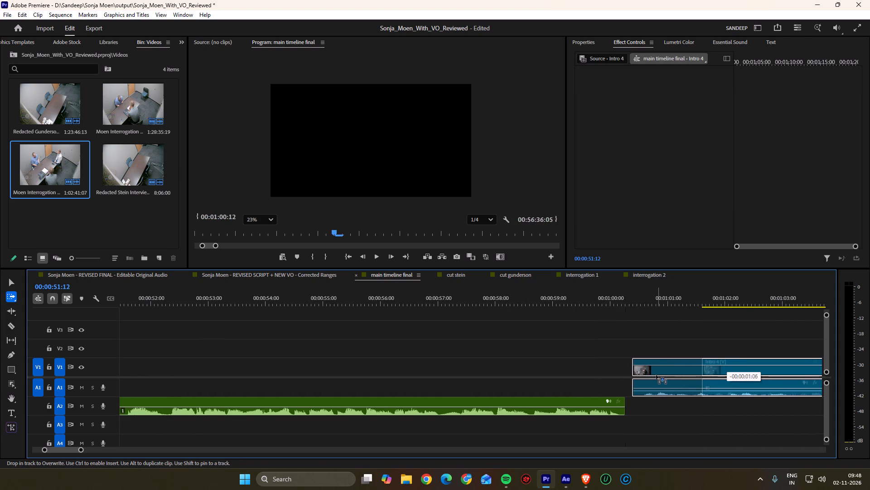
drag(656, 375, 653, 376)
click(661, 426)
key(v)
Inspect the joins around Intro 4 and the disclaimer, and play the voice-over that follows the disclaimer.
click(640, 409)
alt+scroll(548, 411, down, 4)
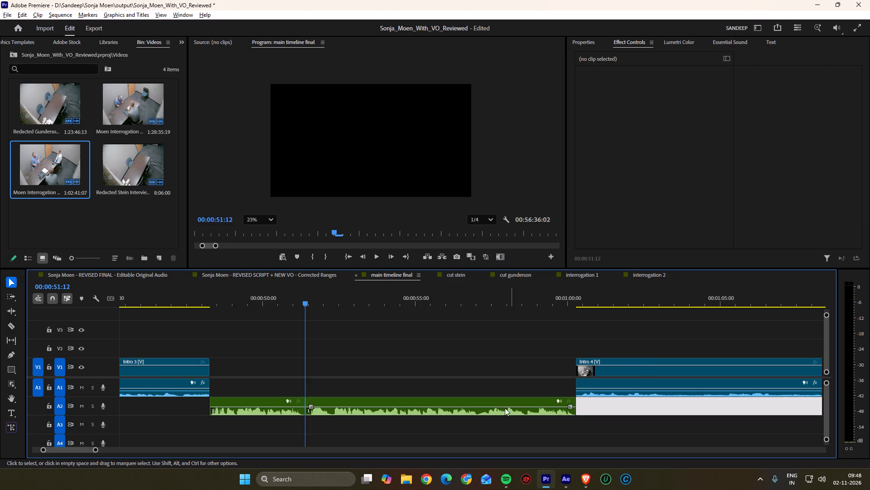
alt+scroll(505, 408, down, 15)
alt+scroll(473, 383, up, 1)
scroll(473, 383, down, 14)
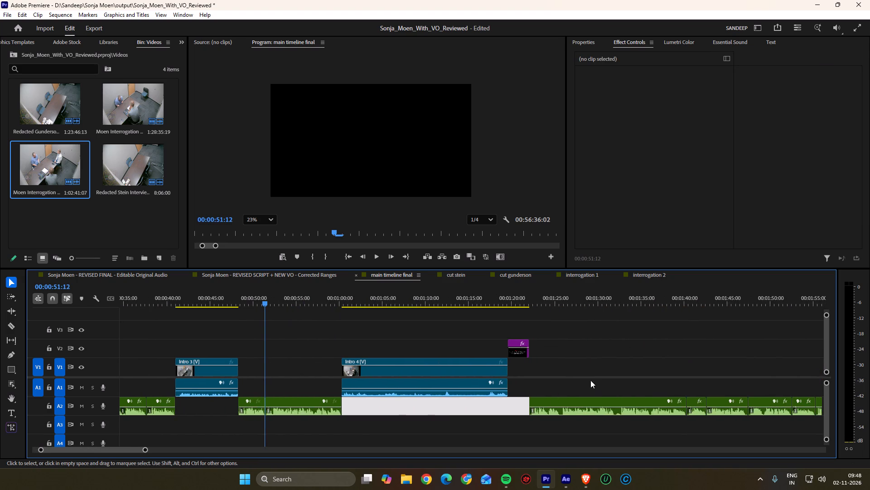
click(590, 380)
scroll(578, 387, down, 3)
scroll(578, 387, up, 1)
scroll(578, 387, down, 2)
alt+scroll(453, 389, up, 9)
click(470, 376)
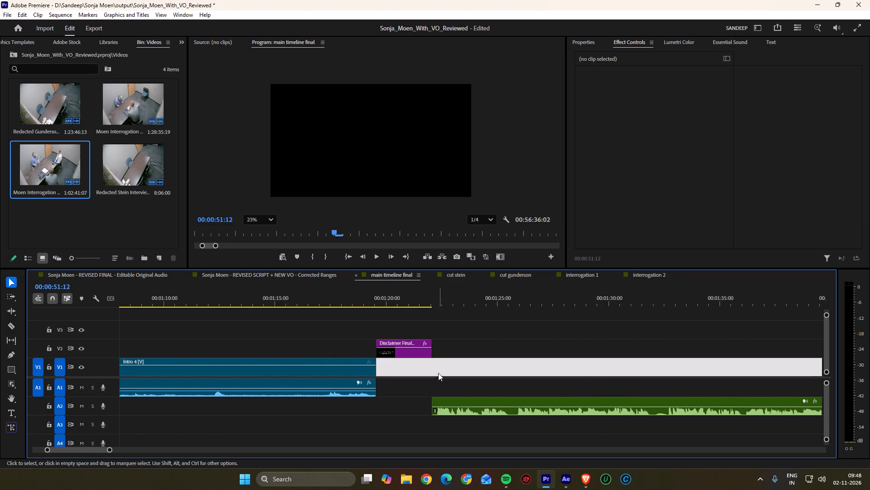
click(443, 288)
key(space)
scroll(459, 345, down, 19)
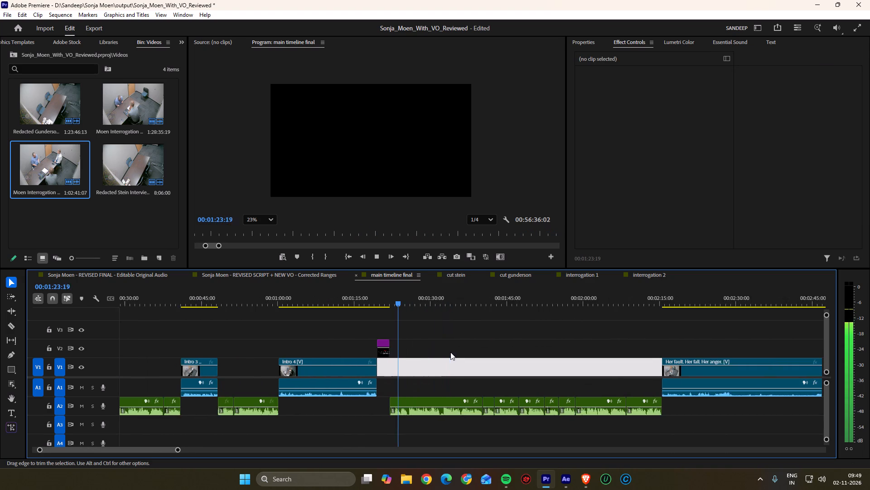
scroll(450, 352, down, 4)
scroll(502, 379, down, 15)
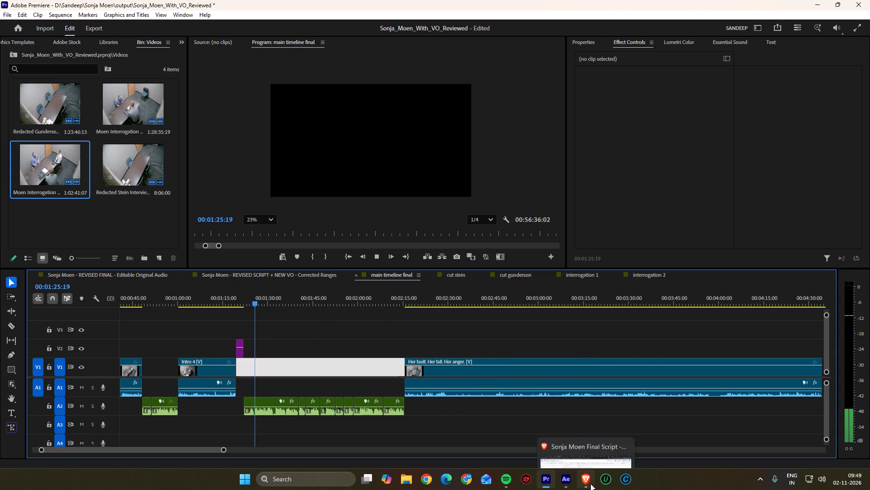
Compare the script's Background narration with the end of the voice-over before the "Her fault. Her fall. Her anger." clip, playing from 00:02:11:23.
click(590, 484)
scroll(418, 342, up, 3)
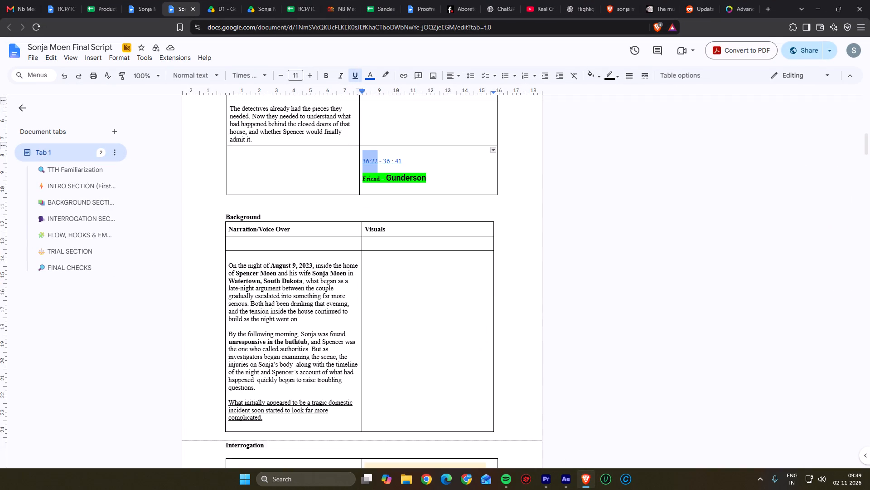
scroll(416, 341, down, 1)
click(589, 483)
click(395, 297)
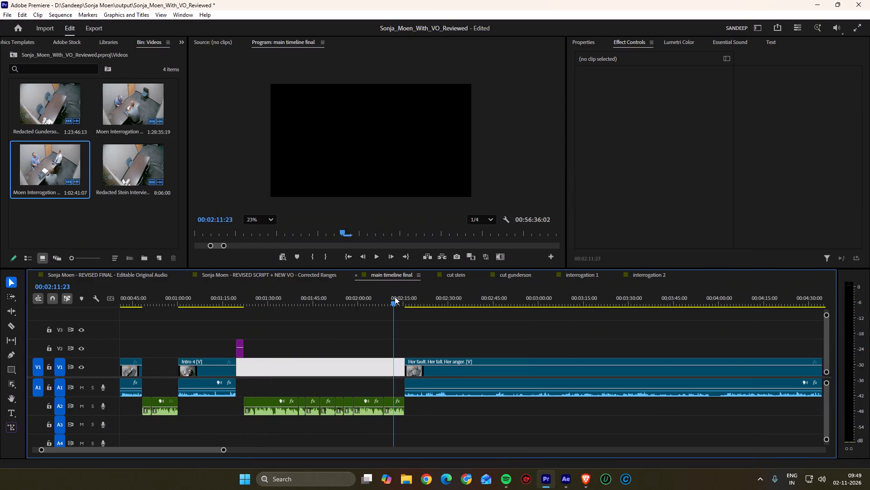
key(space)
click(588, 479)
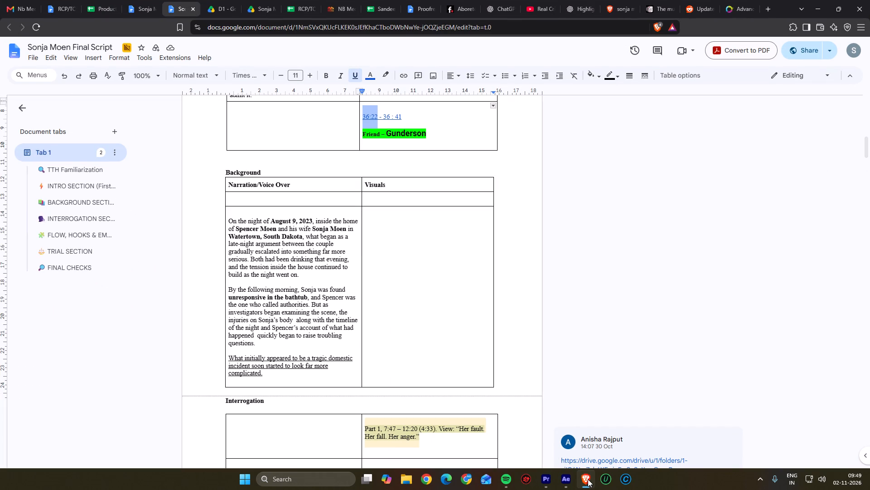
scroll(460, 382, down, 2)
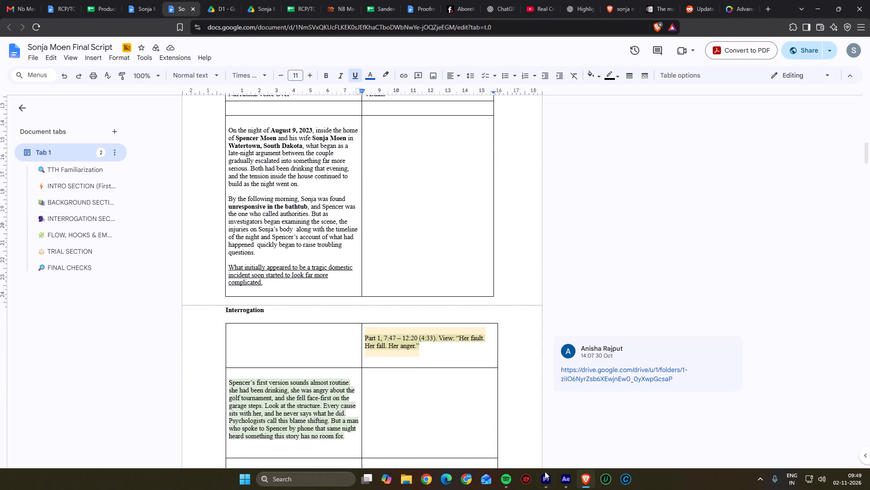
click(586, 482)
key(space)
Copy the 7:47 start time from the script's "Her fault. Her fall. Her anger." row and go to 00:07:47:00 in the interrogation 1 sequence.
click(584, 480)
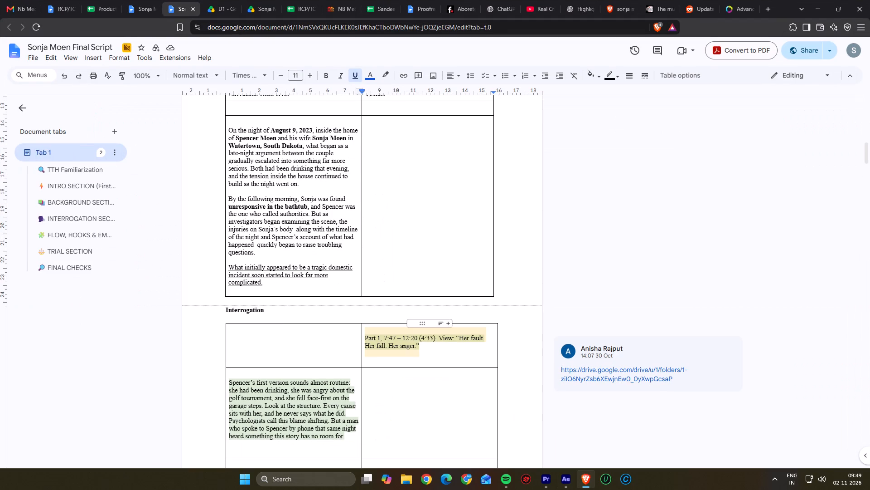
drag(395, 338, 379, 338)
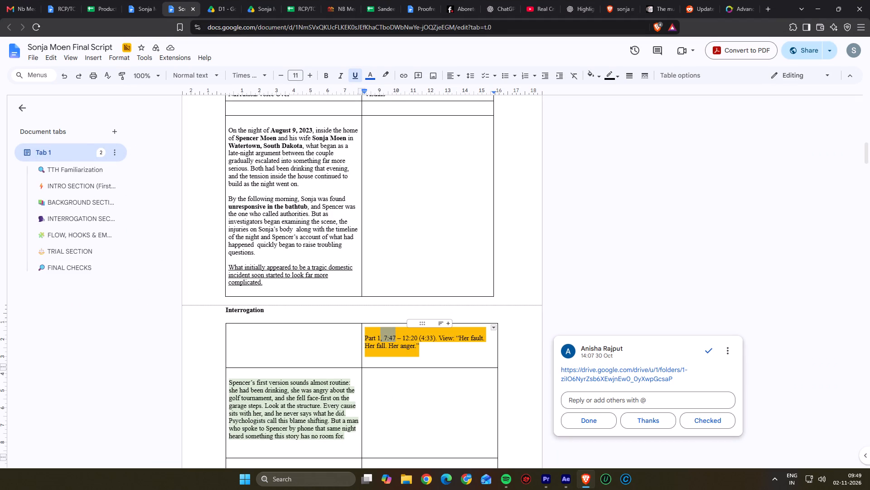
drag(379, 338, 385, 337)
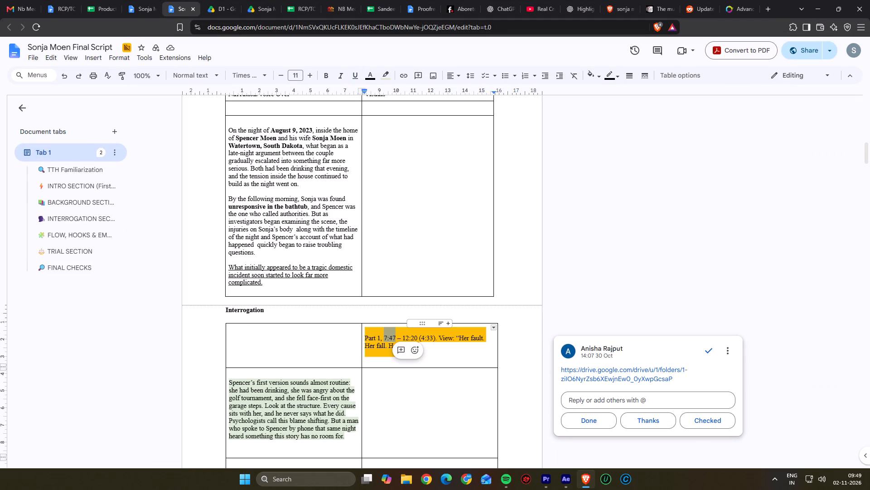
key(ctrl+c)
key(ctrl+c)
key(ctrl+c)
key(ctrl+c)
key(ctrl+c)
key(ctrl+c)
key(ctrl+c)
key(ctrl+c)
key(ctrl+c)
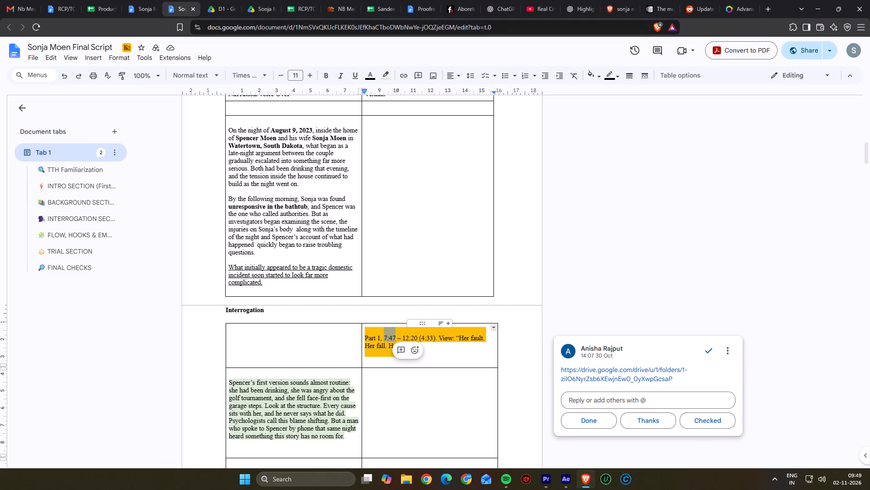
key(ctrl+c)
key(ctrl+c)
click(435, 349)
click(547, 478)
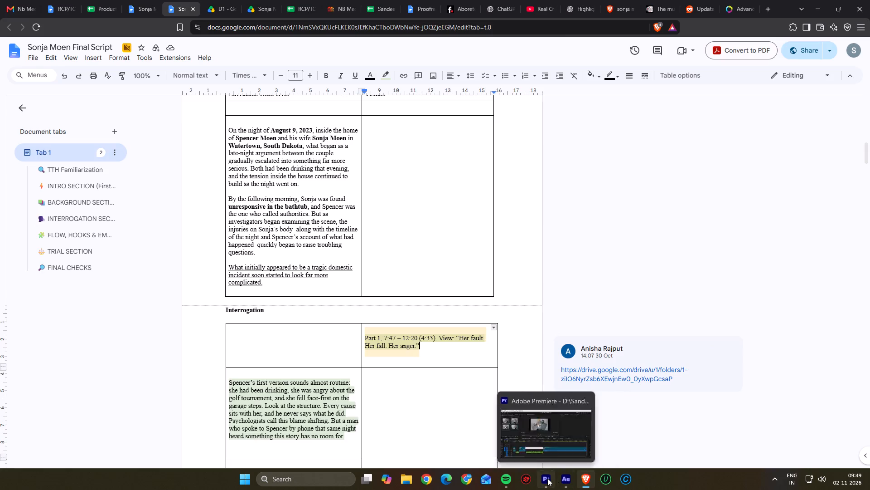
click(587, 481)
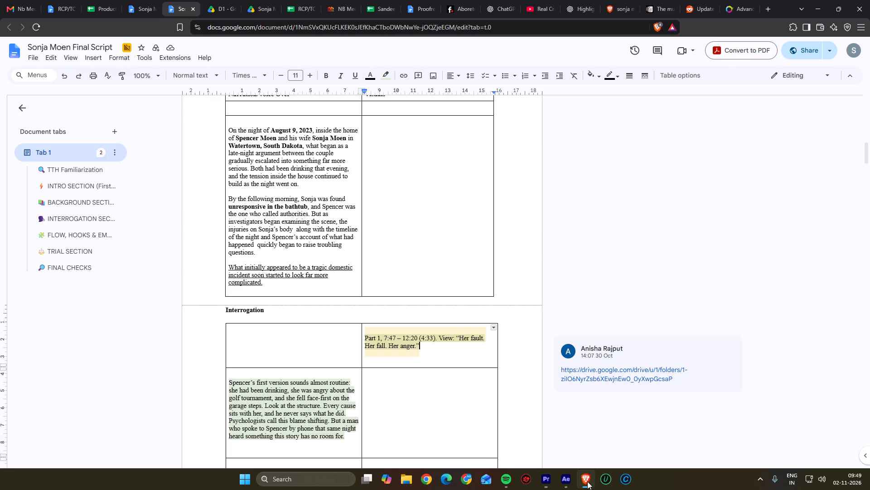
click(587, 481)
click(593, 274)
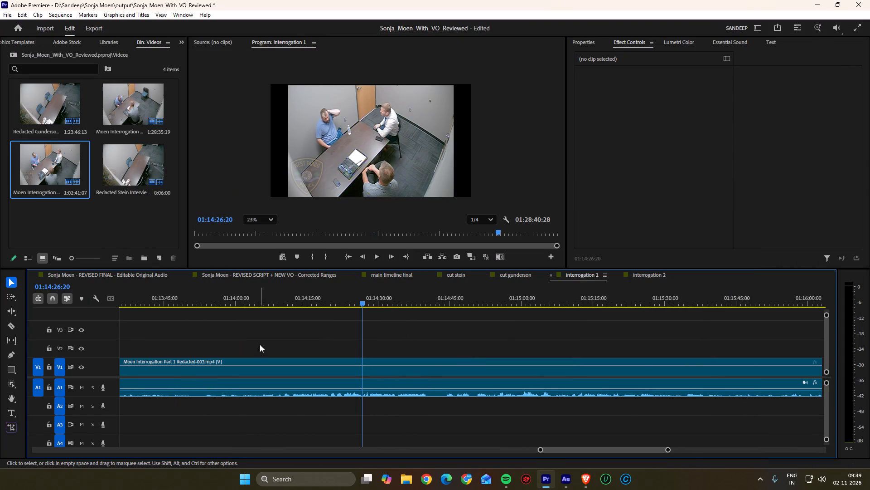
click(226, 215)
click(219, 220)
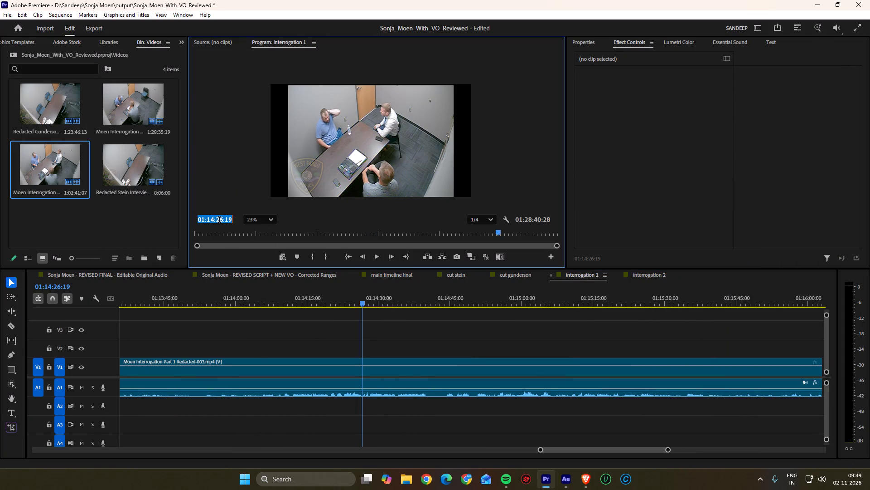
key(ctrl+v)
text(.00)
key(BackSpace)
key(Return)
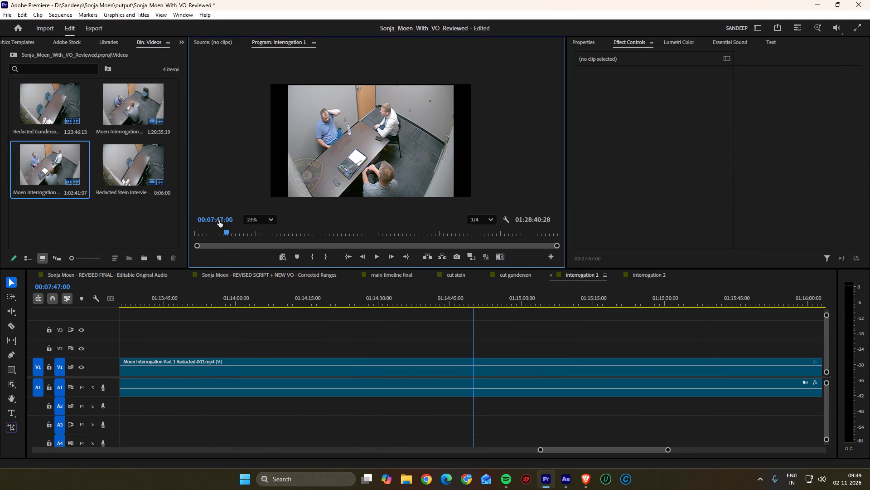
Play the interrogation 1 source footage from 00:07:47:00 to hear how the scripted excerpt begins.
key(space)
scroll(461, 367, down, 12)
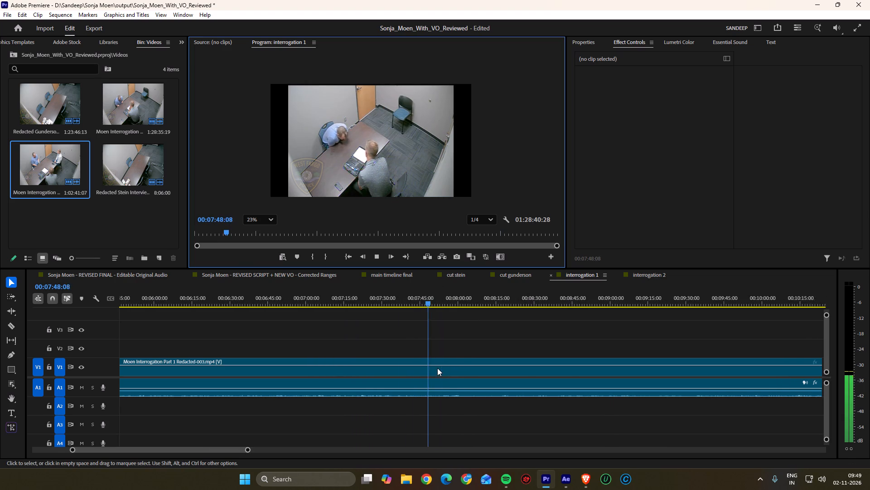
scroll(437, 368, down, 2)
click(426, 386)
scroll(701, 218, down, 5)
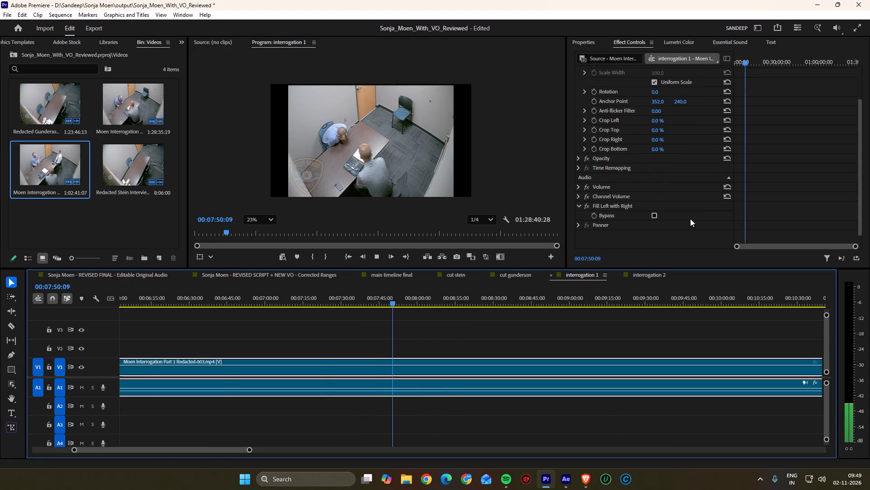
scroll(473, 393, down, 9)
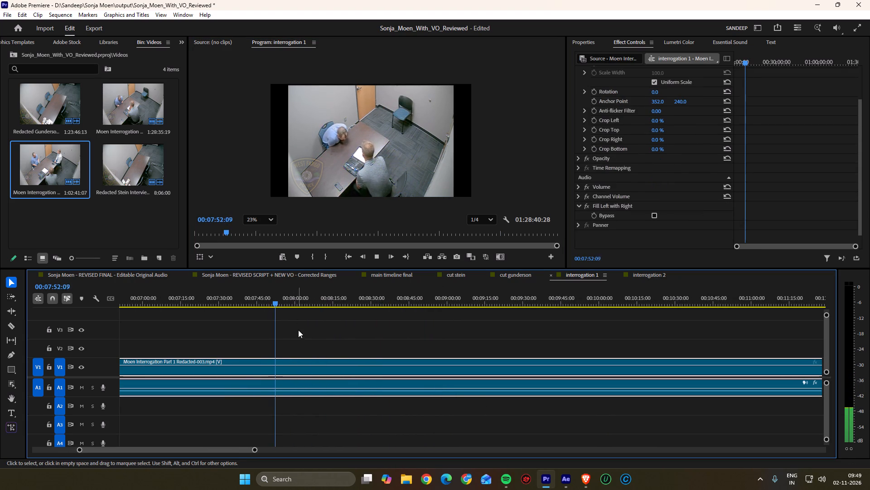
click(299, 331)
click(291, 367)
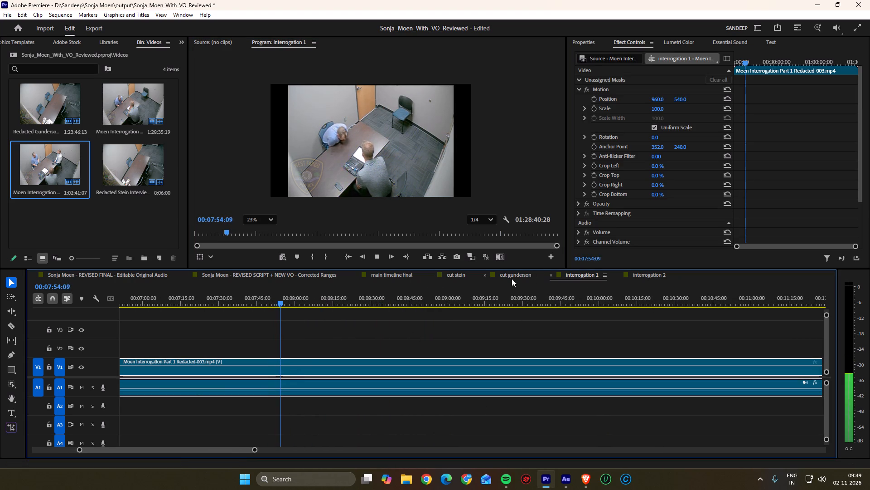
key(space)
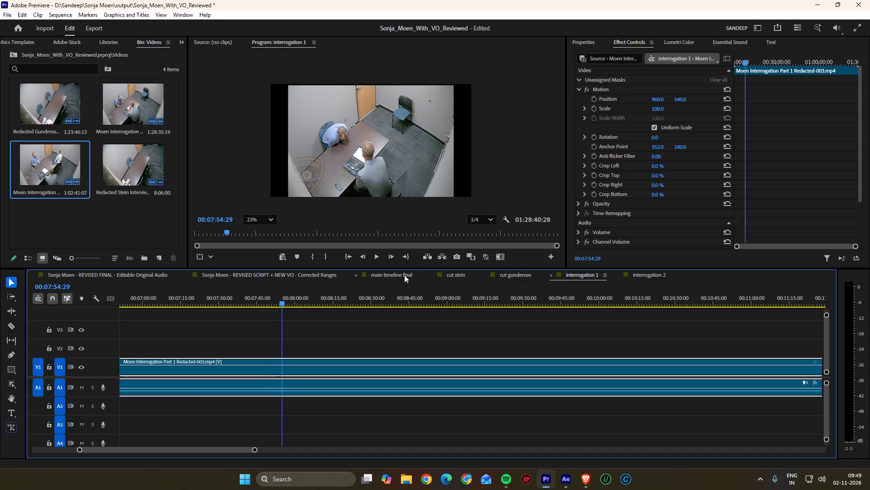
Play the opening of "Her fault. Her fall. Her anger." in main timeline final and check it against its script row.
click(401, 276)
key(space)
scroll(399, 340, down, 5)
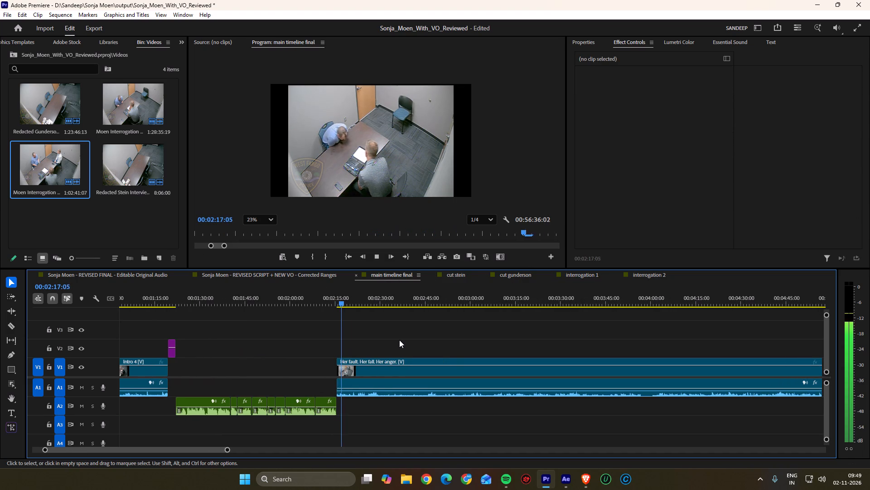
alt+scroll(379, 343, down, 11)
alt+scroll(345, 343, up, 1)
alt+scroll(345, 343, down, 3)
click(371, 335)
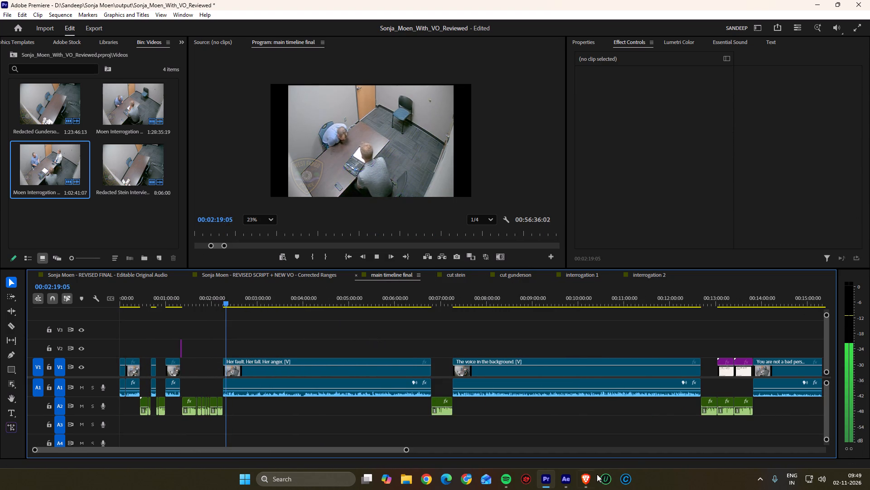
click(586, 483)
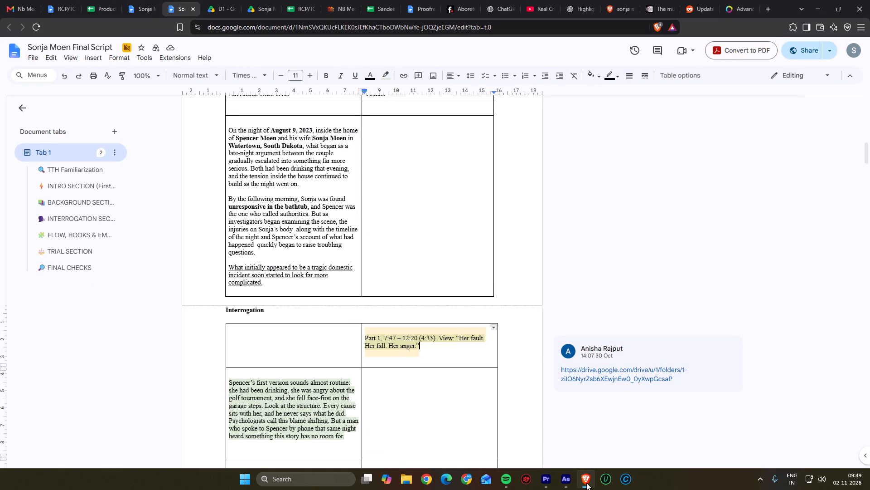
click(586, 483)
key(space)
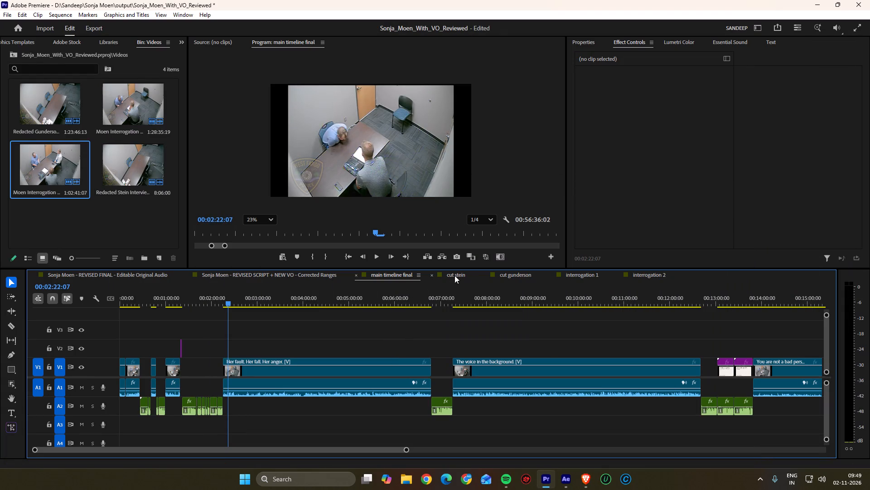
Examine the end of the scripted excerpt in interrogation 1, playing the source footage from about 00:12:02 to 00:12:19.
click(598, 279)
scroll(422, 348, down, 13)
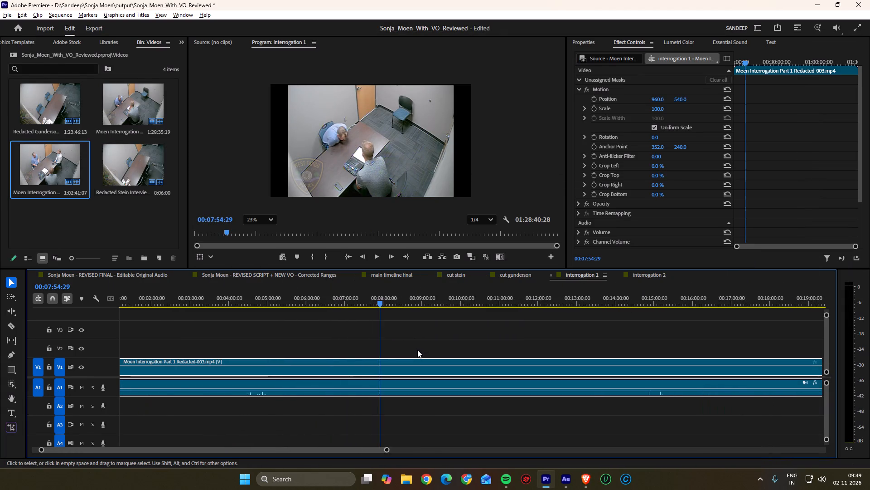
scroll(417, 350, down, 5)
alt+scroll(417, 350, up, 1)
alt+scroll(417, 350, down, 20)
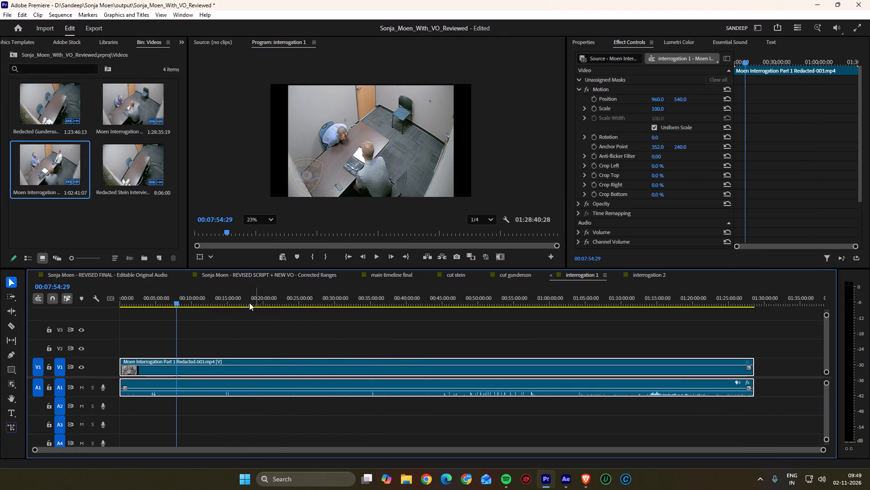
click(212, 303)
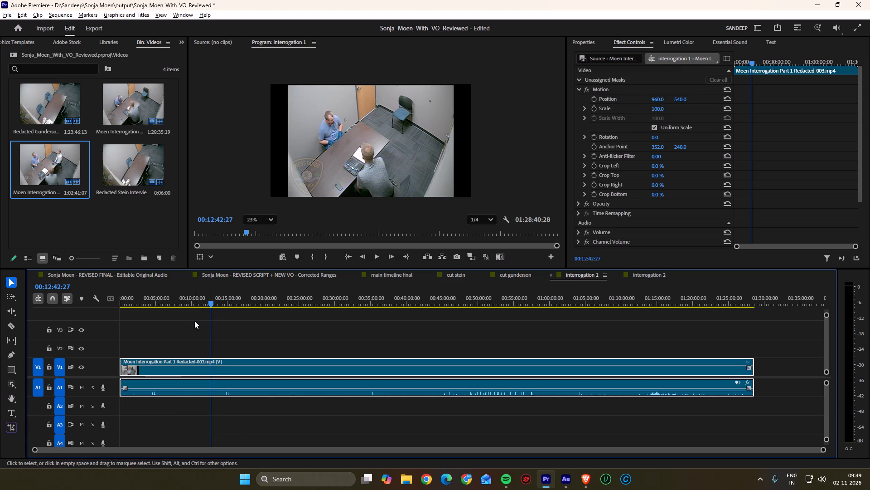
alt+scroll(196, 322, up, 20)
alt+scroll(196, 322, up, 5)
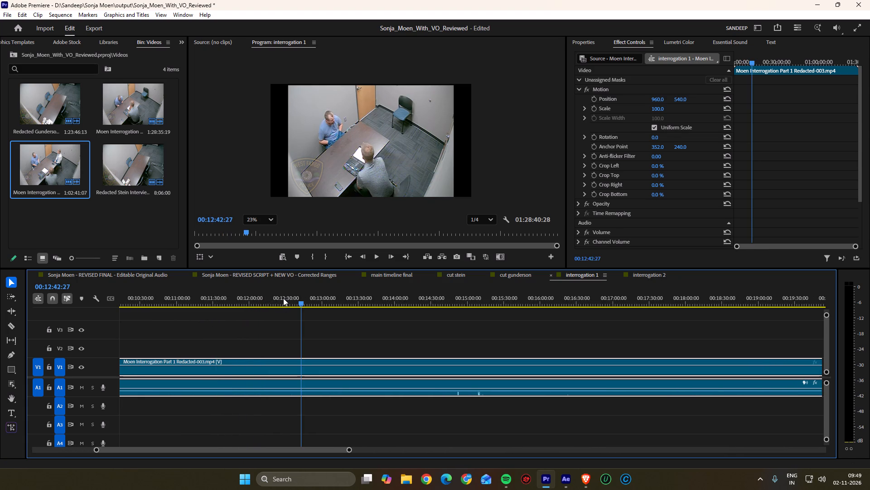
drag(282, 299, 252, 303)
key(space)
alt+scroll(255, 328, up, 5)
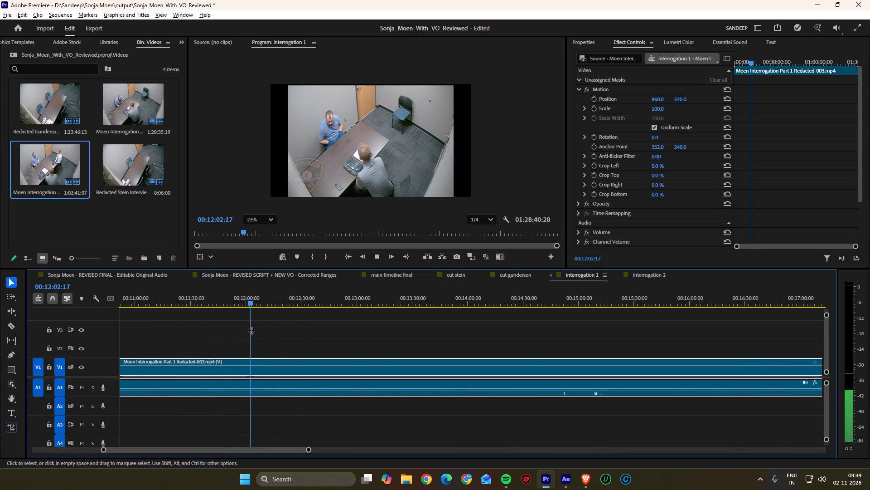
alt+scroll(251, 330, up, 15)
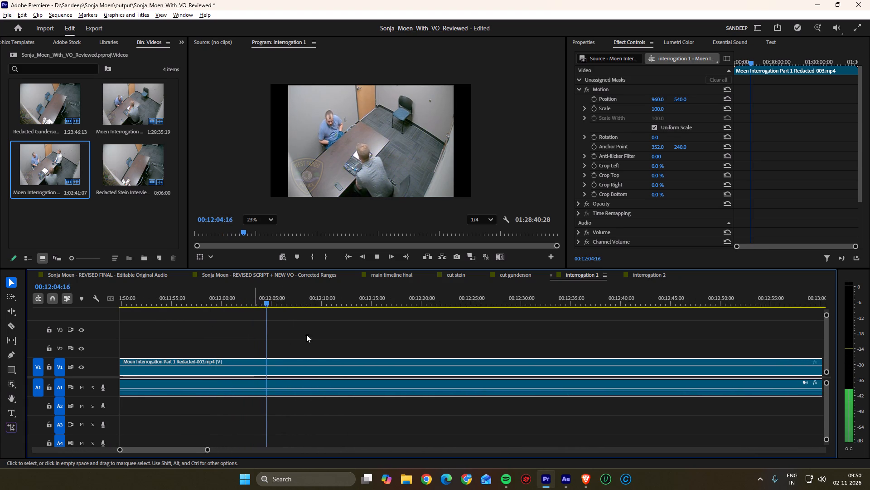
click(319, 303)
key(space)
scroll(333, 326, down, 4)
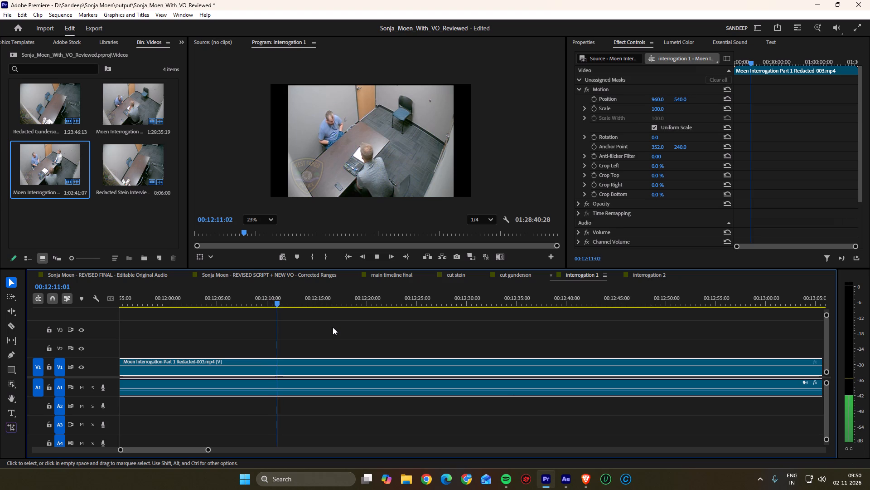
click(362, 301)
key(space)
drag(368, 305, 323, 302)
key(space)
alt+scroll(354, 329, up, 12)
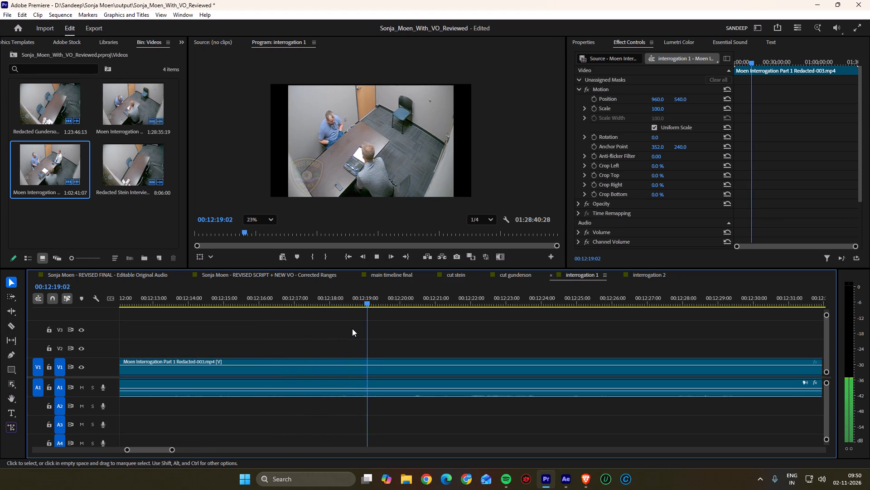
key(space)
Play the end of "Her fault. Her fall. Her anger." in main timeline final from about 00:06:27 to its cut into the voice-over.
click(379, 279)
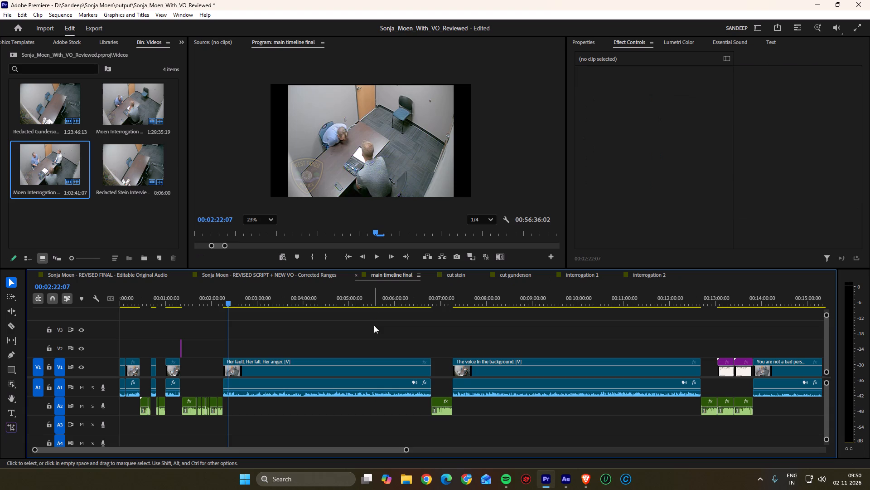
click(416, 296)
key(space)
scroll(422, 306, down, 5)
alt+scroll(394, 333, up, 11)
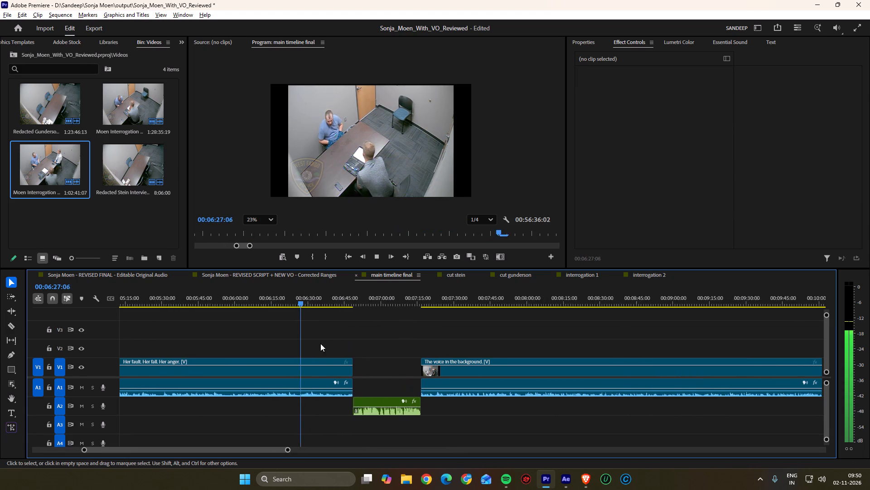
alt+scroll(320, 343, up, 9)
click(287, 300)
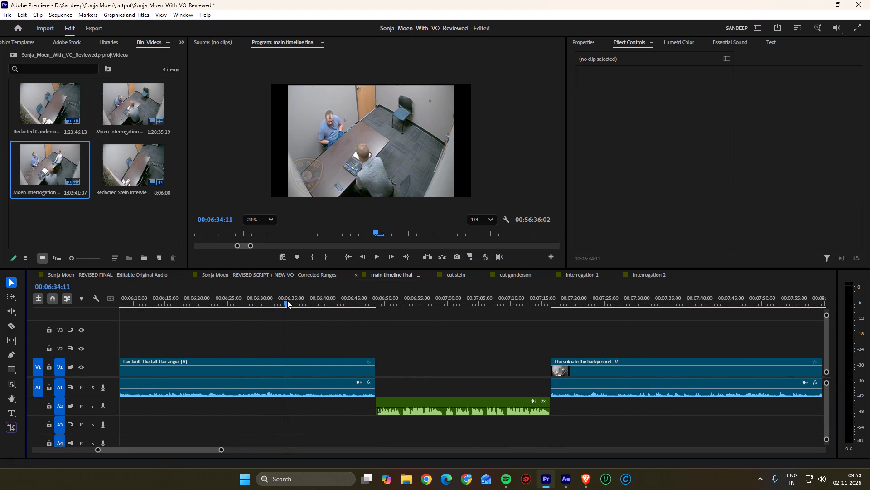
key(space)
click(329, 300)
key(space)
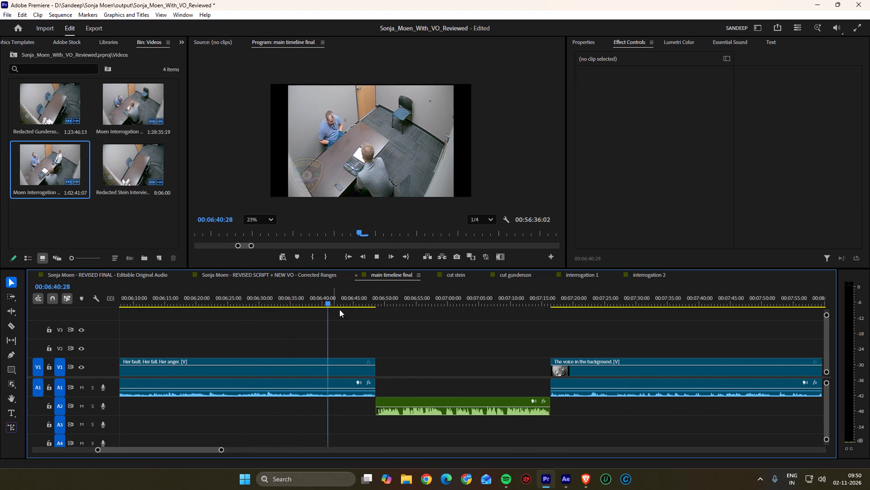
scroll(348, 316, down, 2)
alt+scroll(345, 338, up, 6)
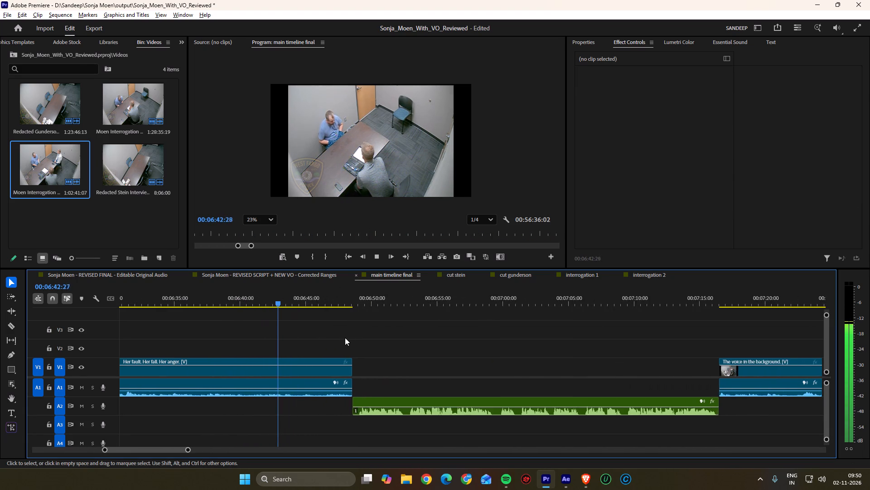
alt+scroll(345, 338, up, 14)
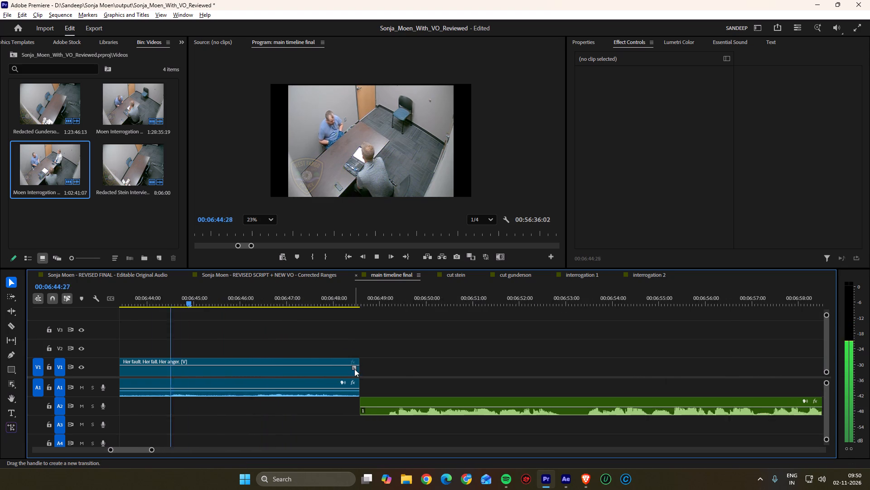
alt+scroll(354, 369, up, 5)
scroll(360, 374, down, 9)
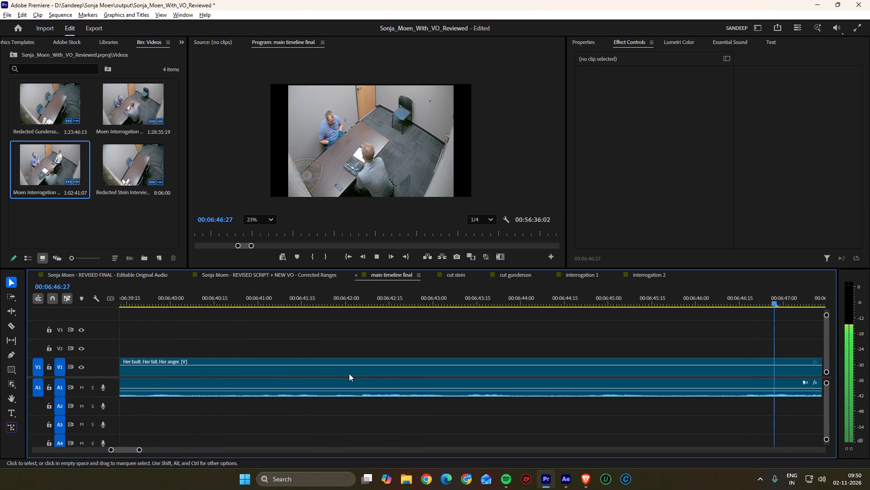
alt+scroll(282, 363, up, 3)
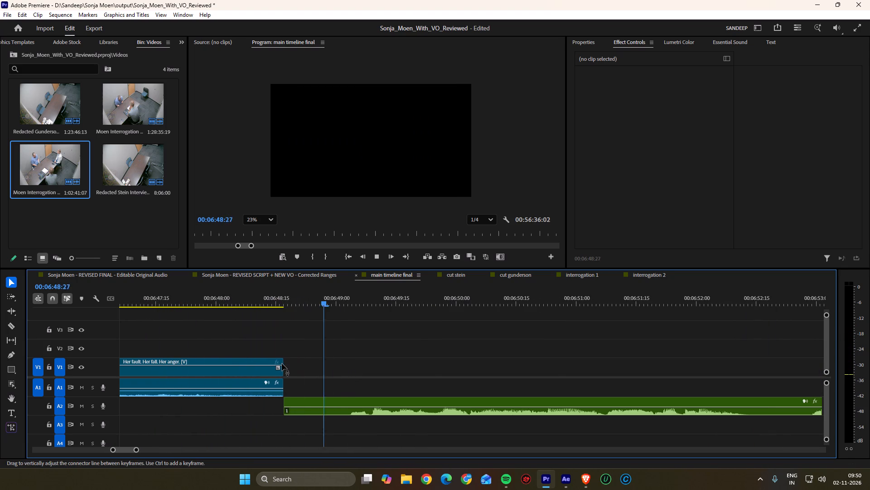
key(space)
Shift everything from the following voice-over onward 14 frames later, extend "Her fault. Her fall. Her anger." by about 8 frames, and play the new ending.
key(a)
drag(303, 403, 357, 405)
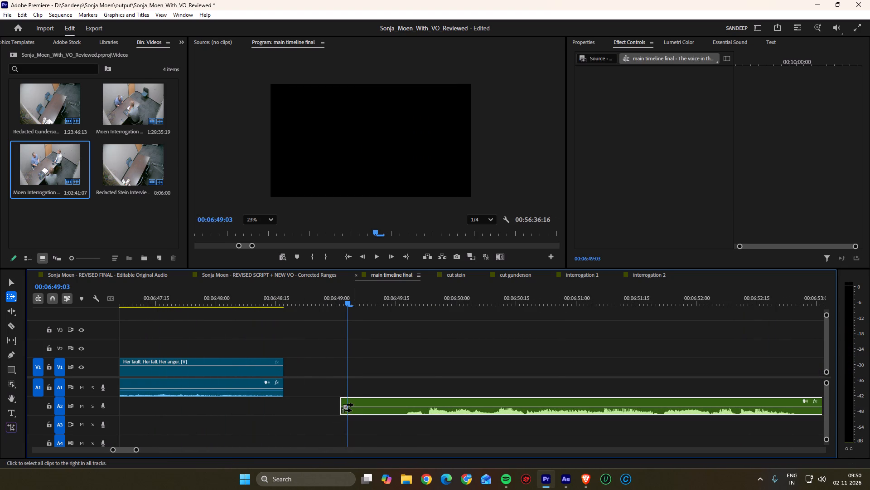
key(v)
drag(286, 373, 319, 374)
click(341, 375)
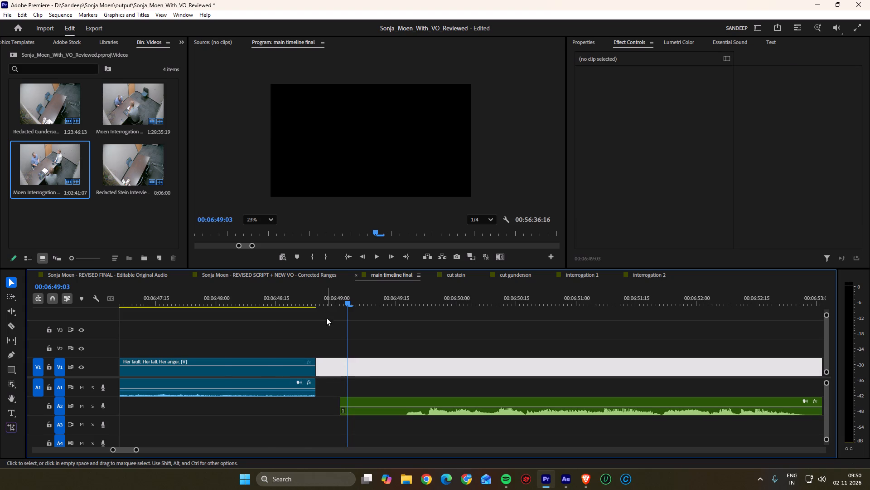
drag(321, 301, 225, 299)
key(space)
alt+scroll(274, 367, down, 3)
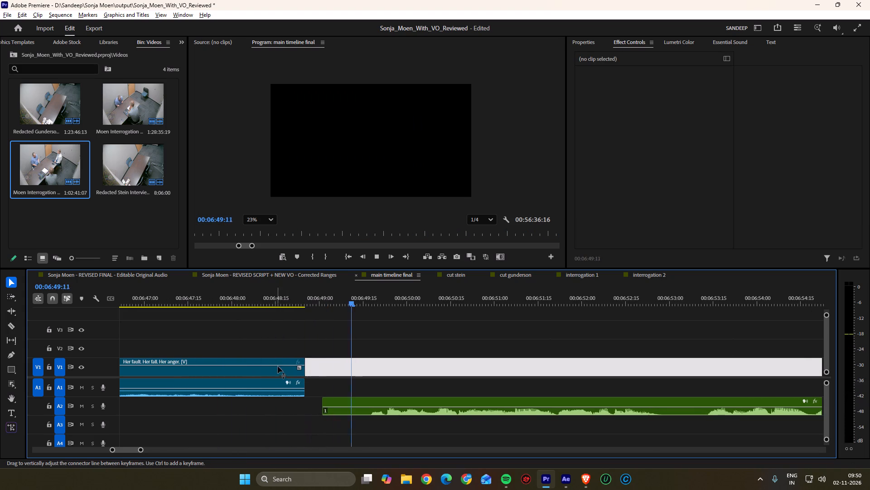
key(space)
drag(299, 302, 240, 303)
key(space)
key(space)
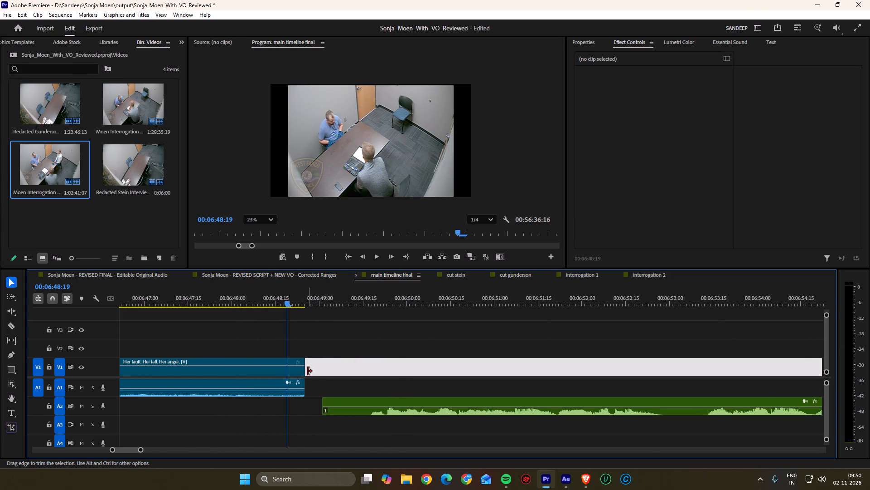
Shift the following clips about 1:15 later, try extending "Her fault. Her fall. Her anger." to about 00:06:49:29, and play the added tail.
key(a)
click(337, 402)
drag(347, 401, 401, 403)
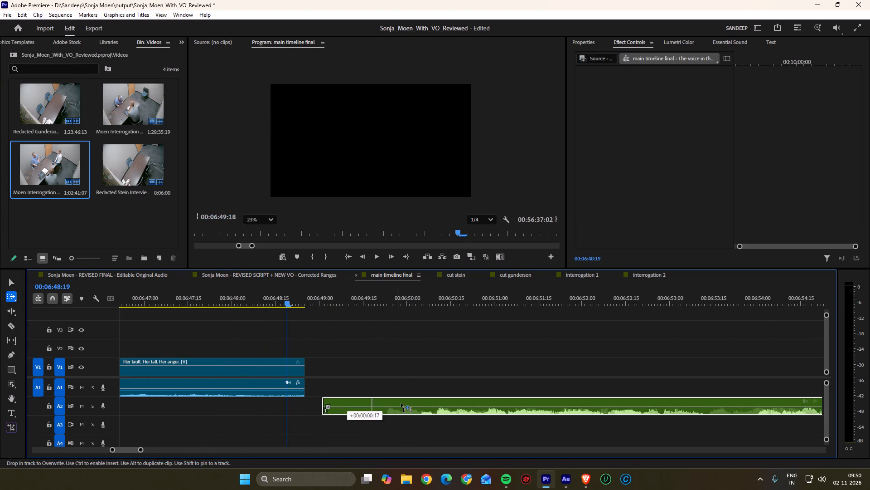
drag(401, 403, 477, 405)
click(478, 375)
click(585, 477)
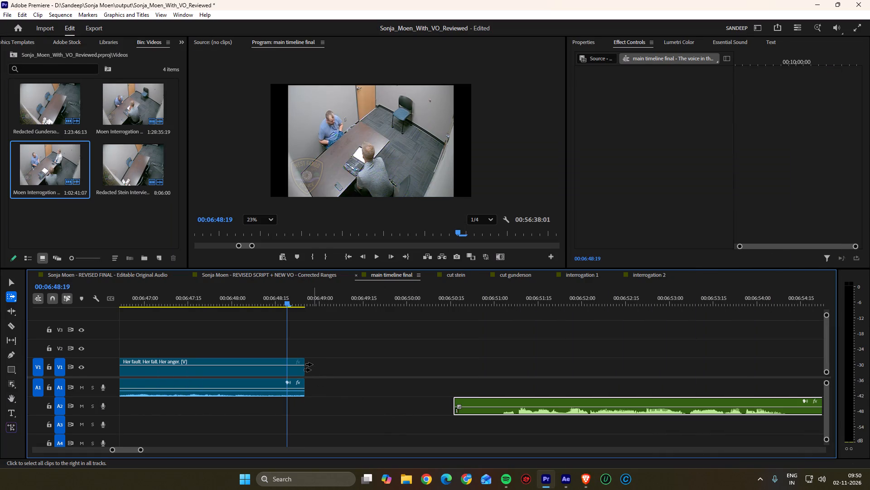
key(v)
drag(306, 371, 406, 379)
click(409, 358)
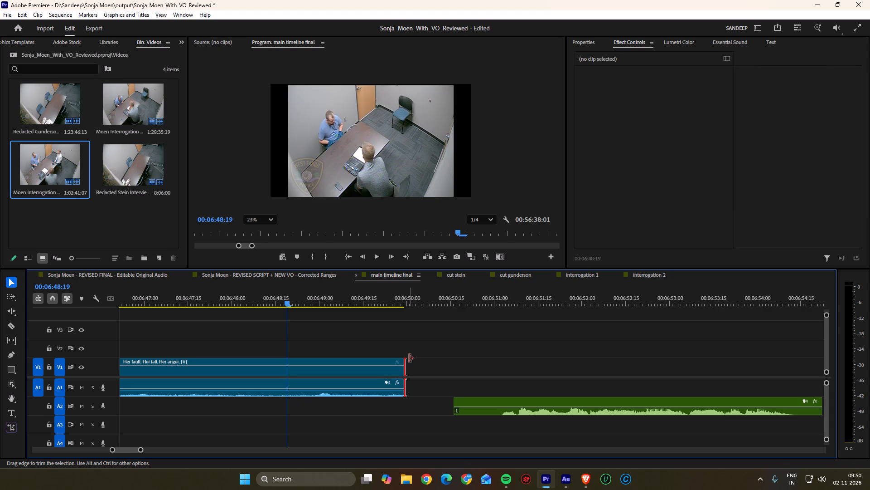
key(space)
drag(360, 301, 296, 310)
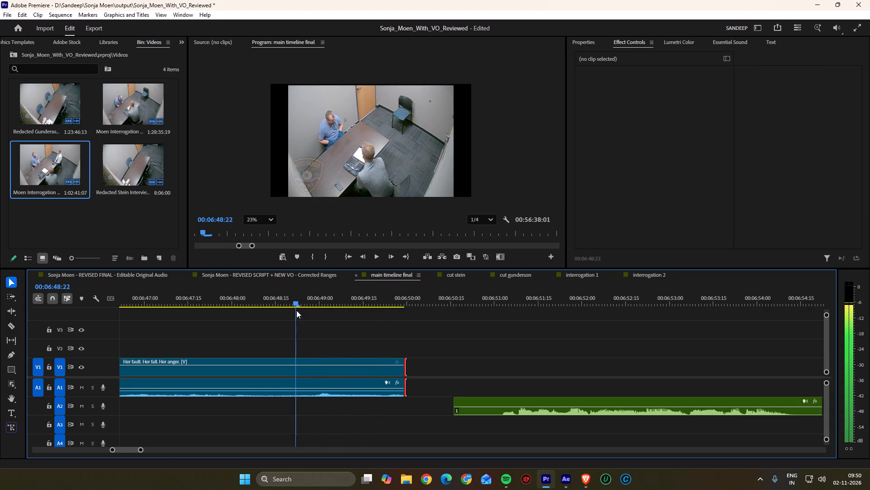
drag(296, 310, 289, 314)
Trim the end of "Her fault. Her fall. Her anger." back to 00:06:48:20 and move the voice-over and all following clips back against it.
drag(408, 365, 295, 366)
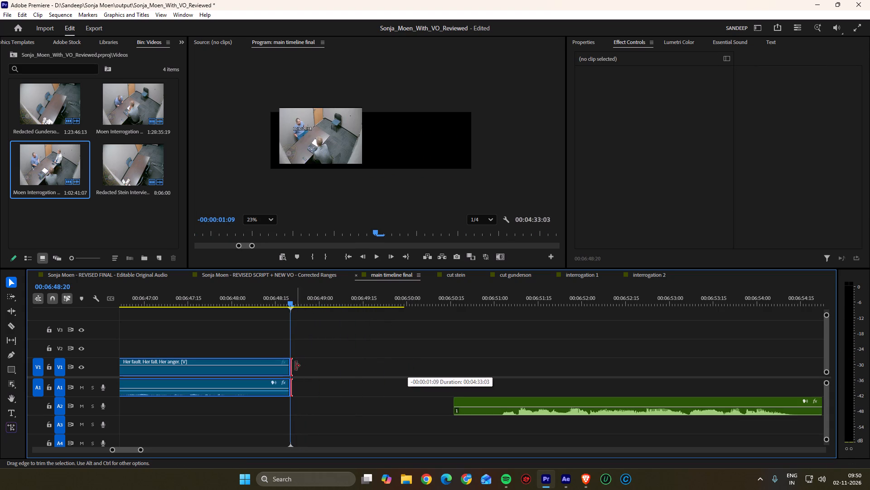
drag(295, 366, 293, 366)
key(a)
click(472, 406)
drag(490, 401, 360, 406)
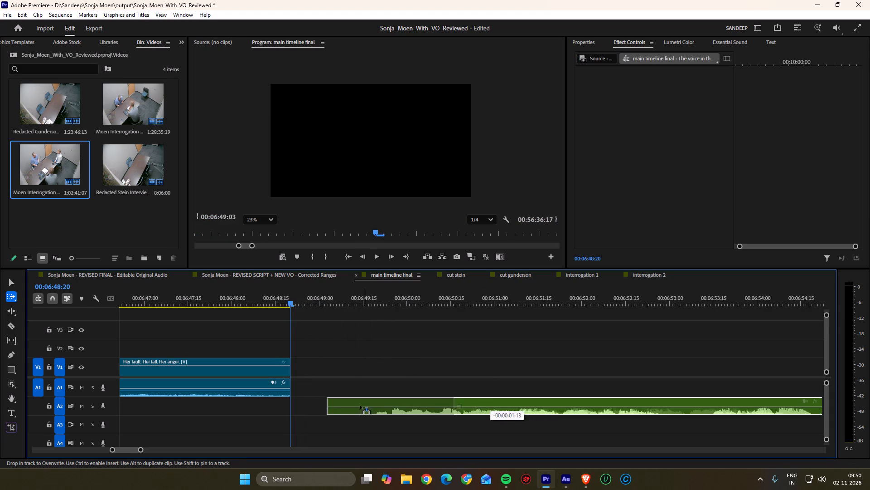
drag(360, 406, 327, 403)
click(327, 383)
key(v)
click(328, 379)
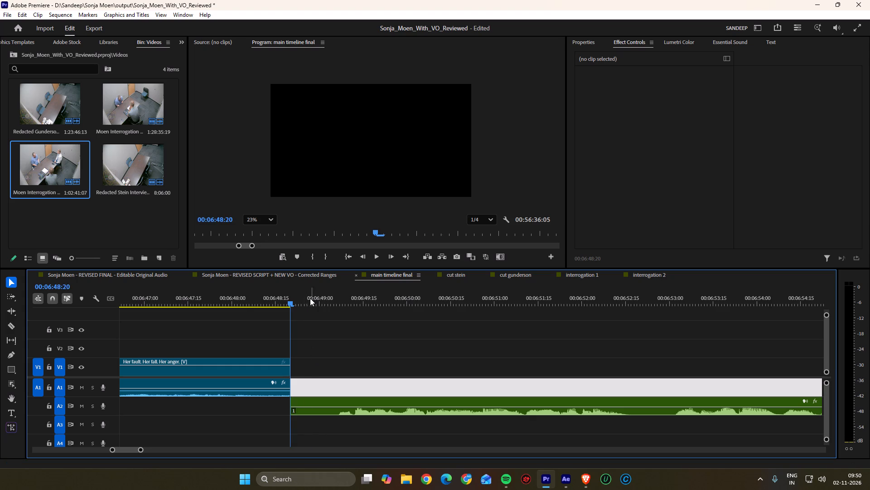
Cut the VO 4 voice-over at 00:06:49:00 to separate its opening silence, and on both sides of the pause around 00:06:52:20.
drag(310, 298, 318, 296)
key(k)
alt+scroll(330, 326, down, 9)
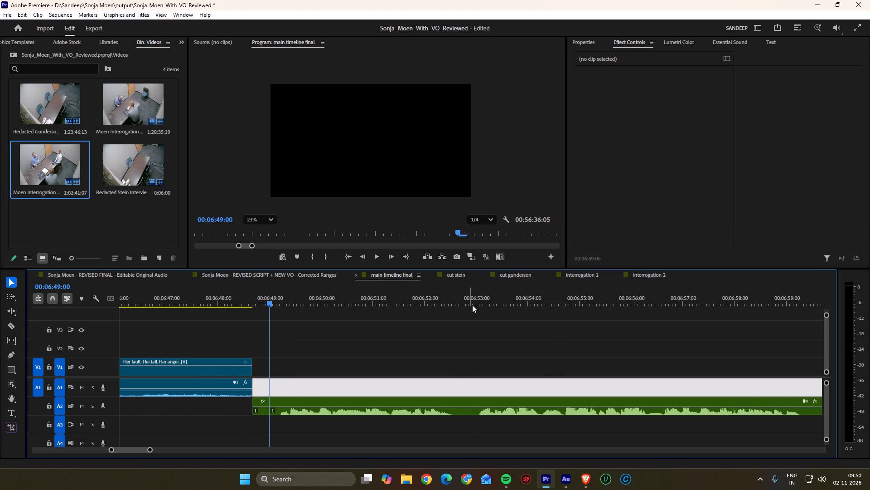
drag(470, 295, 471, 299)
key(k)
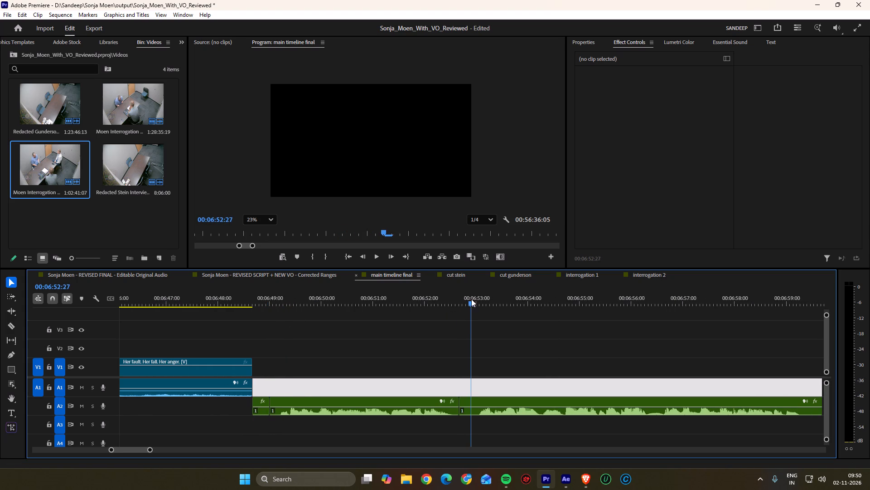
drag(471, 299, 445, 310)
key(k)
alt+scroll(430, 312, down, 7)
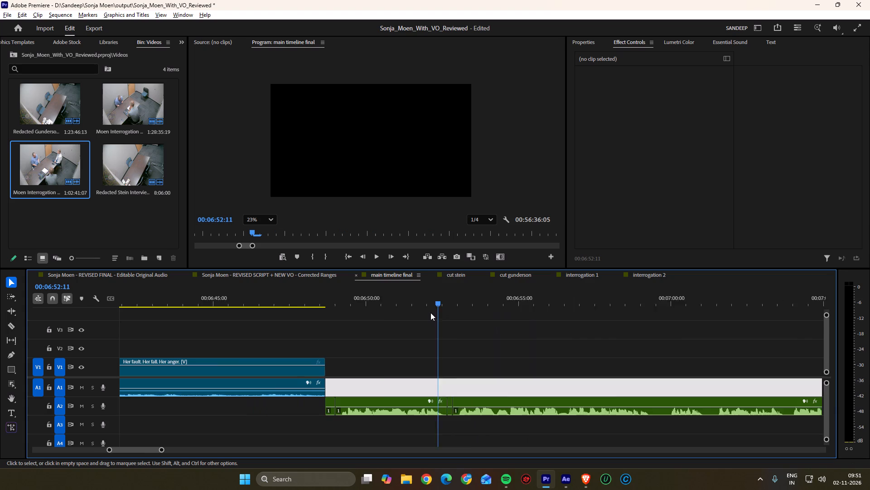
Cut the VO 4 voice-over on both sides of the pauses around 00:06:59:22 and 00:07:01:12.
alt+scroll(430, 313, down, 14)
drag(447, 293, 436, 298)
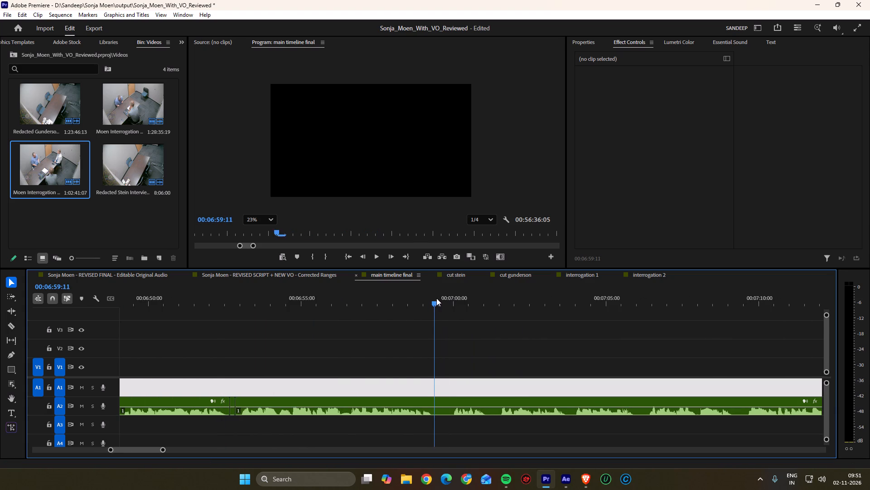
drag(436, 298, 447, 298)
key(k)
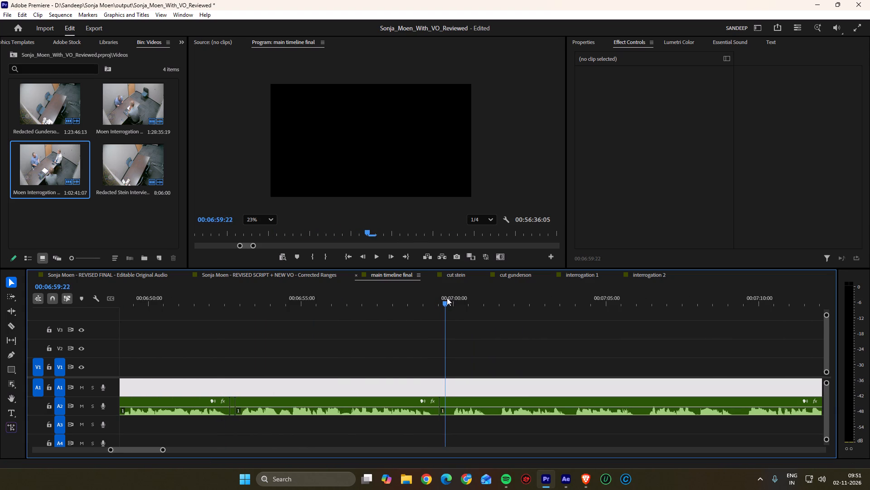
drag(447, 298, 508, 309)
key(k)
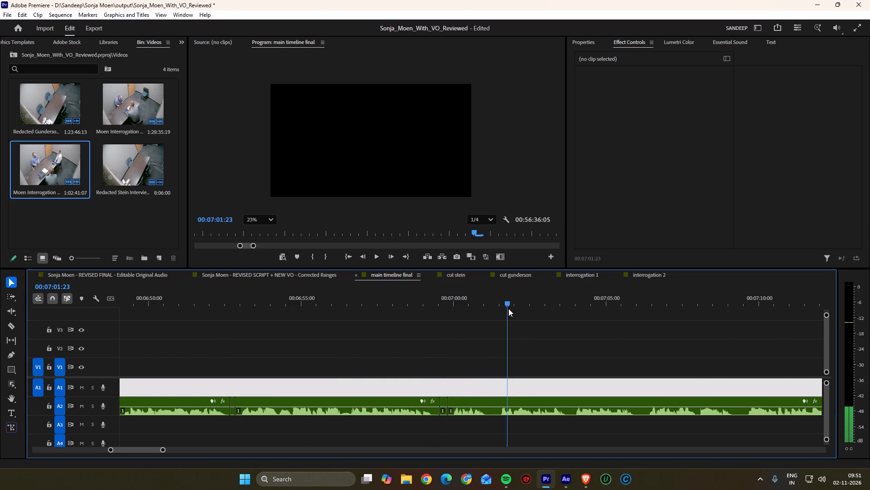
drag(508, 309, 497, 310)
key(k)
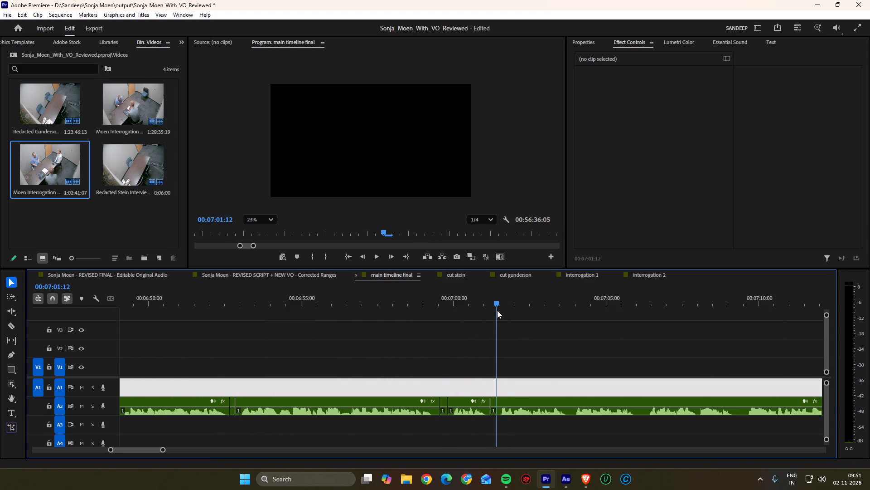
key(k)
Cut the VO 4 voice-over on both sides of the pauses around 00:07:03:25 and 00:07:06:06.
drag(497, 310, 572, 314)
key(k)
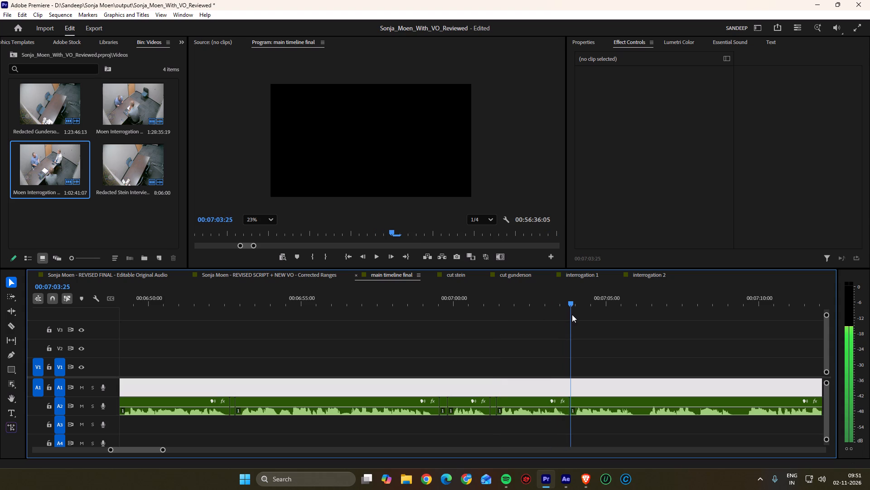
drag(572, 314, 644, 318)
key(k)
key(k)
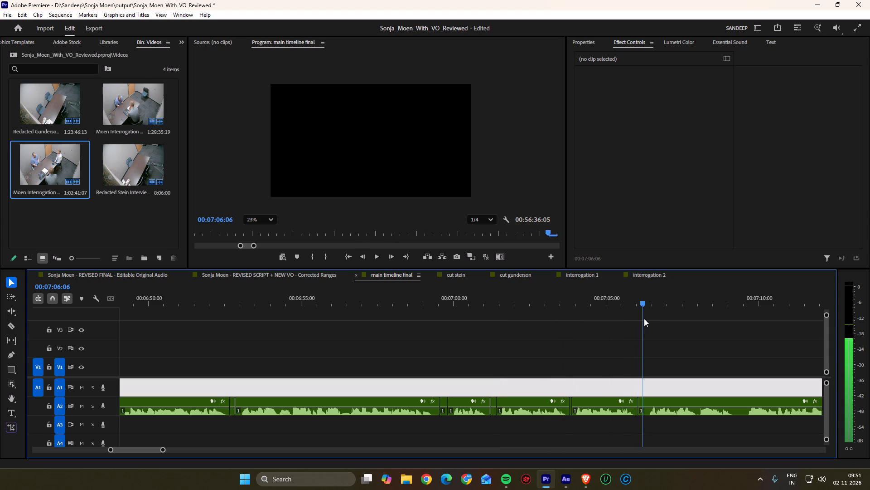
drag(644, 318, 521, 320)
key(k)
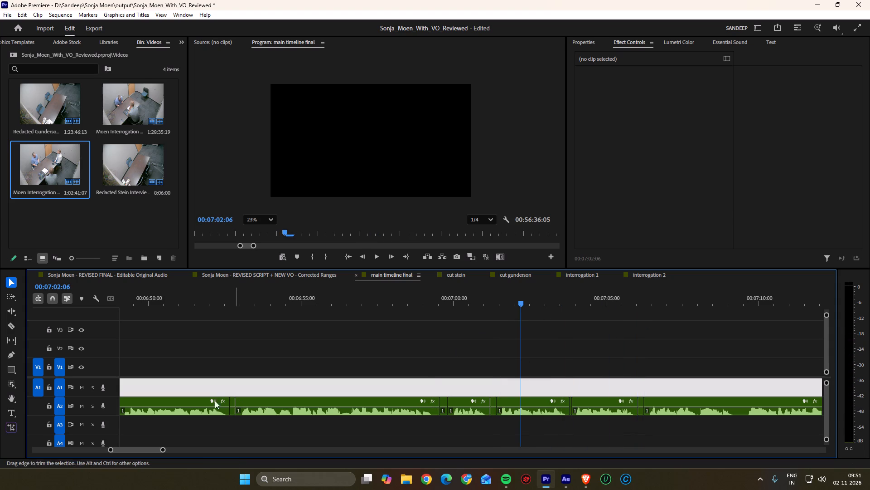
Ripple-delete the five isolated pause pieces from the VO 4 voice-over, between about 00:06:52:20 and 00:07:06:06.
click(232, 407)
key(shift+Delete)
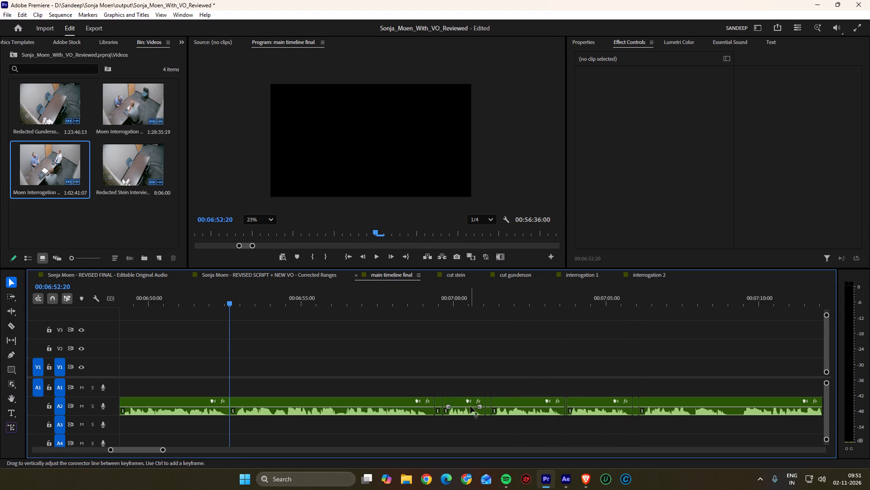
click(442, 401)
click(439, 402)
key(shift+Delete)
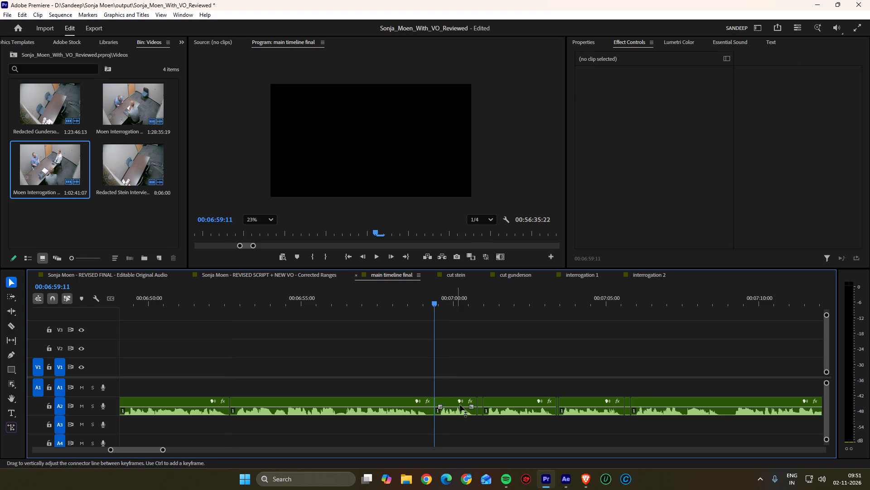
click(479, 404)
key(shift+Delete)
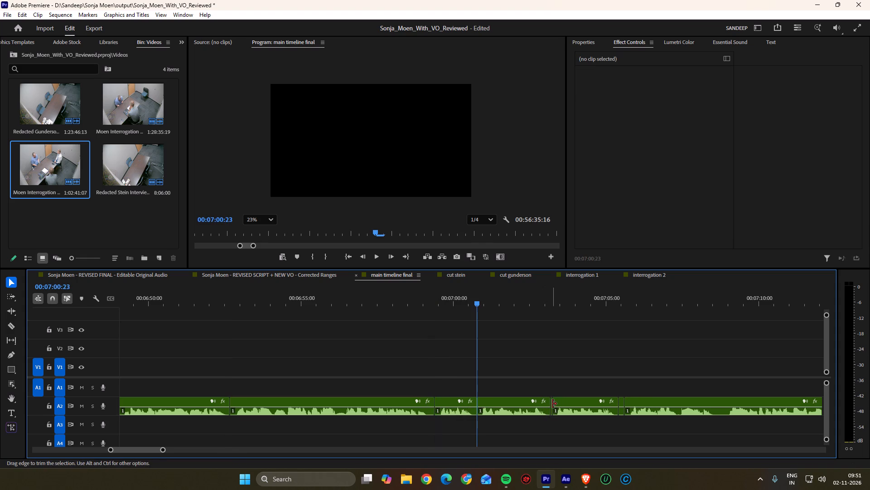
click(552, 404)
click(551, 406)
key(shift+Delete)
click(621, 411)
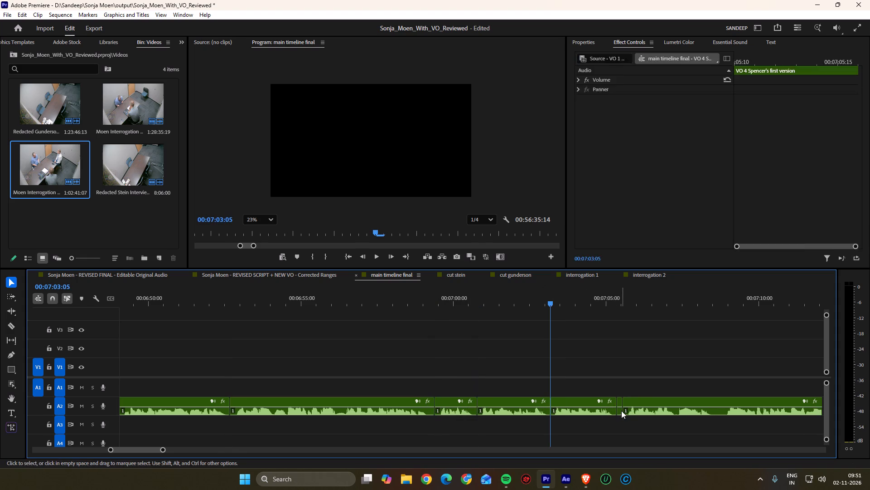
key(shift+Delete)
Ripple-delete the silent opening piece of the VO 4 voice-over at 00:06:48:20.
scroll(536, 412, up, 7)
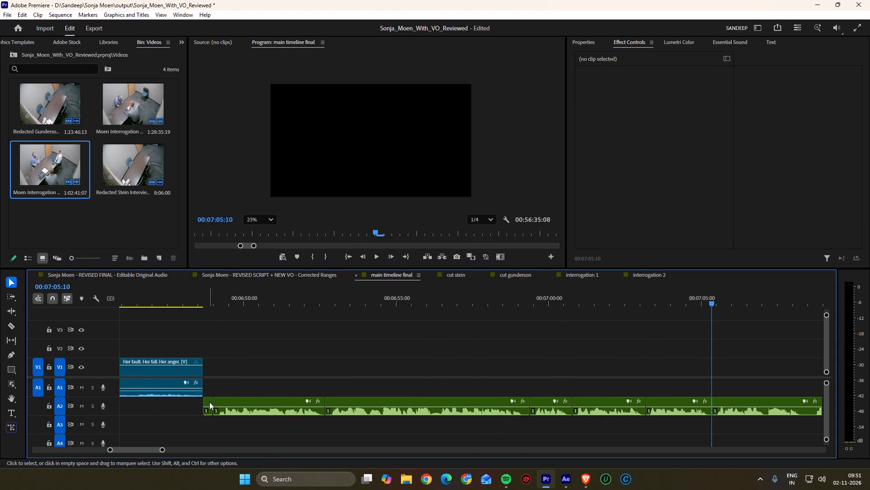
click(209, 402)
key(shift+Delete)
scroll(236, 401, down, 20)
scroll(236, 401, down, 3)
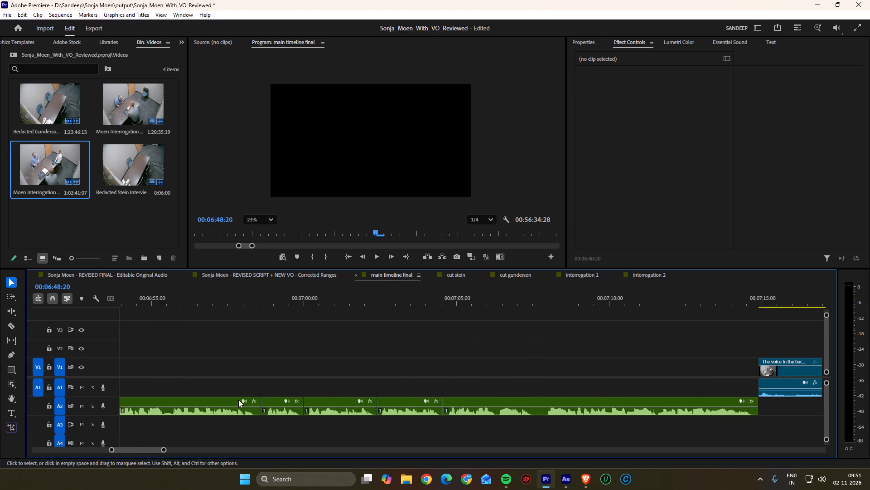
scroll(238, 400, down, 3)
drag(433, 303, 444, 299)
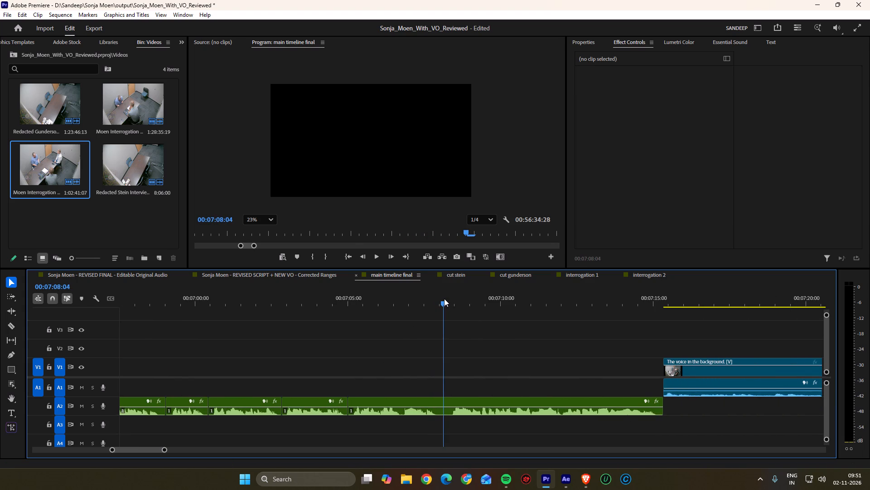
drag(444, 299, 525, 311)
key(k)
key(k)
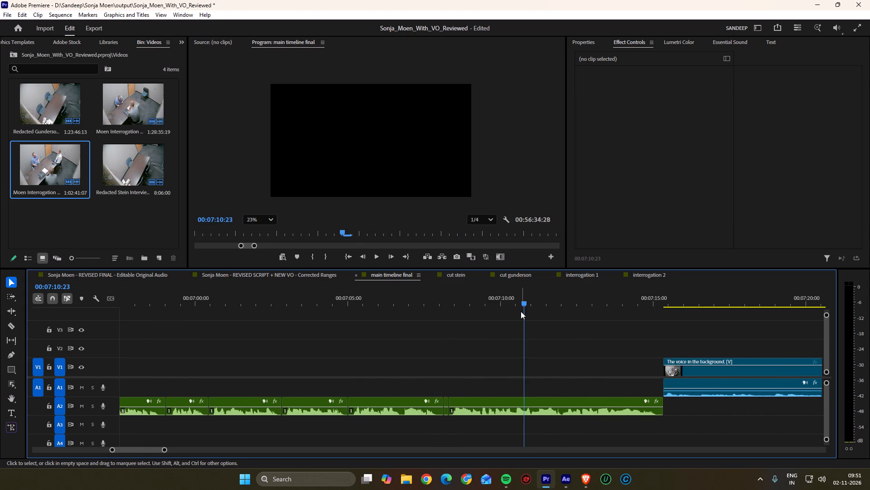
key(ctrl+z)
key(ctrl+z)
Cut the VO 4 voice-over on both sides of the pause at 00:07:08:02 to 00:07:08:08, and before its silent tail at 00:07:15:07.
drag(480, 299, 442, 304)
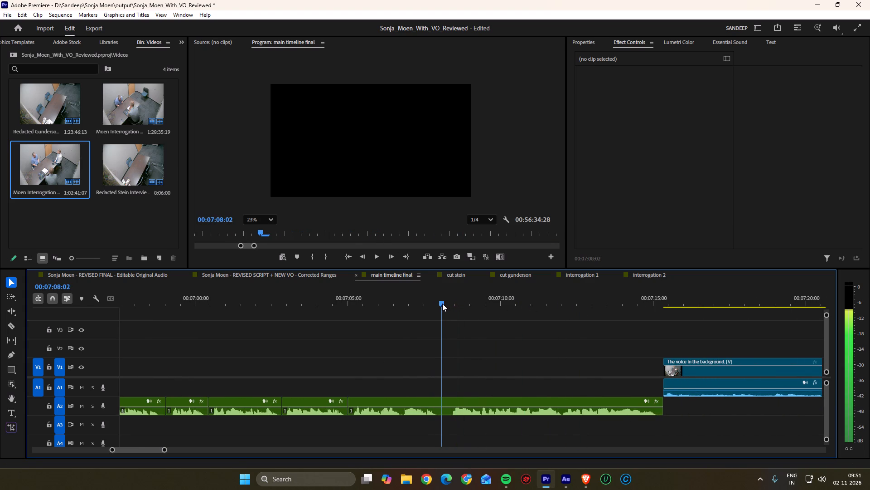
drag(442, 304, 448, 302)
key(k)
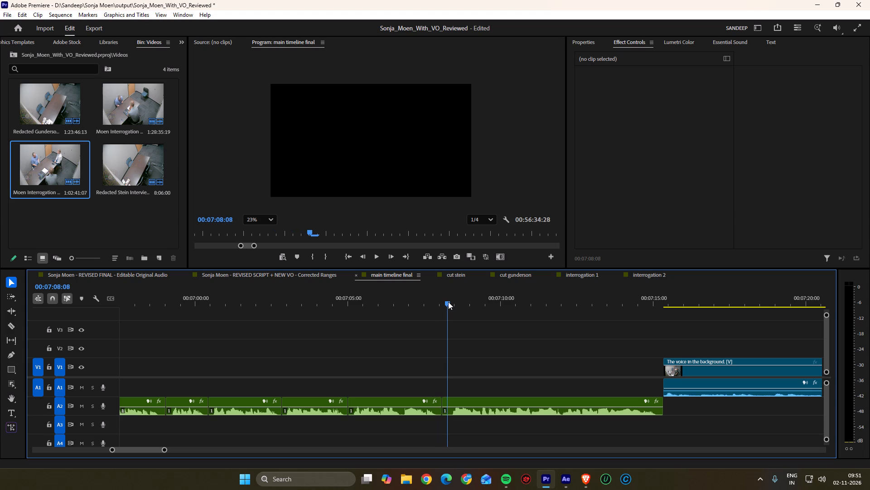
drag(448, 302, 661, 320)
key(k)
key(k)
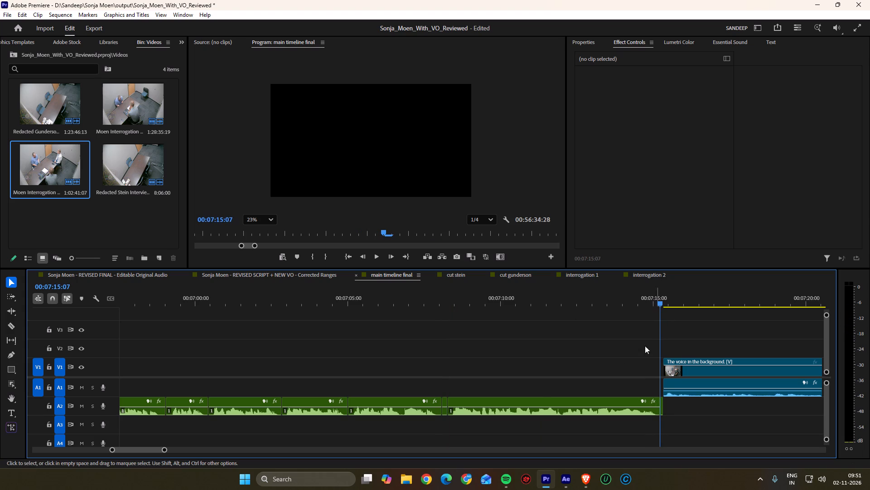
Ripple-delete the isolated pause piece at 00:07:08:02 and the silent end piece of the VO 4 voice-over near 00:07:15:01.
click(447, 410)
click(442, 412)
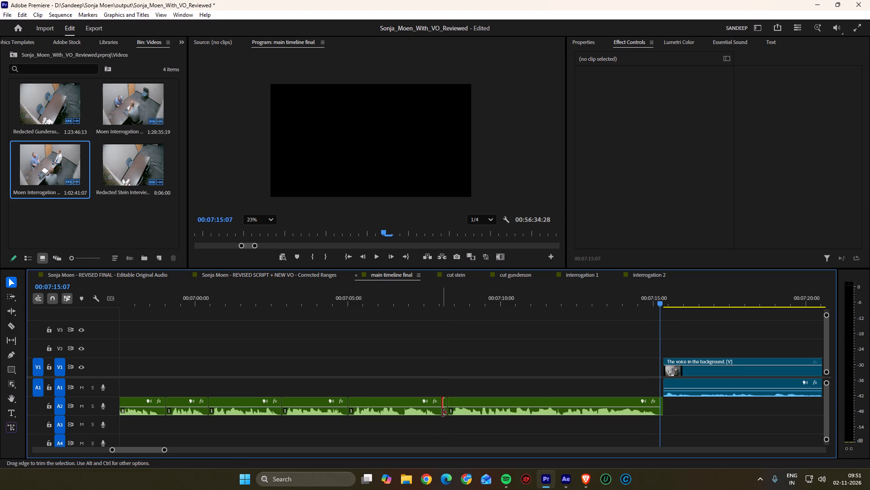
click(445, 412)
key(shift+Delete)
key(Up)
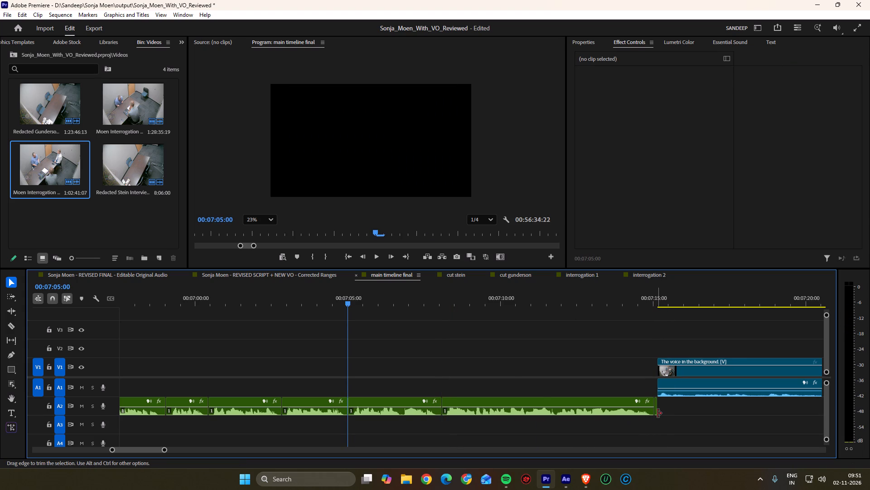
click(657, 413)
click(657, 413)
click(656, 412)
key(shift+Delete)
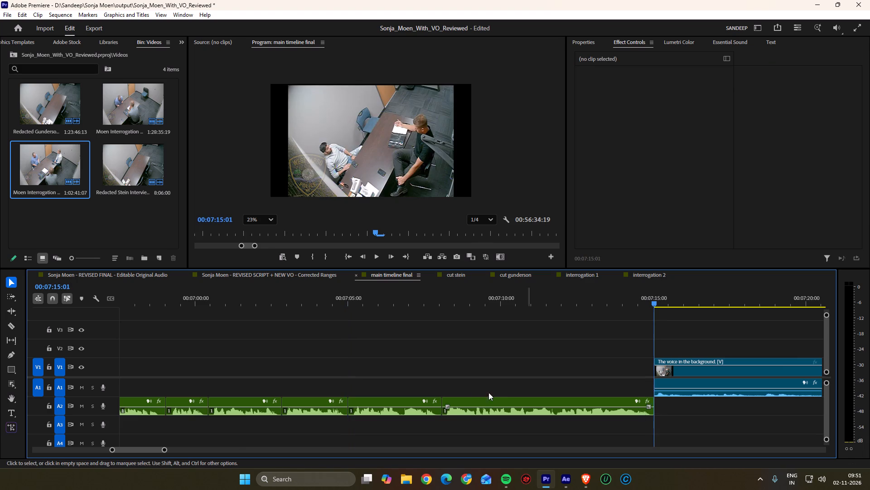
Play the tightened VO 4 voice-over from about 00:06:47:28 and check it against the narration in the final script in the browser.
alt+scroll(547, 401, down, 11)
click(334, 294)
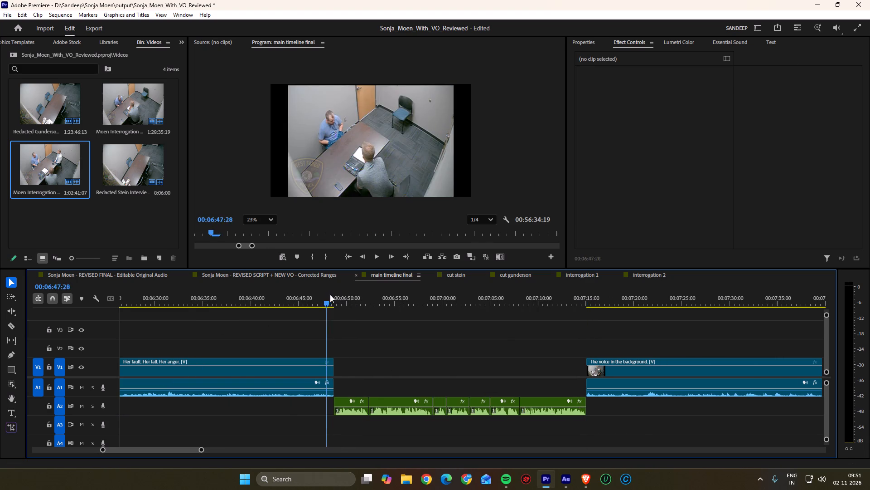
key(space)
click(583, 481)
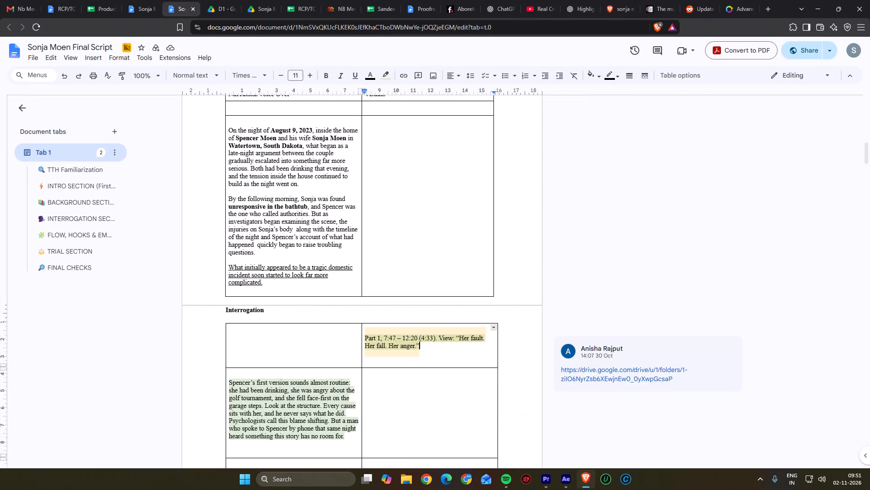
scroll(467, 358, down, 7)
scroll(402, 333, up, 3)
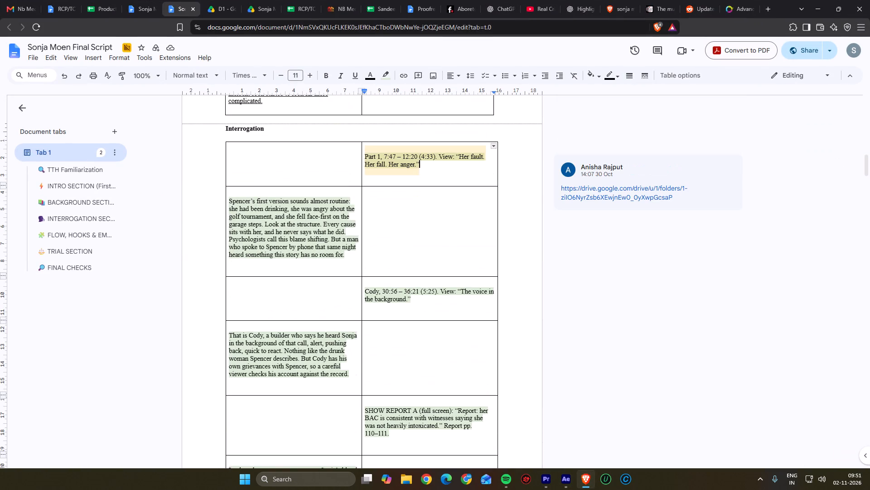
click(587, 478)
scroll(439, 426, down, 4)
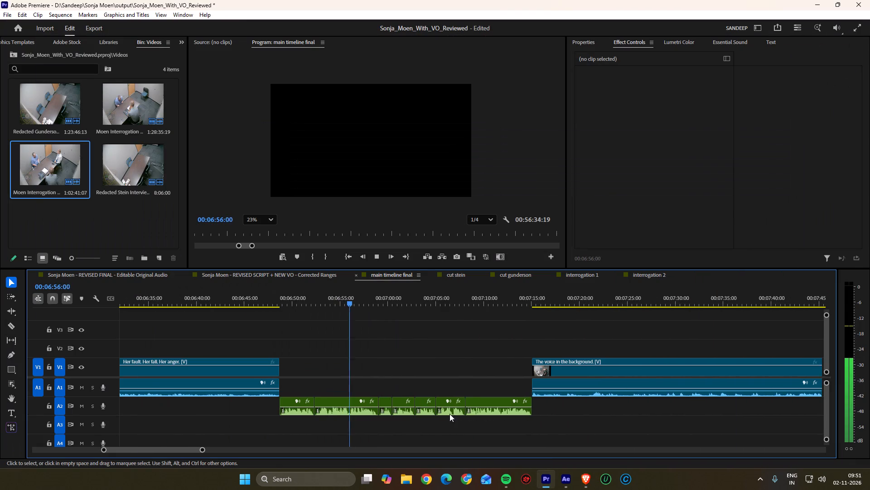
click(513, 300)
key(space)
scroll(521, 346, down, 5)
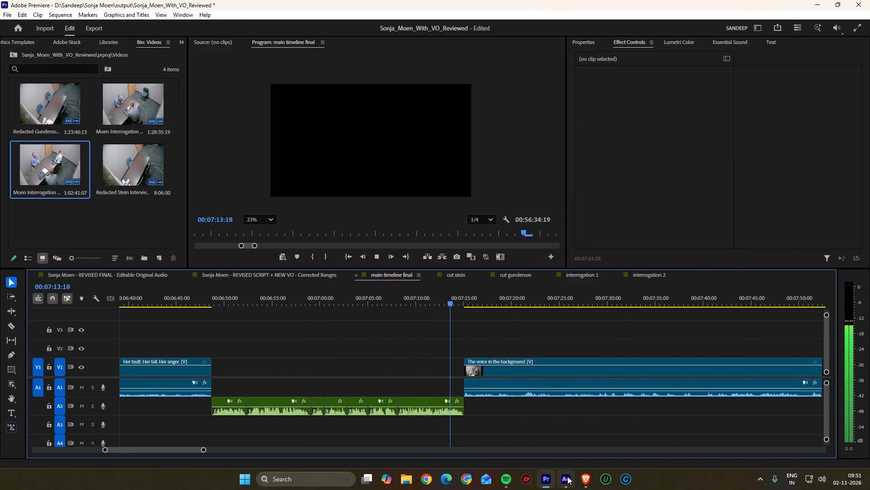
click(583, 476)
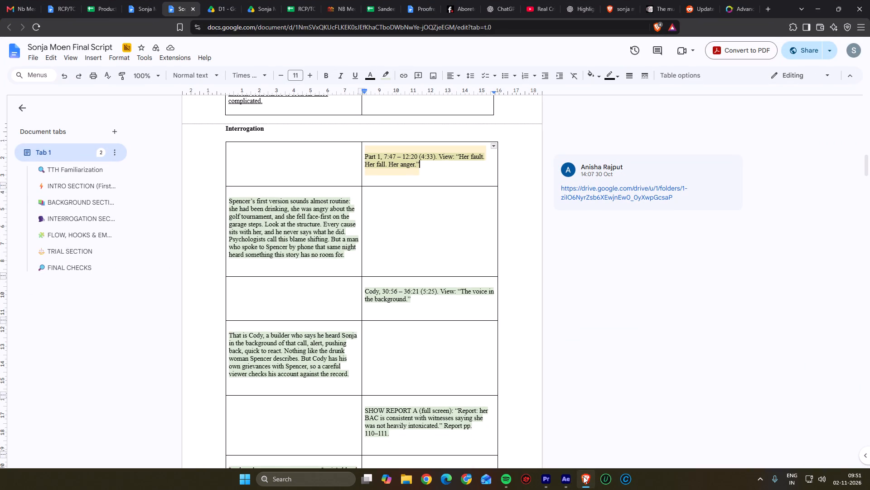
click(583, 476)
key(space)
Replay the opening of the "The voice in the background" clip from 00:07:15:01 in the main timeline.
scroll(495, 416, down, 9)
scroll(454, 386, down, 17)
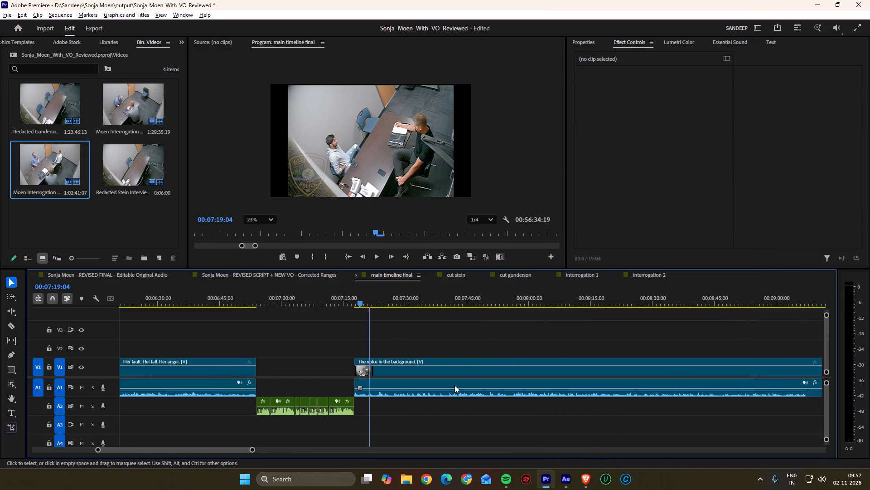
scroll(454, 385, down, 7)
alt+scroll(401, 385, up, 17)
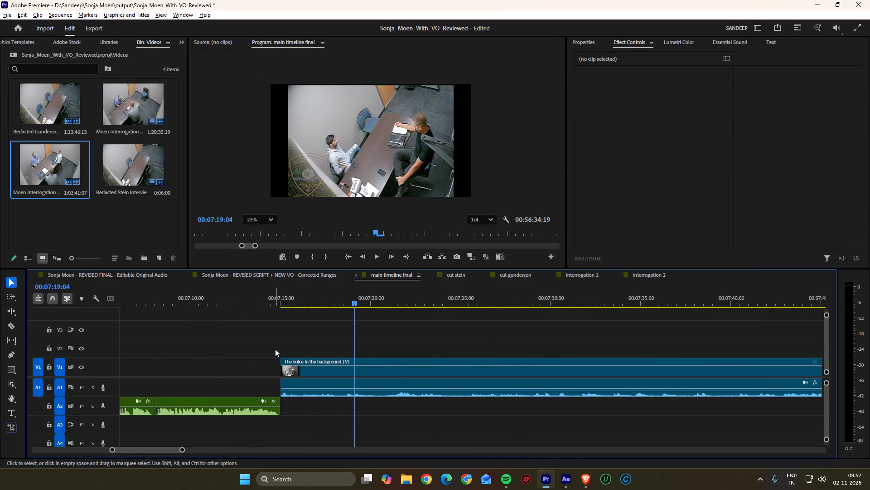
alt+scroll(275, 349, up, 4)
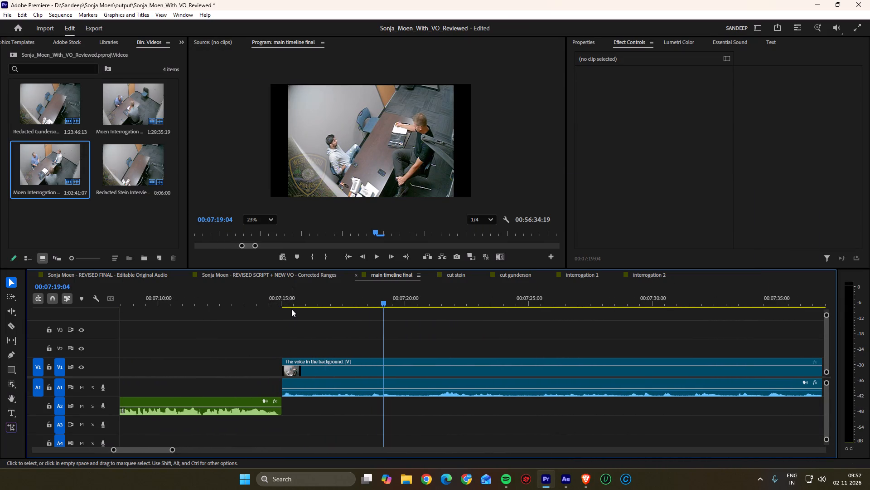
click(285, 300)
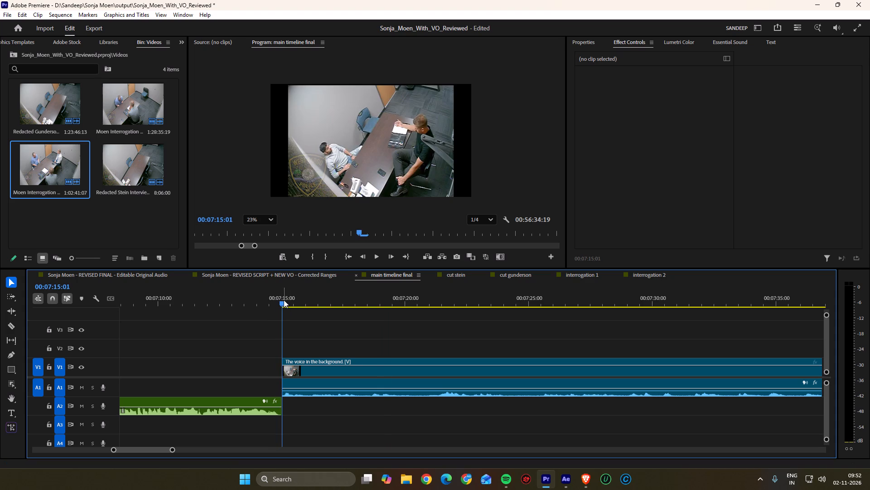
click(294, 315)
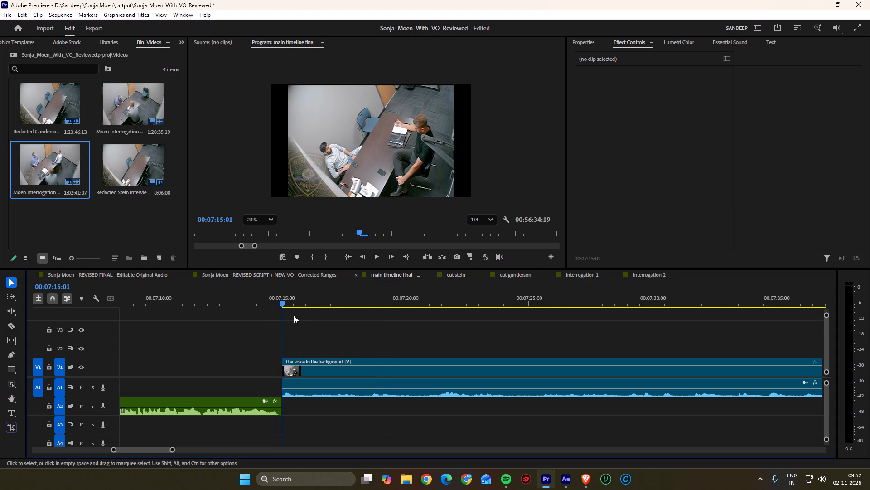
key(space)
alt+scroll(318, 348, down, 3)
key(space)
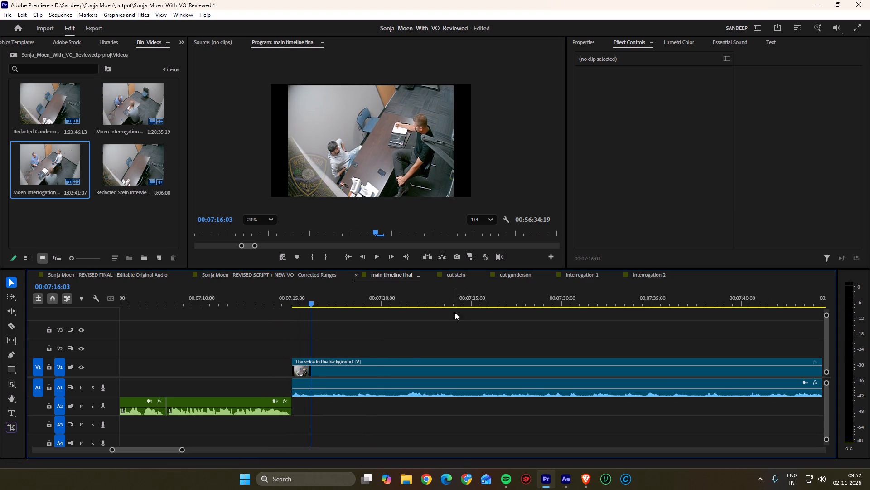
Switch to the final script in the browser and copy the 30:56 start time of "The voice in the background".
click(583, 480)
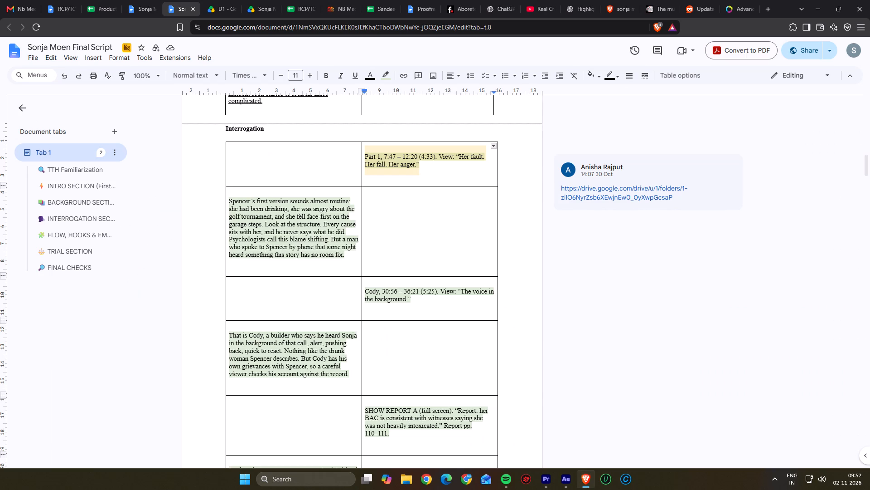
drag(397, 290, 383, 292)
drag(383, 292, 383, 292)
key(ctrl+c)
key(ctrl+c)
key(ctrl+c)
Back in Premiere, go to 00:30:56:00 in the interrogation 1 sequence and compare it with the main timeline's "The voice in the background" clip.
click(590, 483)
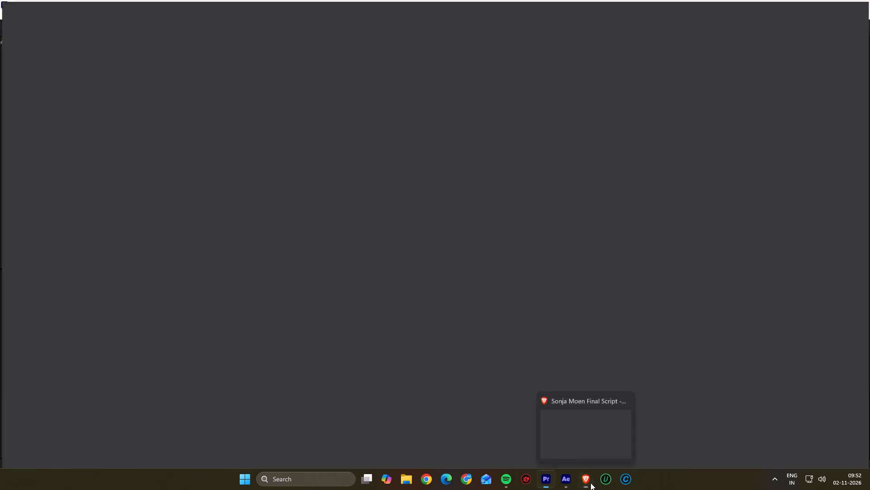
click(560, 276)
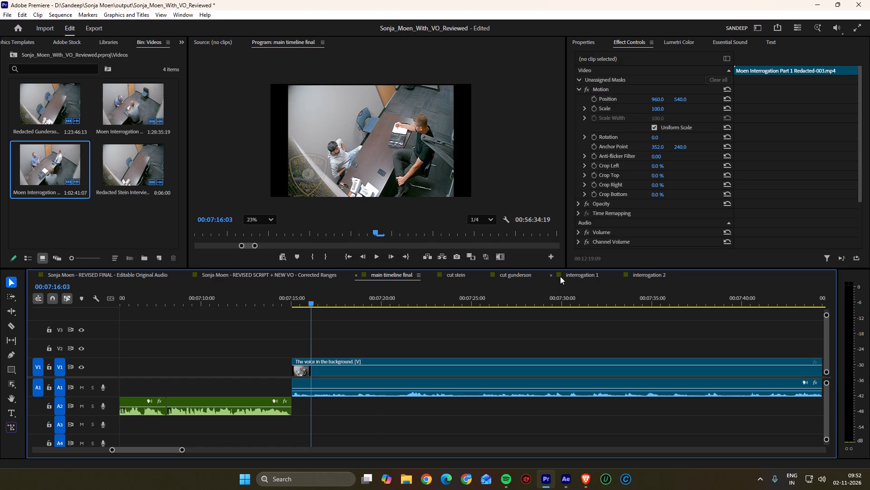
click(214, 221)
key(ctrl+v)
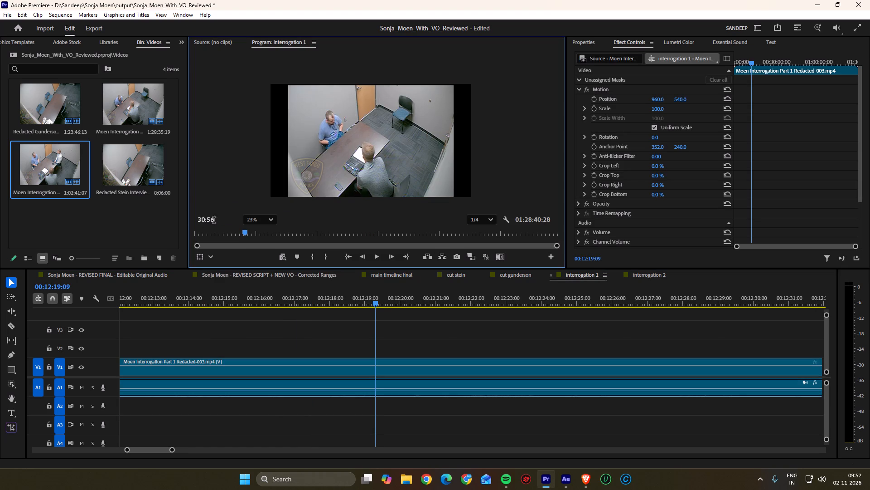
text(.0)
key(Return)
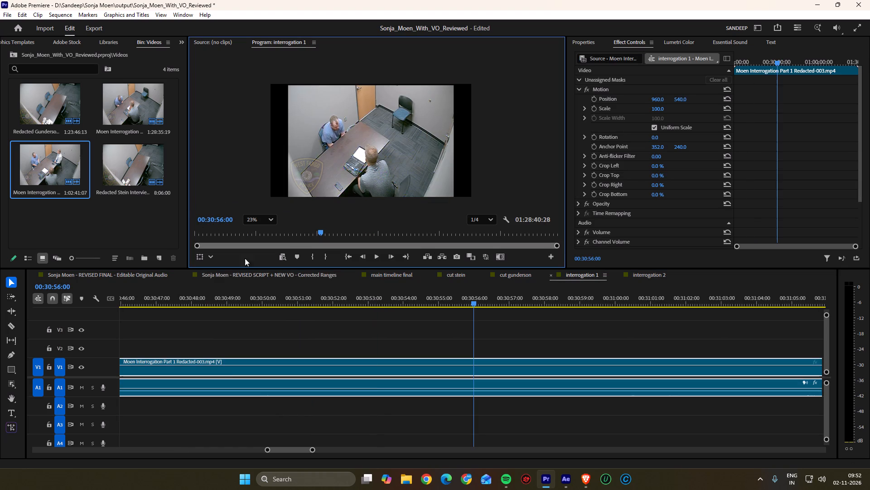
click(580, 479)
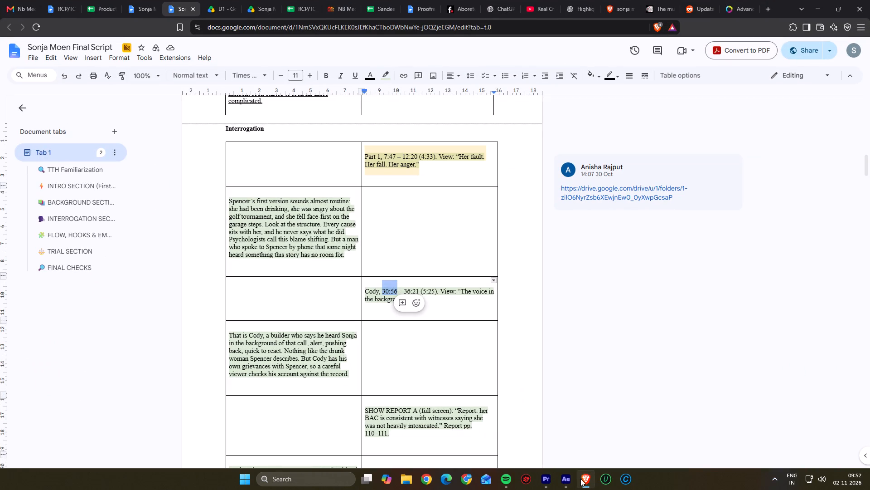
click(580, 479)
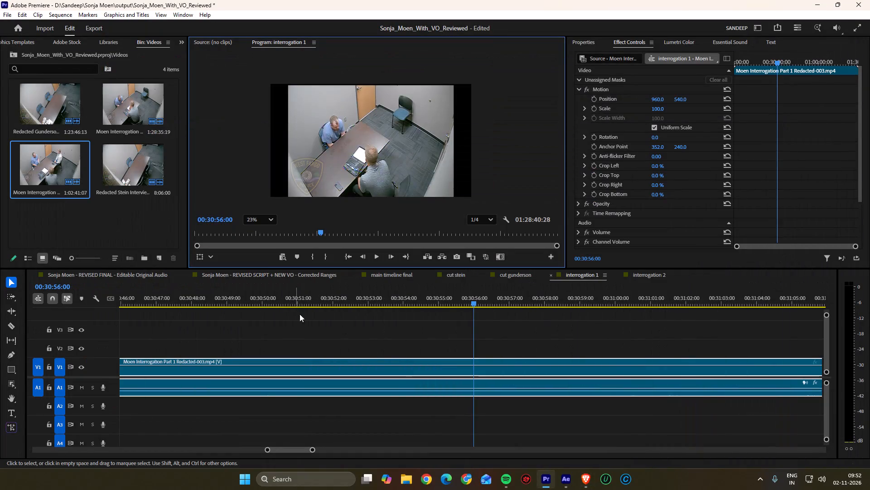
click(382, 276)
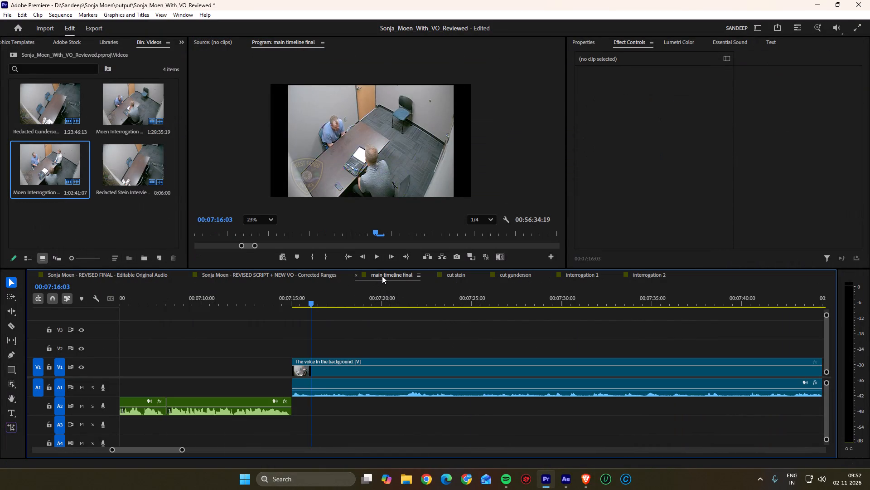
click(360, 367)
click(595, 276)
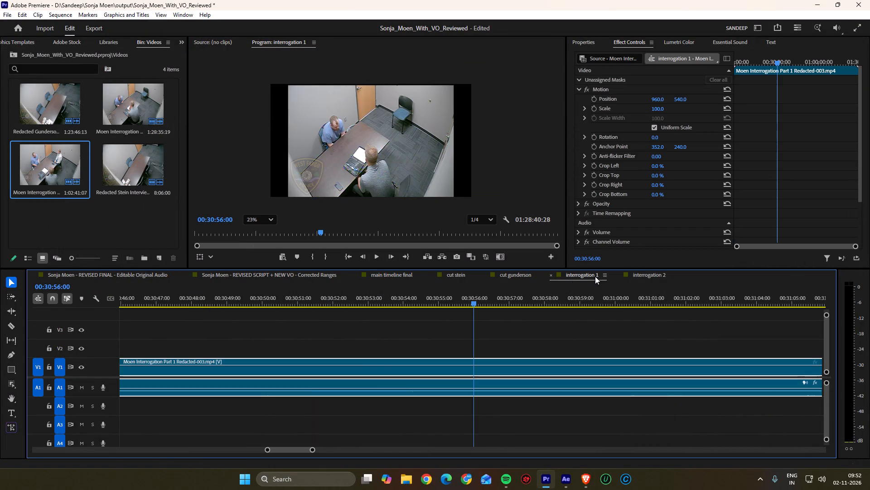
scroll(453, 339, down, 4)
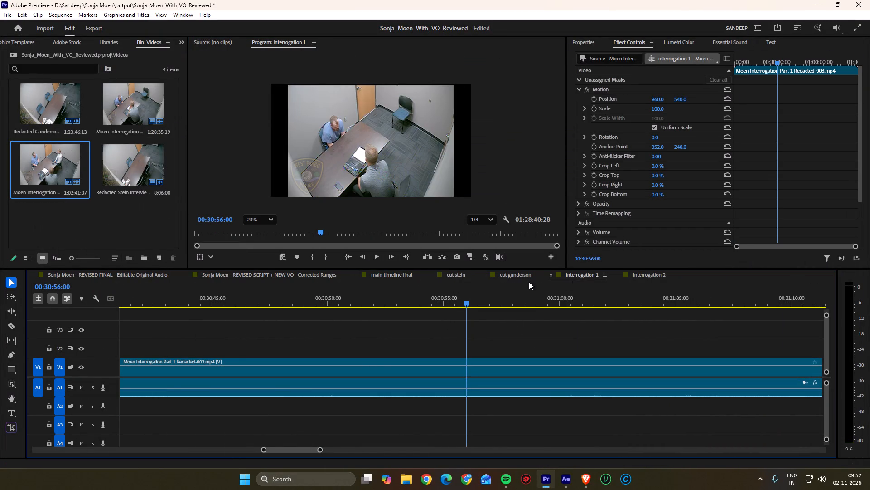
Go to 00:30:56:00 in the cut gunderson sequence and play the source footage from that point.
click(508, 278)
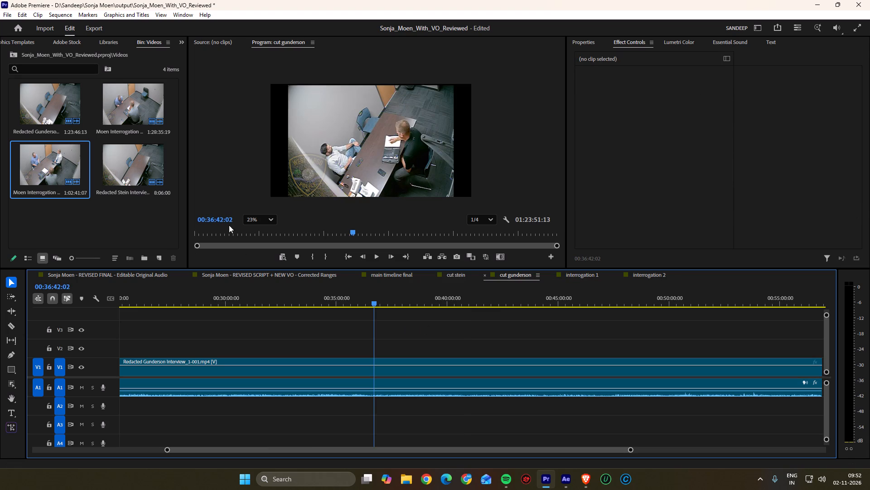
click(224, 220)
key(ctrl+v)
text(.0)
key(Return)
alt+scroll(248, 342, up, 5)
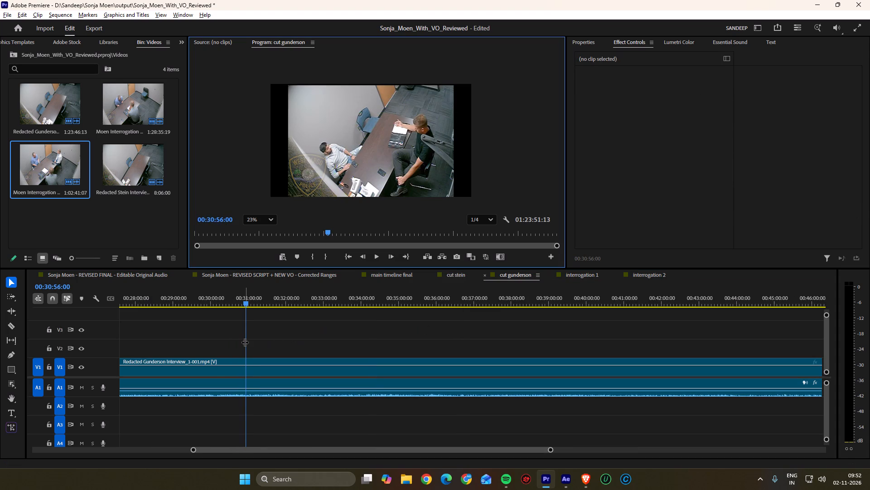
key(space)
alt+scroll(250, 342, up, 13)
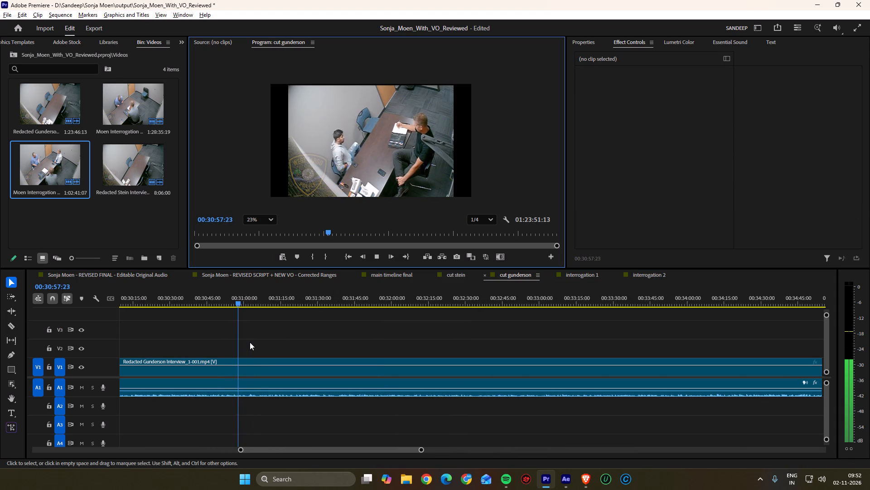
scroll(250, 342, up, 5)
alt+scroll(301, 348, down, 3)
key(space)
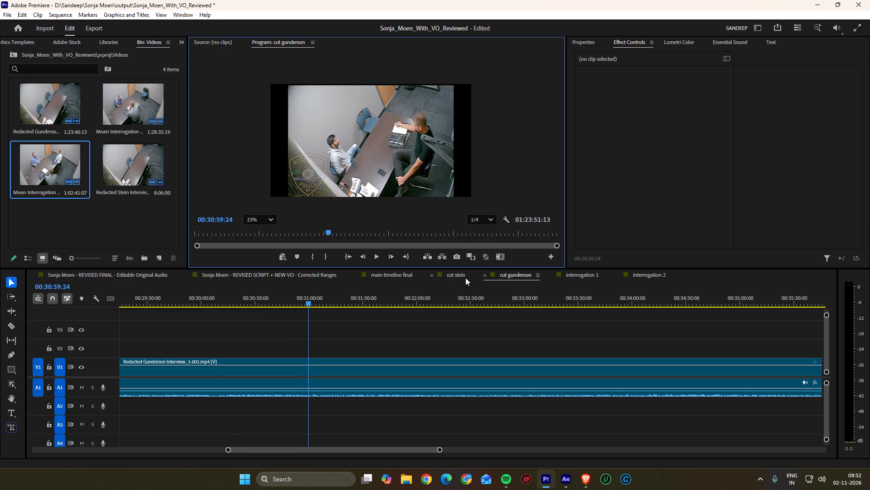
Play the cut gunderson footage briefly from 00:30:59:24, and check the time range for "The voice in the background" in the browser script.
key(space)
alt+scroll(448, 360, down, 7)
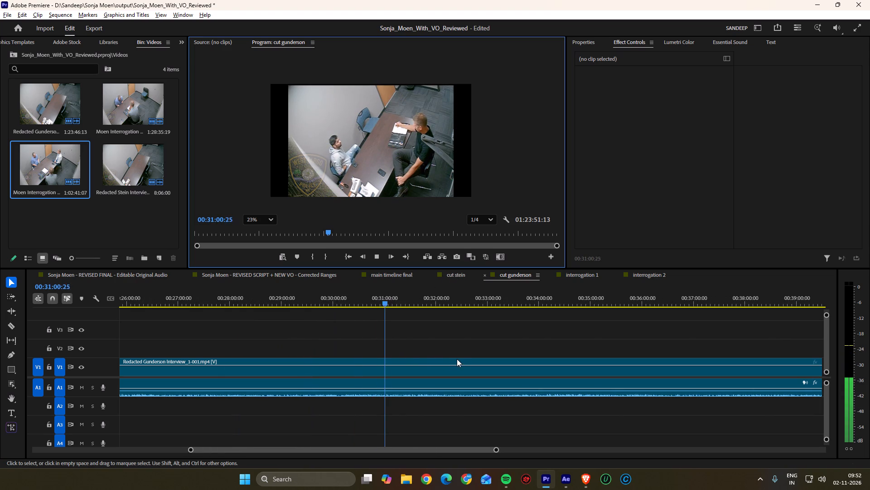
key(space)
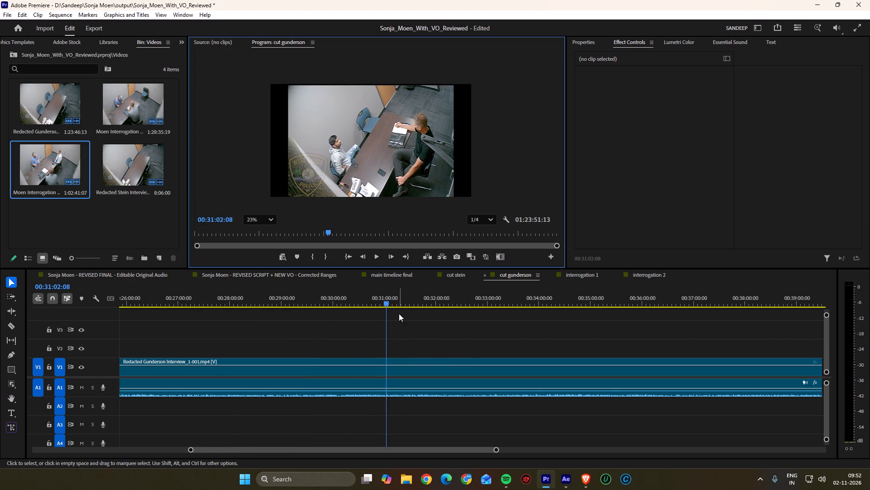
click(589, 476)
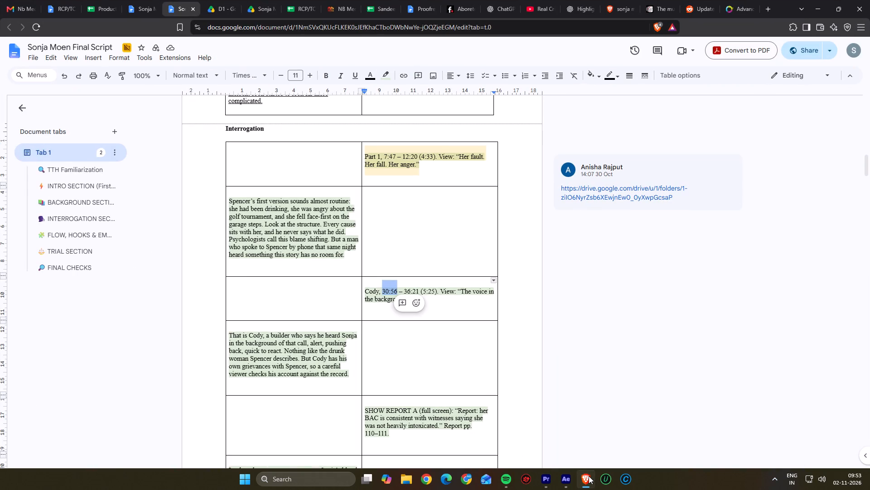
click(589, 476)
Back in Premiere, play passages of the cut gunderson footage from about 00:35:15 to the scripted end at 00:36:21.
scroll(427, 410, down, 10)
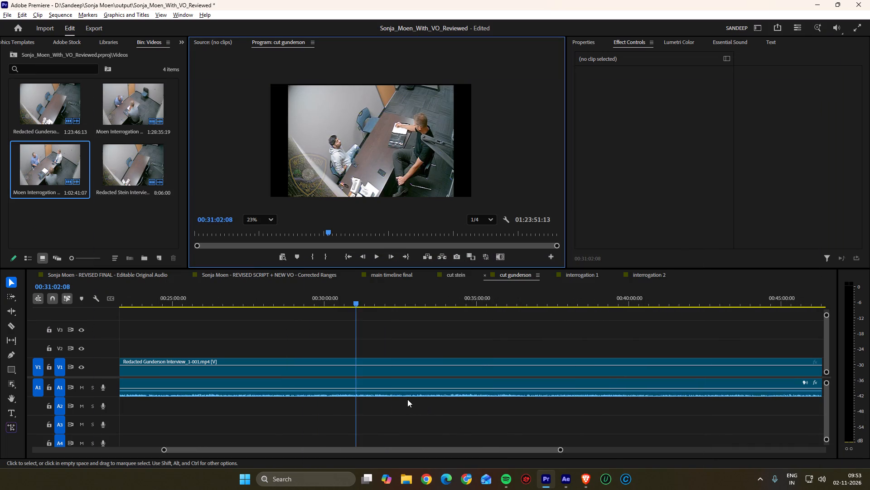
scroll(407, 399, down, 10)
click(431, 304)
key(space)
scroll(440, 310, down, 4)
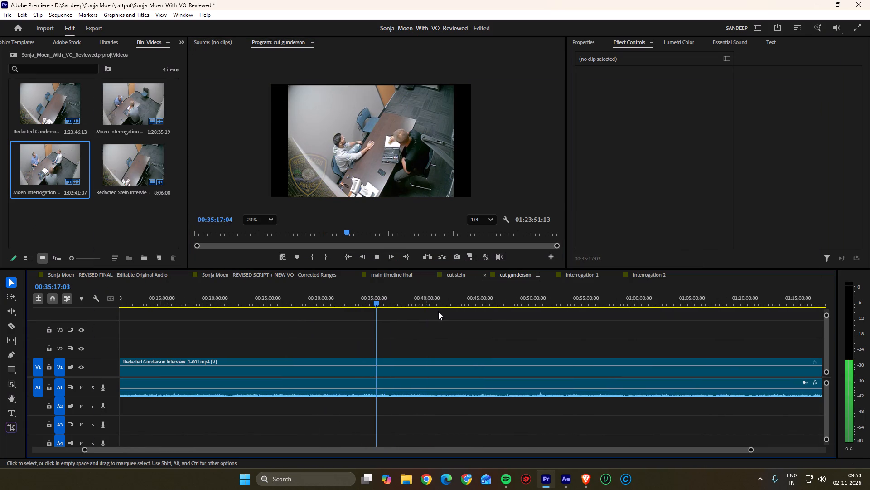
alt+scroll(406, 335, up, 19)
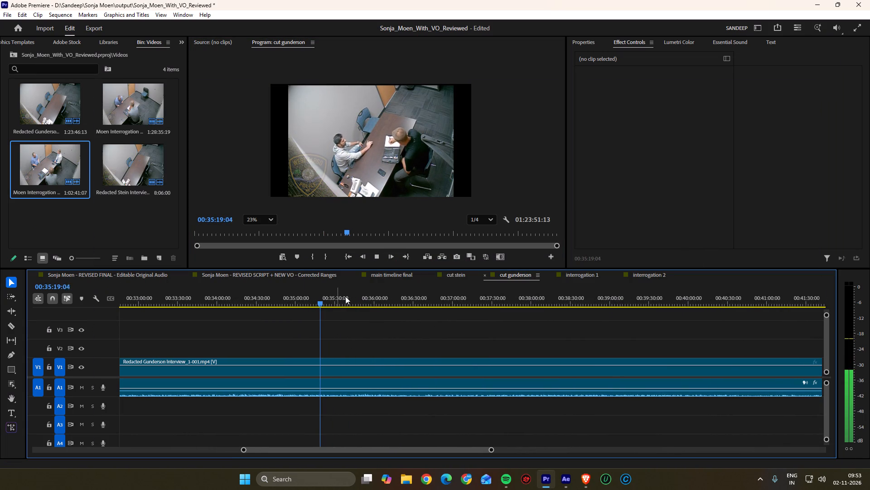
click(345, 300)
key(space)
click(369, 303)
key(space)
click(375, 303)
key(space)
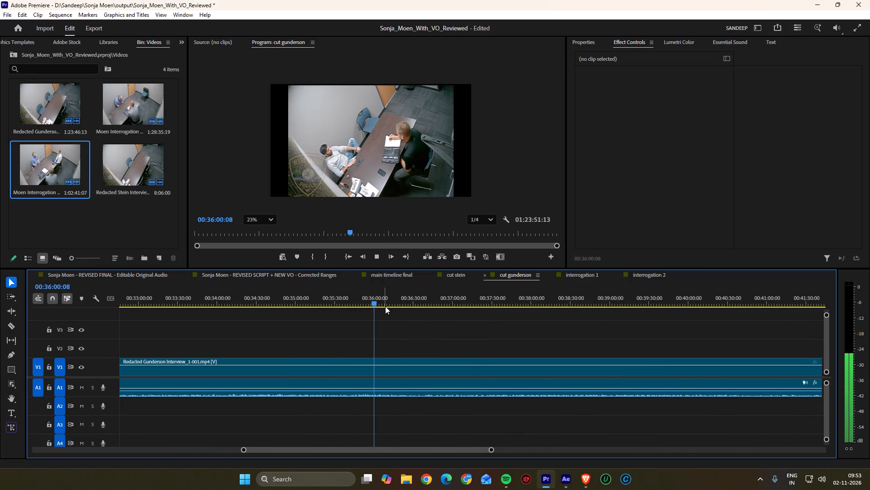
alt+scroll(388, 324, up, 7)
alt+scroll(395, 326, down, 1)
alt+scroll(395, 326, up, 5)
click(401, 303)
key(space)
scroll(416, 317, down, 4)
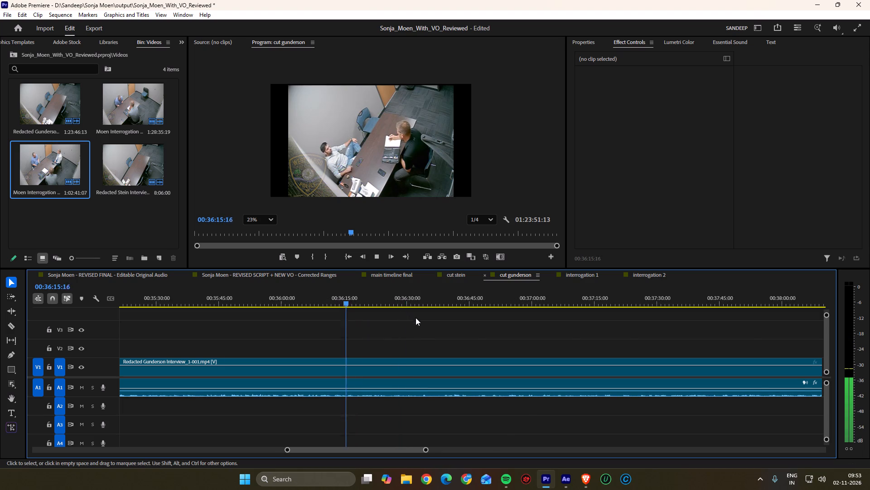
alt+scroll(407, 325, up, 7)
alt+scroll(324, 306, up, 9)
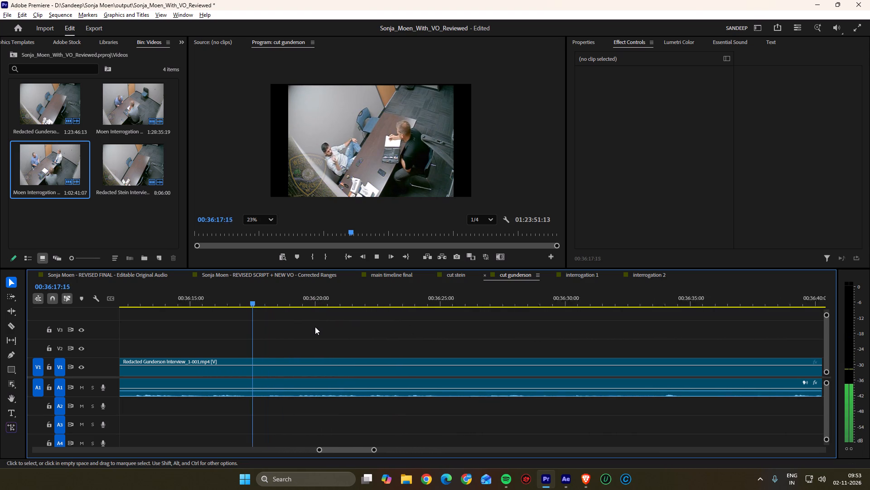
alt+scroll(315, 327, up, 9)
alt+scroll(399, 343, down, 4)
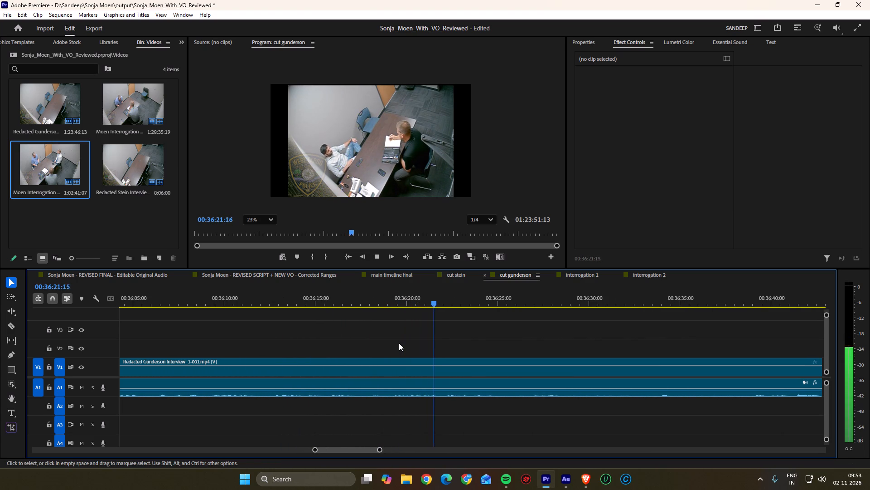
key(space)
In the main timeline, play the ending of "The voice in the background" into the following voice-over to compare it with the source.
click(399, 276)
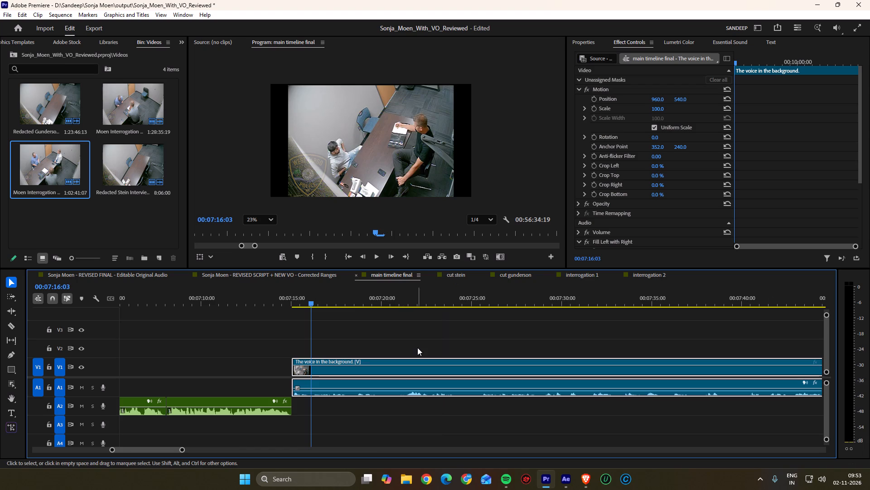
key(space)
alt+scroll(368, 350, down, 20)
alt+scroll(368, 350, down, 10)
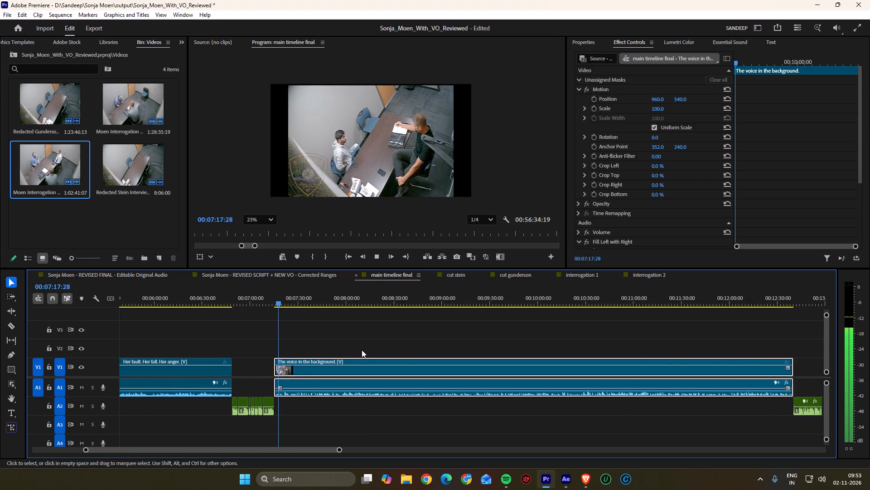
alt+scroll(362, 350, down, 8)
click(514, 338)
click(559, 302)
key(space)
scroll(561, 304, down, 5)
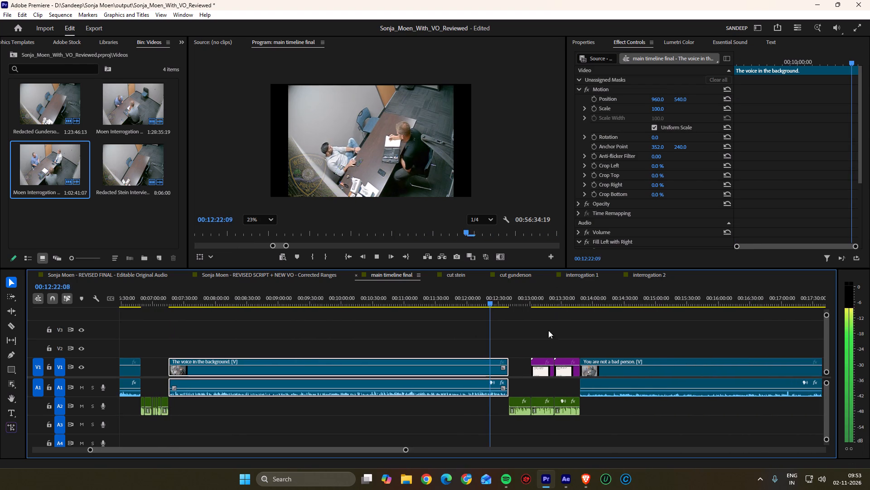
alt+scroll(545, 338, up, 14)
click(509, 382)
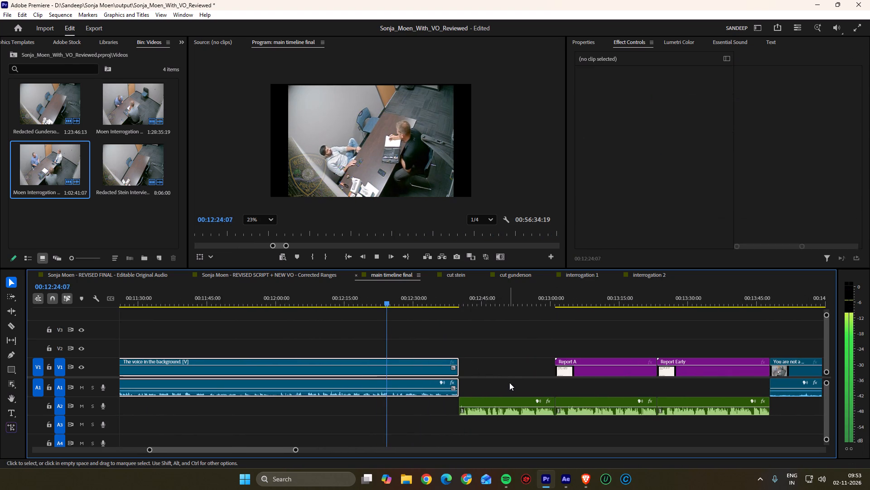
alt+scroll(436, 388, up, 6)
click(398, 300)
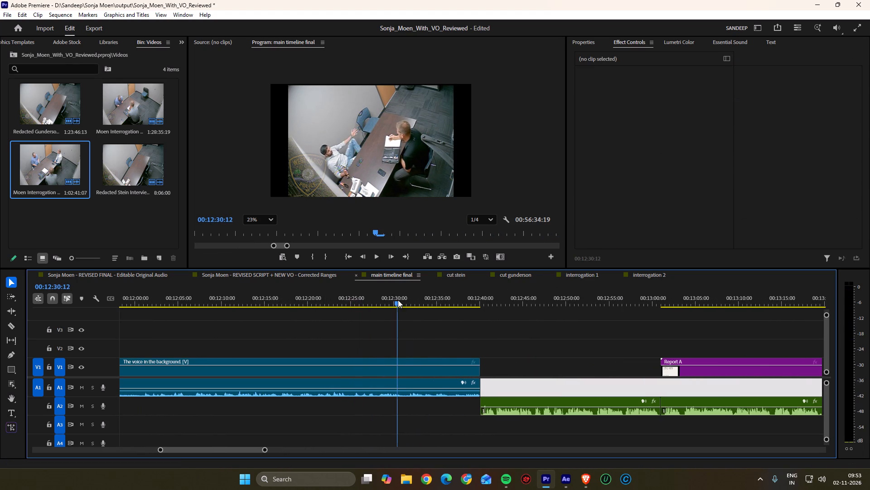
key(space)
click(534, 377)
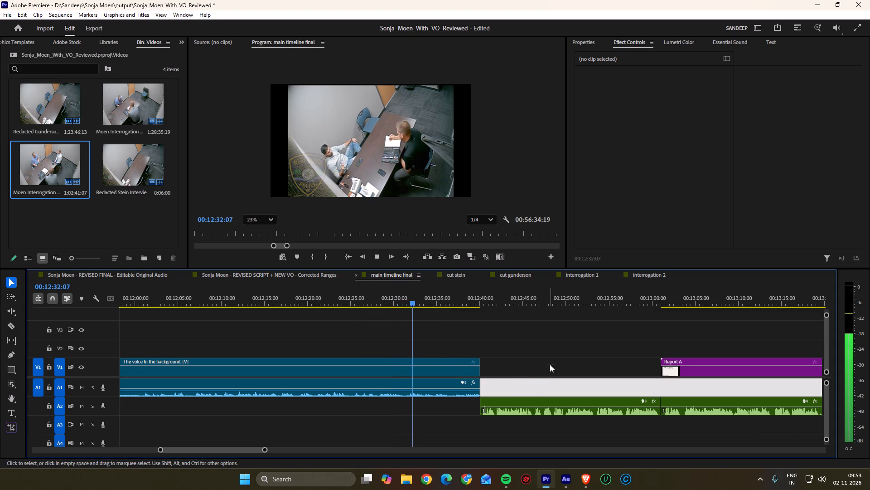
click(550, 355)
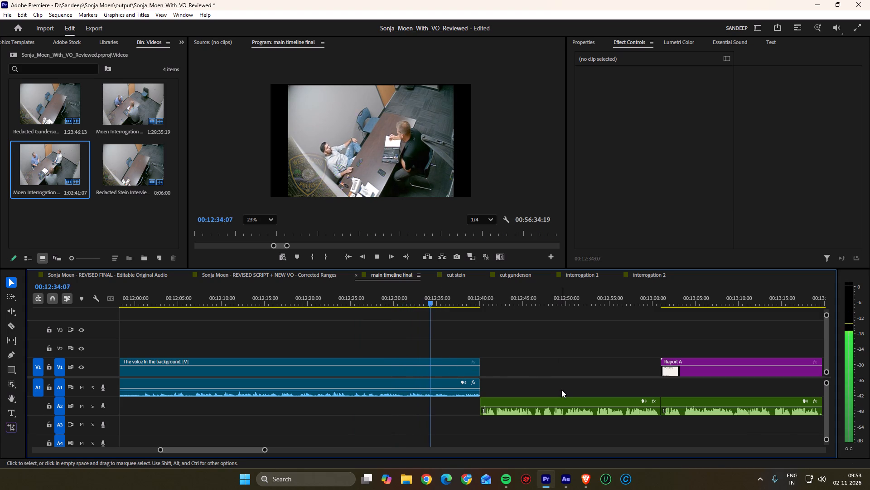
alt+scroll(565, 389, down, 9)
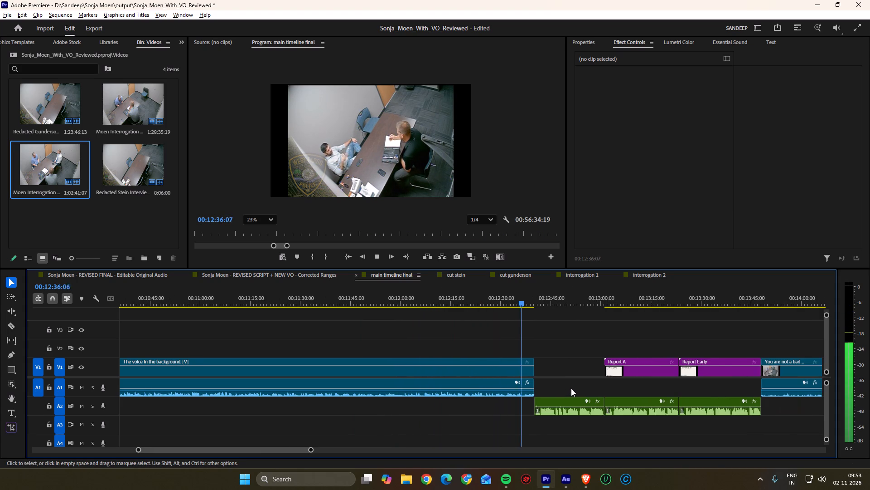
alt+scroll(571, 388, up, 5)
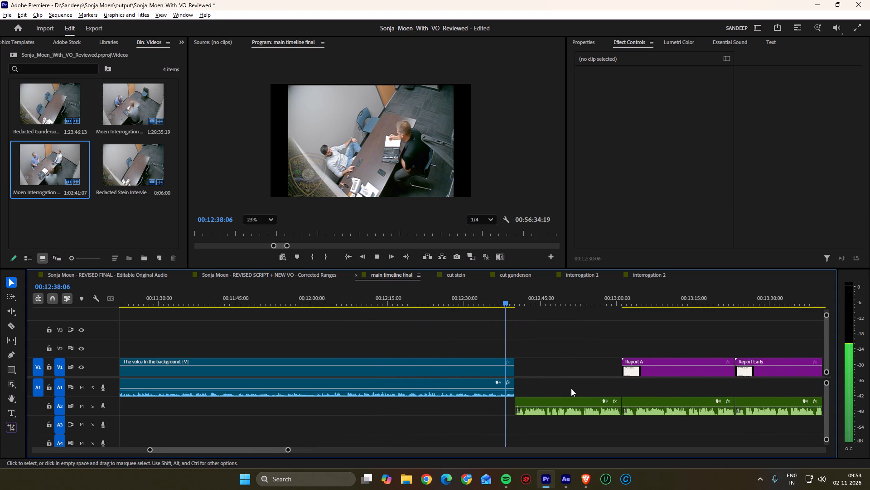
alt+scroll(571, 388, up, 20)
alt+scroll(571, 388, up, 3)
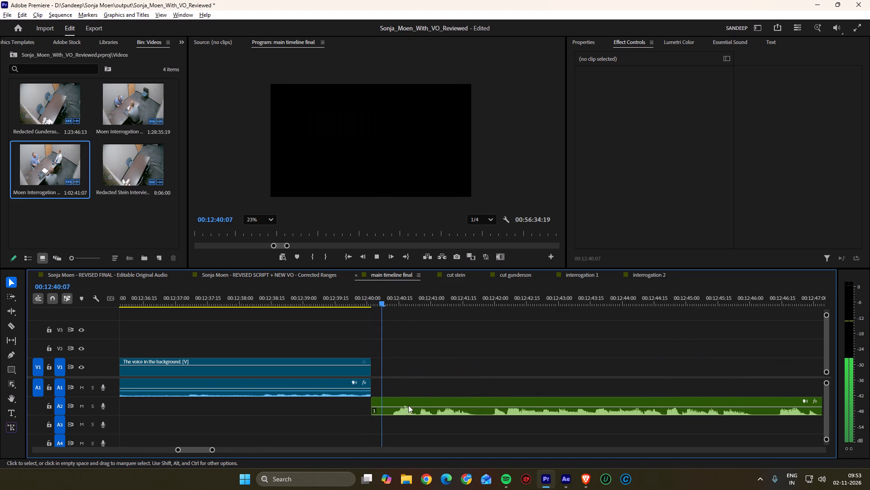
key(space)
Shift all clips after "The voice in the background" about 3 seconds later to open a gap at 00:12:40.
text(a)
click(394, 408)
drag(418, 402, 609, 404)
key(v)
click(531, 365)
Extend the end of "The voice in the background" to about 00:12:42:11 and play the added ending.
drag(373, 373, 471, 376)
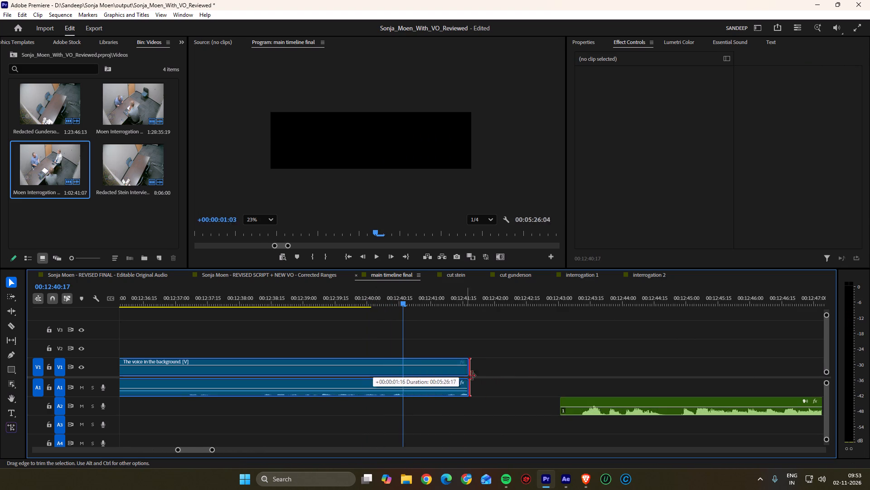
drag(471, 376, 522, 377)
drag(383, 296, 308, 297)
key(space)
alt+scroll(465, 372, up, 3)
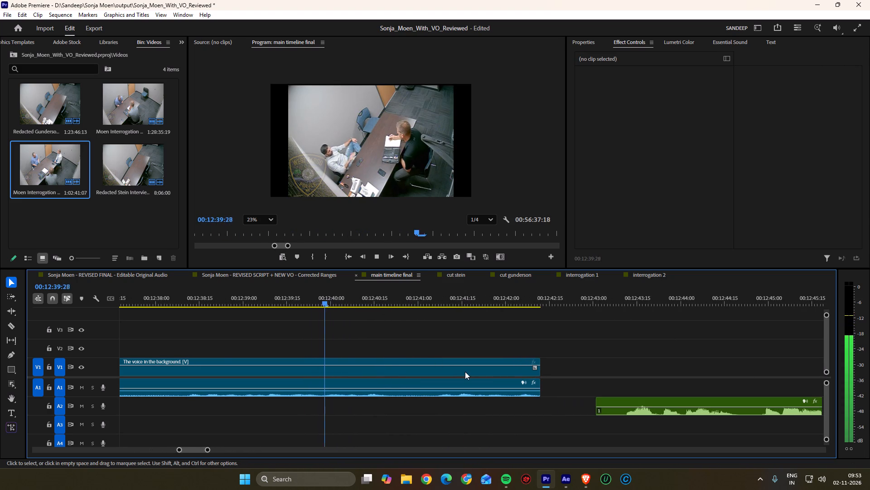
scroll(516, 376, up, 2)
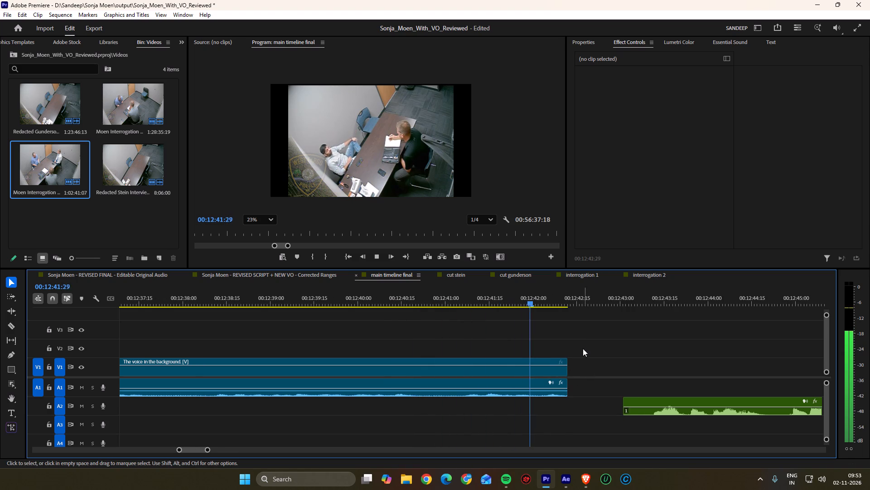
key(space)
Extend the clip's end to about 00:12:43:05, replay the ending, and trim it back to 00:12:42:15.
drag(571, 375, 637, 372)
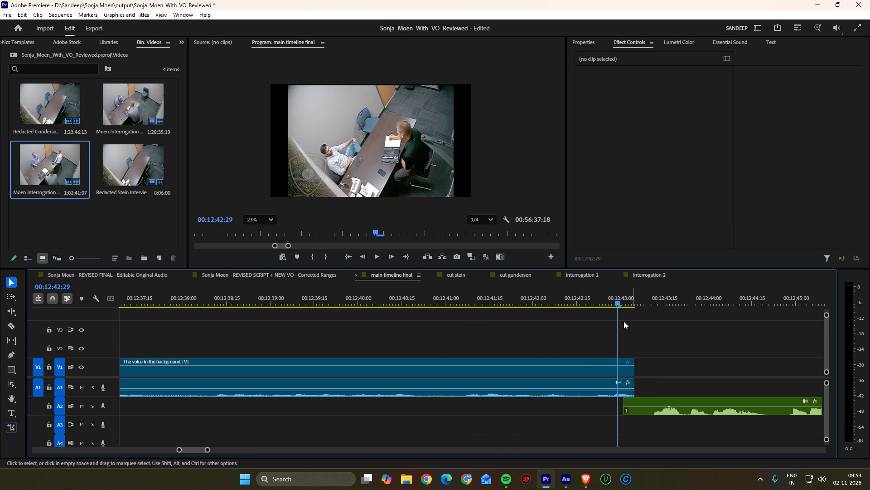
drag(612, 300, 501, 309)
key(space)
scroll(590, 371, down, 4)
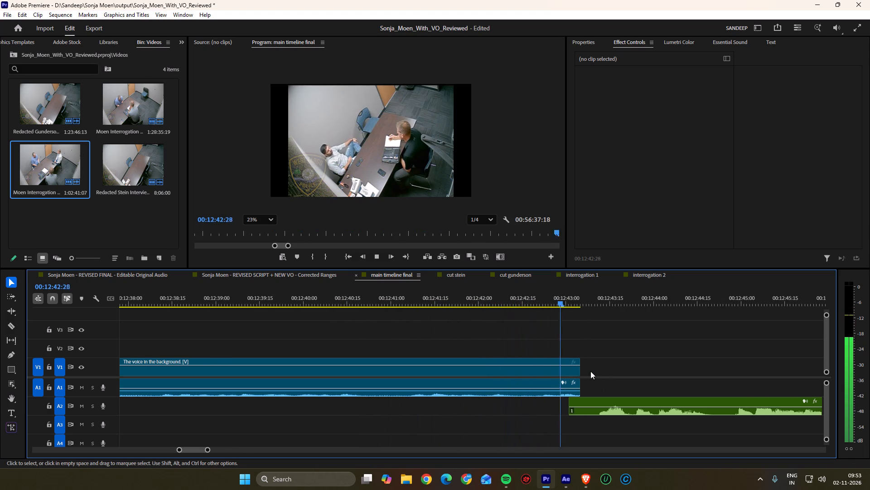
drag(566, 295, 524, 300)
drag(587, 372, 522, 371)
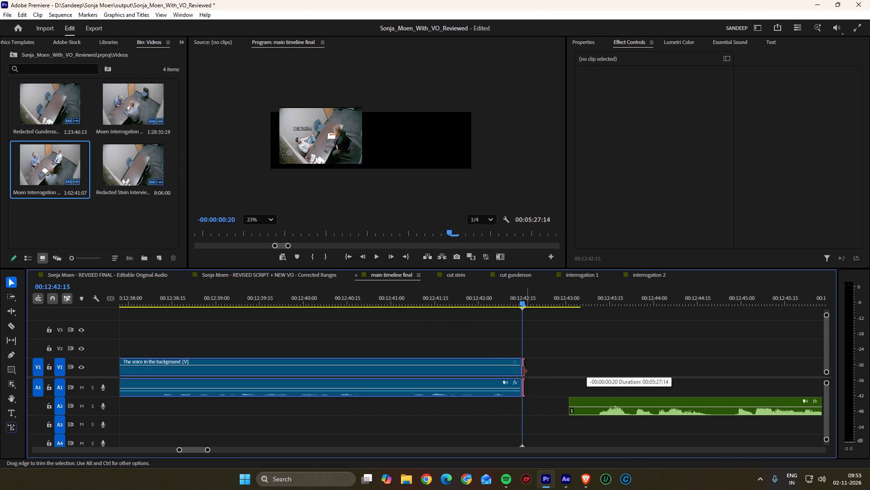
drag(522, 371, 527, 370)
Move the voice-over and all following clips earlier to meet the end of "The voice in the background" at 00:12:42:15.
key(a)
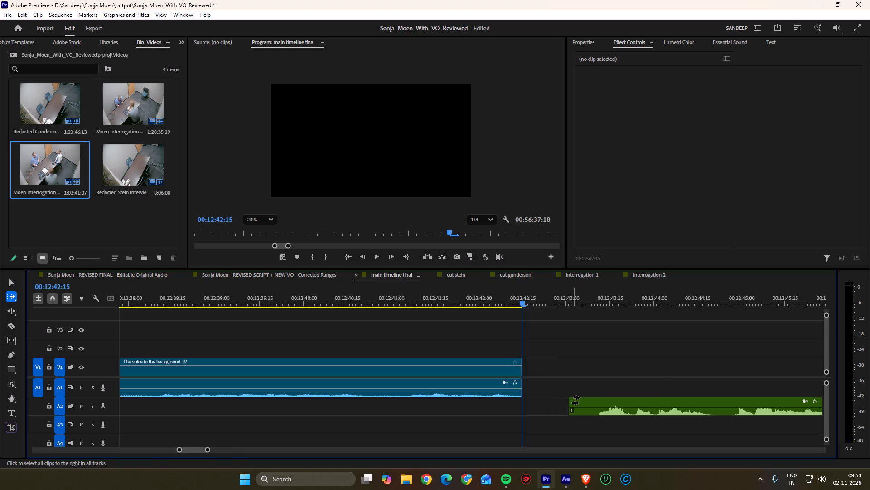
click(595, 400)
drag(606, 402, 557, 401)
click(572, 384)
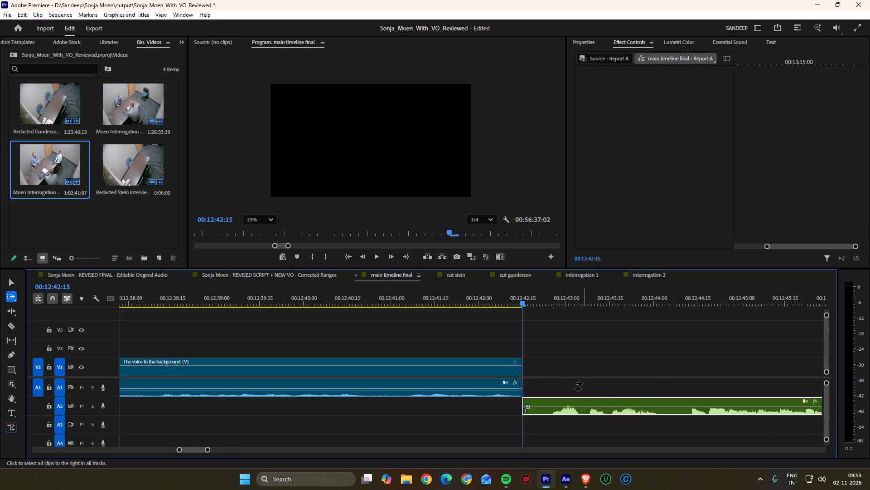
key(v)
Shift "The voice in the background" and all following clips about 1 second later from its start near 00:07:15.
alt+scroll(583, 383, down, 20)
alt+scroll(583, 383, down, 6)
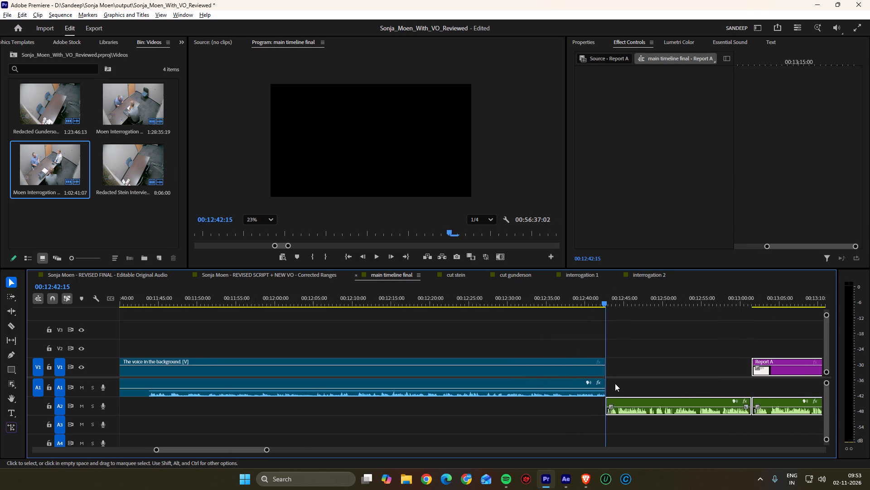
alt+scroll(615, 383, down, 19)
alt+scroll(331, 363, up, 12)
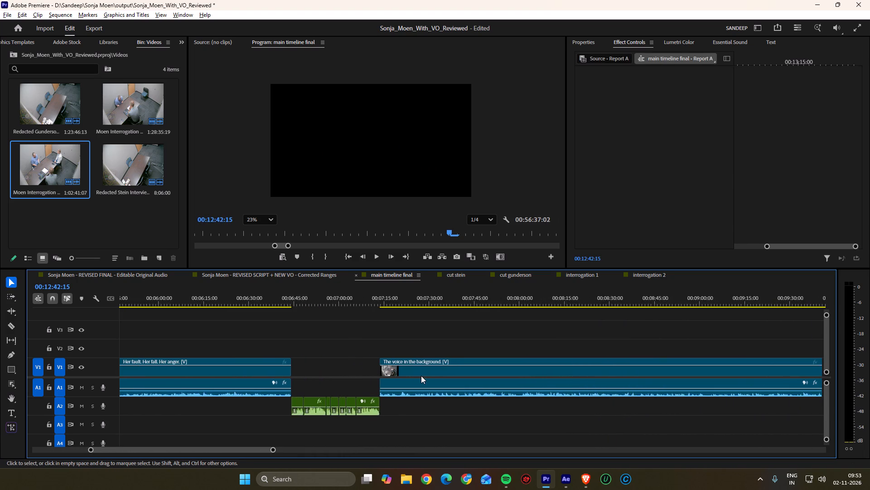
alt+scroll(421, 376, up, 20)
alt+scroll(421, 376, up, 6)
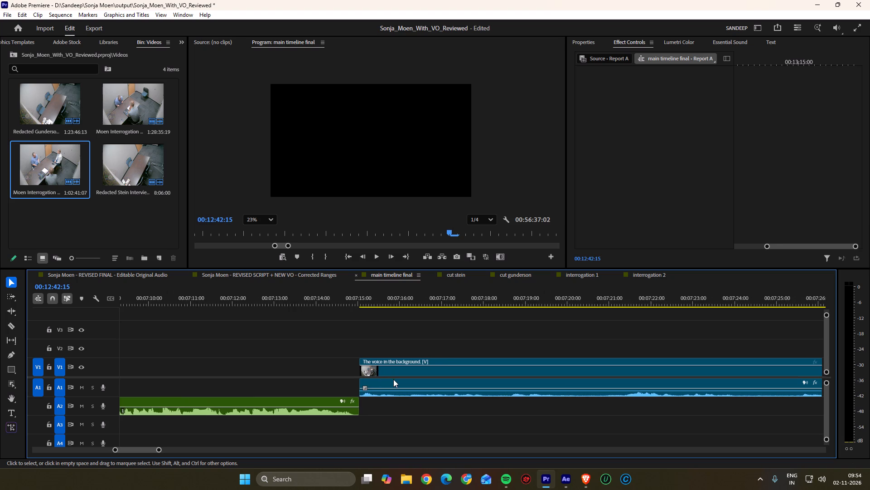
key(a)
click(383, 372)
drag(385, 373, 431, 377)
click(438, 415)
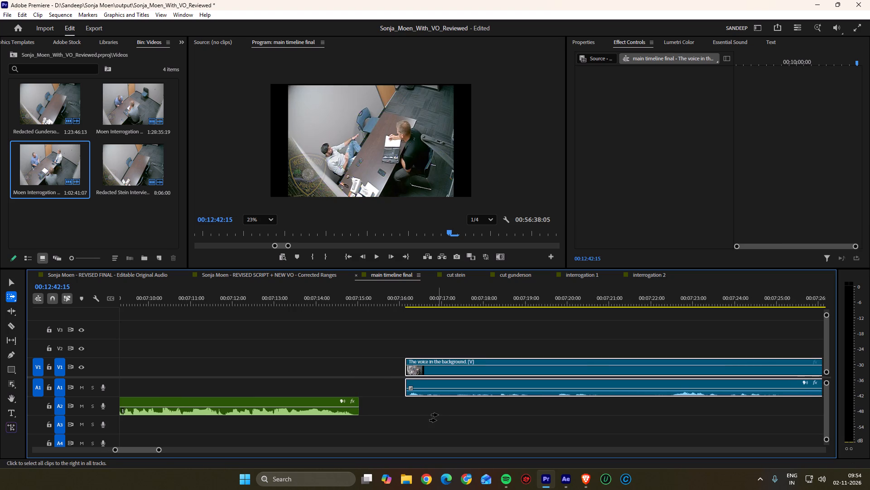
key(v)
click(438, 415)
Extend the start of "The voice in the background" back to the preceding voice-over near 00:07:15 and play its opening.
drag(402, 372, 358, 372)
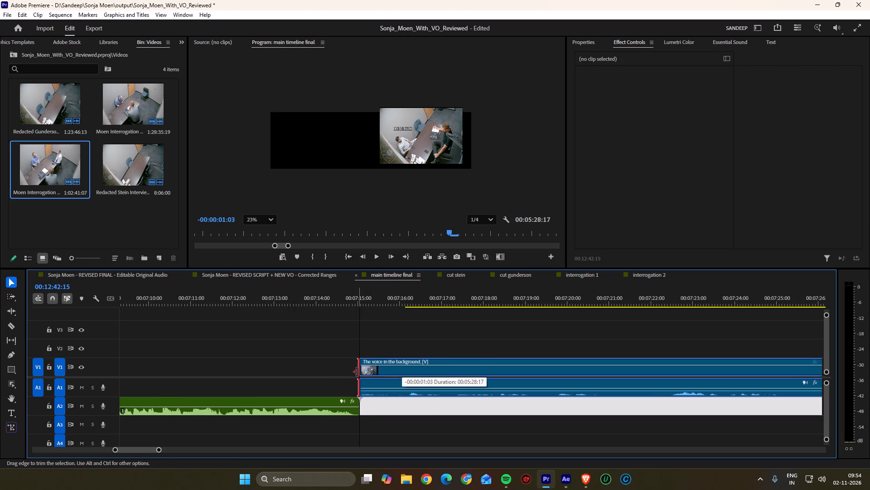
drag(358, 372, 357, 372)
drag(367, 296, 357, 297)
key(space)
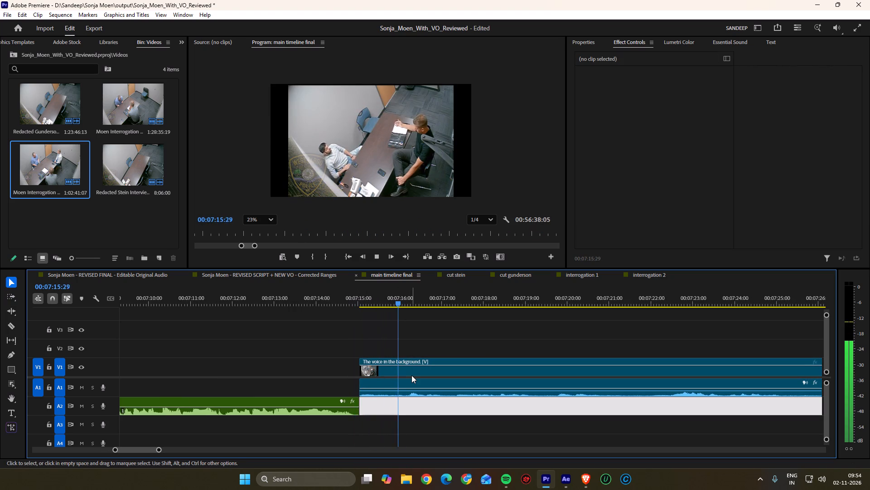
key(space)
Shift "The voice in the background" and all following clips about 1.5 seconds later from its start near 00:07:15.
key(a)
click(387, 379)
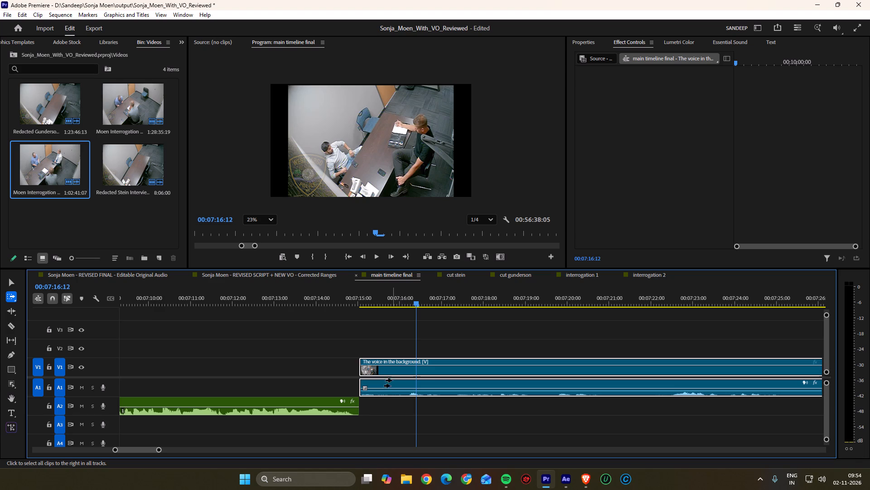
drag(392, 377, 464, 381)
drag(416, 367, 481, 371)
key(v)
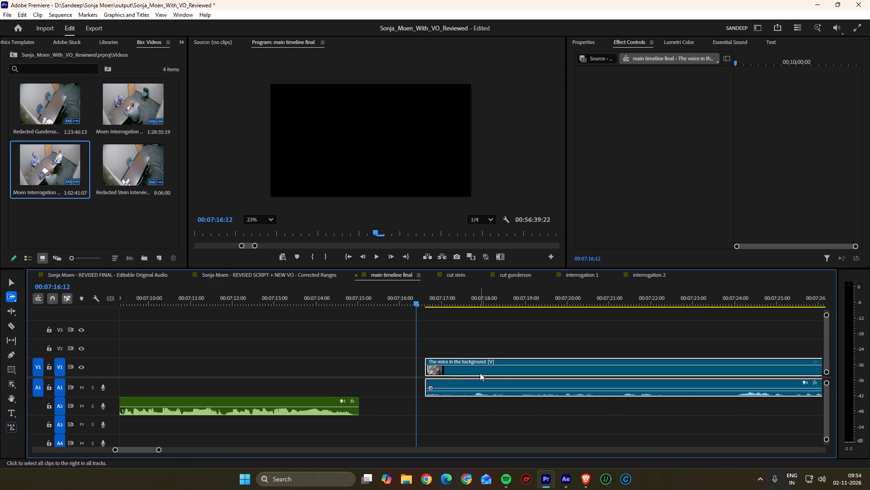
Extend the start of "The voice in the background" back to 00:07:15:06 and play its opening.
click(455, 403)
drag(425, 368, 363, 365)
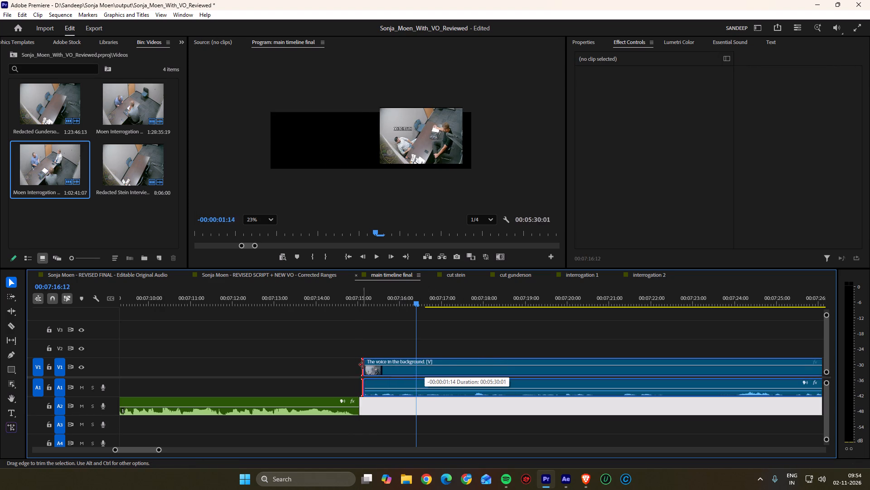
drag(363, 365, 366, 365)
drag(379, 302, 366, 301)
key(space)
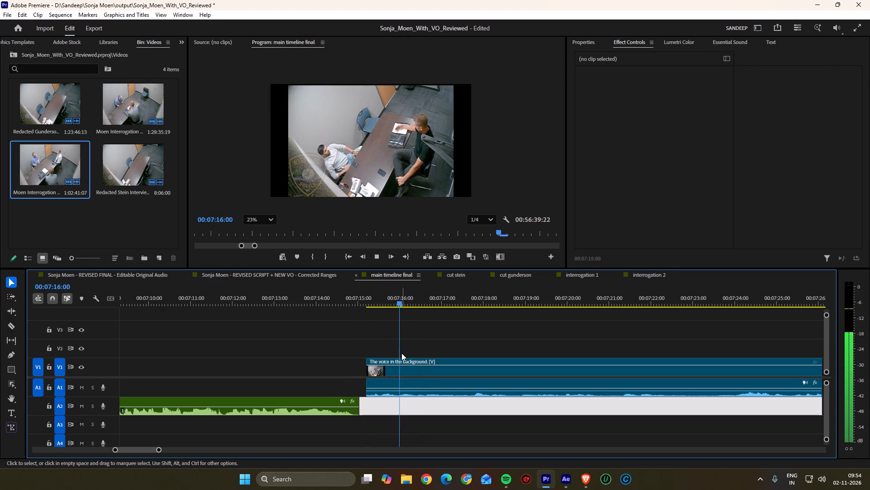
scroll(424, 374, up, 4)
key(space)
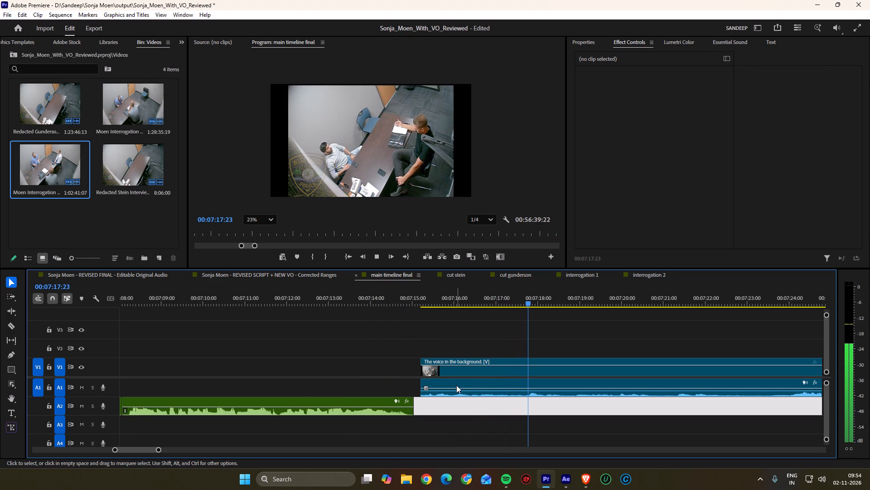
Shift "The voice in the background" and all following clips about 1 second later from 00:07:15:06.
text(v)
click(443, 375)
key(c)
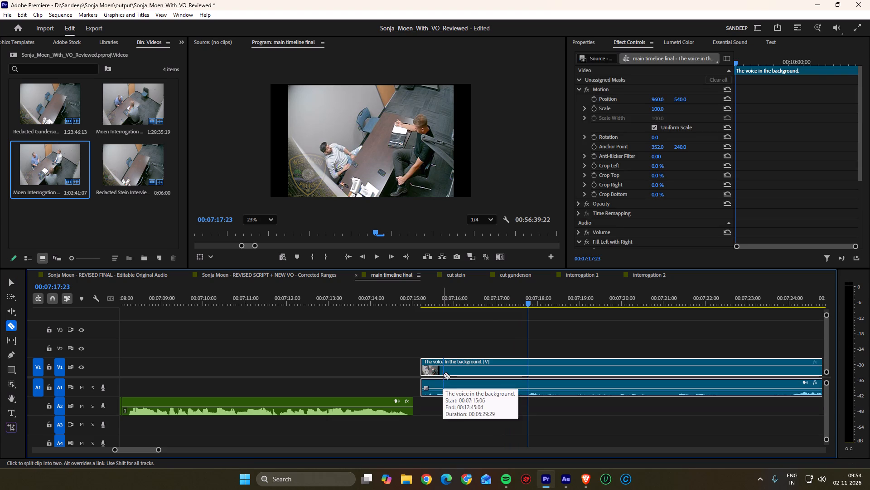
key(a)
click(443, 375)
drag(446, 373, 493, 375)
click(488, 420)
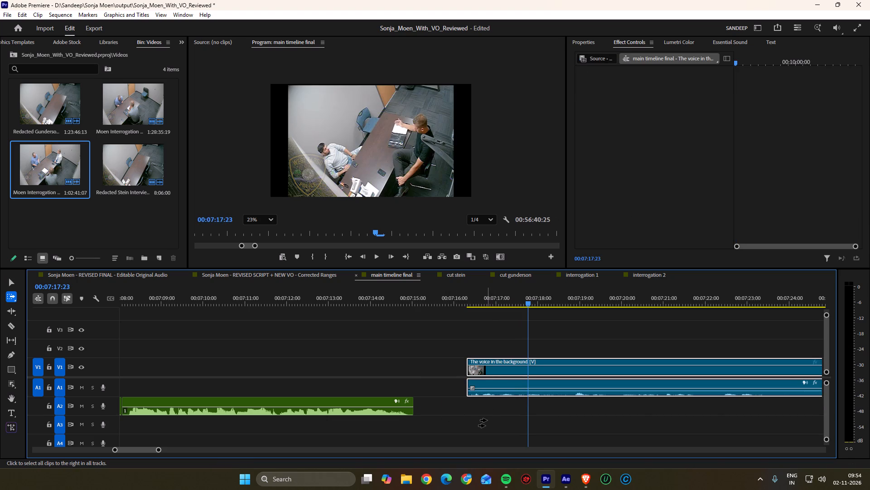
Extend the start of "The voice in the background" back to the end of the preceding voice-over near 00:07:15 and play its opening.
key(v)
click(487, 420)
drag(463, 370, 411, 372)
drag(430, 303, 425, 303)
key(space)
scroll(441, 343, down, 2)
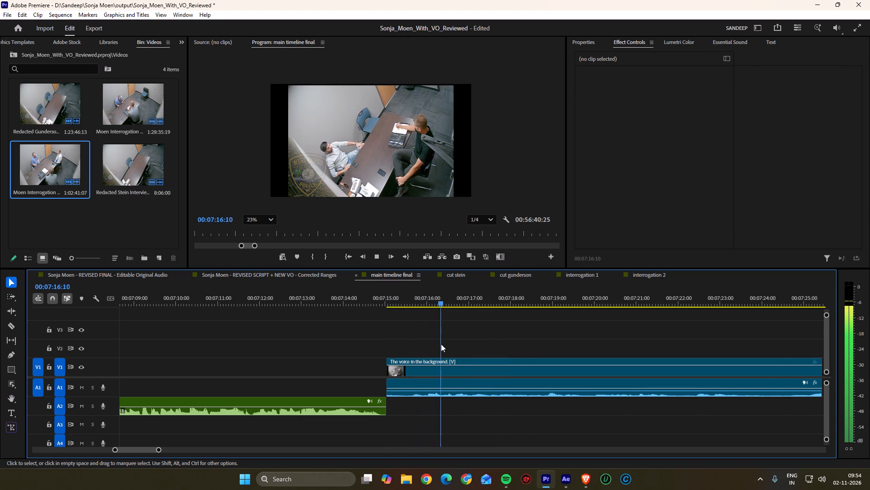
Trim the start of "The voice in the background" to about 00:07:15:14, then close the gap by moving it and all following clips to 00:07:15:01.
drag(388, 374, 406, 372)
click(416, 415)
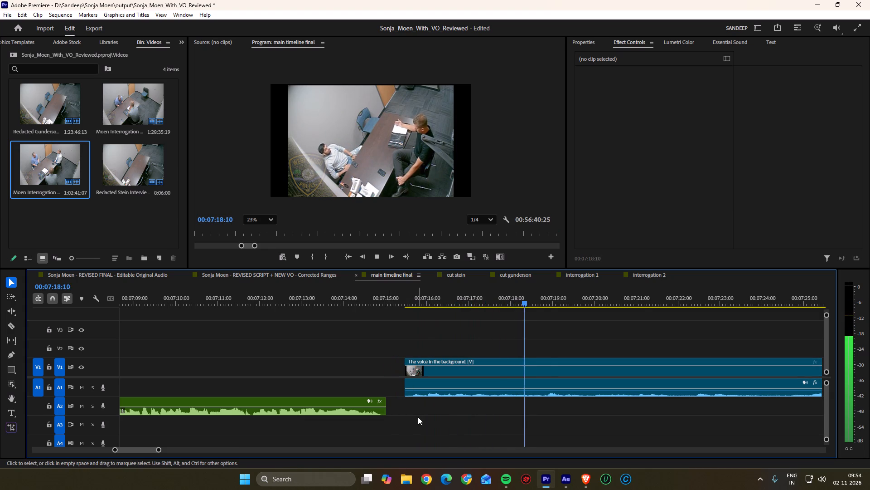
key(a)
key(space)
click(439, 373)
drag(454, 368, 434, 372)
click(449, 437)
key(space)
alt+scroll(405, 398, down, 16)
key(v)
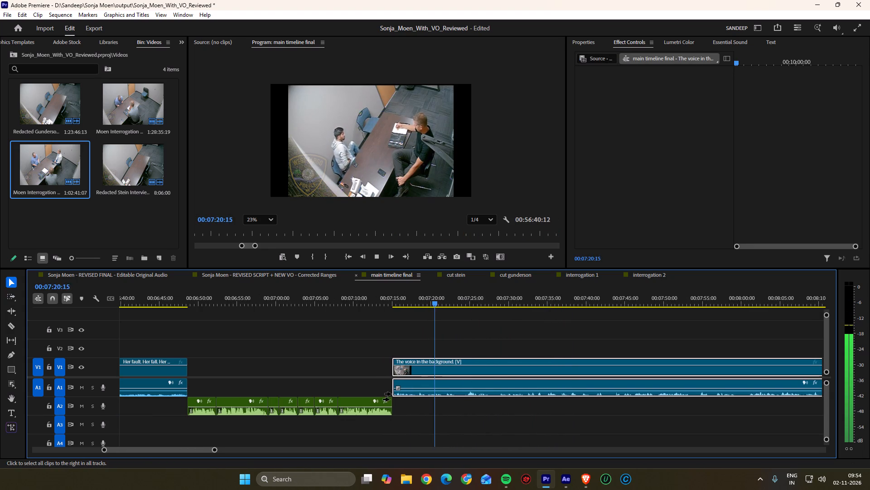
Play the ending of "The voice in the background" from 00:12:35:10 and check it and the following voice-over against the final script.
scroll(391, 394, down, 20)
scroll(391, 394, down, 14)
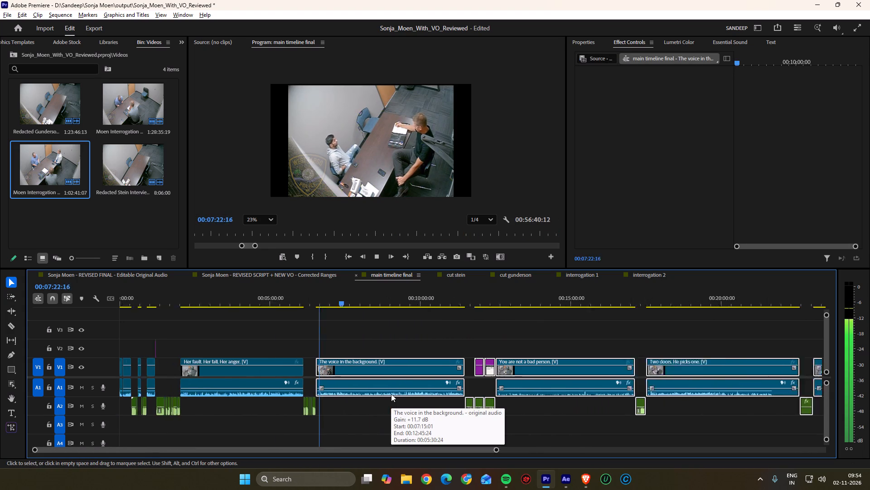
scroll(391, 394, down, 2)
click(409, 411)
scroll(405, 413, down, 4)
click(411, 415)
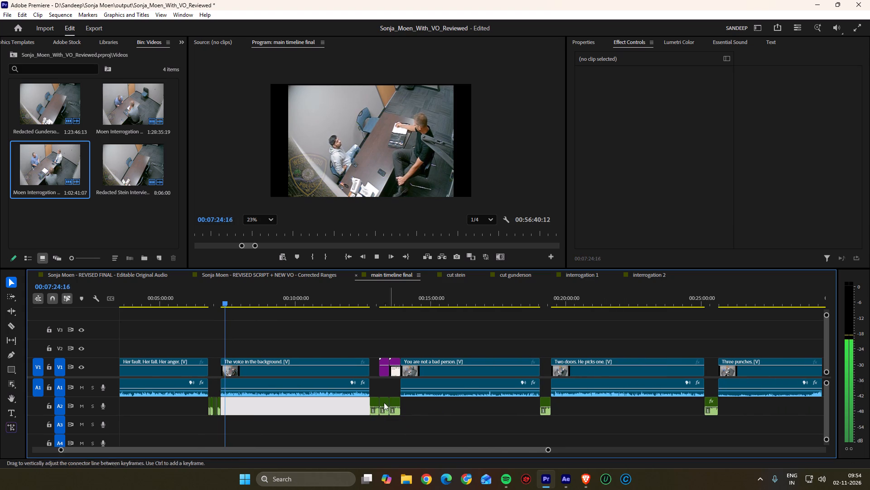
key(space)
click(366, 304)
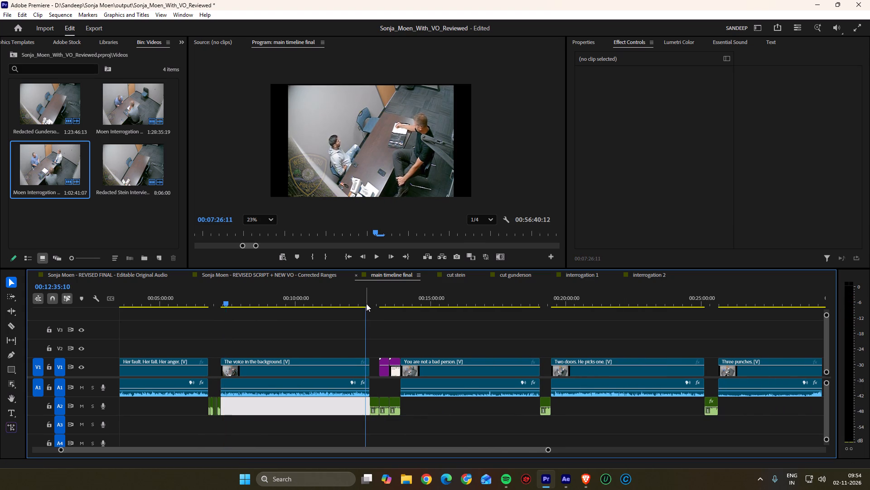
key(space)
alt+scroll(396, 407, up, 11)
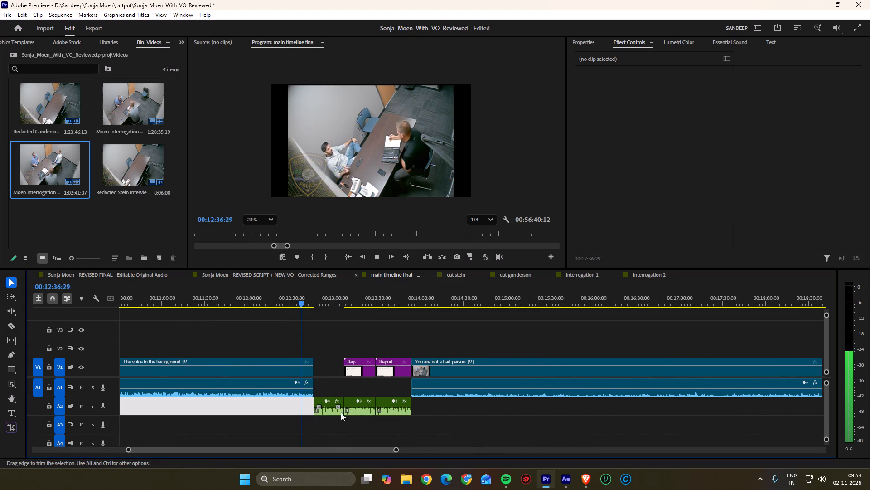
click(584, 478)
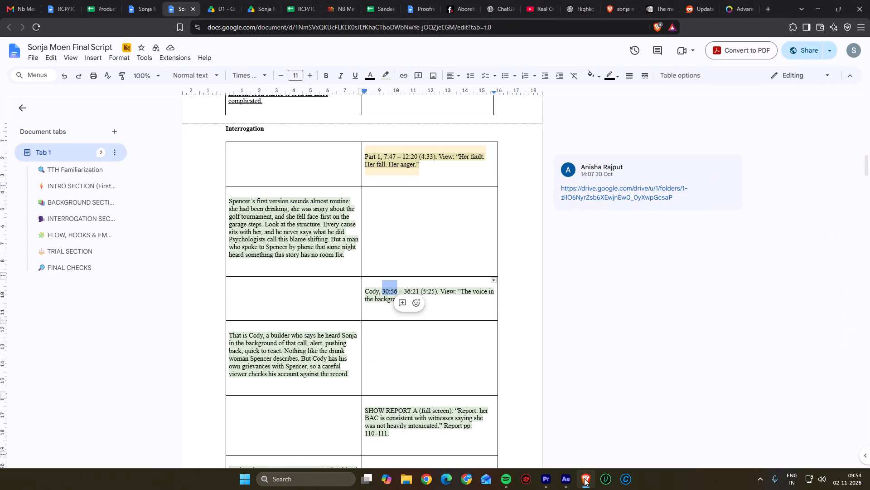
click(584, 478)
click(314, 298)
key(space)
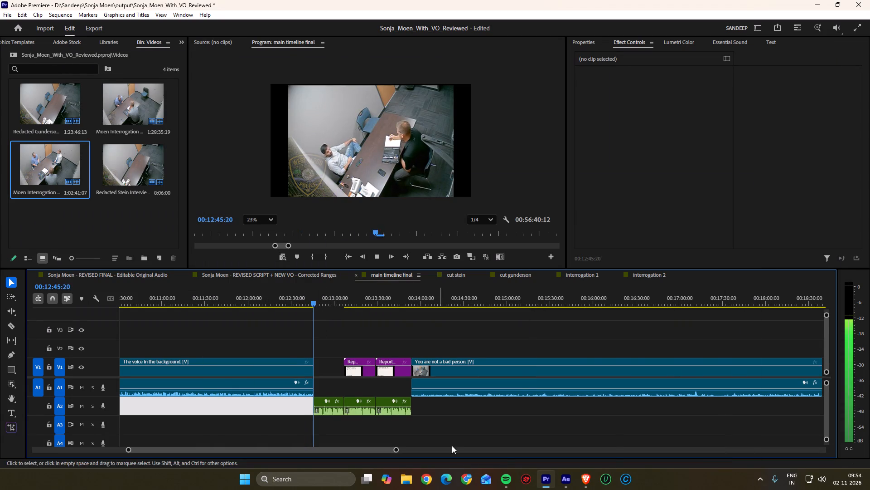
click(584, 480)
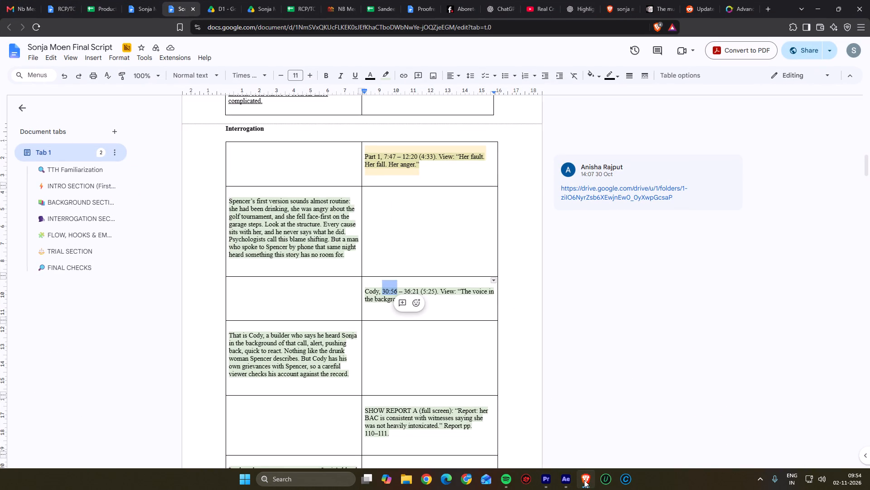
scroll(492, 380, down, 3)
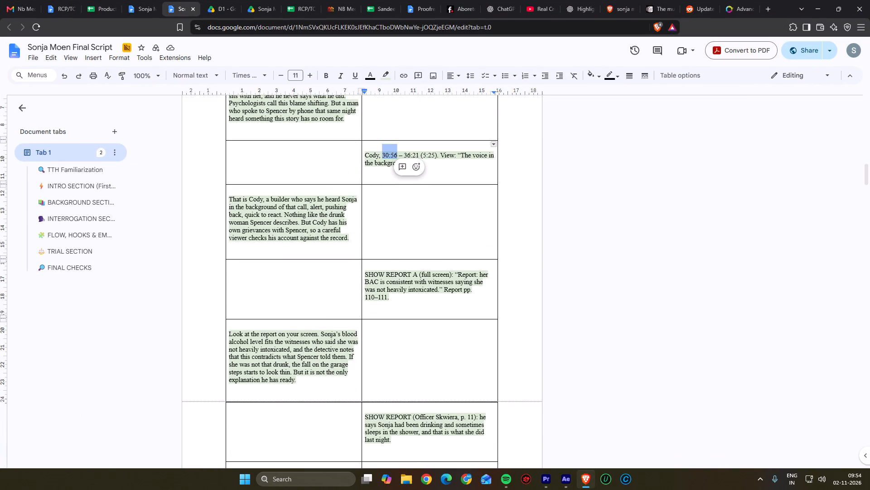
click(585, 481)
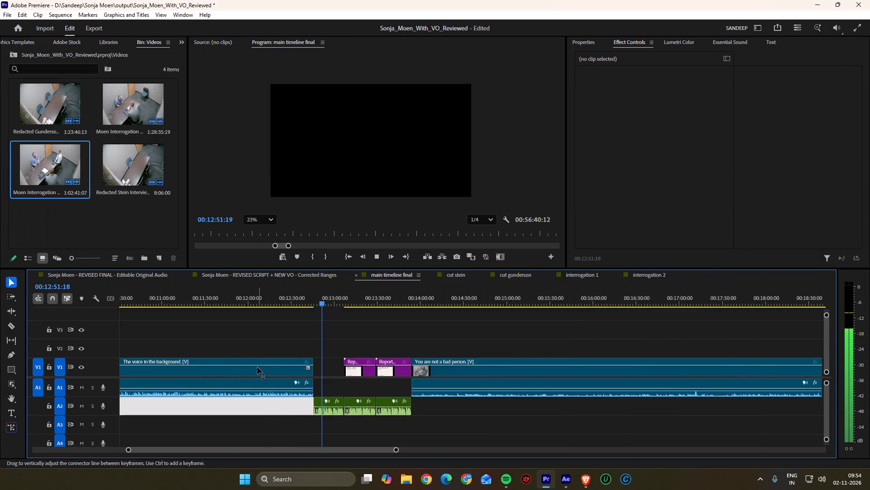
Trim 8 frames off the start of the voice-over that follows "The voice in the background".
alt+scroll(261, 367, up, 20)
alt+scroll(261, 367, up, 1)
scroll(265, 378, up, 5)
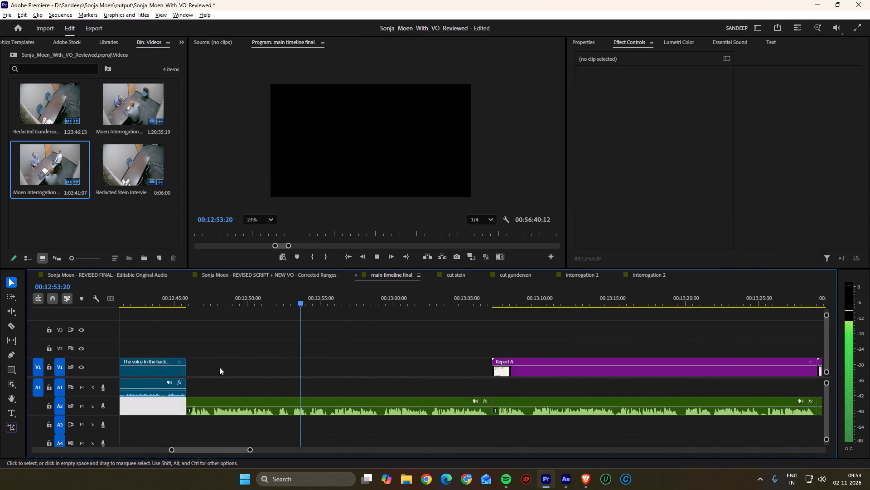
scroll(219, 367, up, 4)
click(324, 366)
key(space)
alt+scroll(260, 398, up, 9)
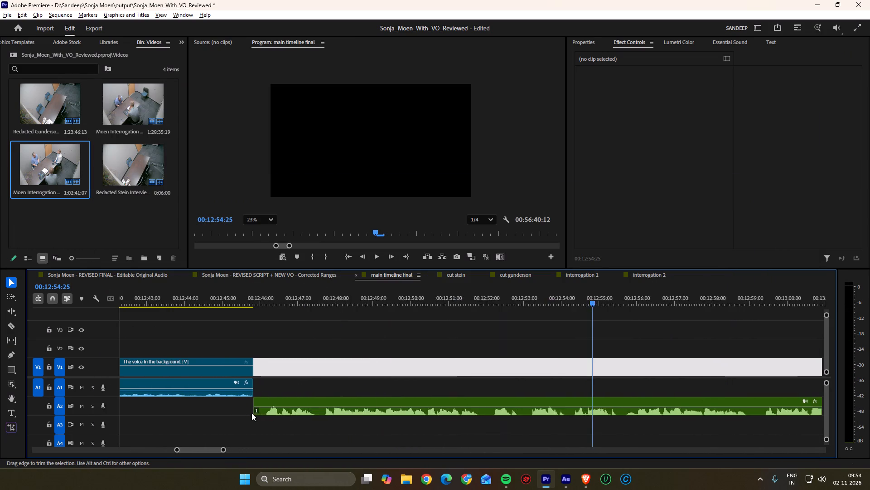
alt+scroll(251, 413, up, 9)
drag(251, 404, 276, 402)
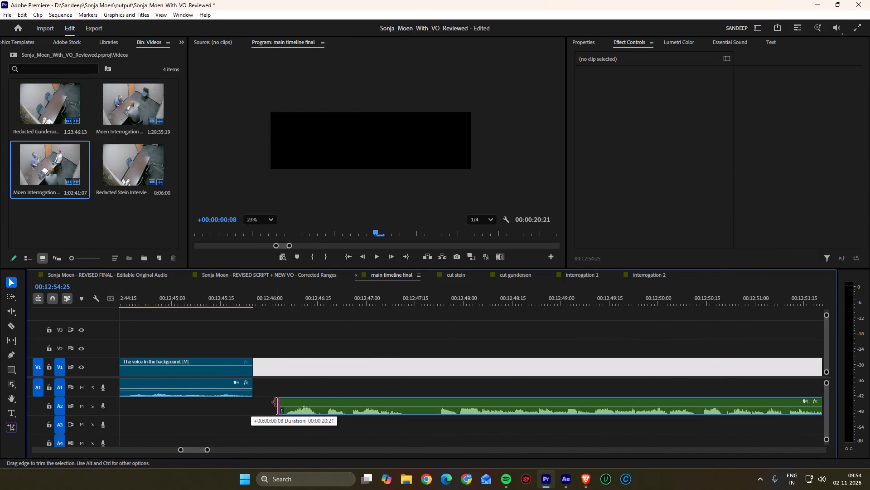
drag(276, 402, 276, 402)
Split the A2 voice-over at both ends of its pauses near 00:12:47:16 and 00:12:52:00.
click(298, 383)
drag(443, 289, 419, 296)
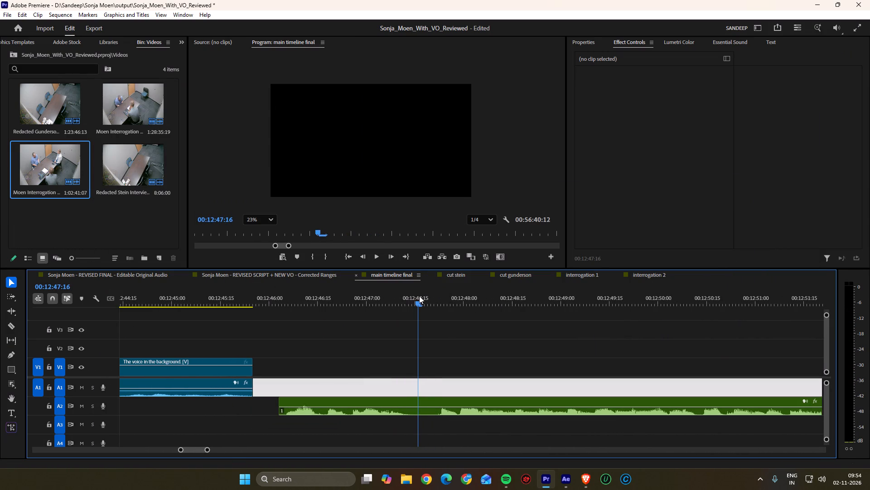
drag(419, 296, 430, 296)
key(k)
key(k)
scroll(458, 347, down, 7)
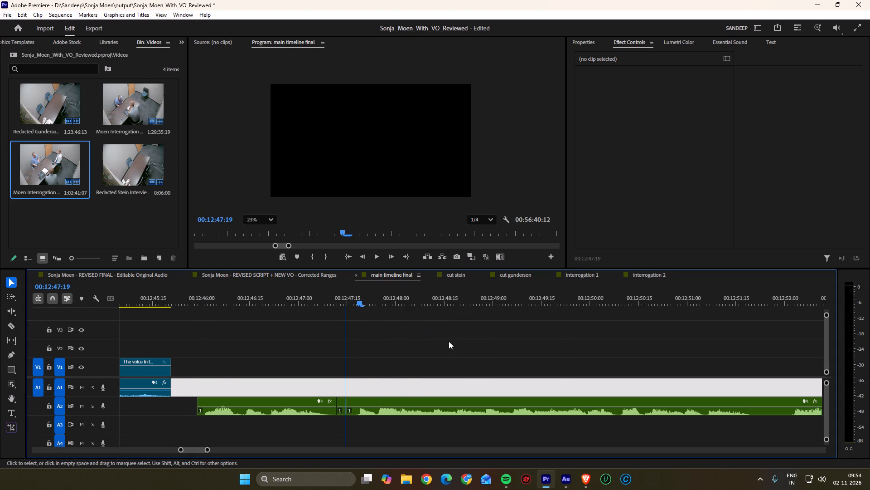
scroll(449, 341, down, 20)
scroll(449, 341, down, 7)
drag(412, 295, 388, 295)
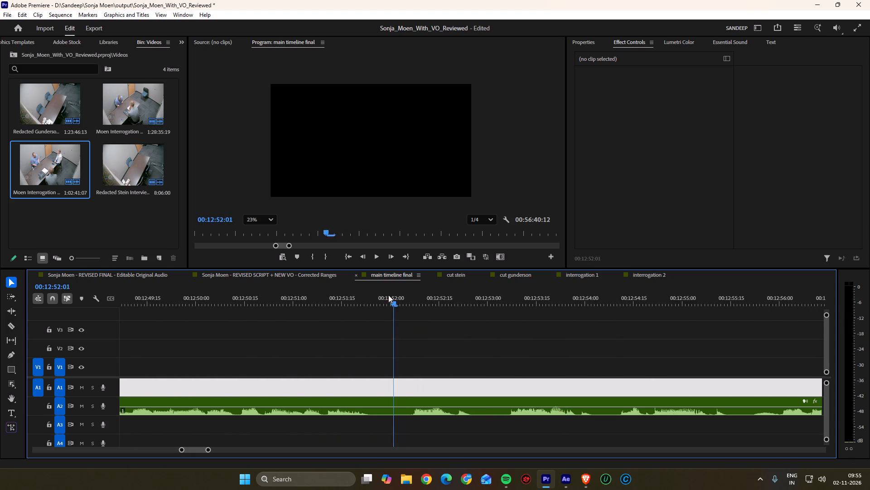
drag(388, 295, 482, 301)
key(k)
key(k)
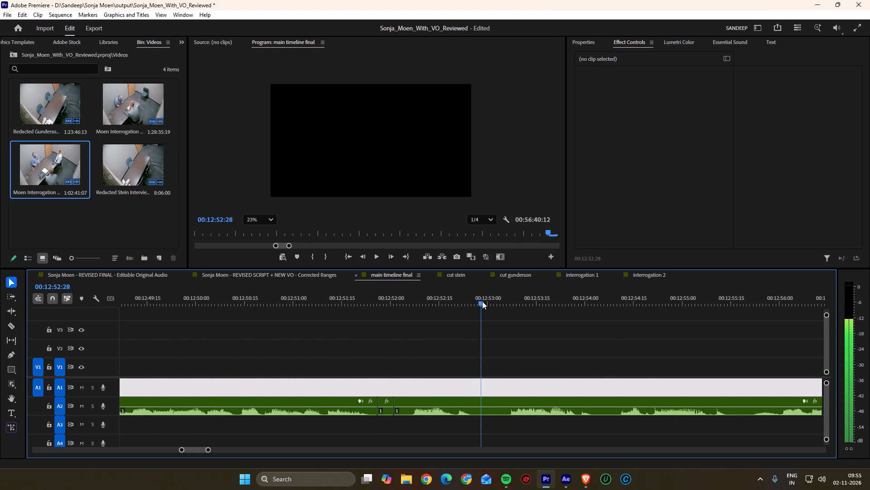
Split the A2 voice-over at both ends of its pauses near 00:12:53:00 and 00:12:54:06.
drag(482, 301, 602, 314)
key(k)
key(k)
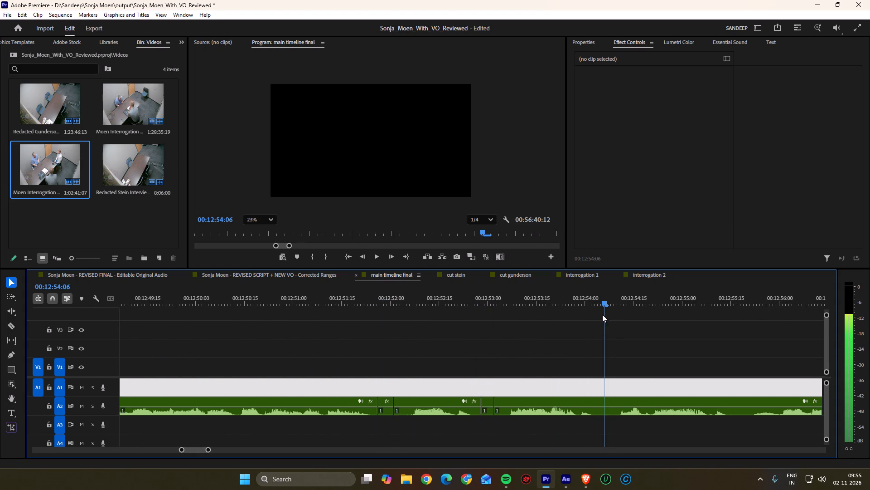
drag(602, 314, 611, 315)
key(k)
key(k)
scroll(617, 352, down, 9)
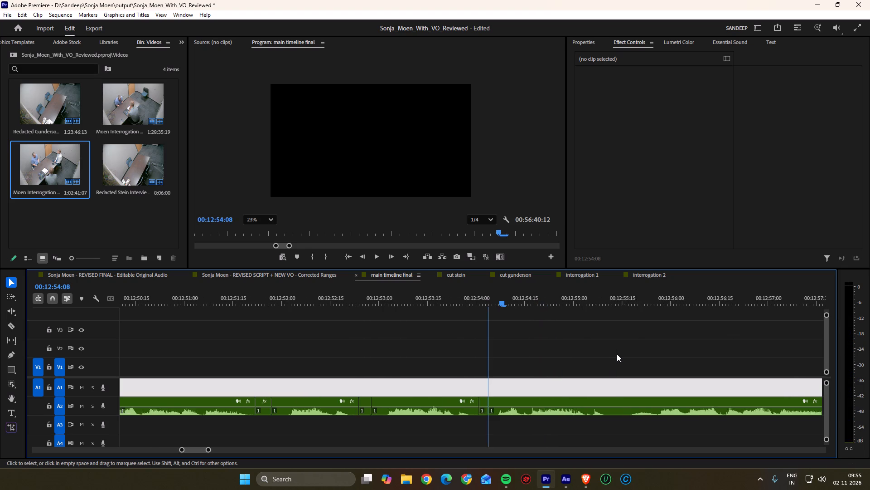
Split the A2 voice-over at both ends of its pauses near 00:12:55:15 and 00:12:59:05.
scroll(617, 354, down, 10)
drag(492, 301, 480, 302)
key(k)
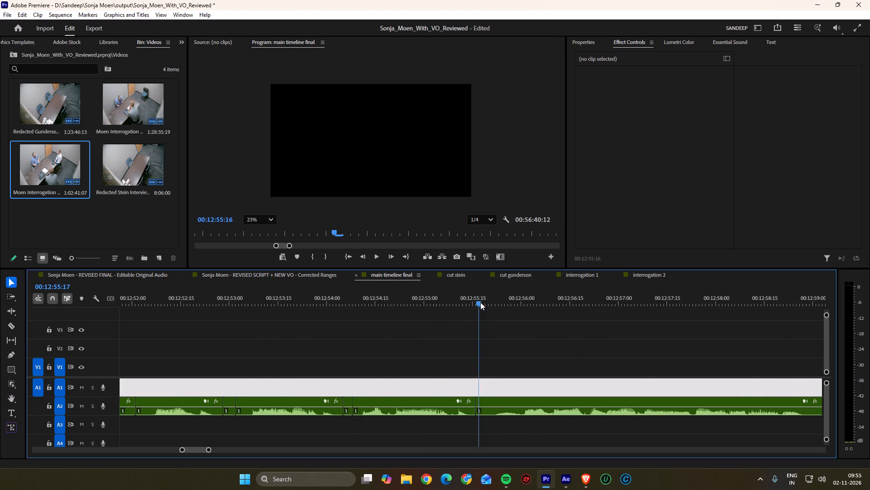
drag(480, 302, 567, 315)
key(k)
scroll(581, 323, down, 14)
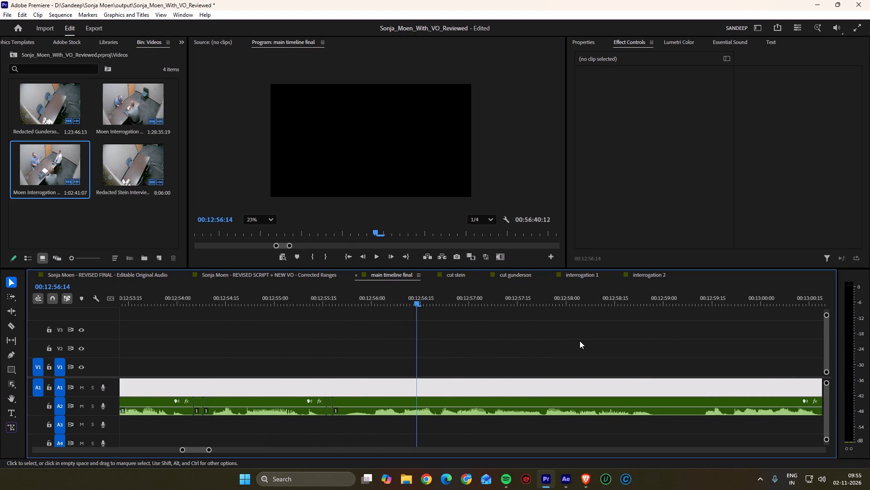
scroll(580, 341, down, 8)
drag(541, 293, 536, 297)
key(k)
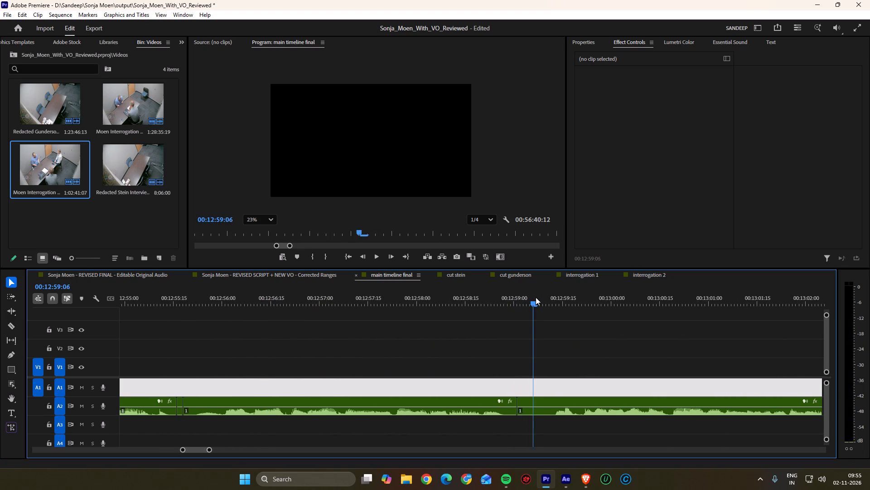
drag(536, 297, 539, 297)
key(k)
scroll(535, 338, down, 20)
scroll(535, 338, down, 4)
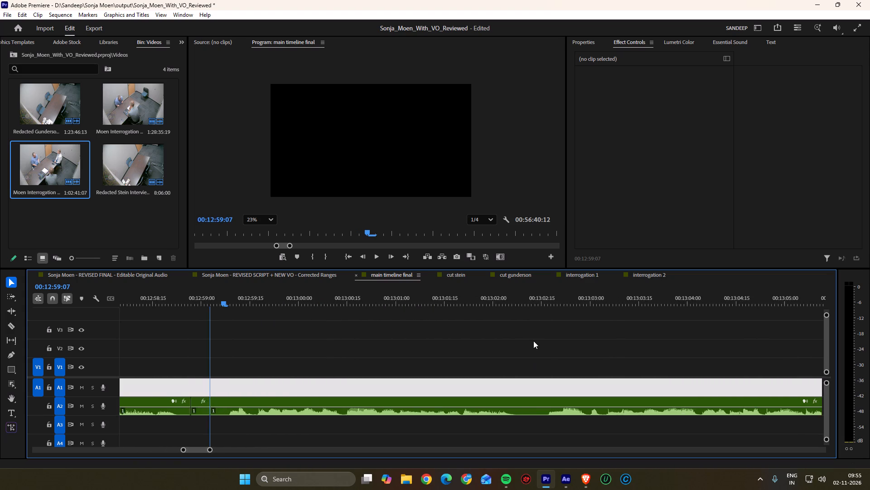
Split the A2 voice-over at both ends of the pause near 00:13:02:17 and at 00:13:06:18, where its closing silence before Report A starts.
scroll(533, 341, down, 4)
click(482, 300)
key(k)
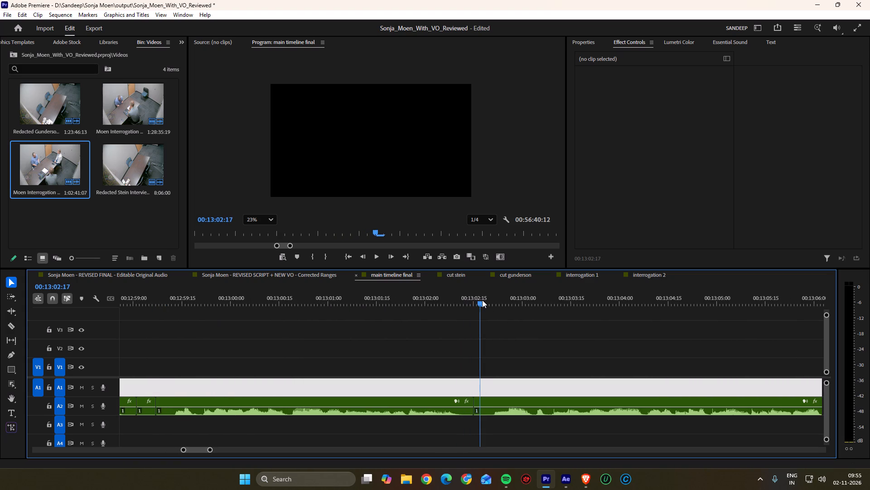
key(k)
scroll(500, 332, down, 17)
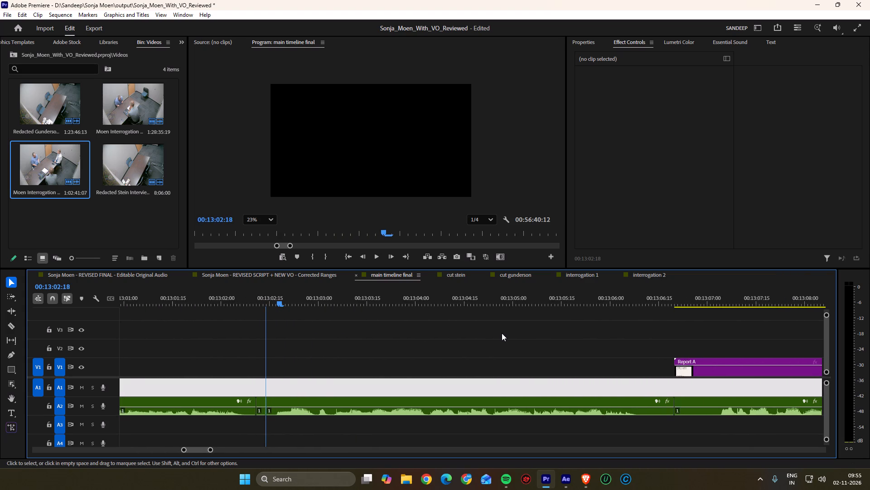
drag(628, 293, 643, 296)
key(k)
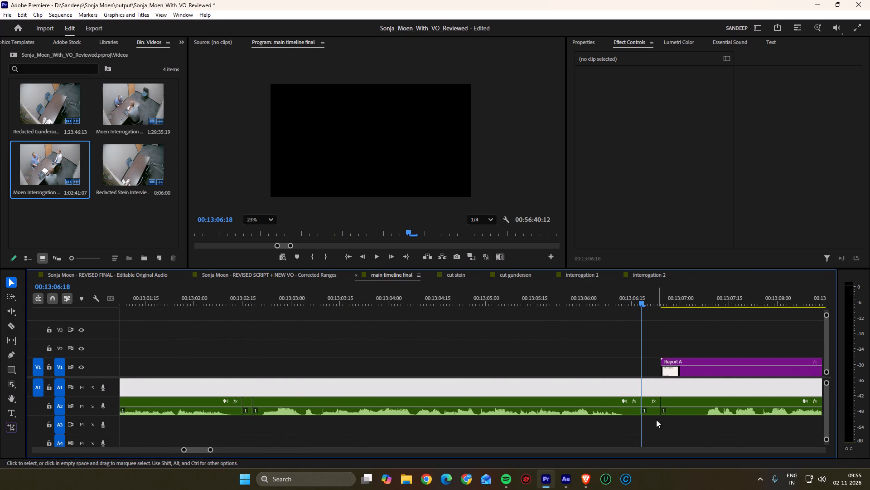
Ripple-delete the split-out A2 voice-over pauses at 00:13:06:18, 00:13:02:15 and 00:12:59:01.
click(654, 411)
key(shift+Delete)
key(Up)
key(Up)
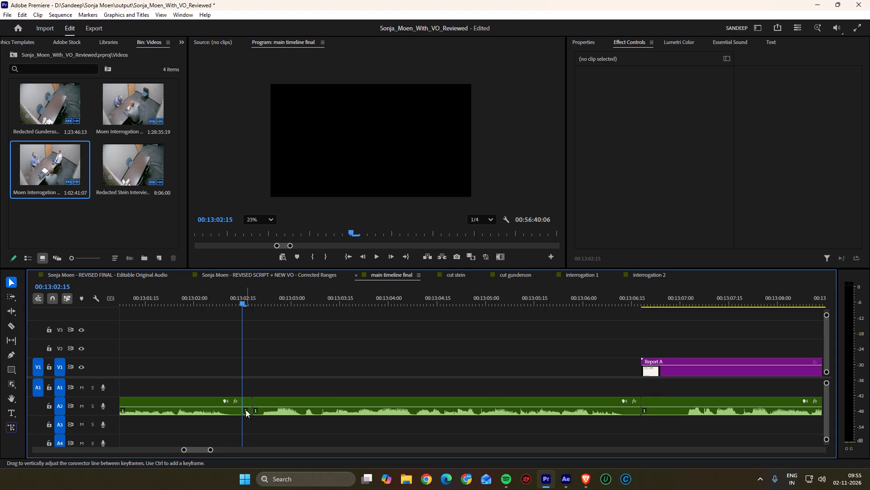
click(245, 410)
key(shift+Delete)
key(Up)
key(Up)
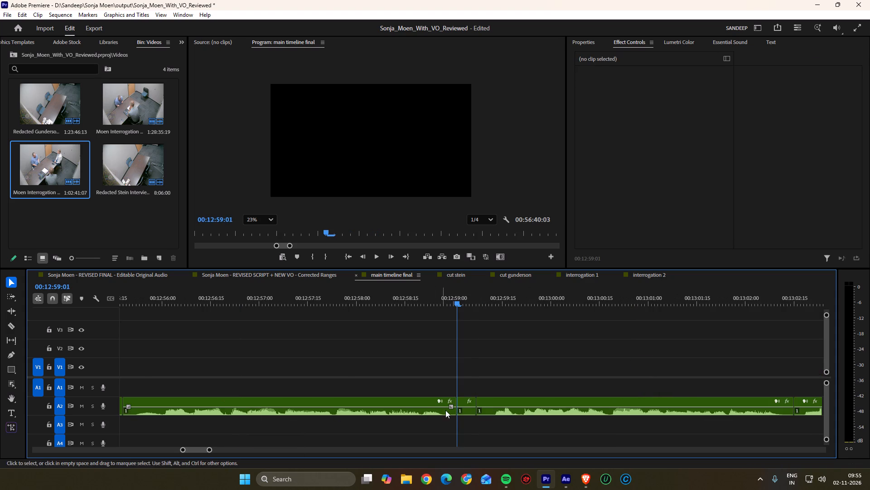
click(467, 412)
key(shift+Delete)
Ripple-delete the split-out A2 voice-over pauses at 00:12:54:05 and near 00:12:55:13.
key(Up)
key(Up)
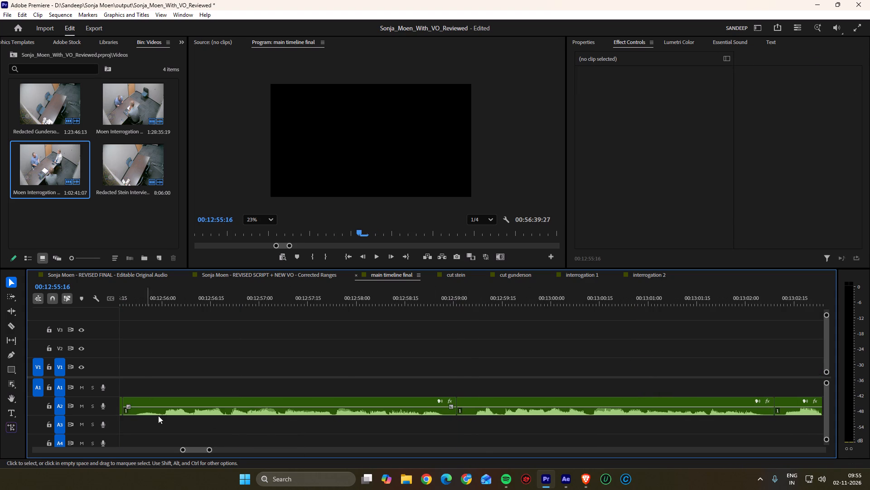
scroll(261, 423, down, 1)
scroll(266, 419, up, 17)
scroll(345, 429, down, 1)
scroll(345, 429, up, 8)
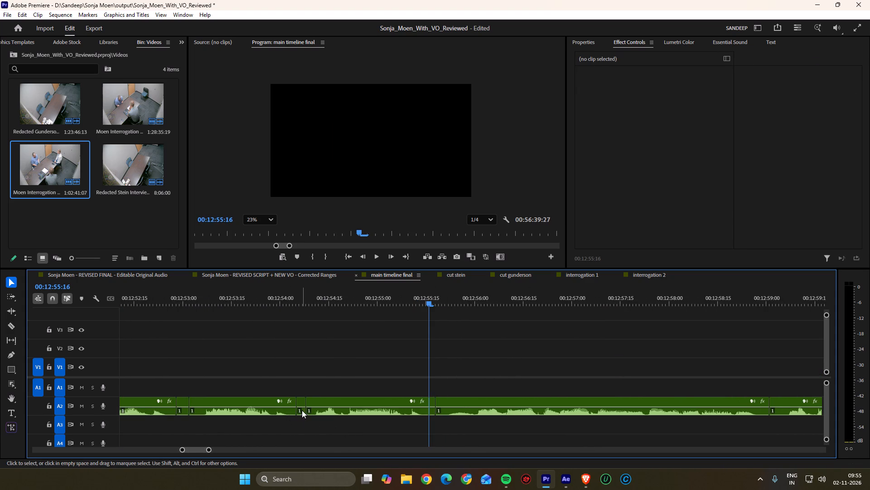
click(302, 407)
key(shift+Delete)
click(422, 415)
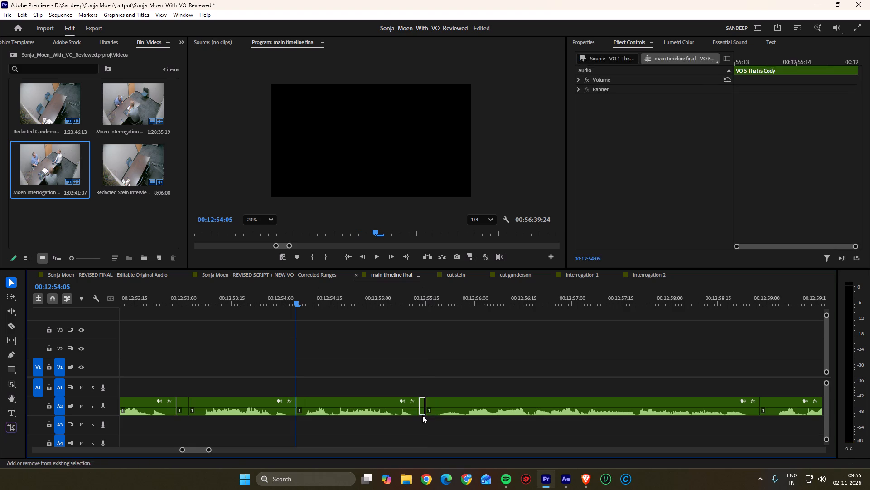
key(shift+Delete)
Ripple-delete the split-out A2 voice-over pauses at 00:12:51:26 and near 00:12:52:25.
key(Up)
key(Up)
key(Up)
key(Up)
scroll(348, 420, up, 4)
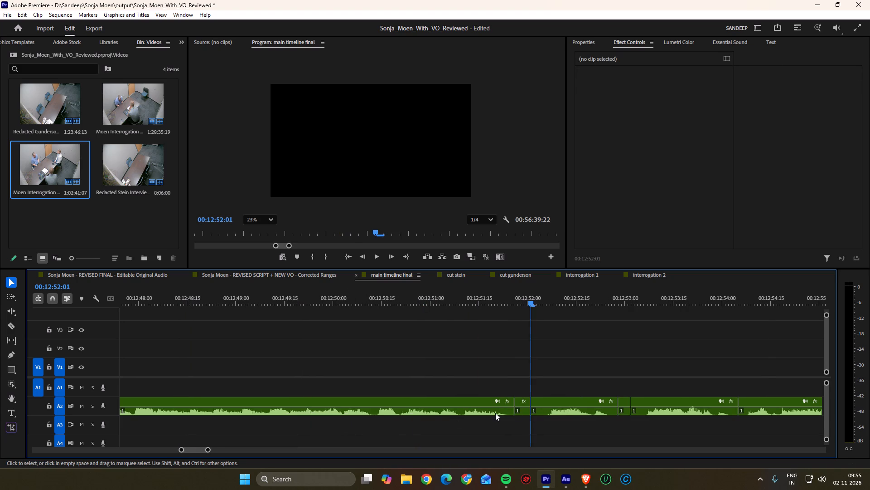
click(522, 412)
key(shift+Delete)
click(605, 399)
shift+click(608, 404)
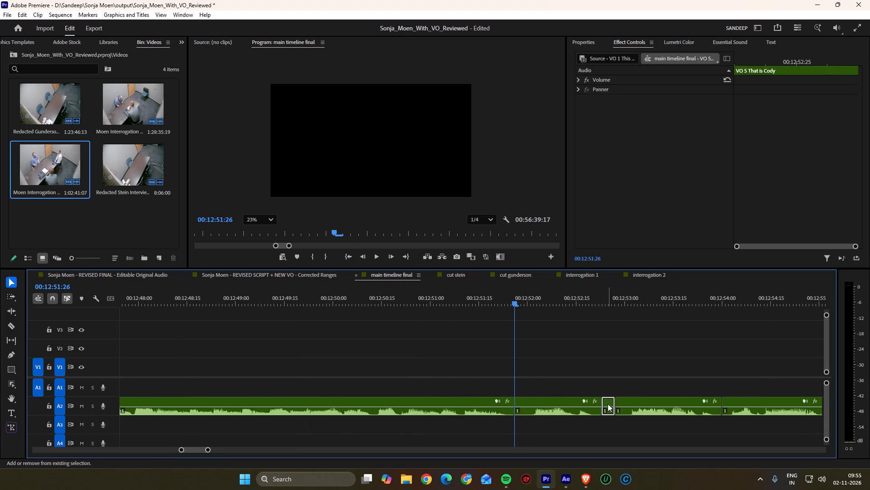
key(shift+Delete)
Ripple-delete the split-out A2 voice-over pause at 00:12:47:16.
key(Up)
key(Up)
key(Up)
click(474, 404)
key(shift+Delete)
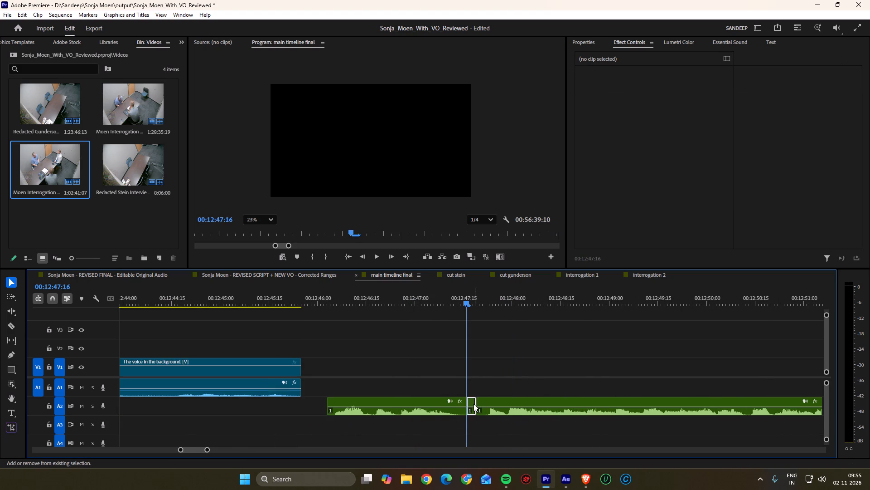
Move the A2 voice-over and everything after it earlier, closing the gap after "The voice in the background" clip.
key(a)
click(360, 402)
drag(362, 402, 339, 405)
click(343, 386)
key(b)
click(343, 386)
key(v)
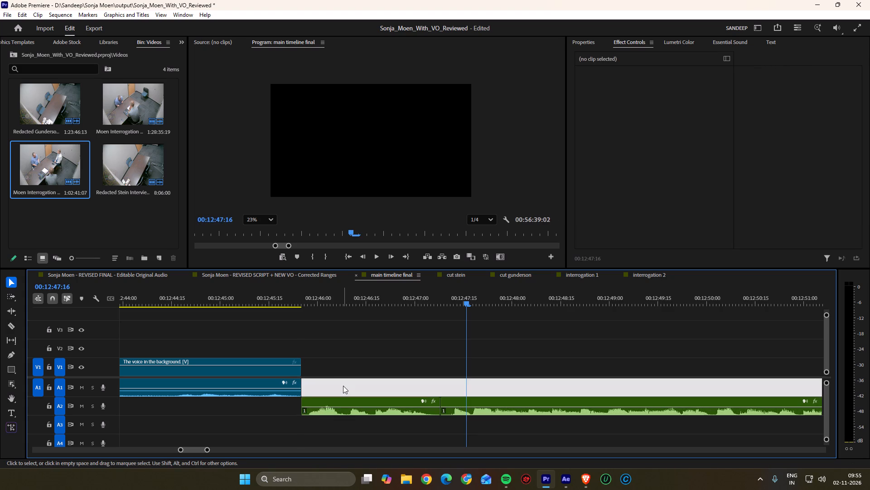
click(343, 386)
Play back the tightened voice-over and its transition into Report A to check the pacing.
alt+scroll(343, 386, down, 15)
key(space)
scroll(341, 384, down, 11)
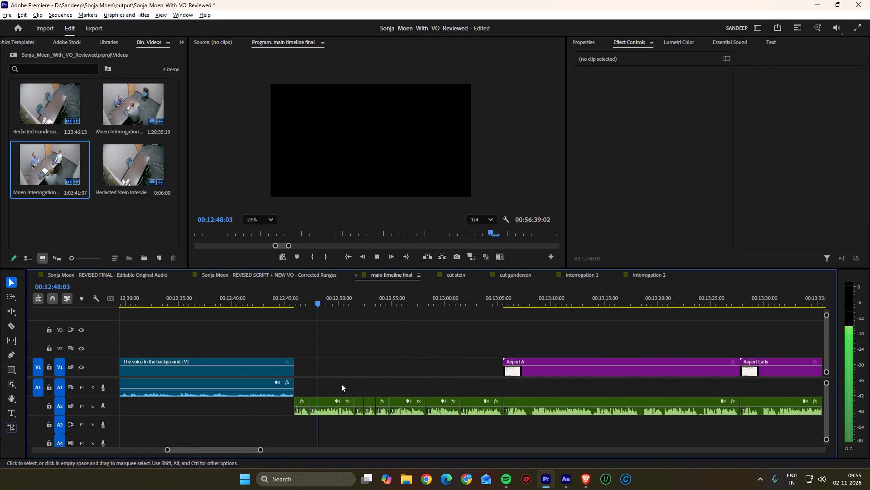
scroll(341, 384, down, 10)
click(376, 299)
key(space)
scroll(377, 316, down, 1)
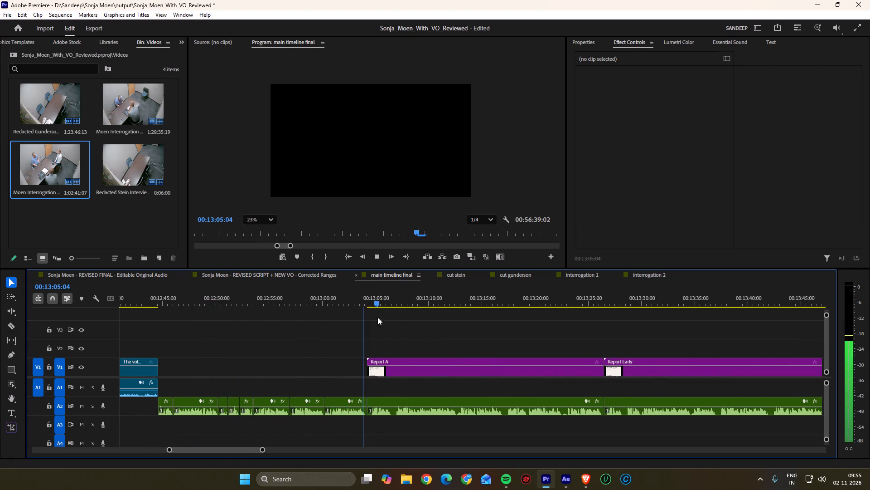
scroll(377, 317, down, 1)
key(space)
drag(355, 302, 337, 304)
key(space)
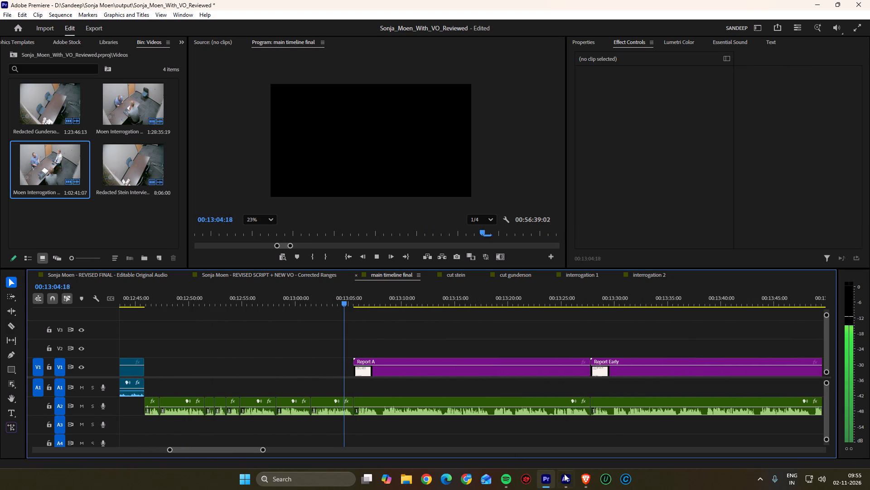
click(581, 476)
click(581, 476)
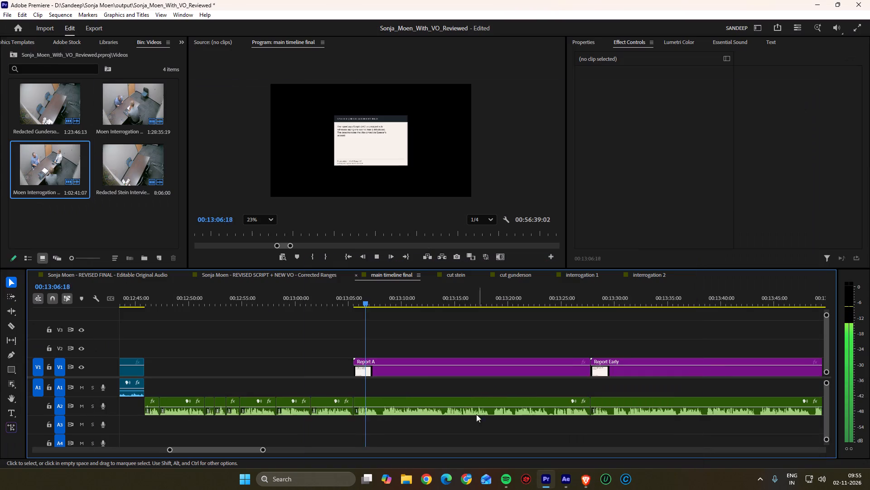
scroll(430, 387, down, 4)
alt+scroll(352, 371, up, 7)
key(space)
Inspect the Report A graphic on V1 and its effect settings, leaving it deselected.
click(321, 370)
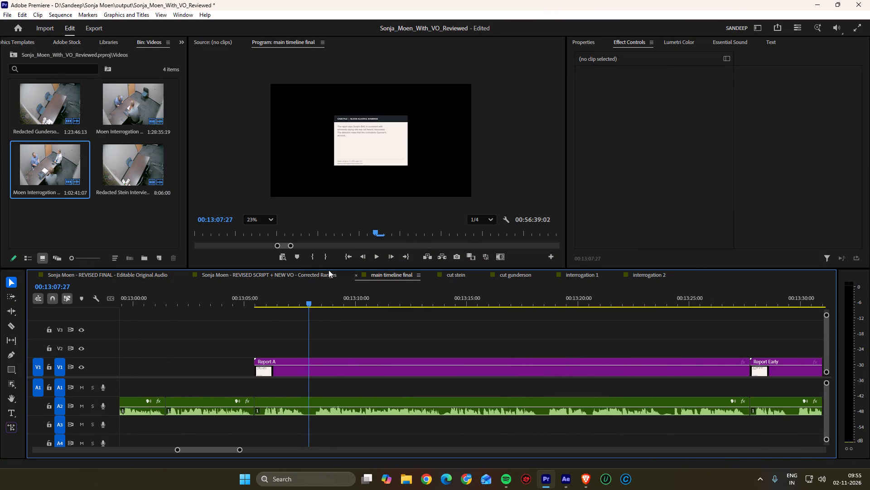
double_click(344, 358)
click(346, 364)
click(345, 349)
click(348, 361)
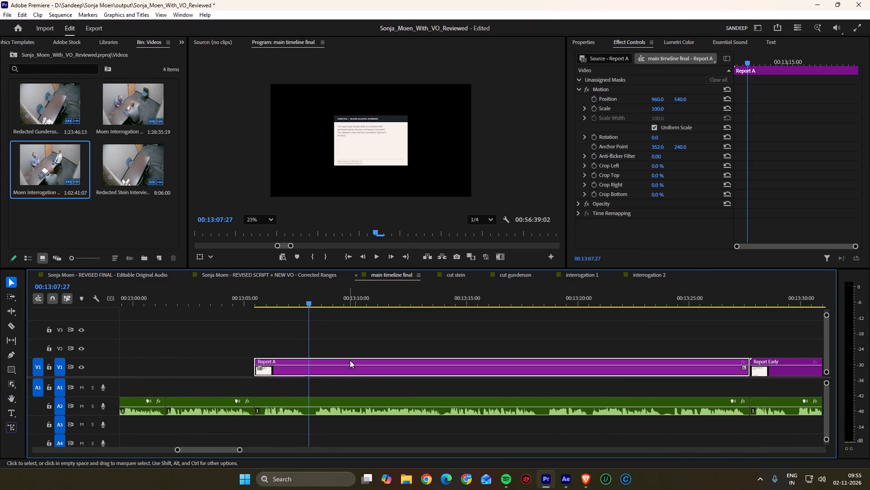
click(375, 348)
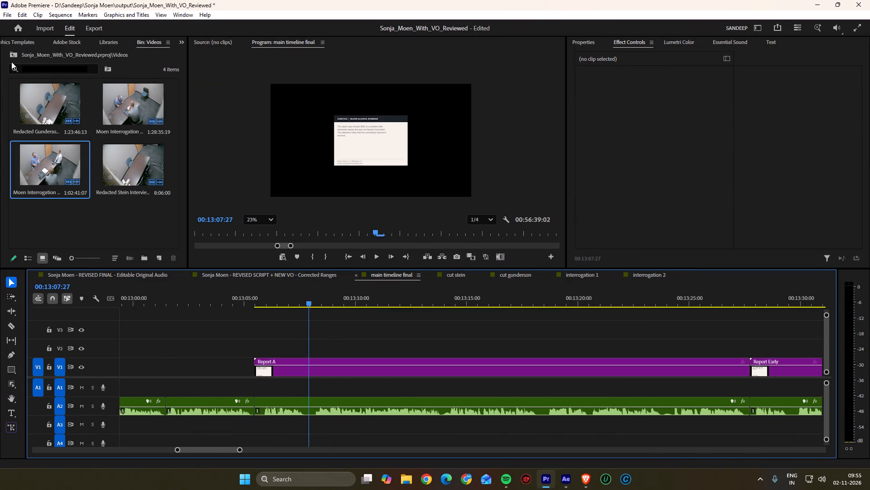
Go from the Videos bin up to the project's top-level bin.
click(18, 54)
scroll(78, 181, up, 1)
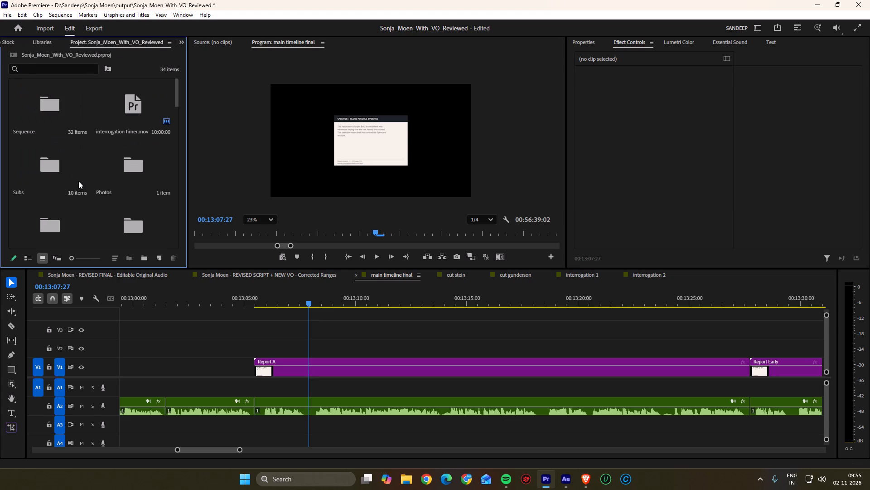
click(378, 334)
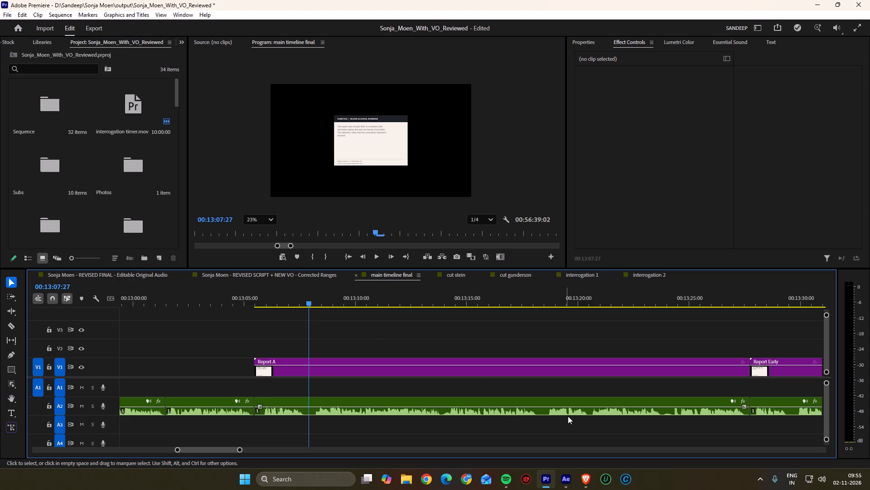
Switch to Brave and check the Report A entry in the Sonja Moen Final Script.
click(578, 481)
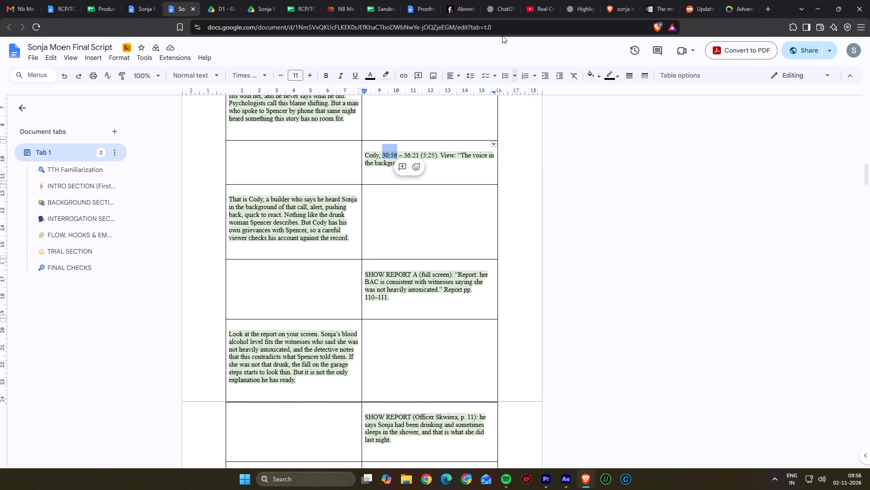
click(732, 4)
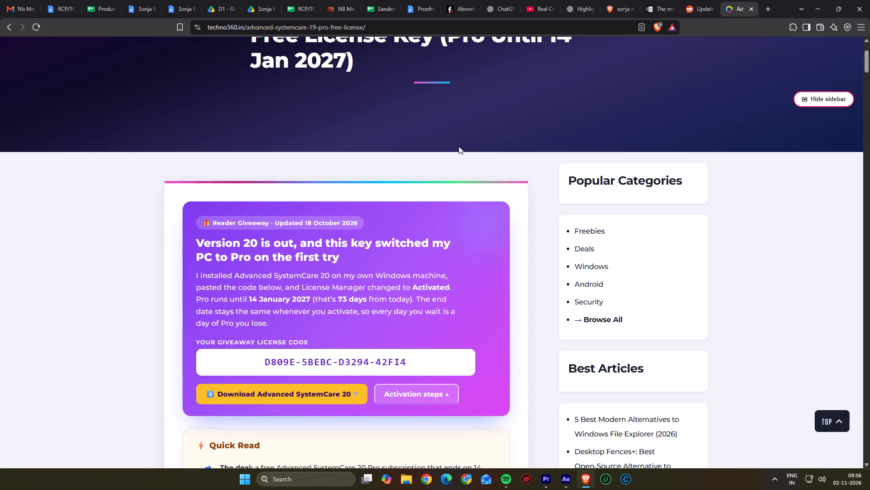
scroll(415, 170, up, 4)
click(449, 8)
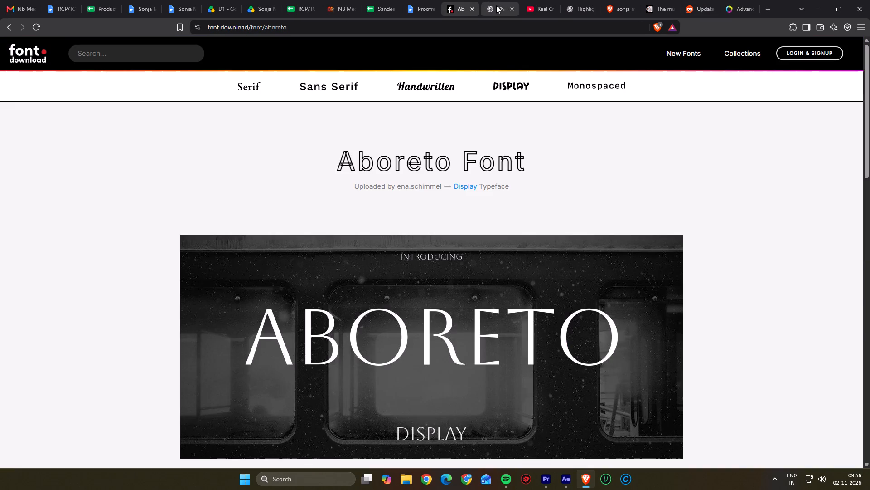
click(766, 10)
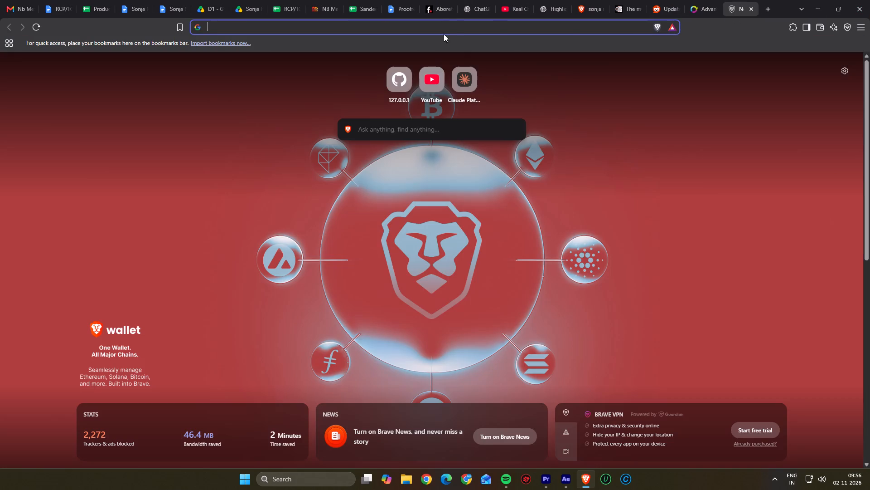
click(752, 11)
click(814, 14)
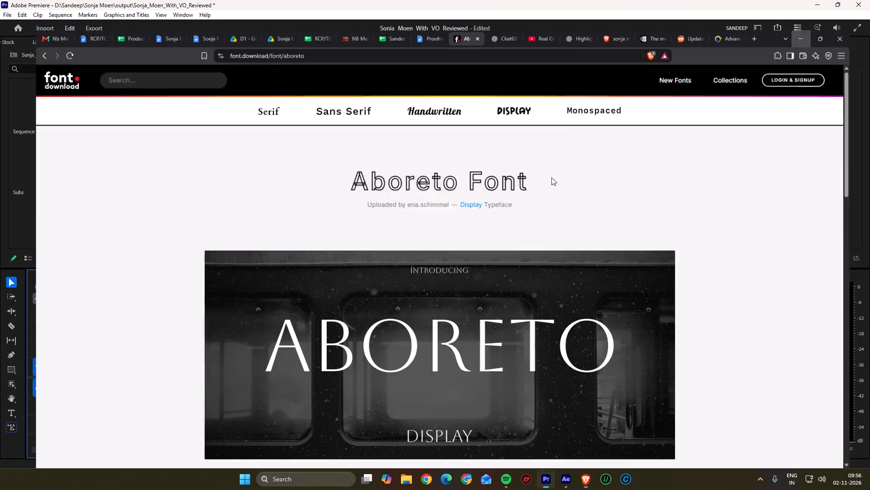
Search Windows for Adobe Acrobat and launch it.
click(299, 475)
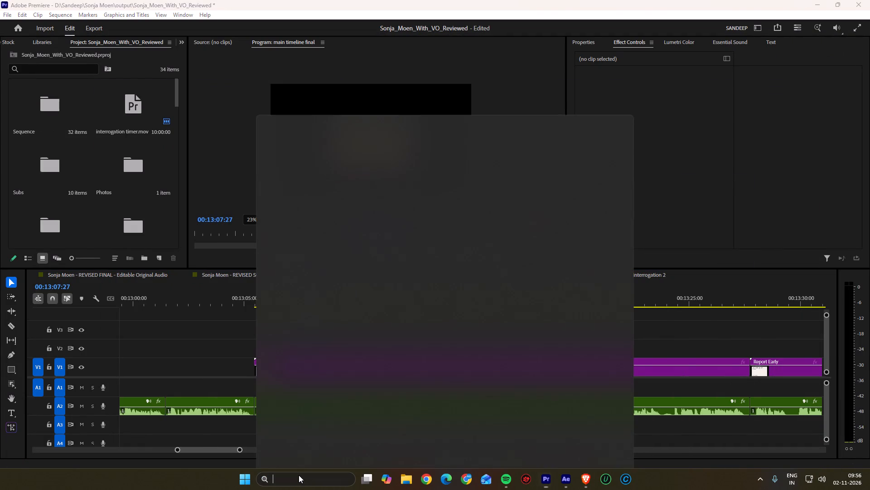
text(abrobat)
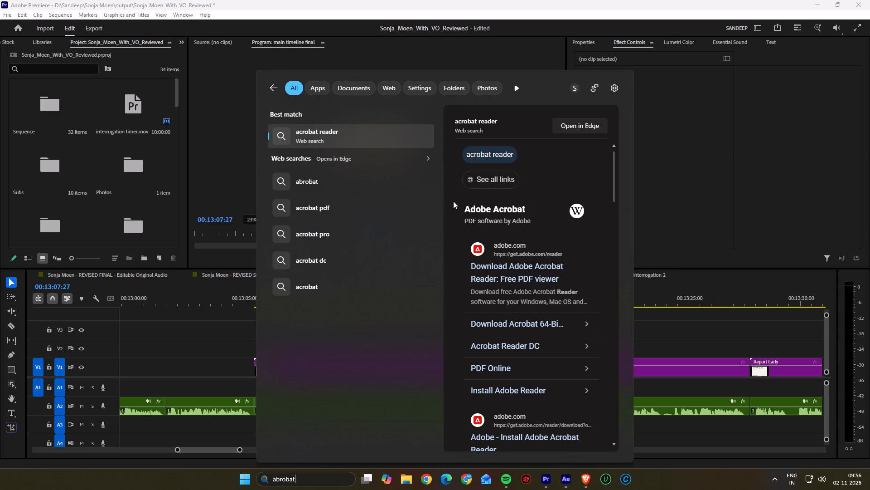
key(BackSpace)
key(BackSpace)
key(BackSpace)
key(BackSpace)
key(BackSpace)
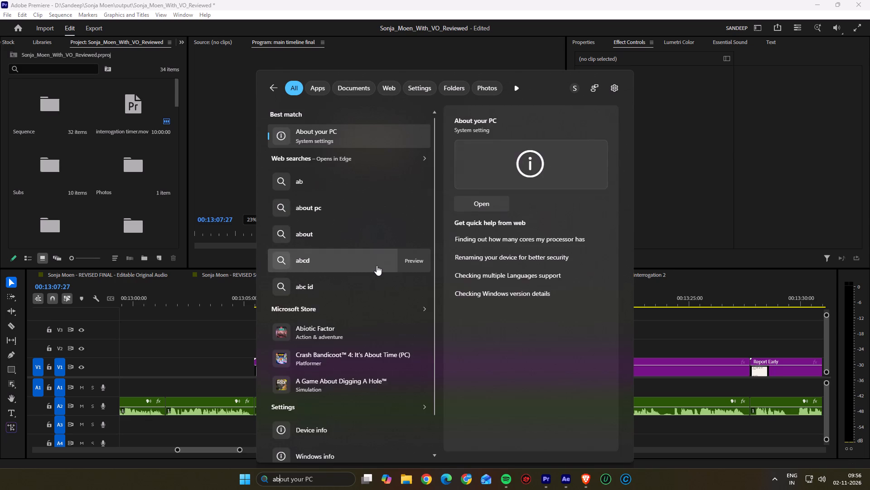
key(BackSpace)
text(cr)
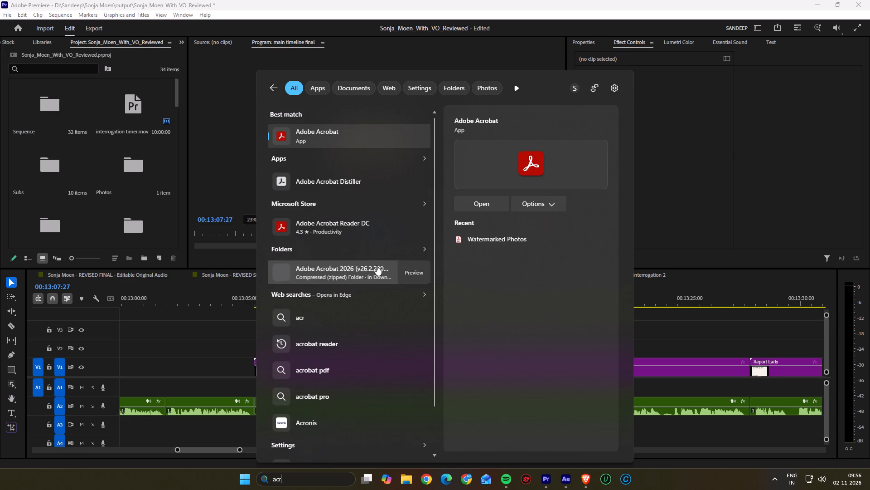
click(325, 141)
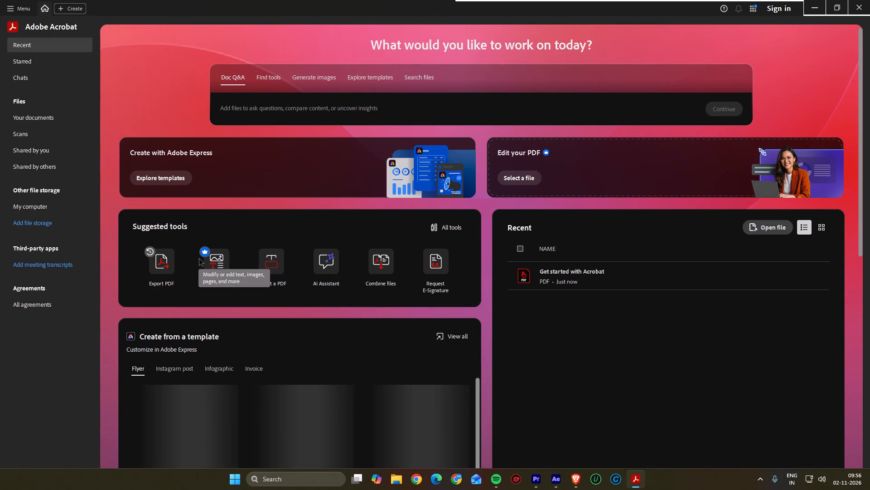
Accept Acrobat's offer to handle PDFs and set Adobe Acrobat as the default app for .pdf files.
click(257, 314)
click(215, 311)
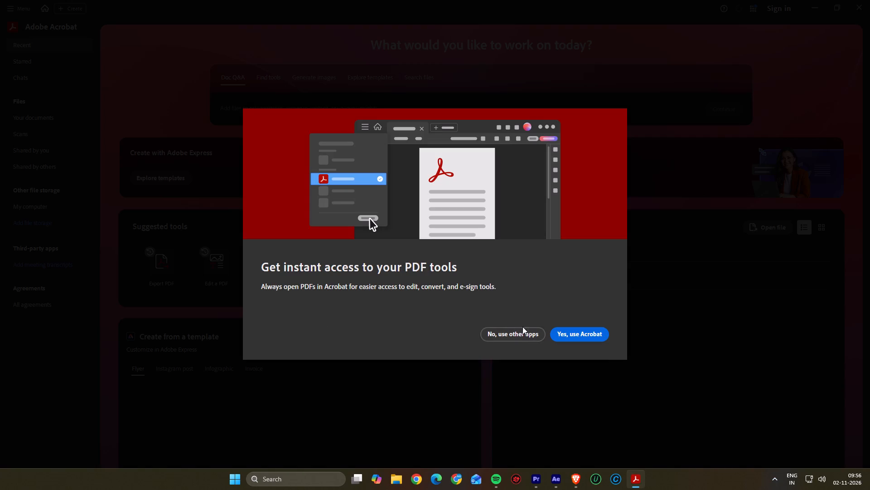
click(562, 333)
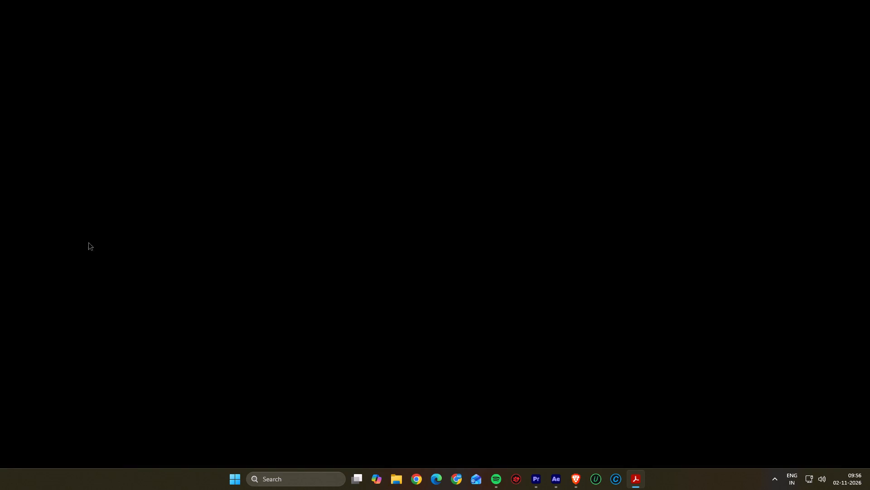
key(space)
click(435, 398)
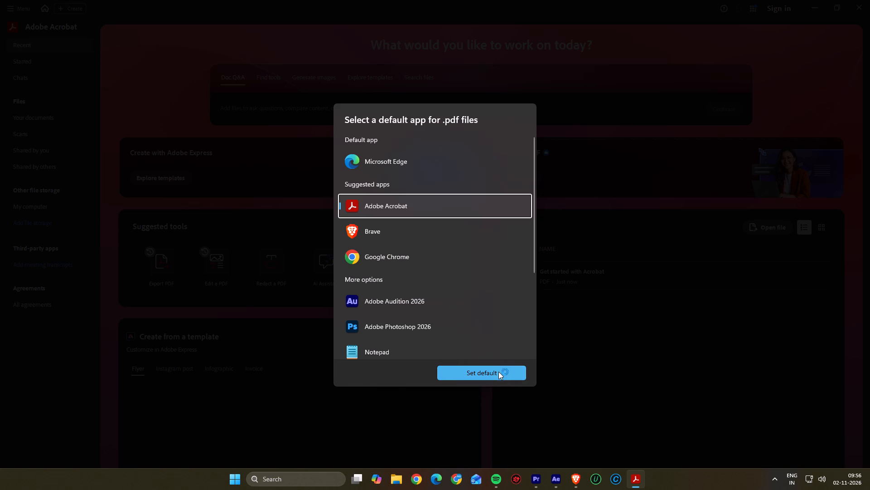
click(471, 396)
click(235, 167)
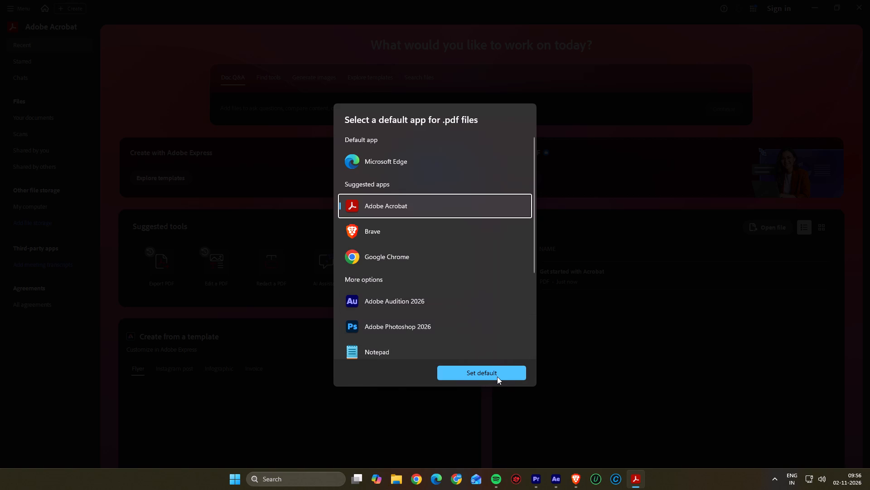
click(497, 377)
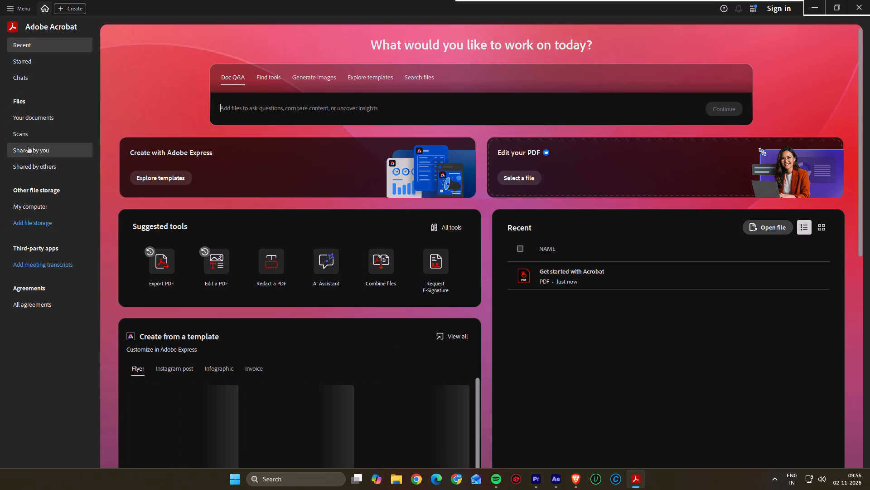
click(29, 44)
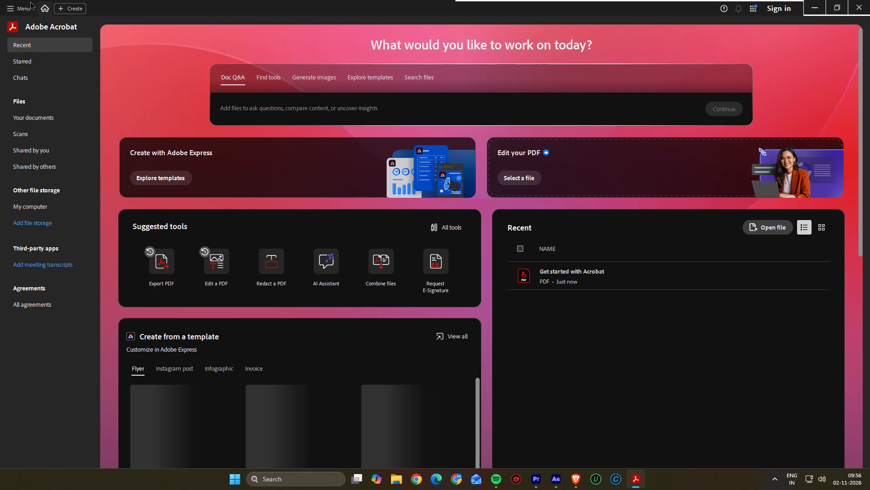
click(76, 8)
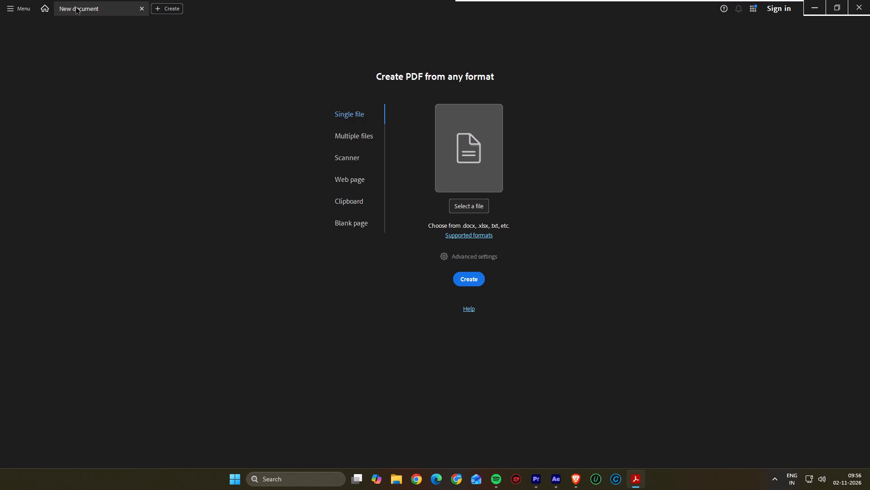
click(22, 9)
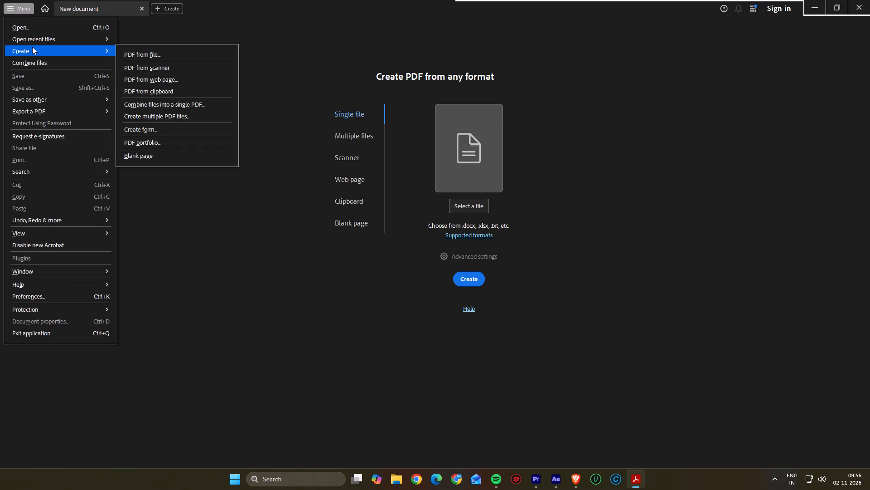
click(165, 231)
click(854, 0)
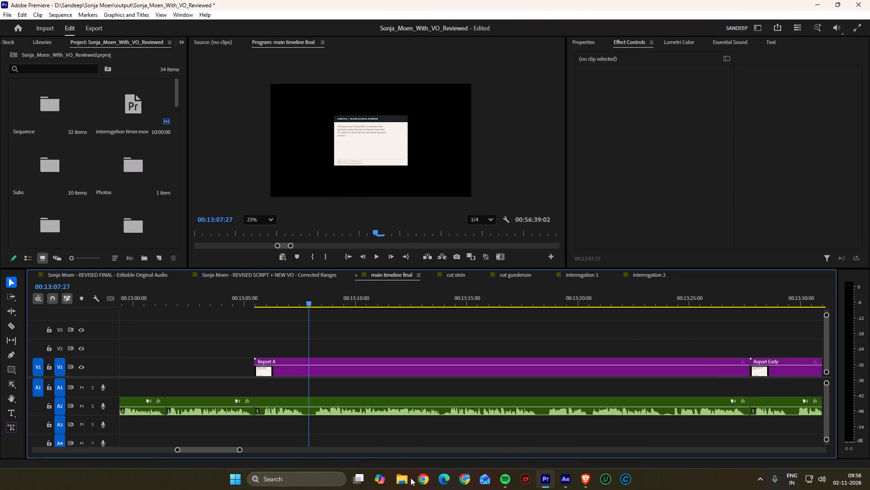
Search Windows for Adobe Acrobat again and relaunch it.
click(326, 481)
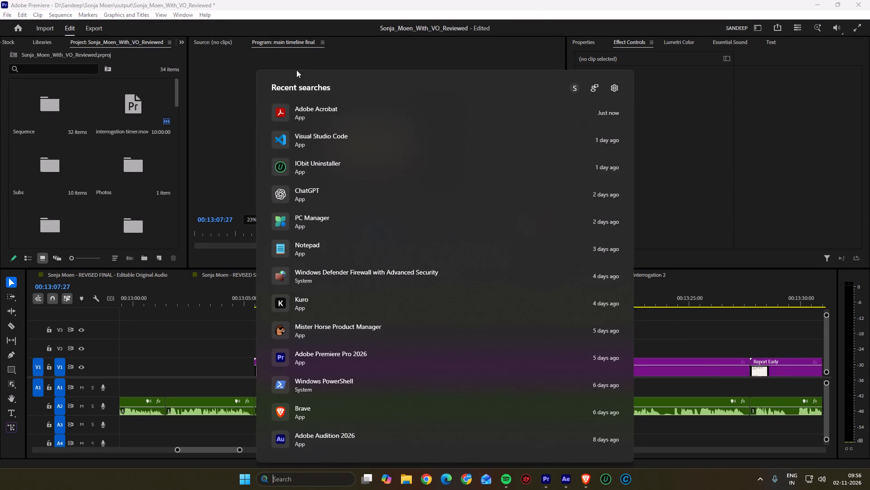
click(318, 112)
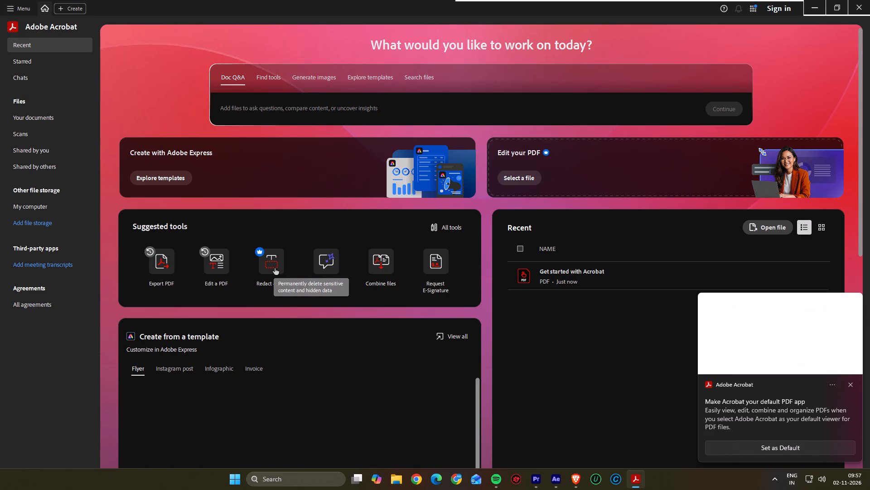
Start Acrobat's Edit a PDF tool, shrink its window from full screen, and browse for a PDF file to edit.
click(218, 268)
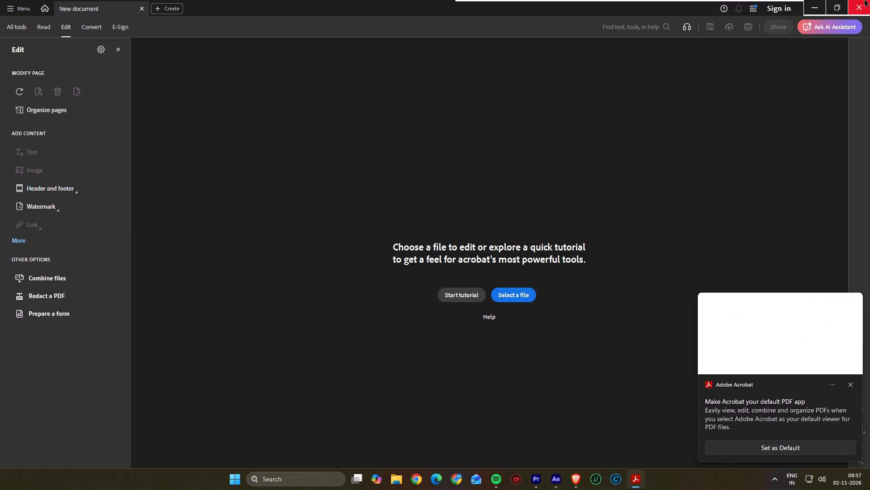
click(837, 7)
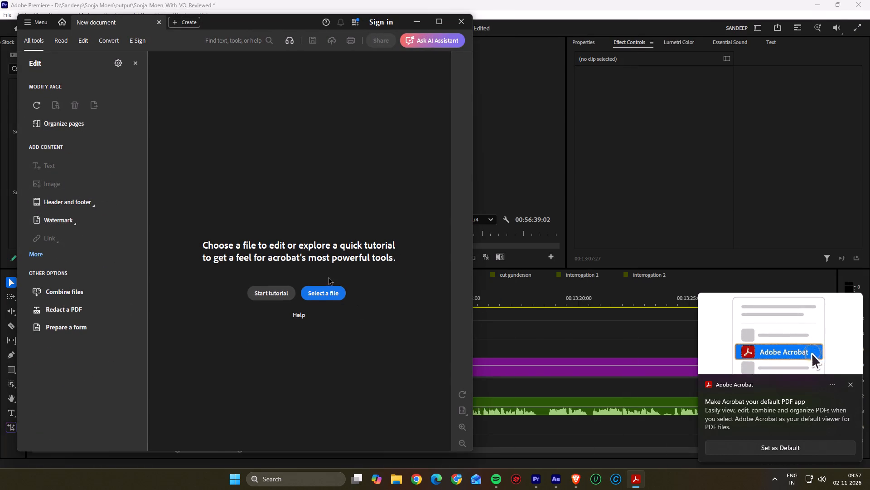
click(327, 293)
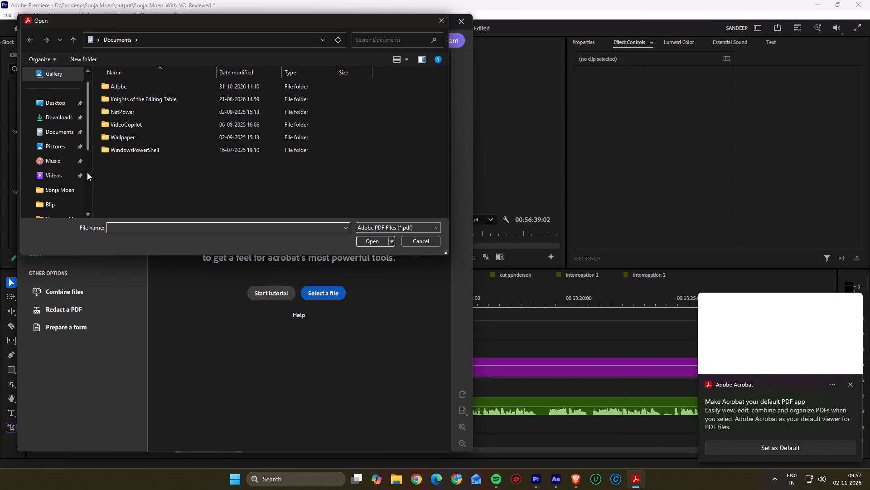
scroll(87, 172, down, 4)
click(64, 172)
double_click(128, 154)
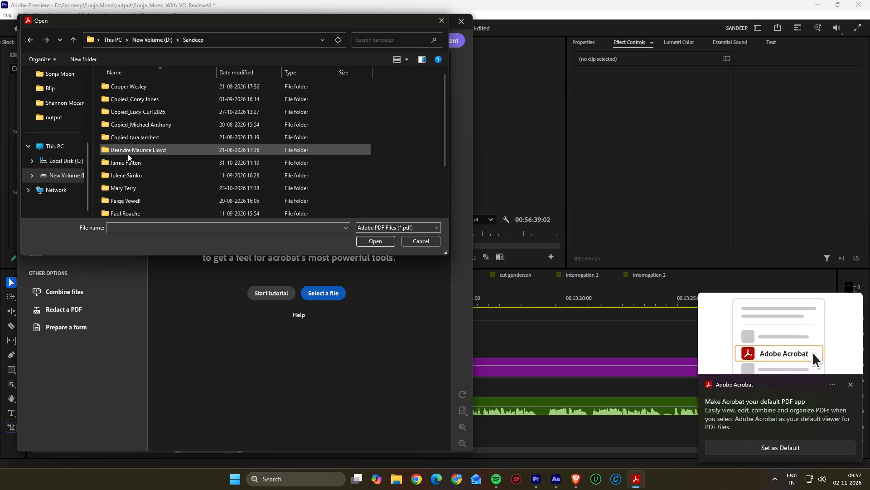
scroll(150, 163, down, 3)
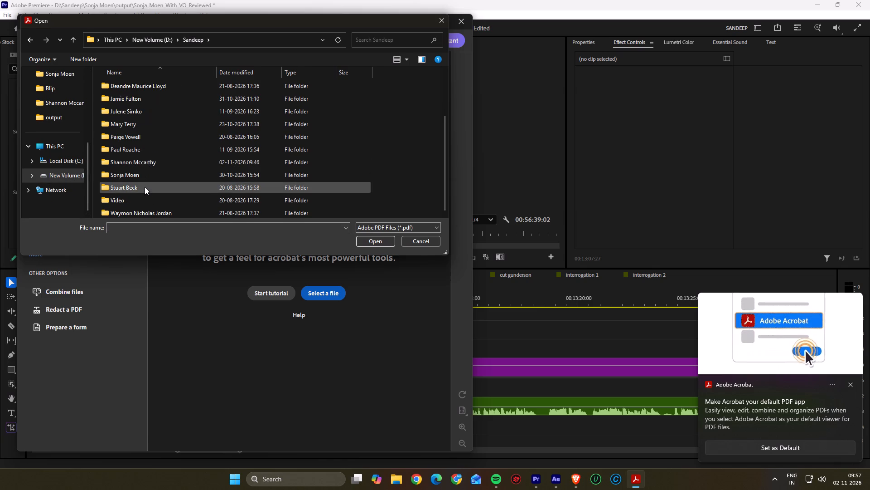
double_click(145, 178)
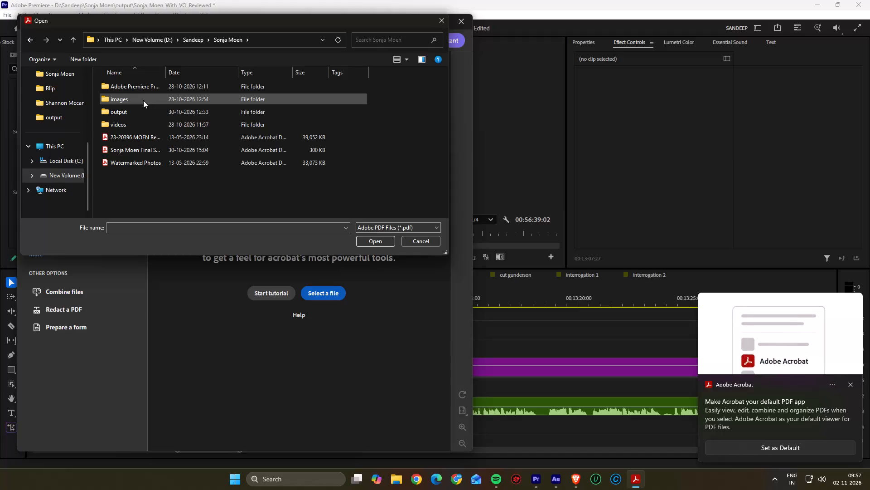
click(151, 153)
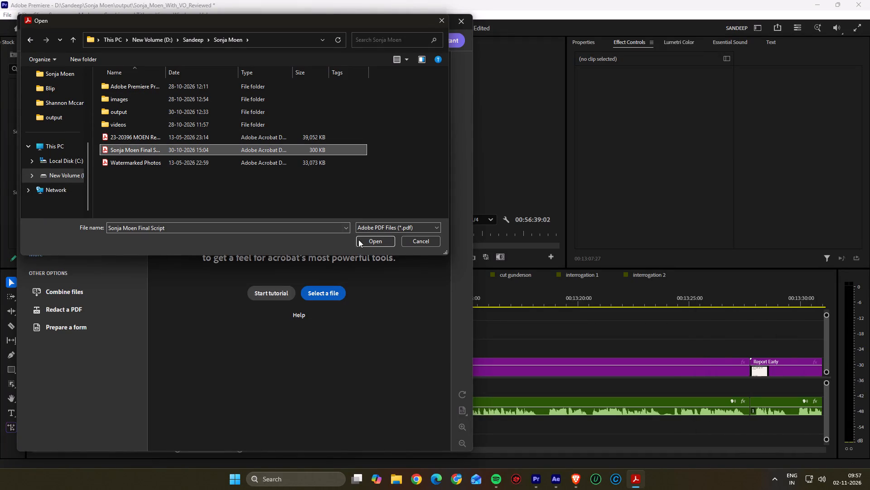
click(159, 132)
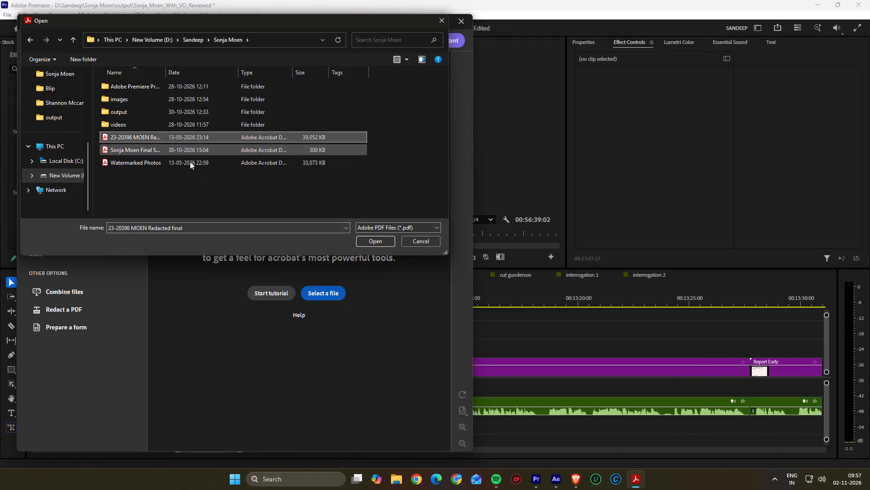
click(402, 475)
click(51, 297)
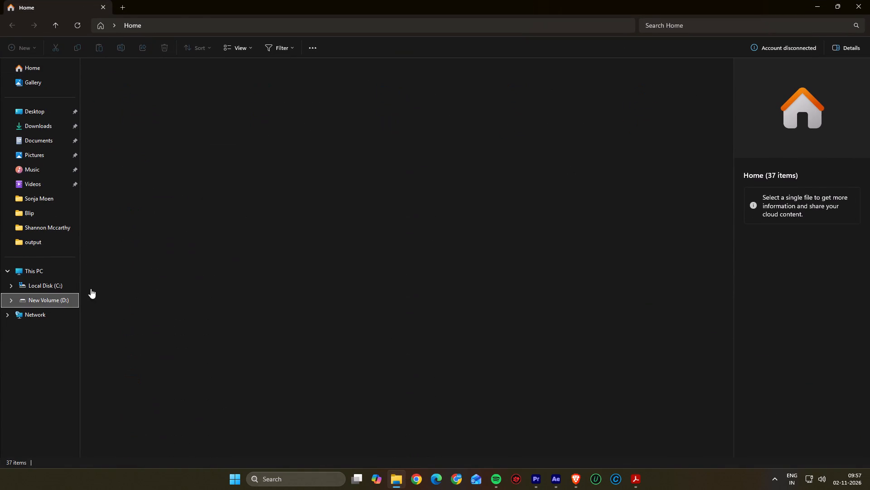
double_click(166, 142)
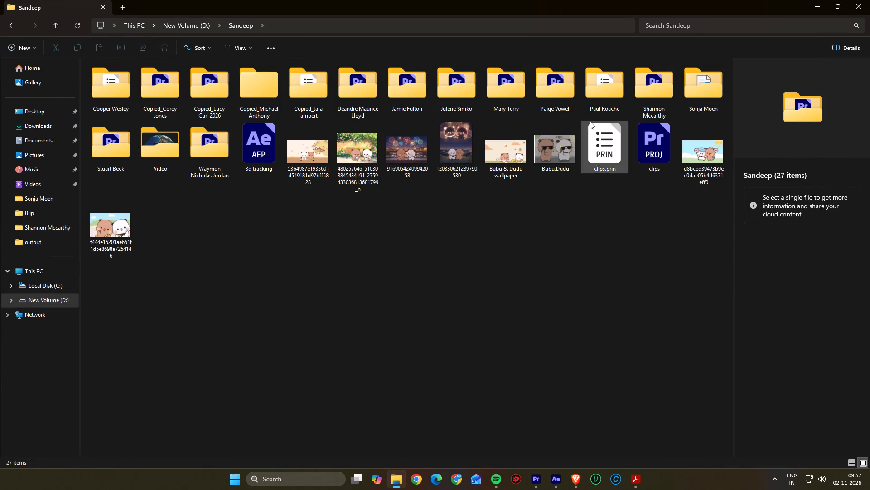
double_click(703, 97)
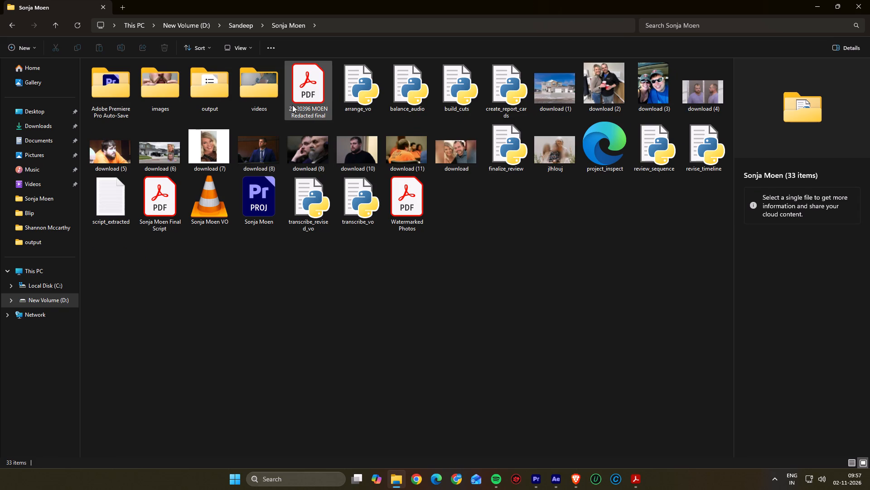
double_click(159, 90)
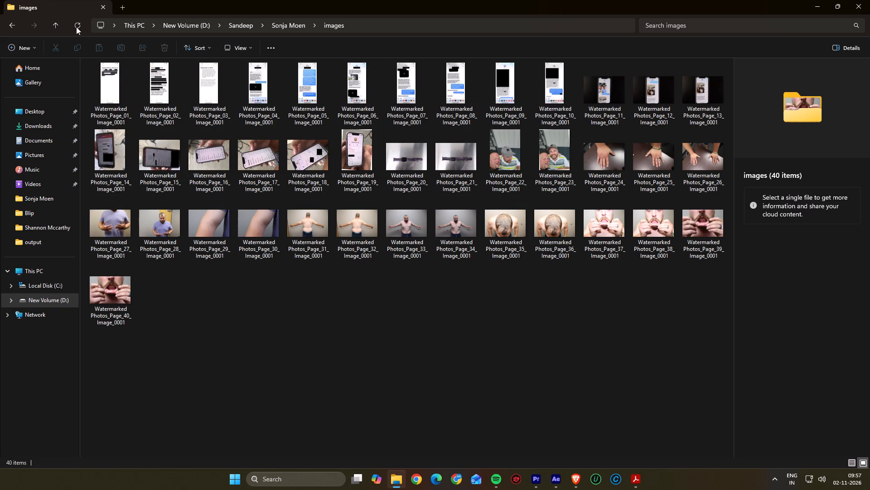
click(55, 24)
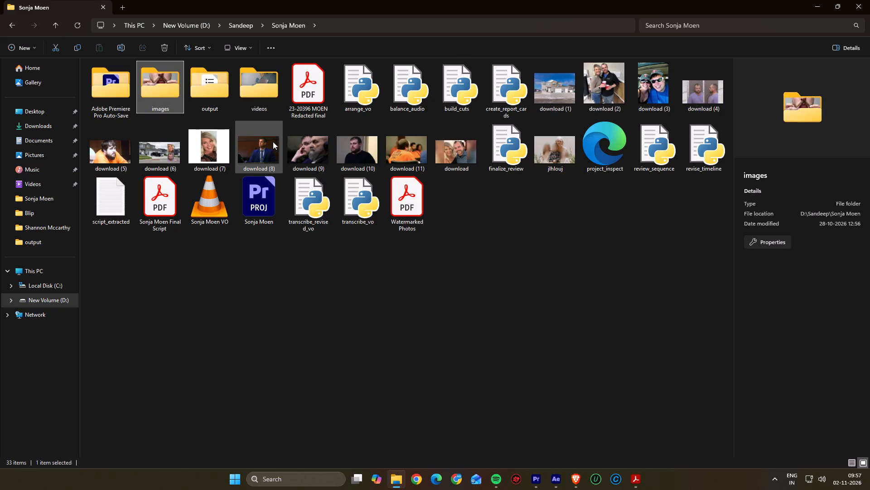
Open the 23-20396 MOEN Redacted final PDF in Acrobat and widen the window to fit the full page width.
double_click(295, 105)
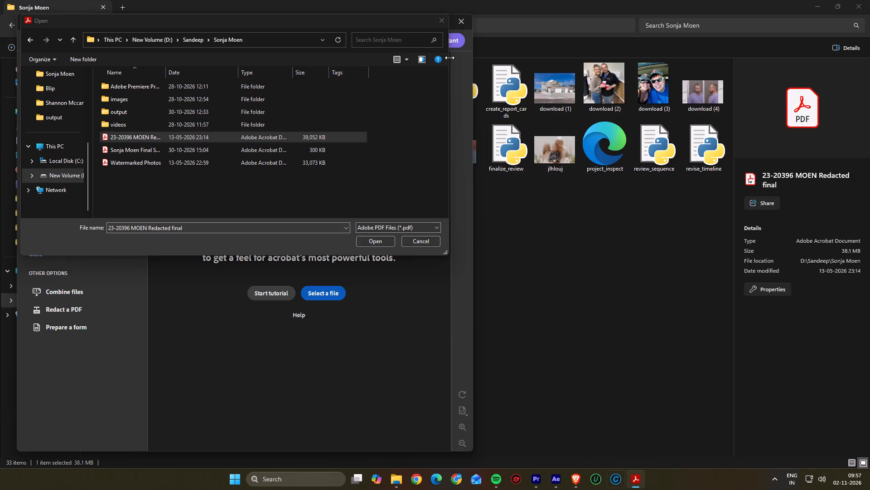
click(377, 243)
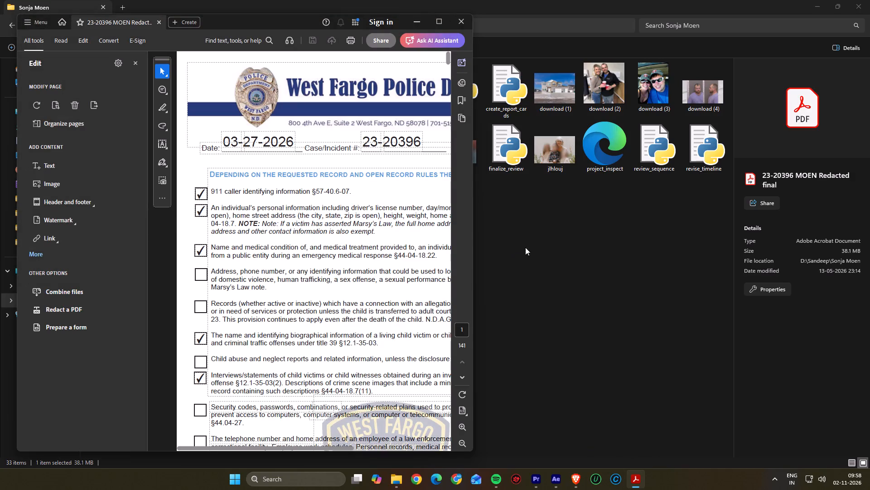
drag(474, 238, 717, 242)
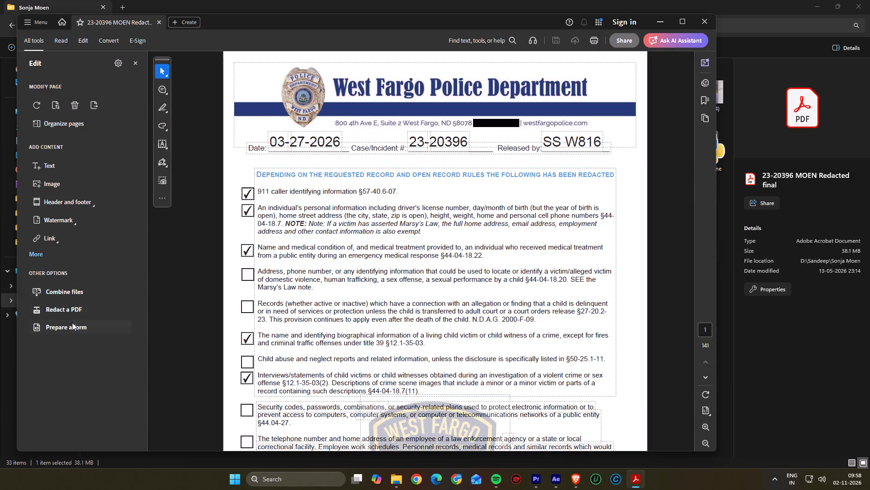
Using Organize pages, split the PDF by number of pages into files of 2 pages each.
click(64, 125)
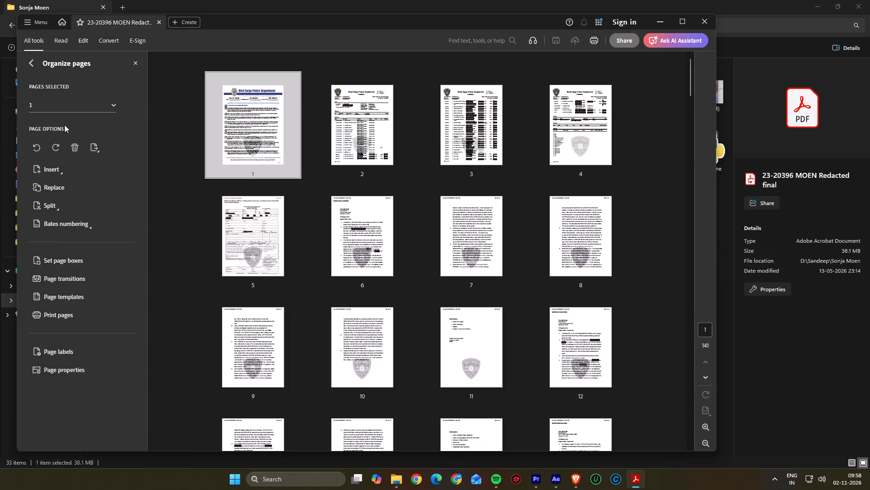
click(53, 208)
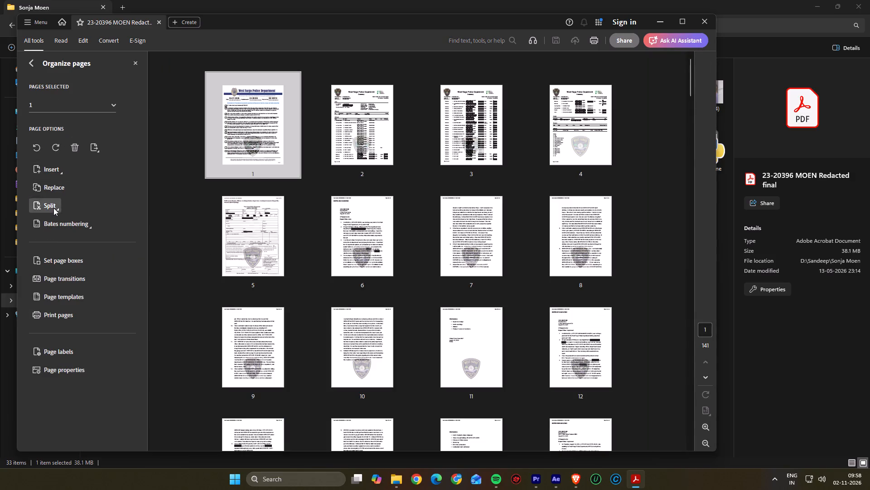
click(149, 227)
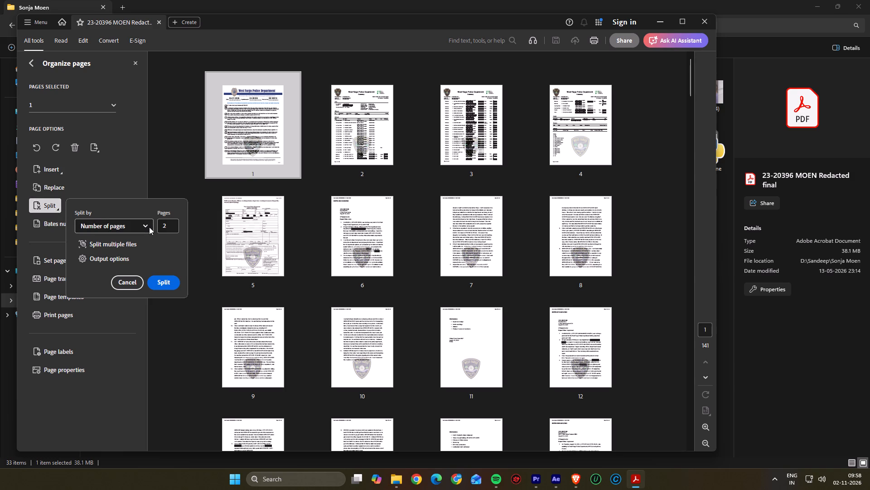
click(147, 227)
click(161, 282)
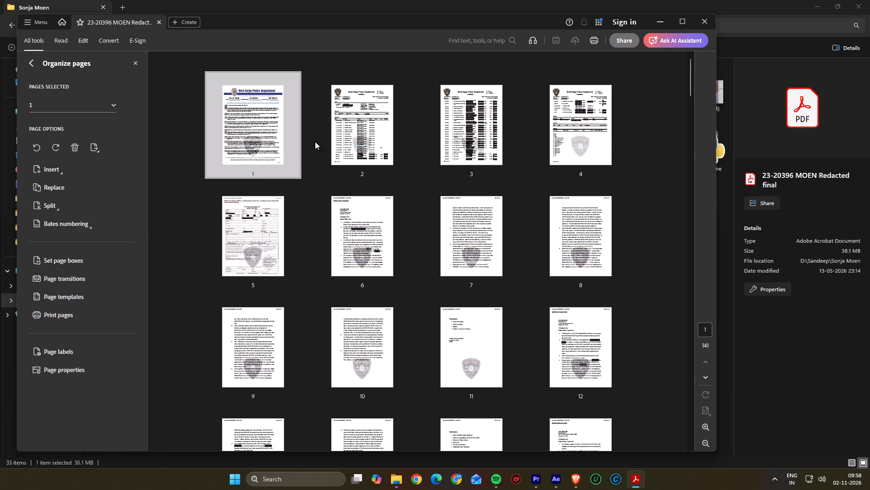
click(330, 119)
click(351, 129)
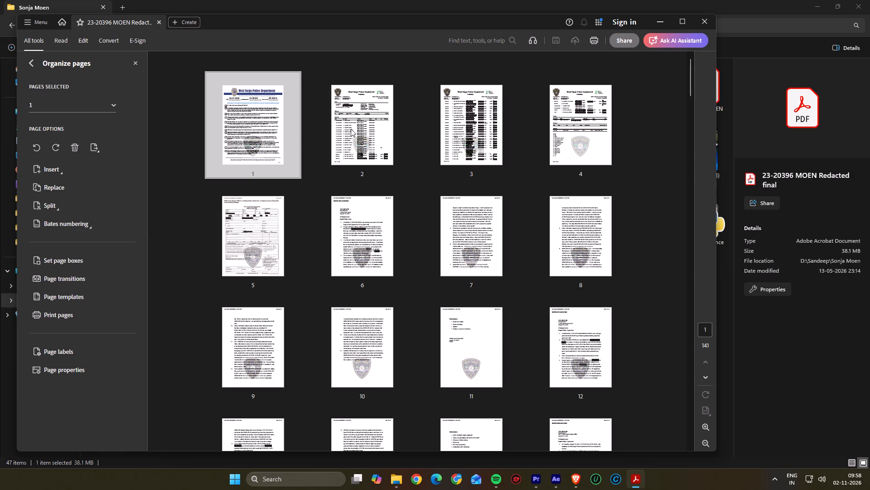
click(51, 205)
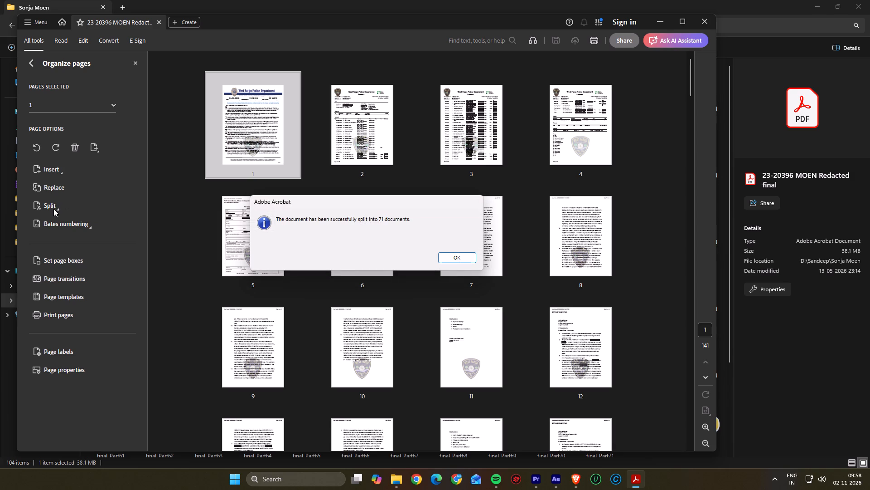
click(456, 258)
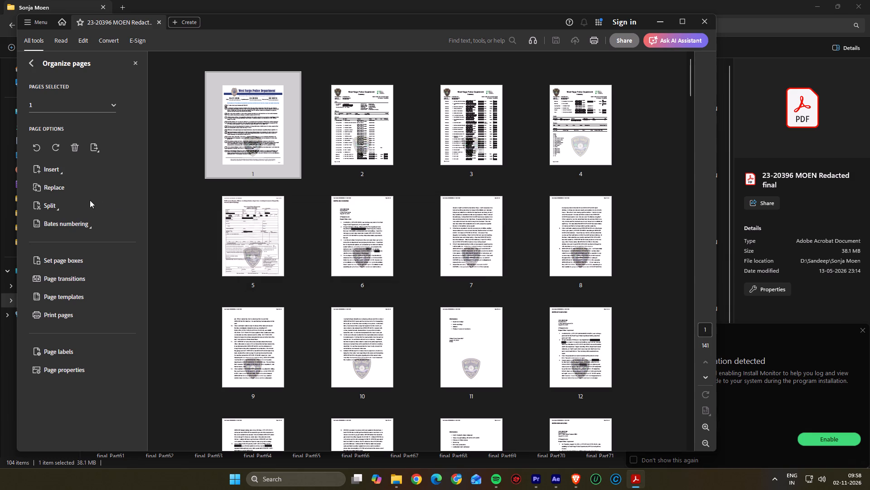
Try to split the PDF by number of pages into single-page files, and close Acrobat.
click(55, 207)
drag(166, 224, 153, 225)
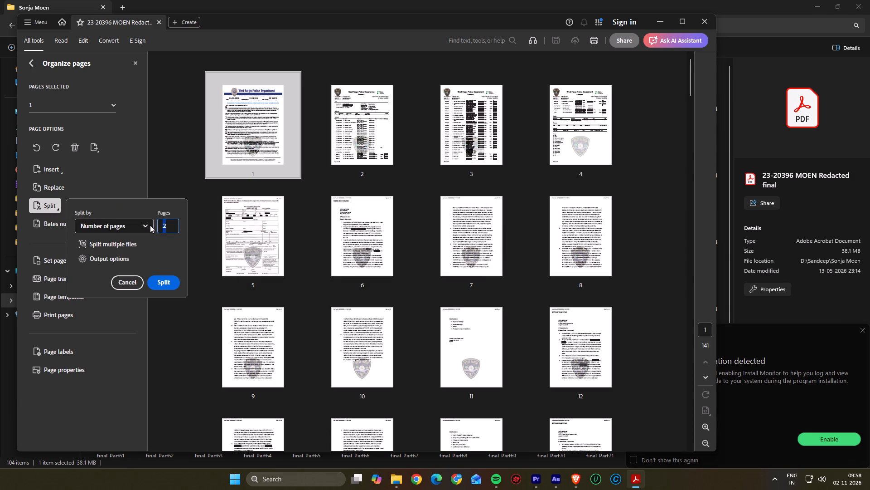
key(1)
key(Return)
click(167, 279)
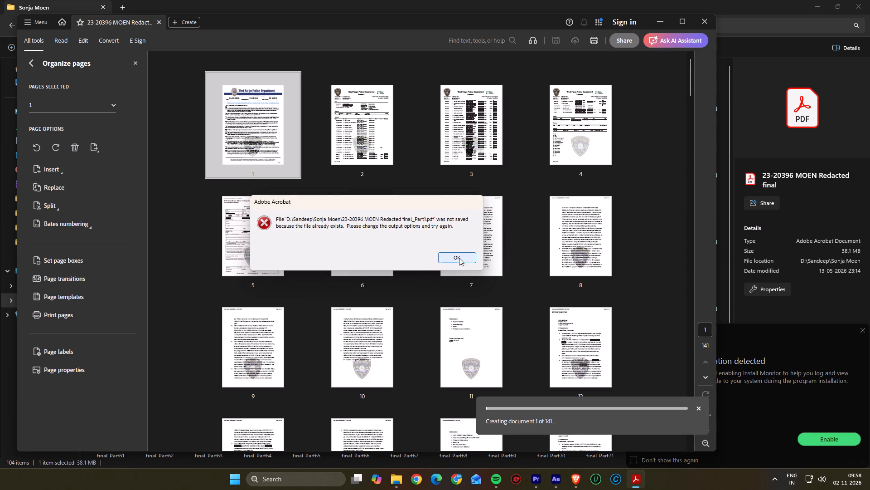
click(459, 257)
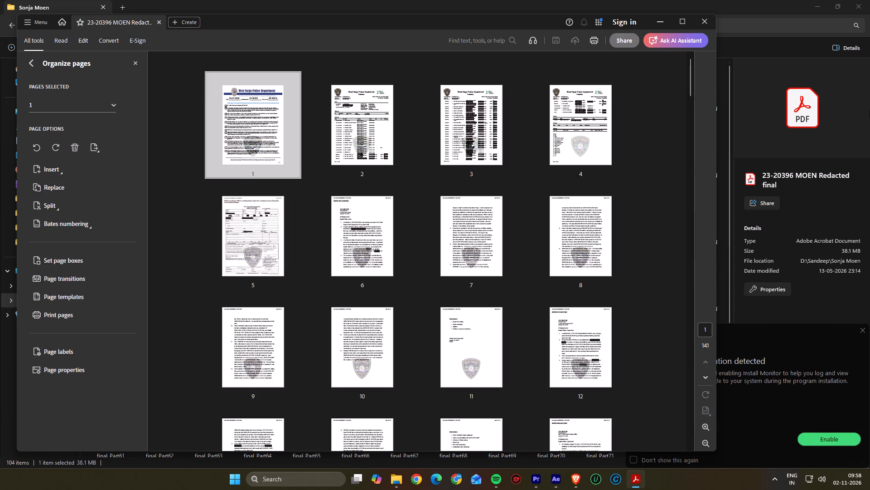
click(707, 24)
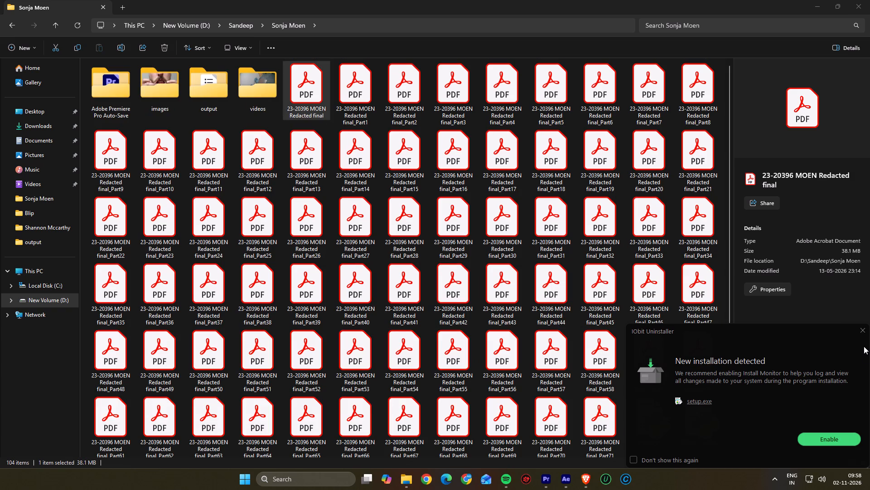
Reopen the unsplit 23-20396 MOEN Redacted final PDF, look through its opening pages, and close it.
double_click(307, 82)
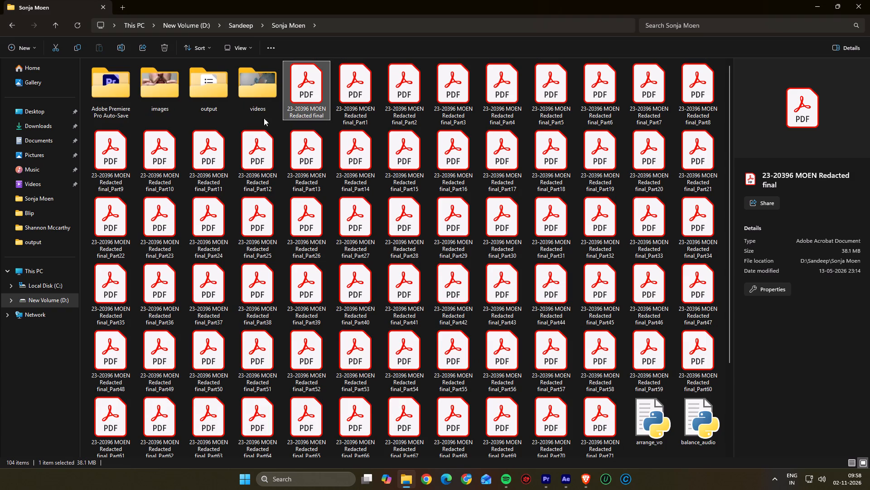
scroll(324, 192, down, 10)
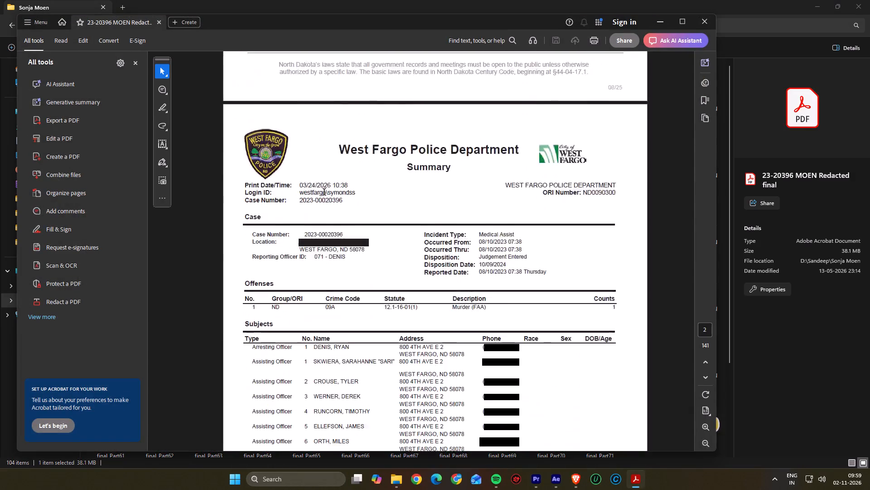
scroll(324, 192, down, 20)
scroll(324, 192, down, 12)
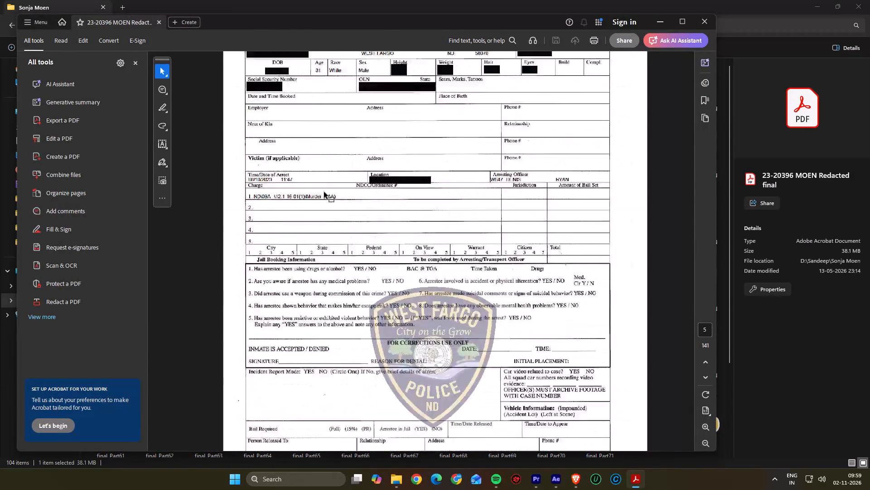
scroll(324, 192, down, 4)
click(706, 19)
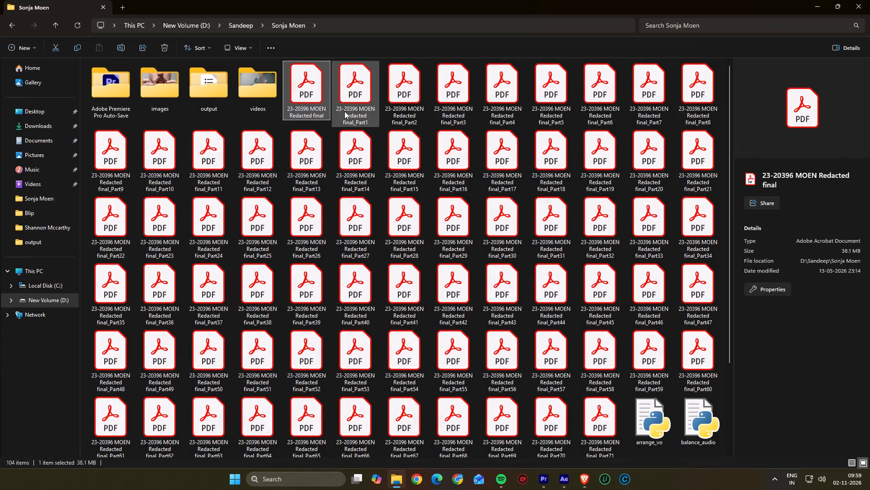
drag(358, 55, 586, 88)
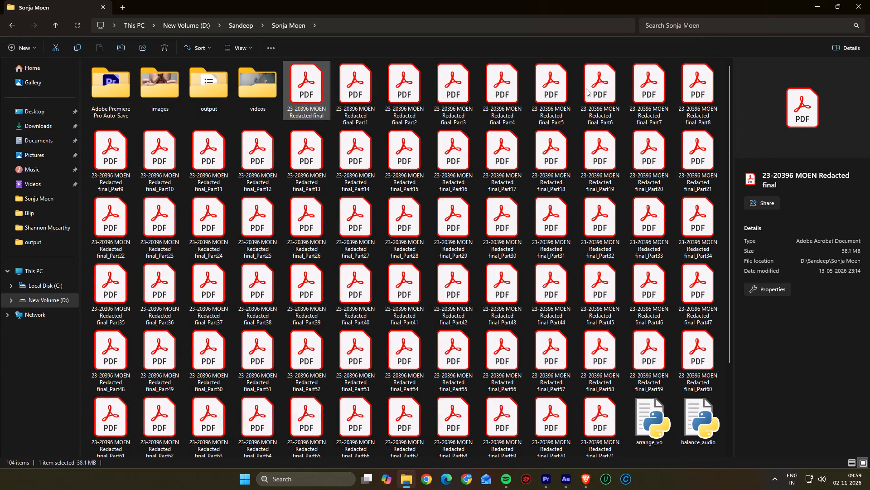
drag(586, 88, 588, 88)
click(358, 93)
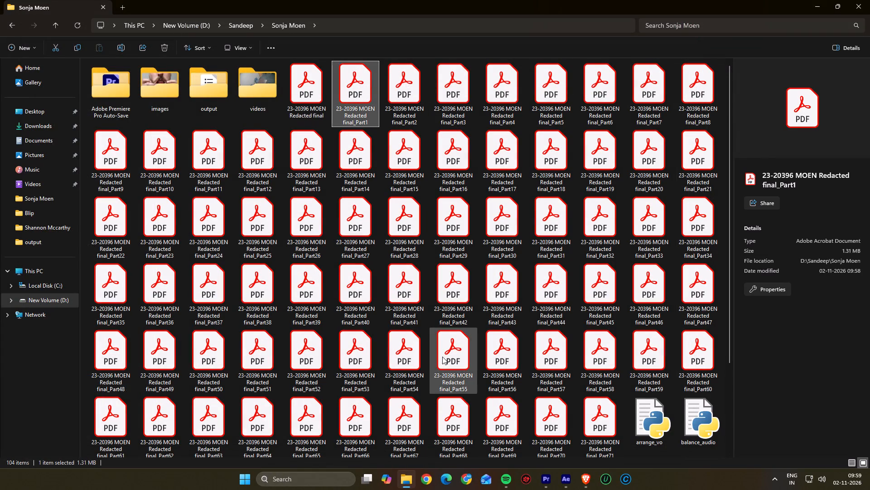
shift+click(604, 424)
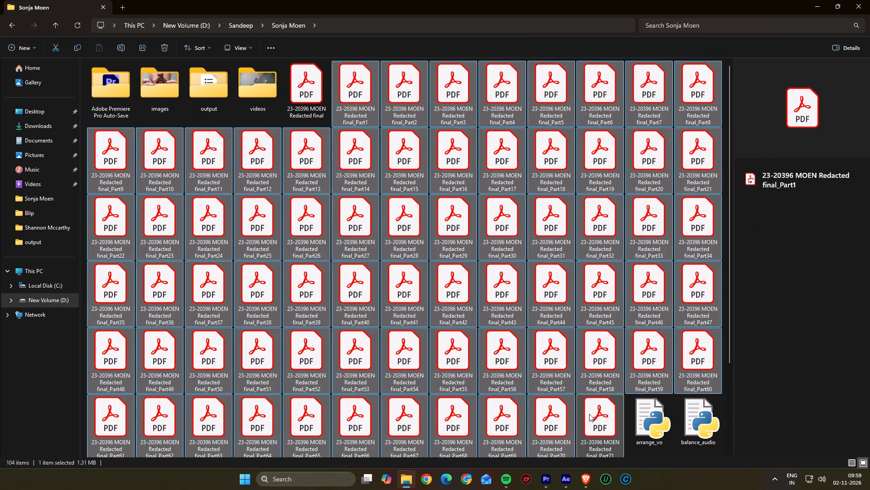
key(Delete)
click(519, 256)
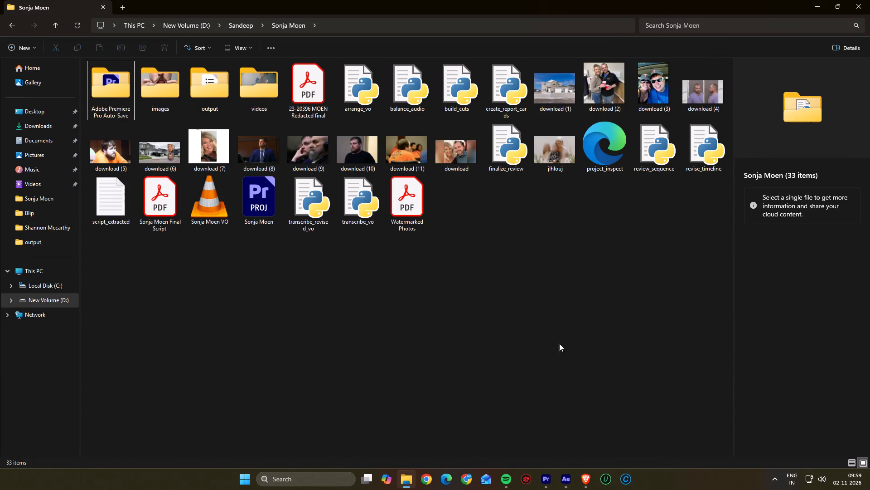
Minimize File Explorer and return to the main timeline final sequence in Premiere.
click(820, 6)
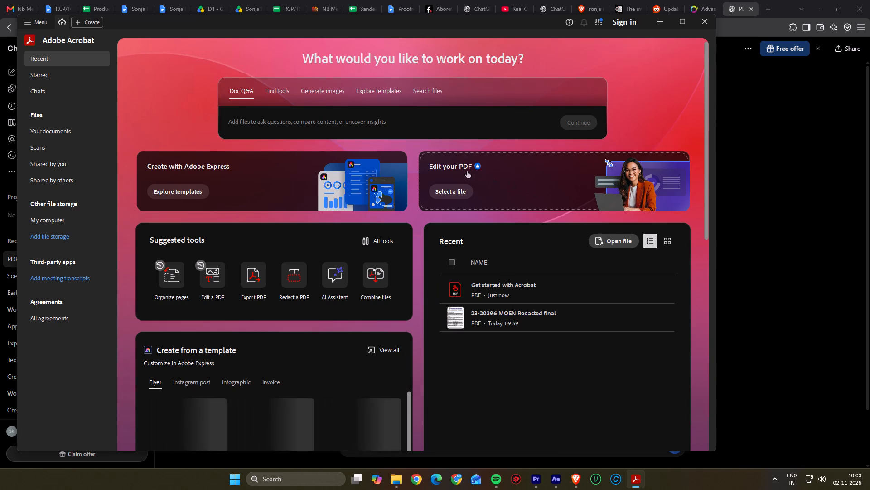
click(453, 193)
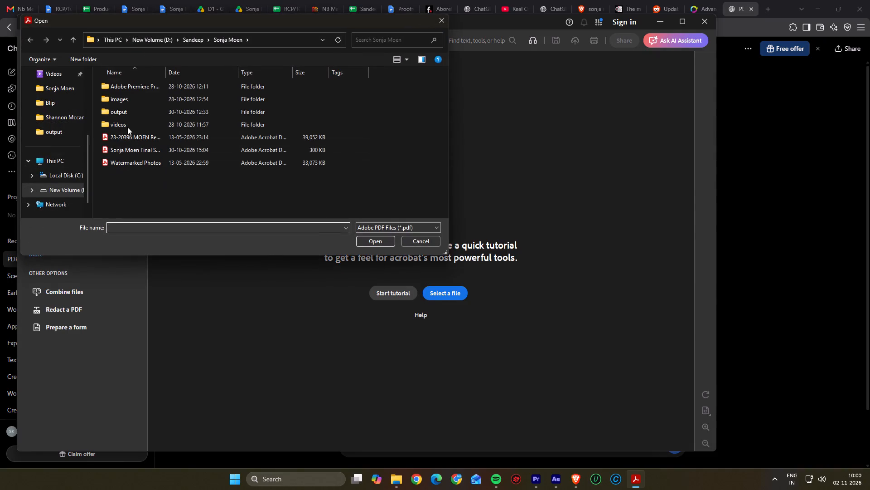
click(133, 137)
click(381, 241)
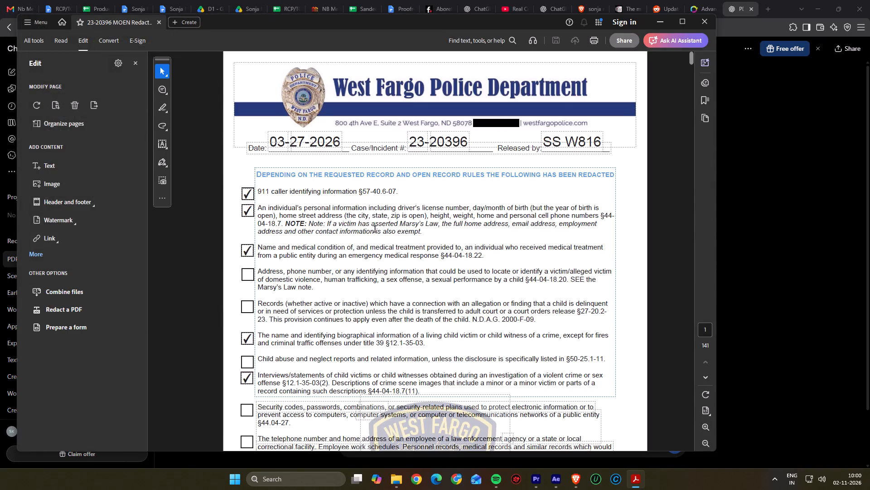
Minimize Acrobat and reread ChatGPT's steps for exporting a PDF as images.
click(666, 22)
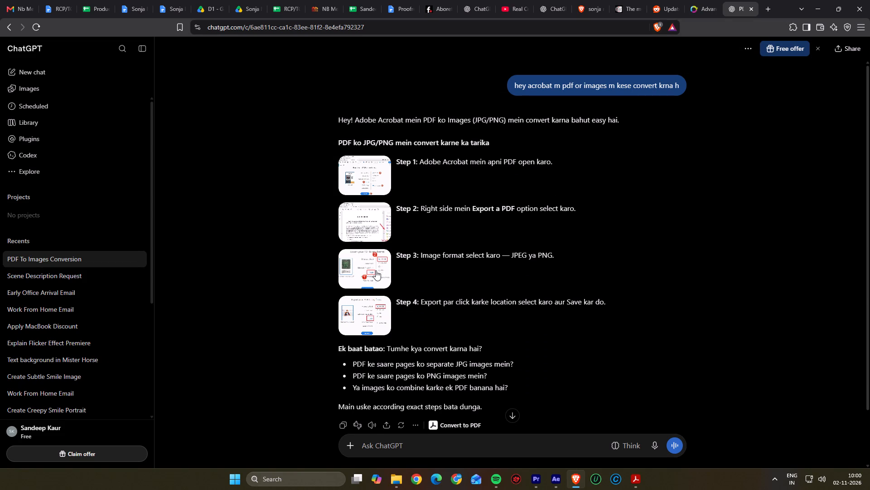
scroll(376, 270, down, 1)
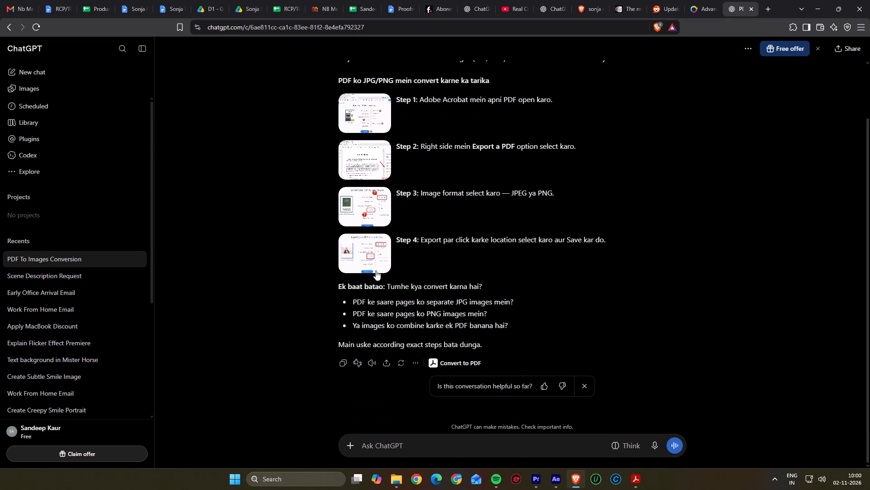
scroll(376, 270, up, 1)
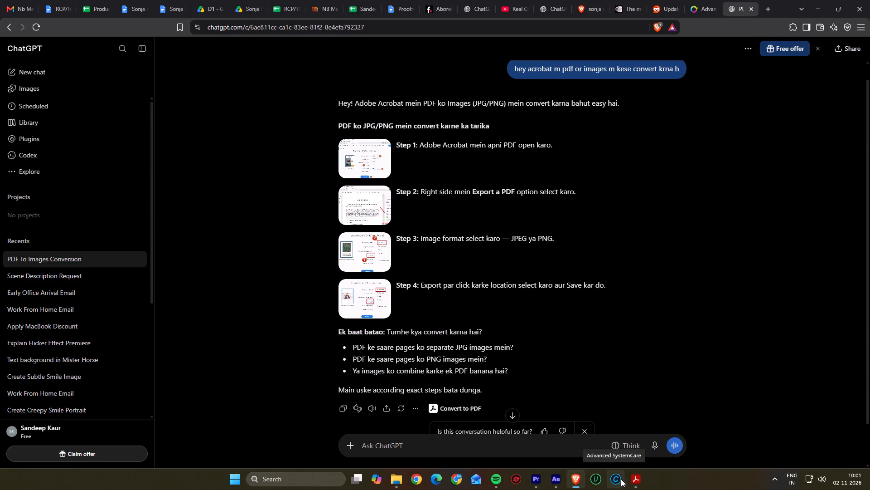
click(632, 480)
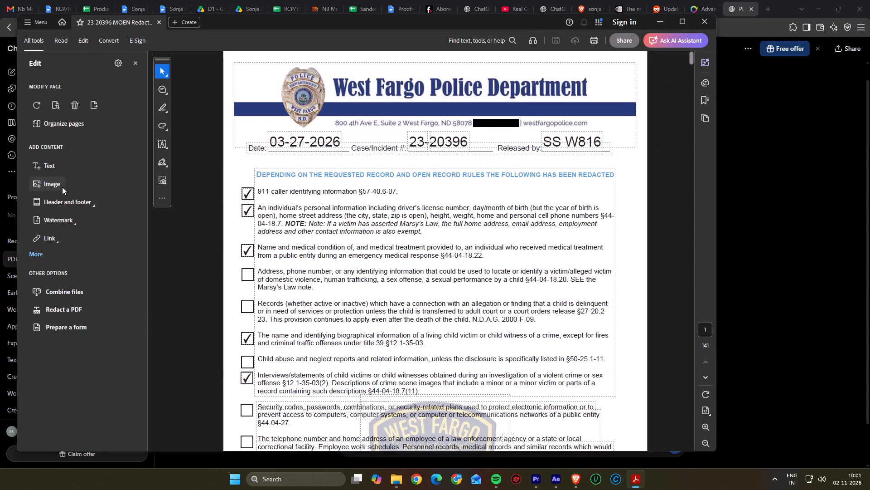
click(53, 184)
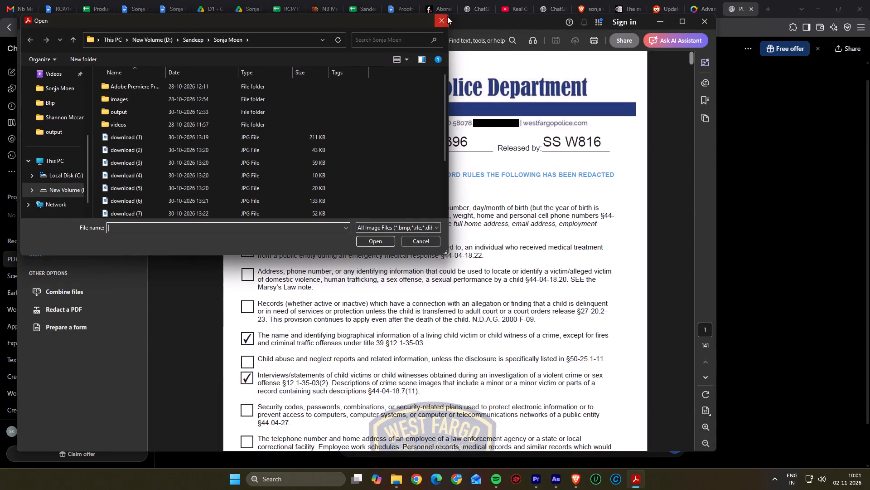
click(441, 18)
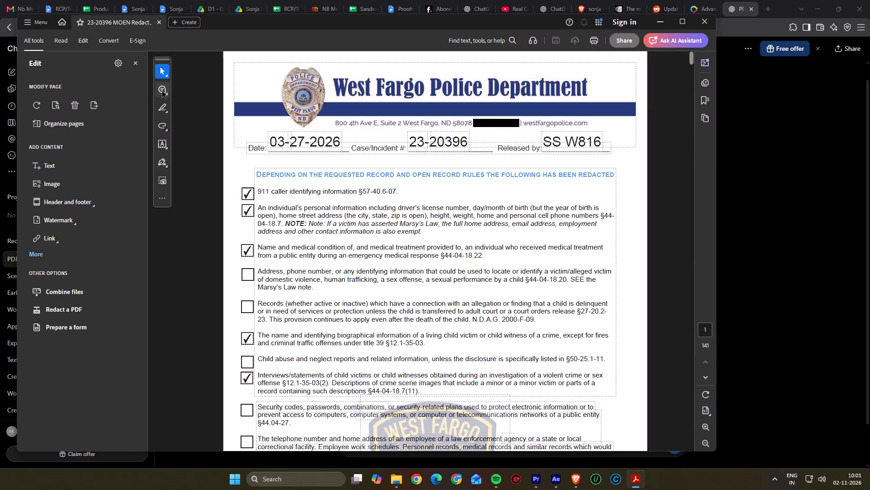
Look through the opening pages of the redacted police report in Acrobat.
click(194, 261)
scroll(467, 285, down, 3)
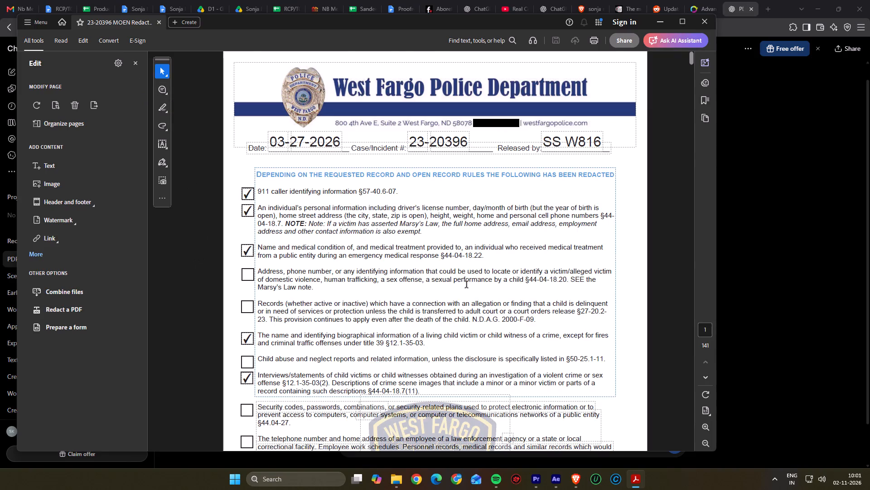
scroll(467, 285, down, 4)
scroll(546, 304, down, 6)
scroll(546, 303, up, 5)
scroll(546, 303, down, 1)
scroll(546, 303, up, 1)
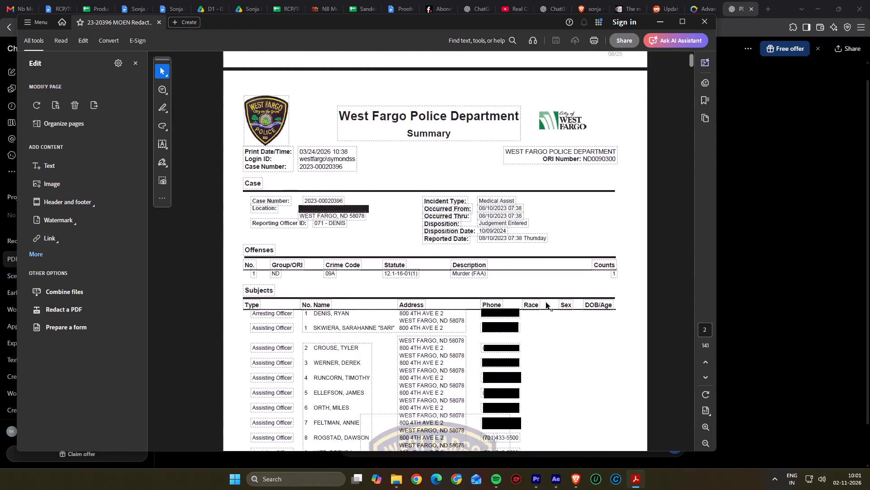
scroll(546, 303, up, 4)
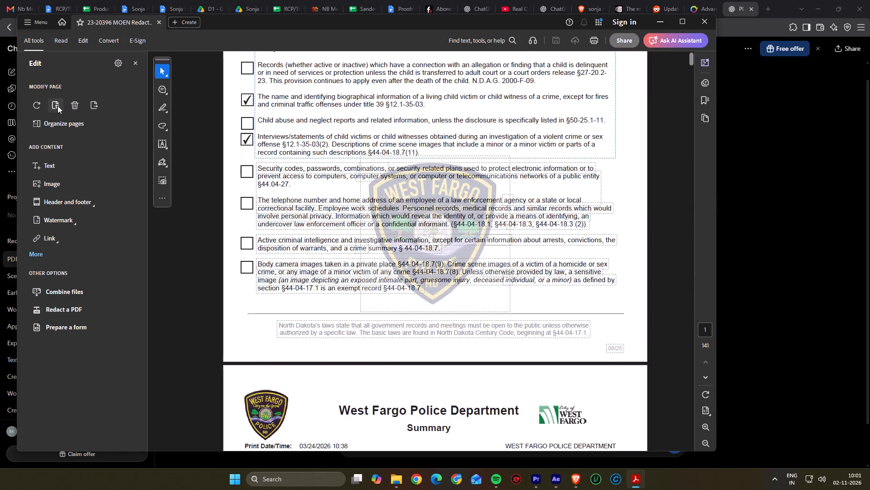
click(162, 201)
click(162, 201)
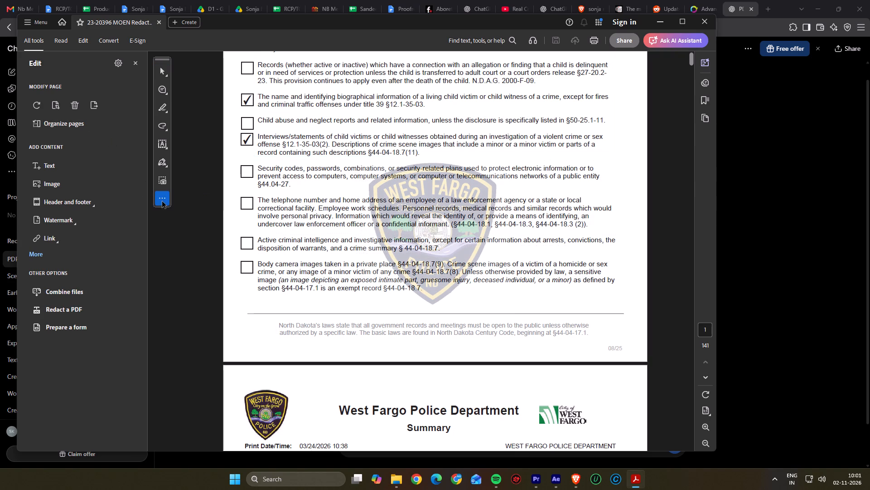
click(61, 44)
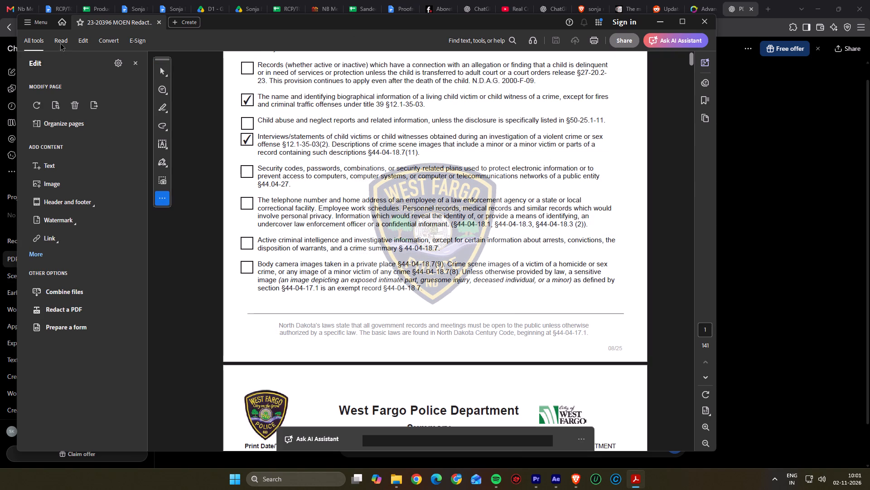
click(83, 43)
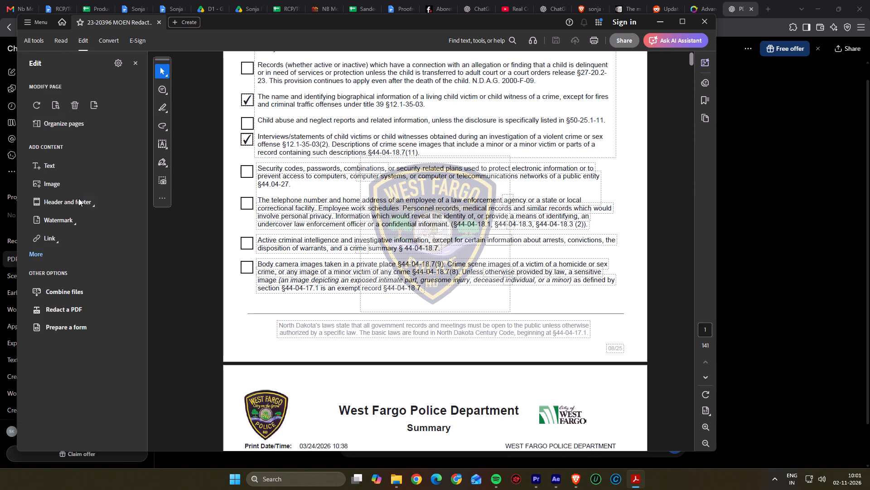
Set the police report PDF to convert to Image format as JPEG.
click(118, 35)
click(115, 44)
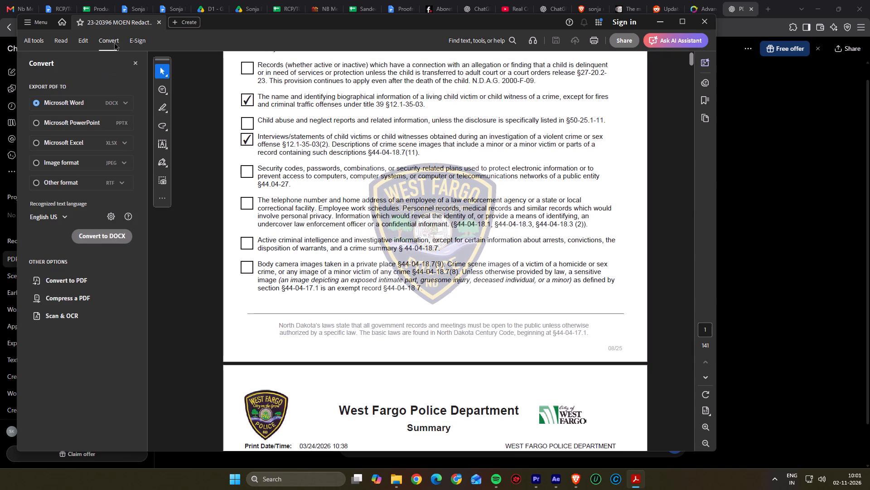
click(37, 162)
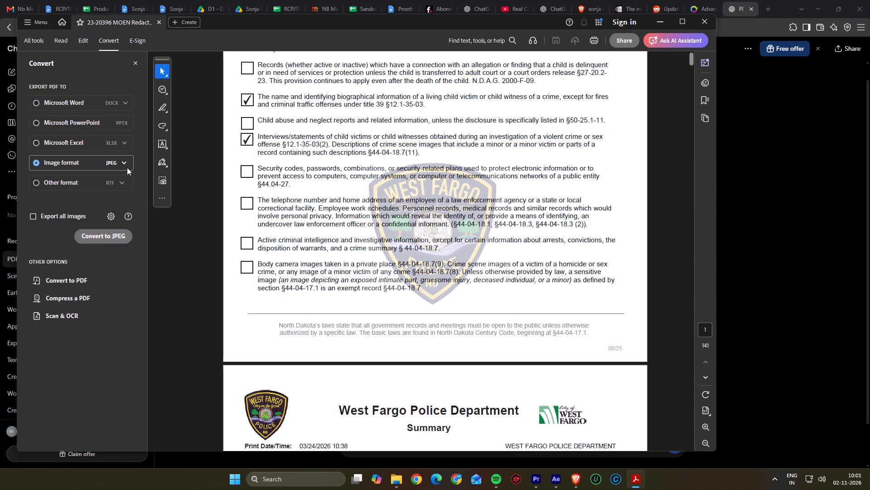
click(128, 163)
click(120, 166)
click(111, 186)
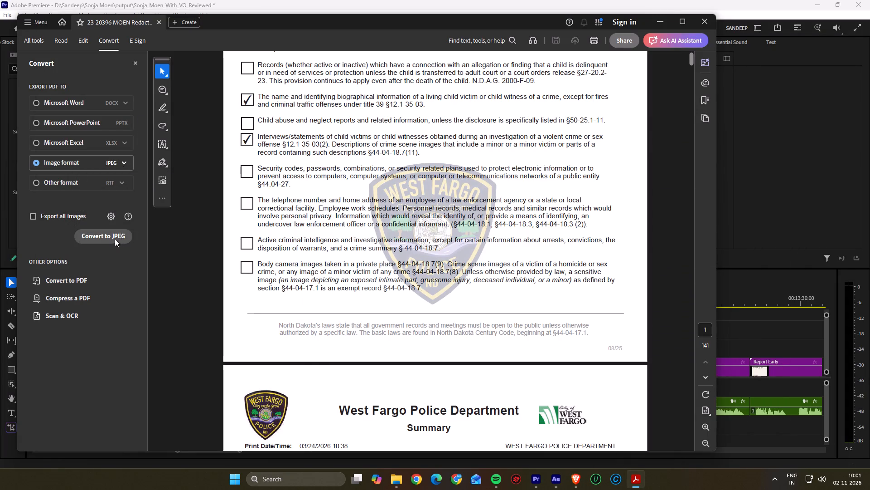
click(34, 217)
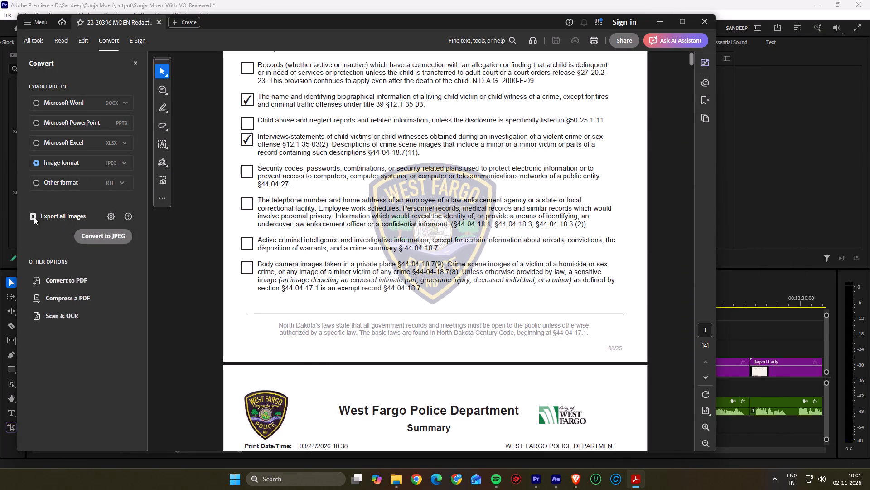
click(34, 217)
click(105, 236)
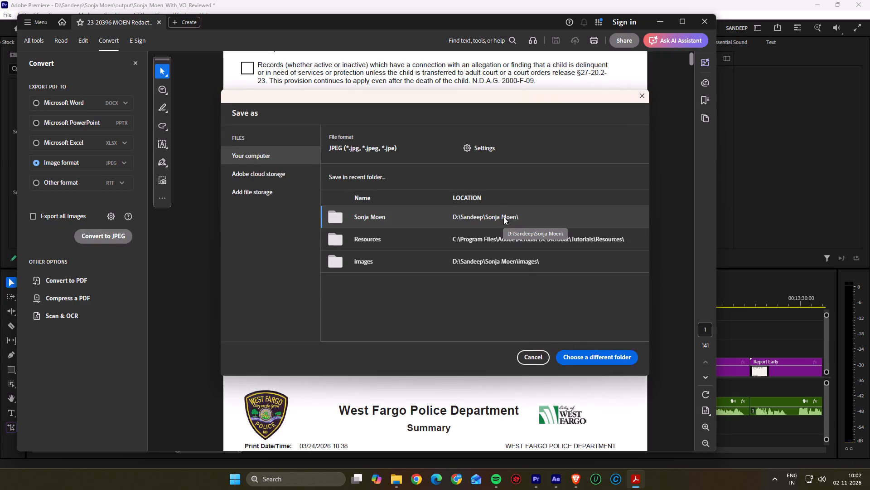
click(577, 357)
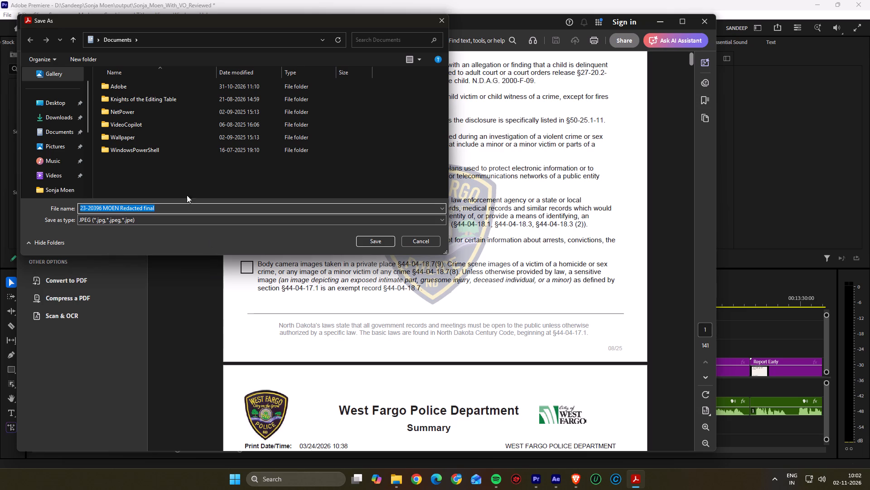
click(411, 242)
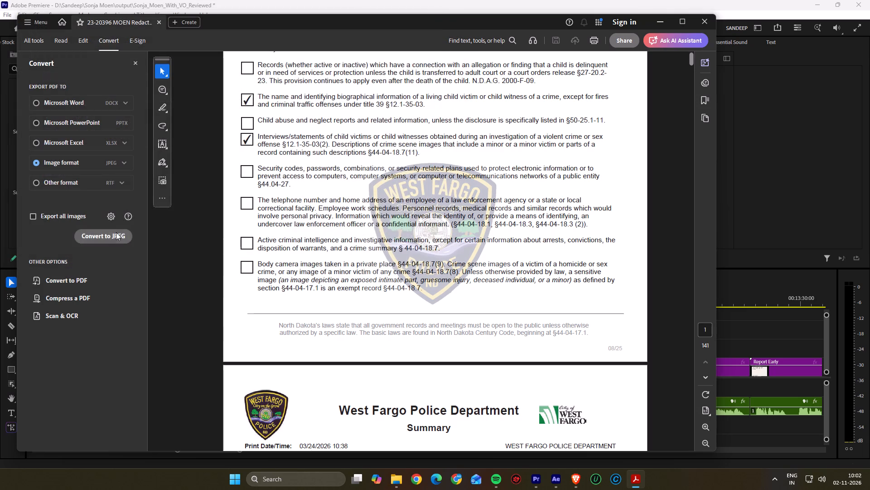
click(28, 216)
click(33, 216)
click(33, 216)
click(126, 158)
click(126, 169)
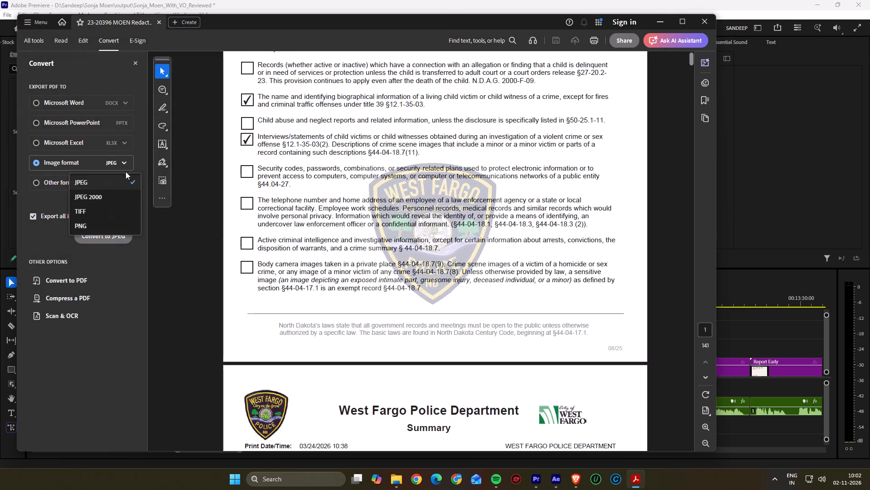
click(126, 180)
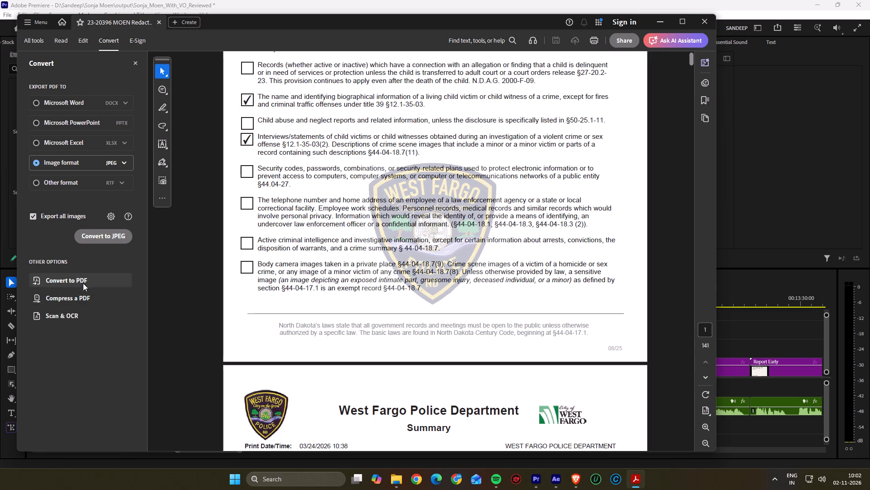
click(101, 237)
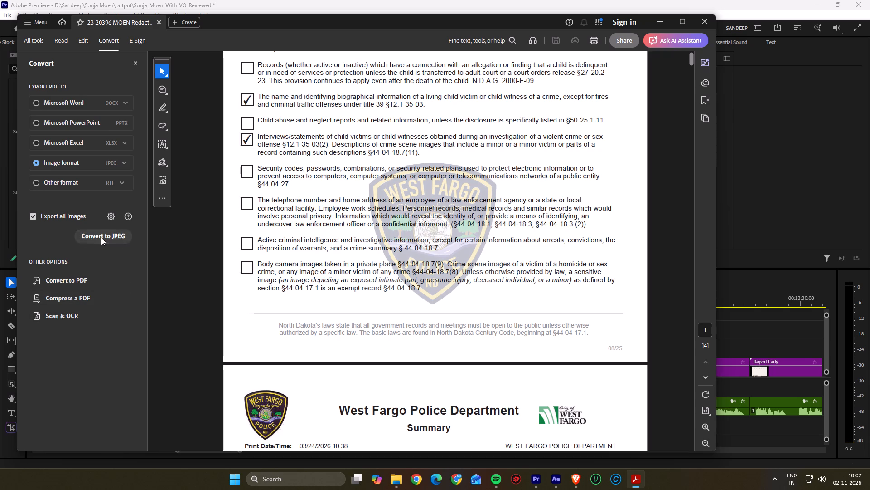
click(504, 220)
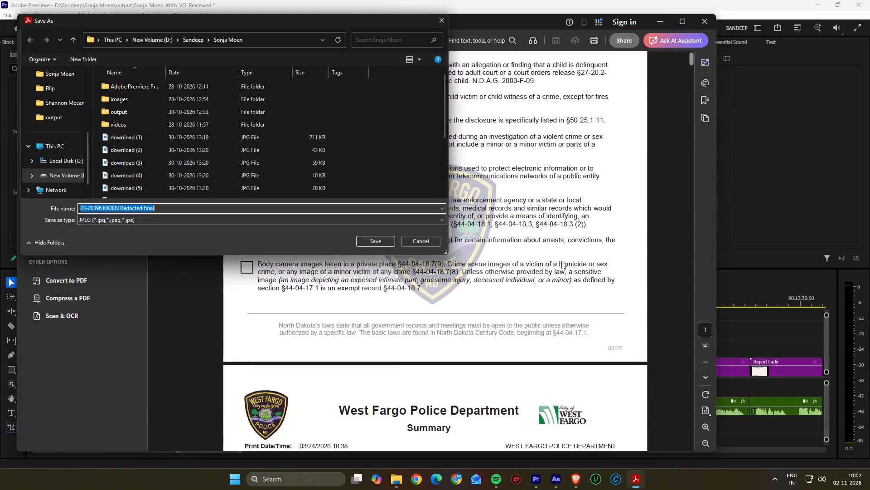
scroll(55, 167, down, 3)
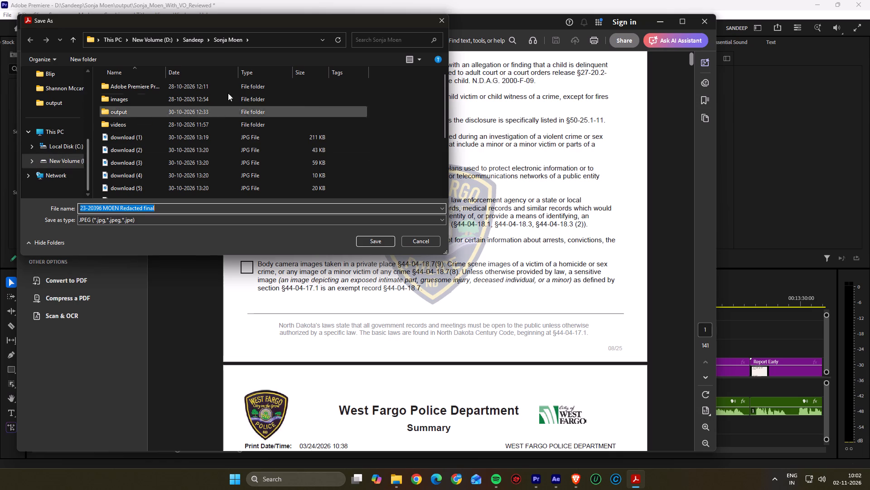
click(162, 208)
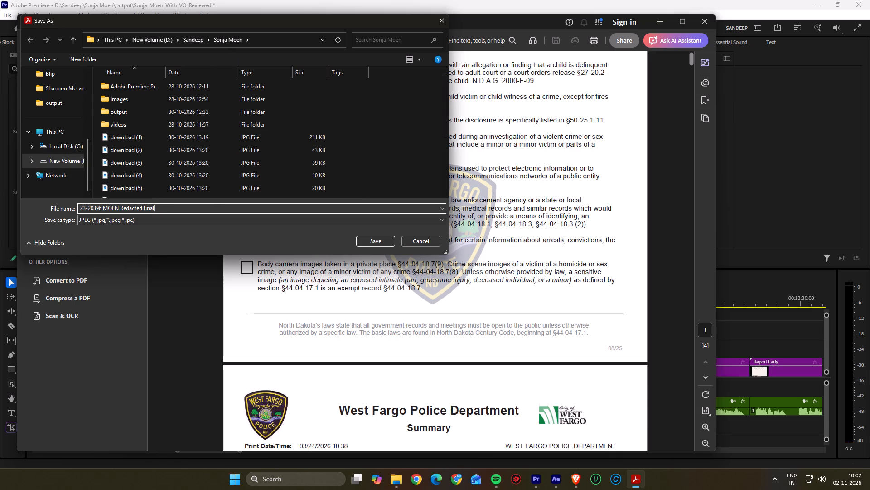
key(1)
click(369, 241)
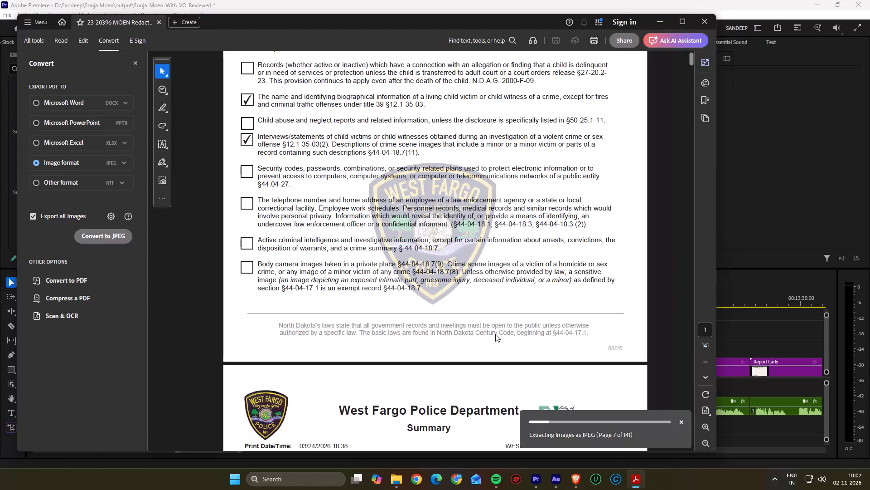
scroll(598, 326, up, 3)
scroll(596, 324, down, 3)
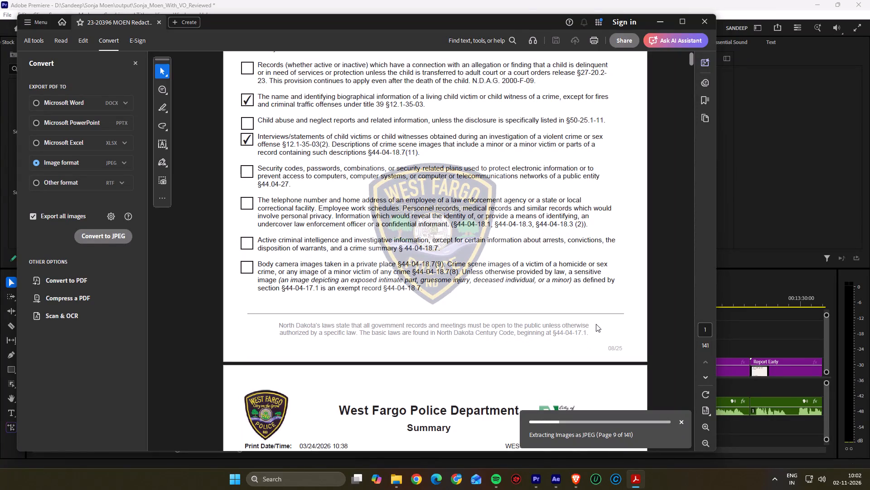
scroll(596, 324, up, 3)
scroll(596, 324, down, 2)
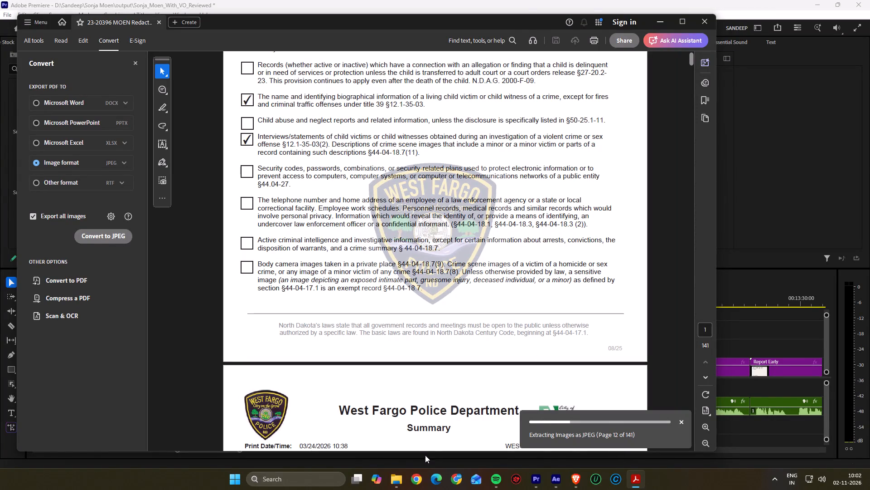
click(395, 482)
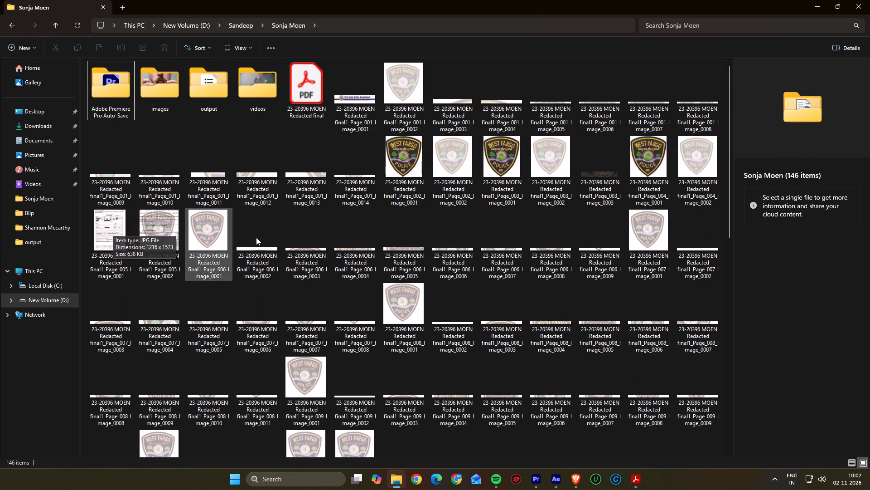
scroll(402, 219, down, 4)
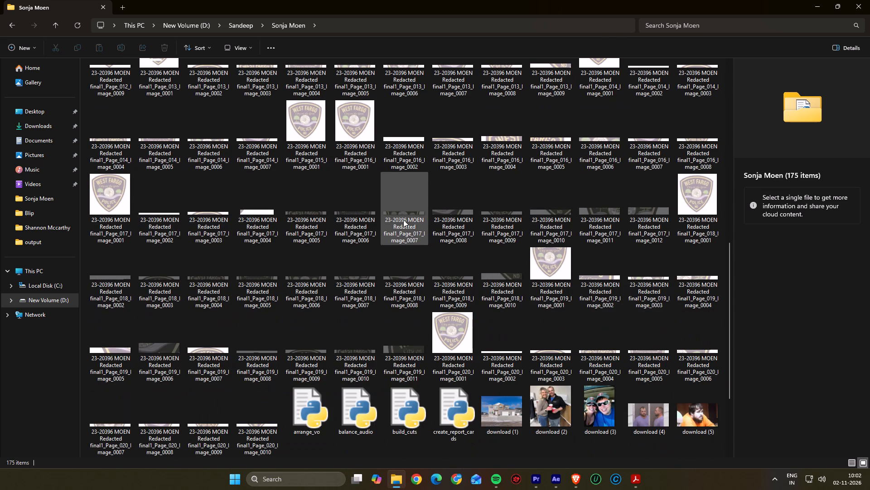
scroll(403, 220, up, 6)
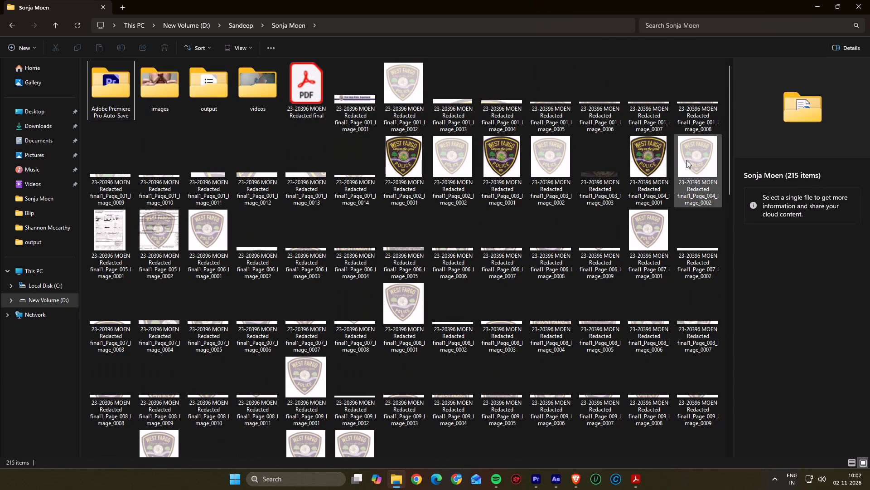
click(815, 7)
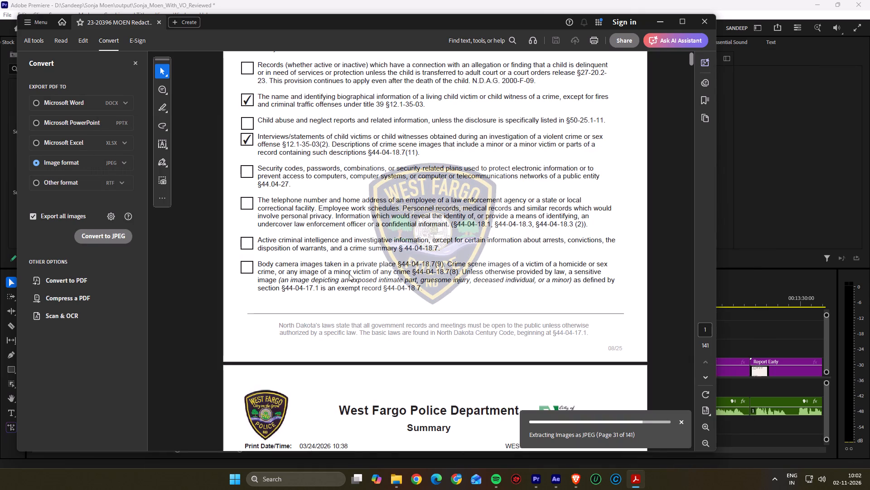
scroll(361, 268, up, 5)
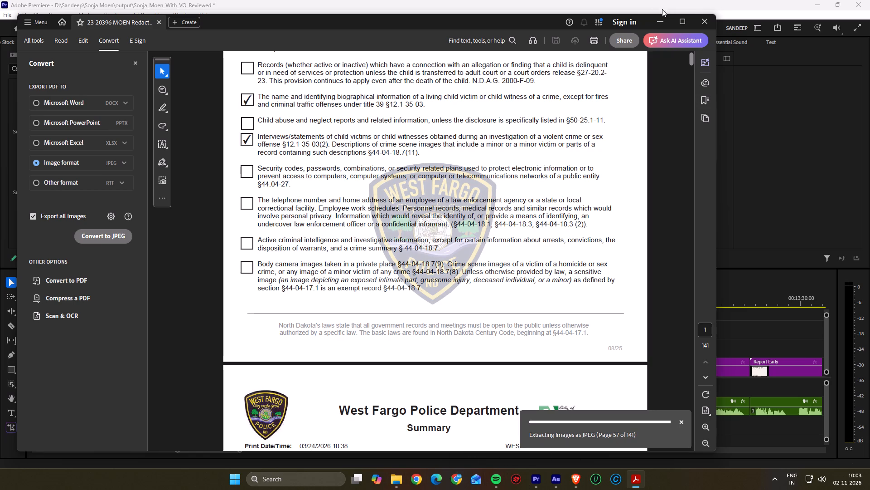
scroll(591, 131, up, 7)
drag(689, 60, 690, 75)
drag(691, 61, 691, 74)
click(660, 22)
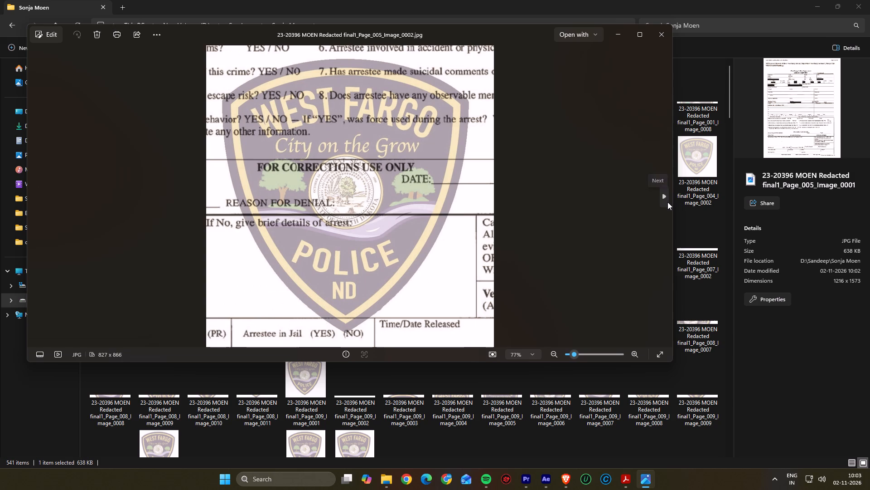
scroll(448, 178, down, 7)
scroll(448, 178, up, 3)
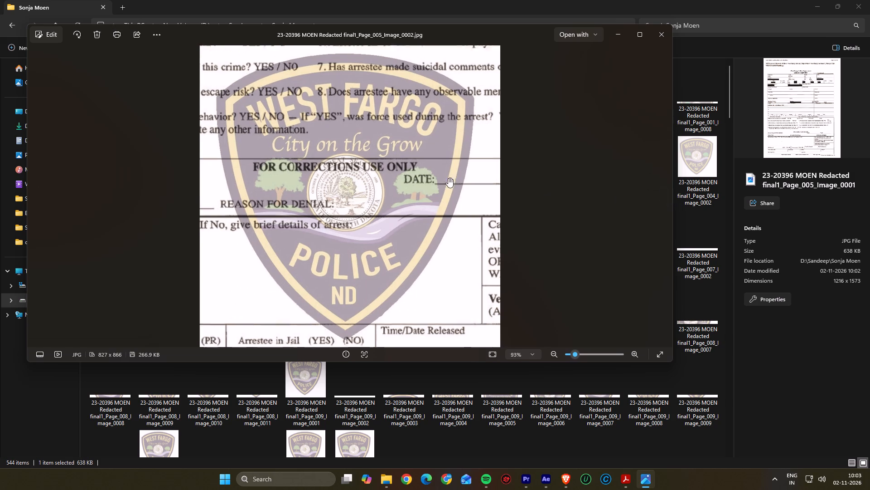
Inspect the extracted Page_005_Image_0002 and the Page_006 images that follow it in Photos, and close the viewer.
scroll(448, 178, up, 1)
scroll(448, 178, down, 9)
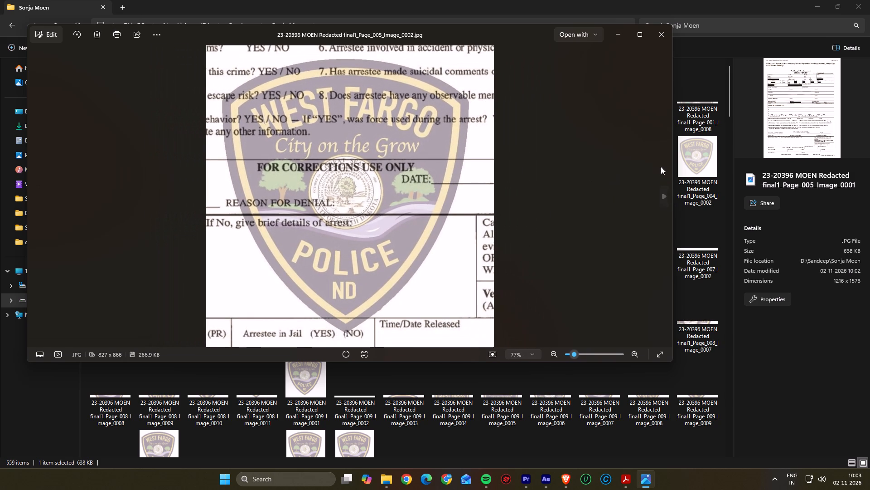
click(664, 192)
click(664, 192)
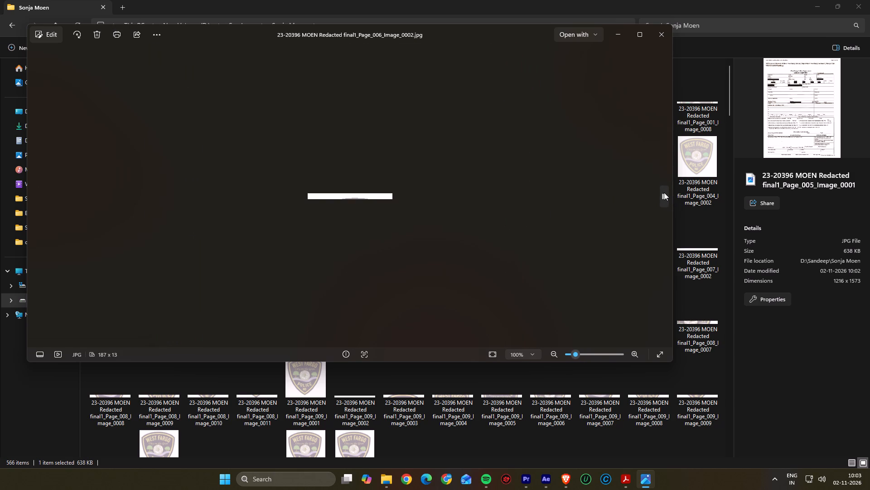
click(664, 192)
triple_click(664, 192)
click(664, 192)
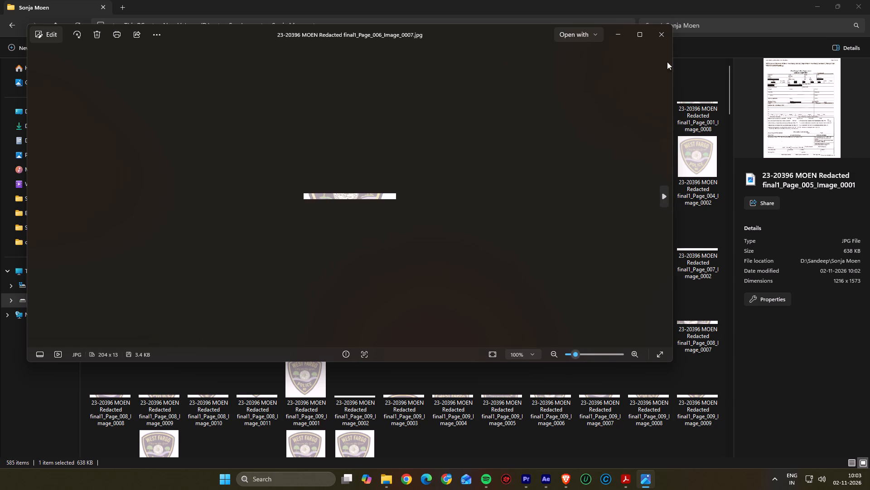
click(665, 34)
scroll(556, 220, down, 4)
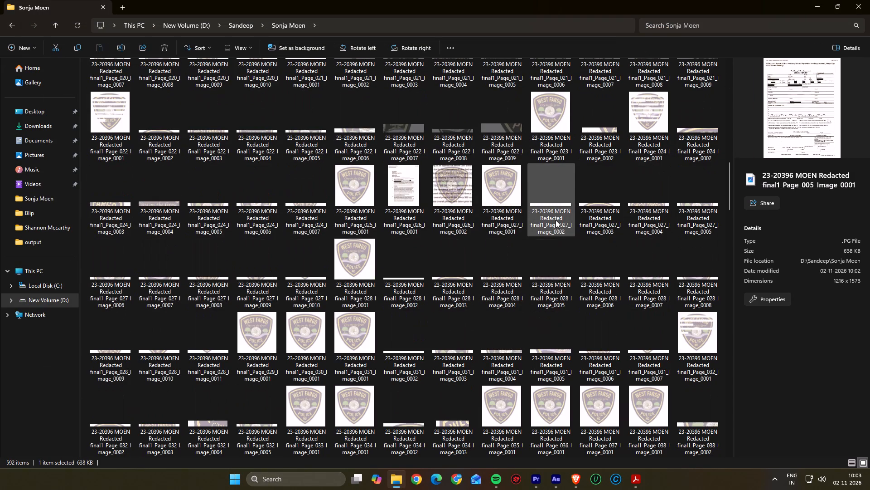
scroll(542, 239, down, 10)
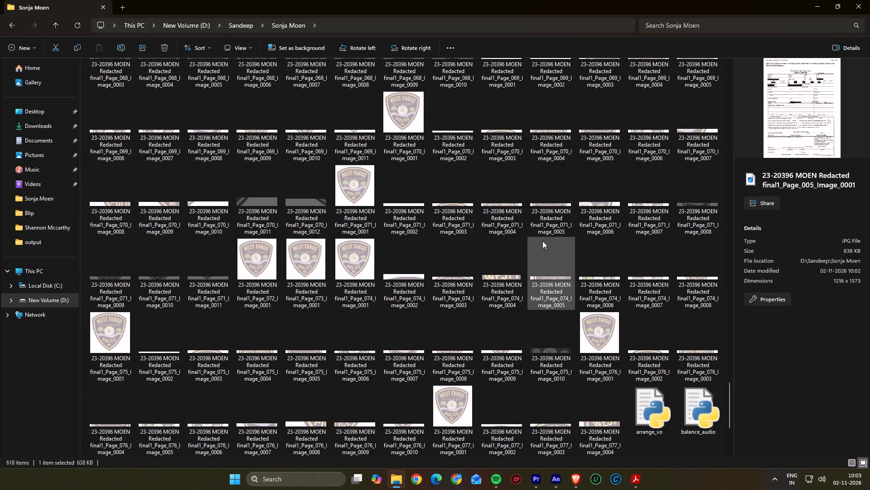
scroll(542, 241, up, 18)
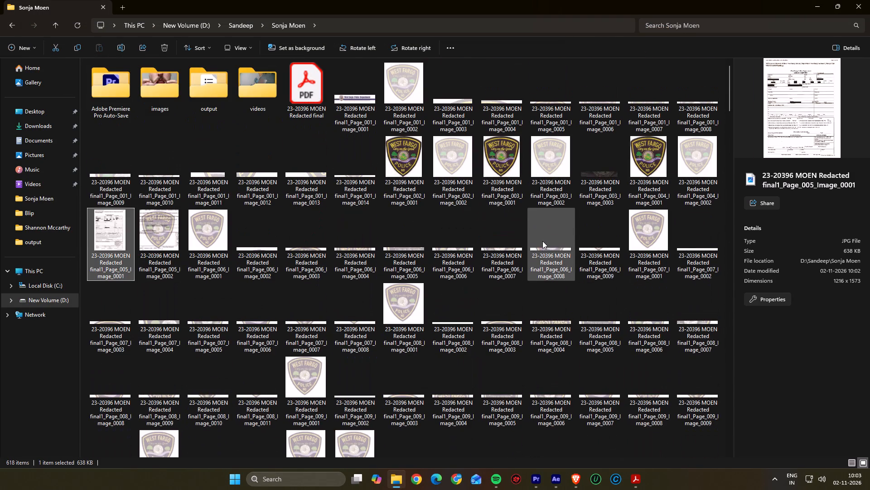
scroll(542, 241, up, 3)
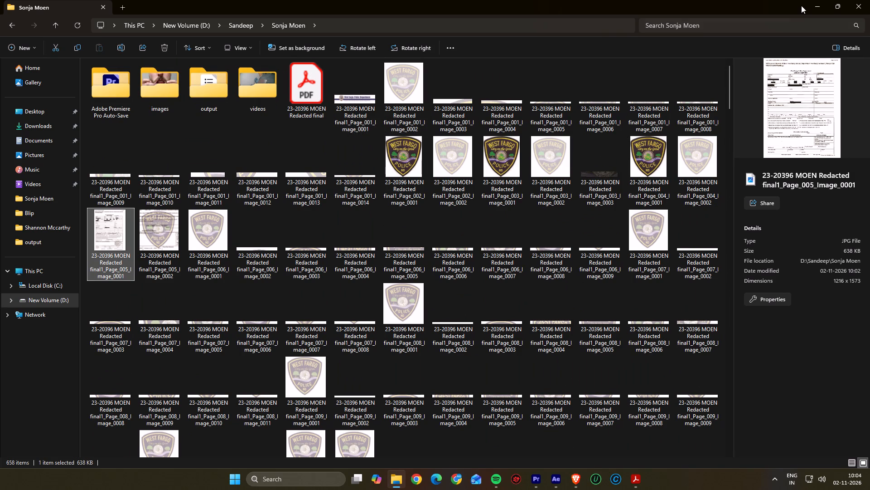
click(813, 5)
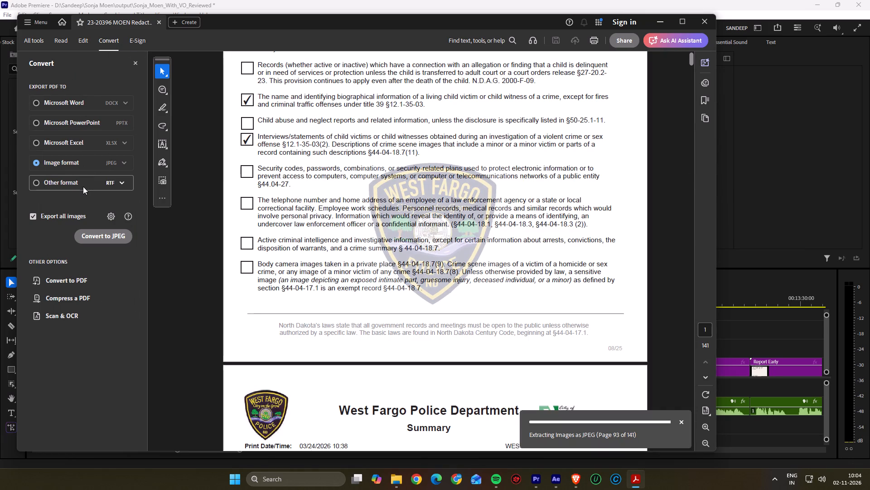
Check the available image formats for the conversion and open the settings for exporting all images as JPEG.
click(122, 163)
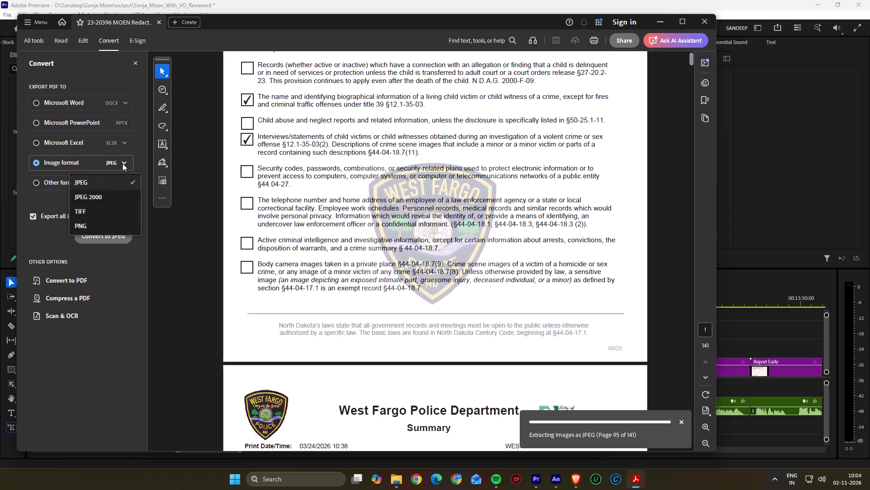
click(122, 163)
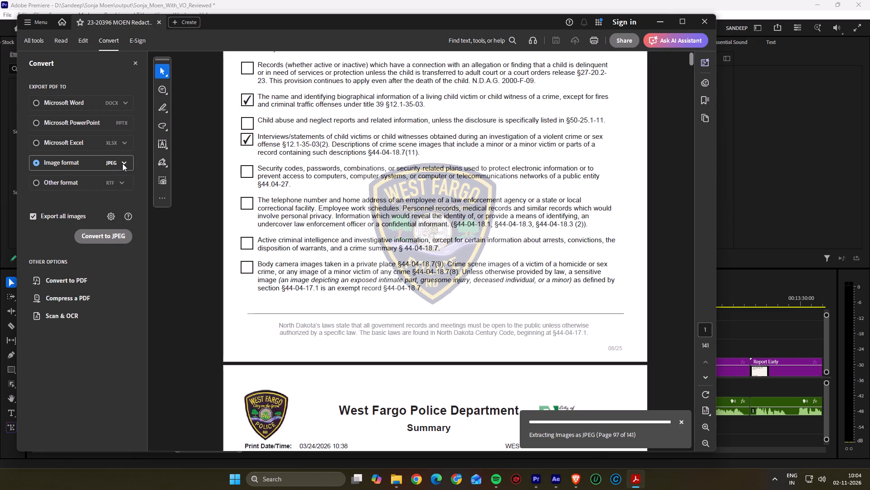
click(114, 217)
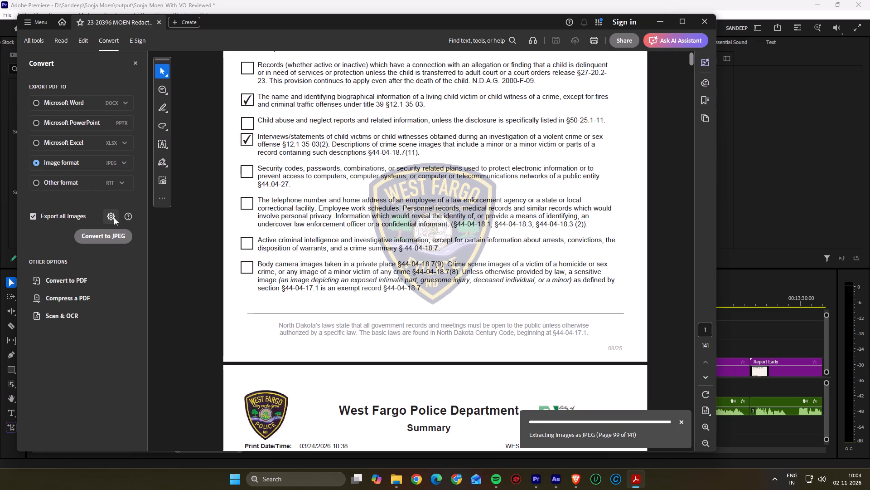
click(103, 217)
click(110, 217)
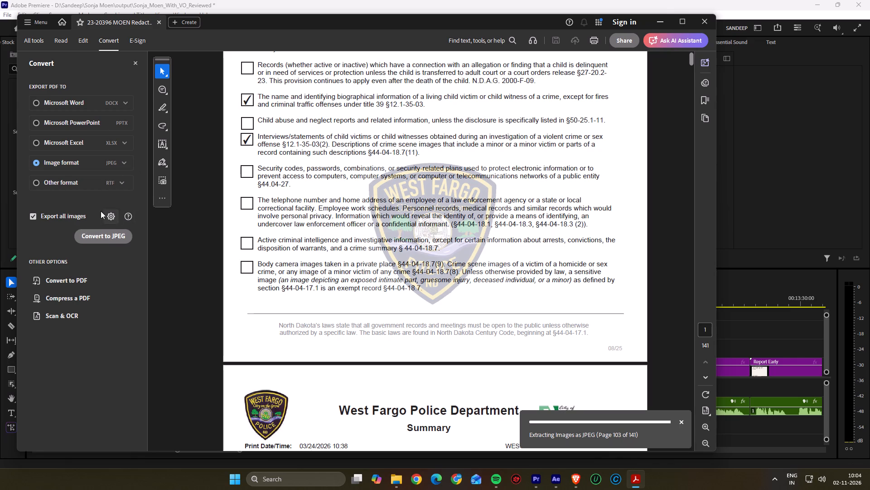
click(101, 211)
click(161, 200)
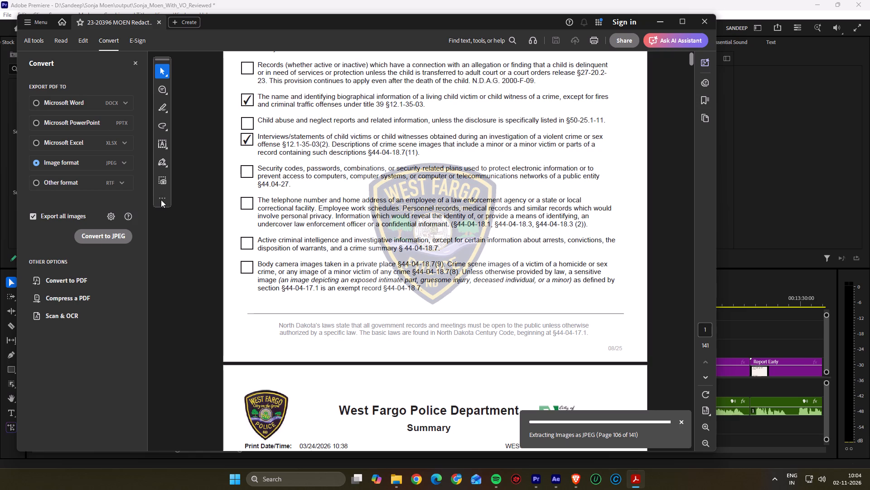
click(163, 198)
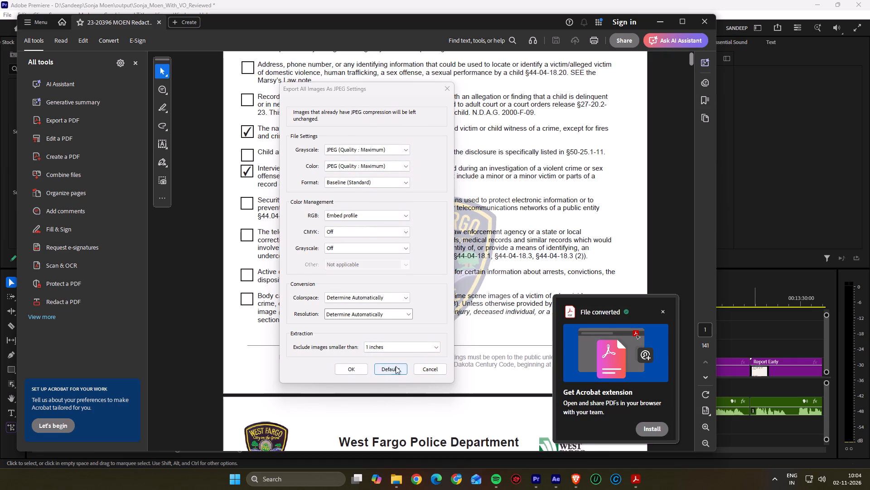
Set the JPEG export's minimum size for extracted images to No limit and accept the settings.
click(408, 350)
click(408, 350)
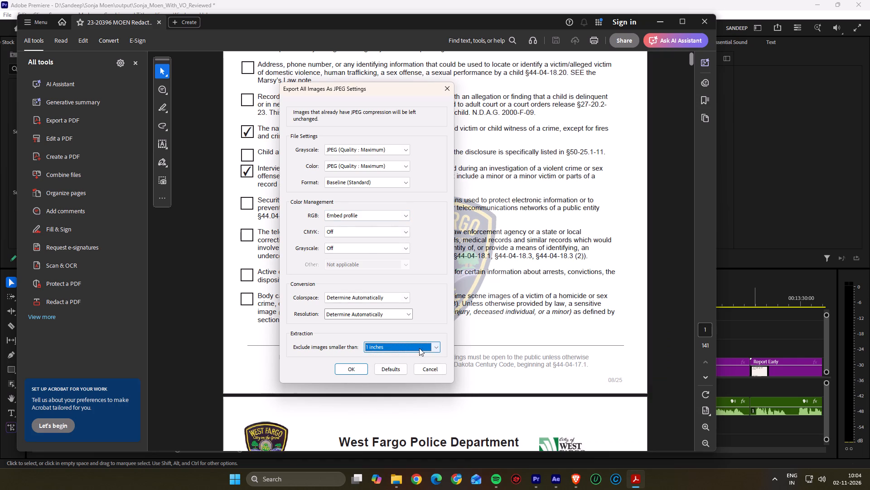
click(436, 347)
click(399, 356)
scroll(399, 326, up, 2)
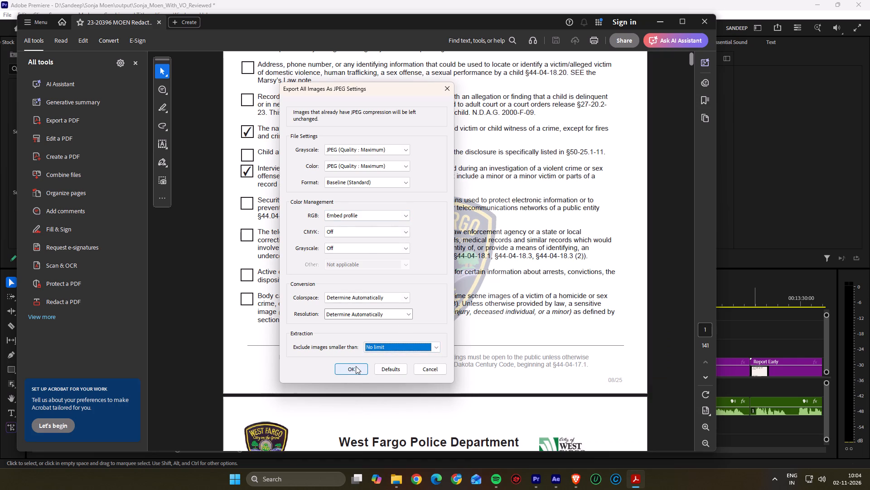
click(356, 366)
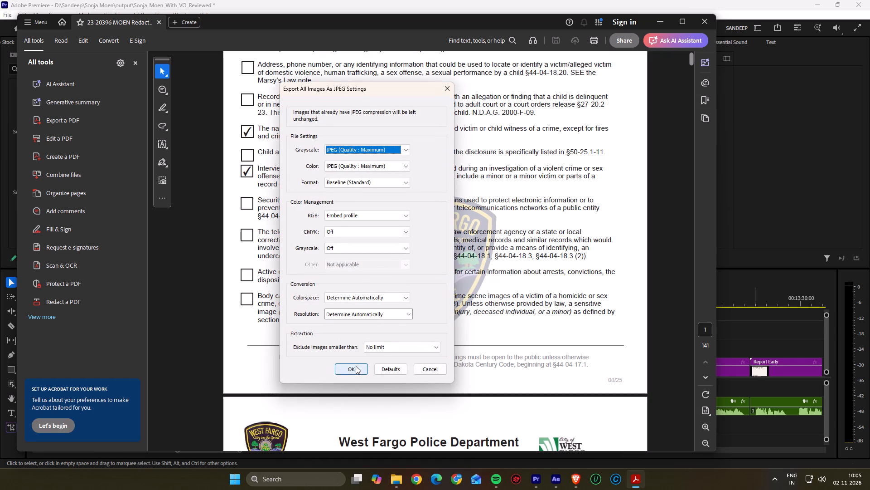
click(395, 351)
click(395, 351)
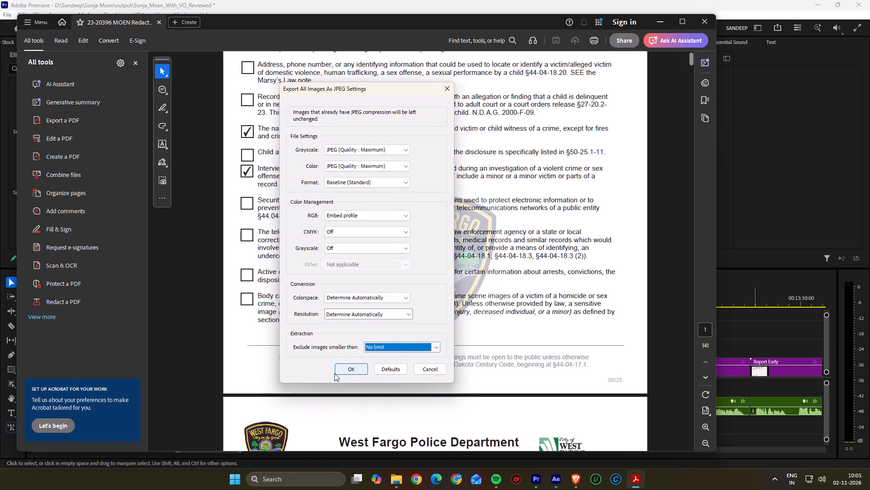
click(338, 373)
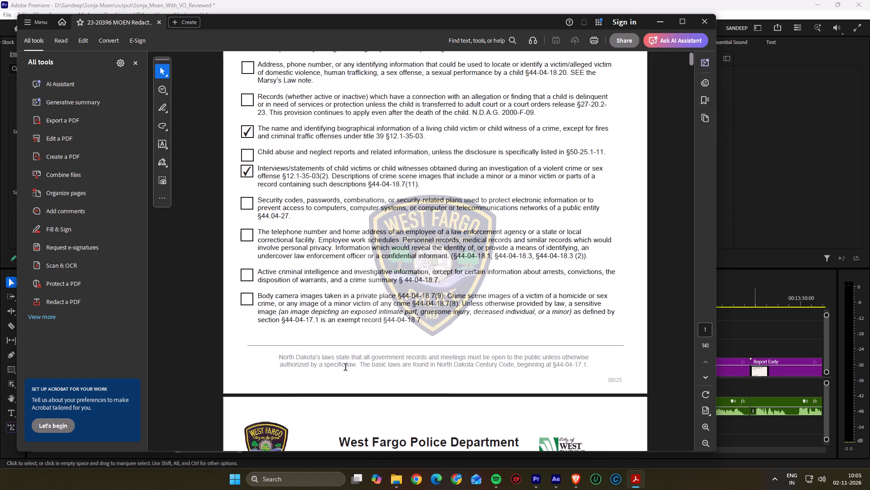
scroll(346, 354, up, 4)
scroll(348, 300, up, 4)
scroll(348, 300, down, 4)
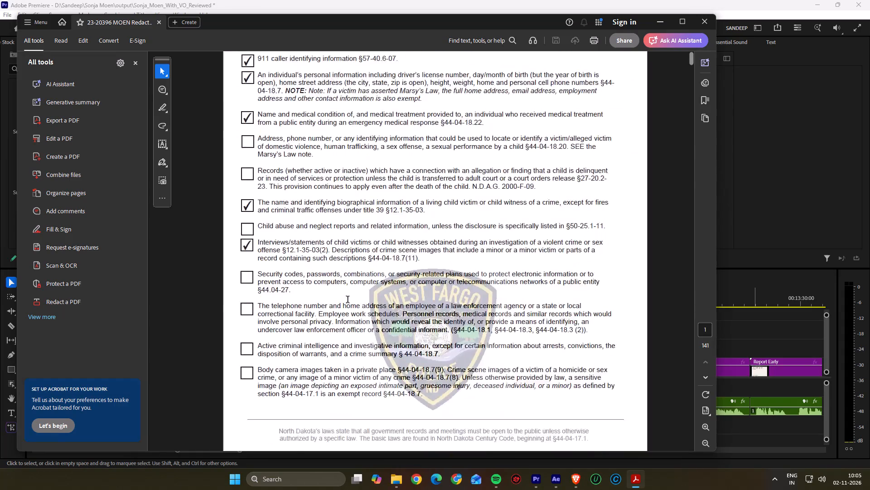
scroll(348, 300, up, 8)
click(662, 22)
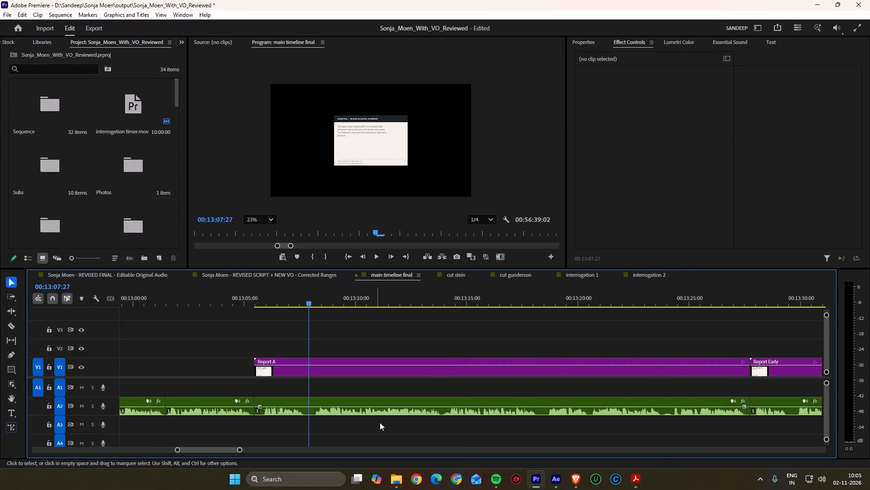
click(387, 479)
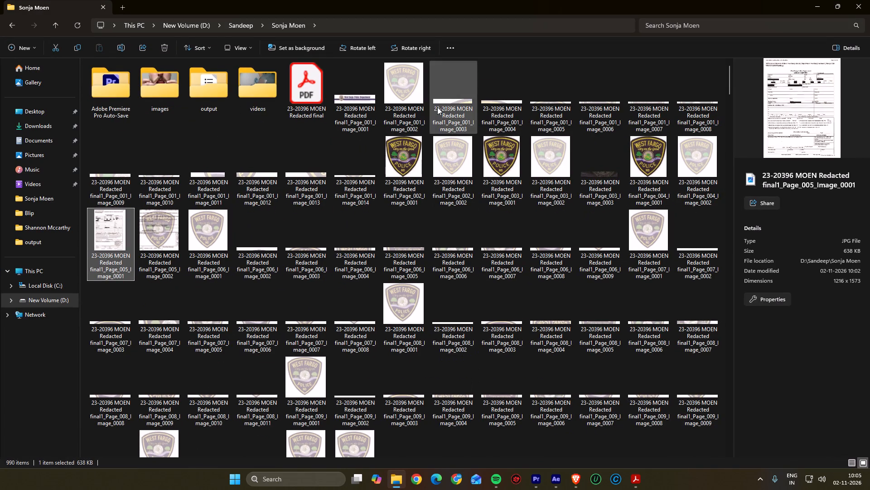
scroll(428, 199, down, 11)
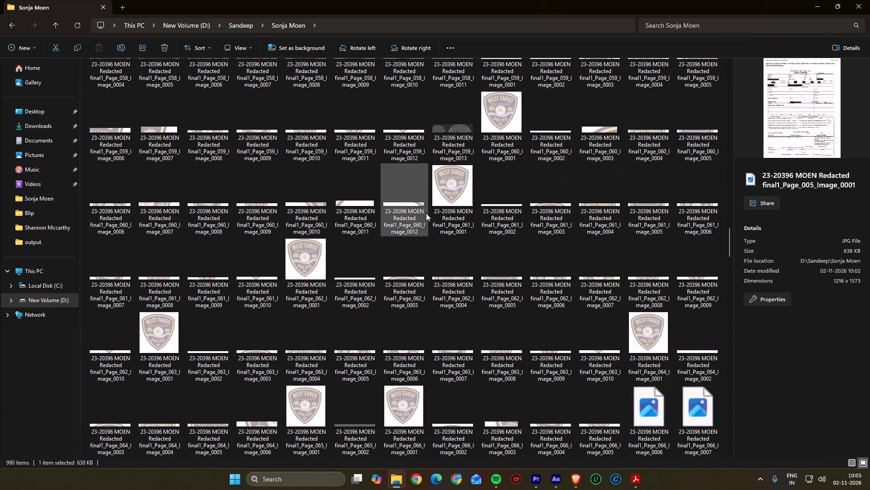
scroll(379, 310, down, 7)
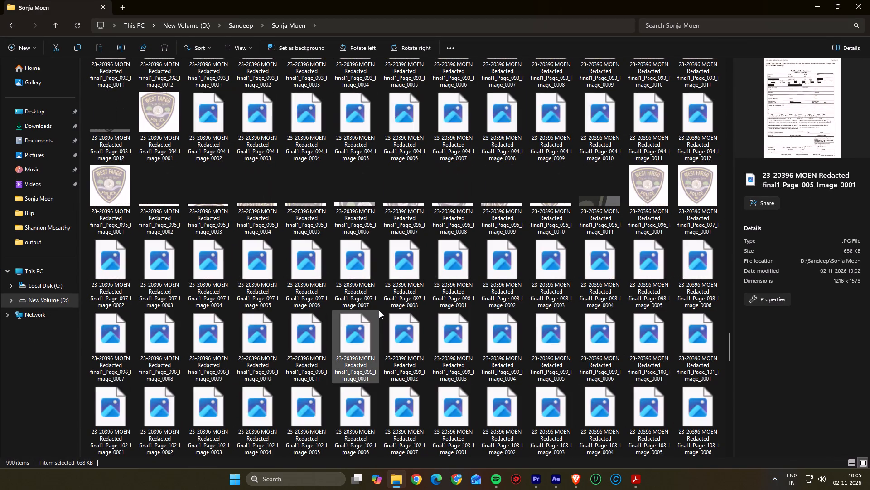
scroll(379, 310, down, 8)
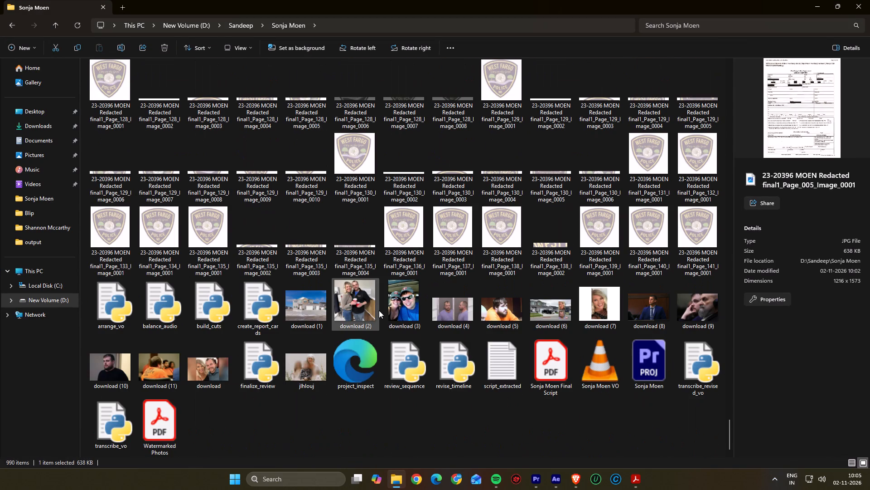
Open the extracted Page_130_Image_0002 in Photos, inspect it and the preceding images, and close the viewer.
double_click(405, 160)
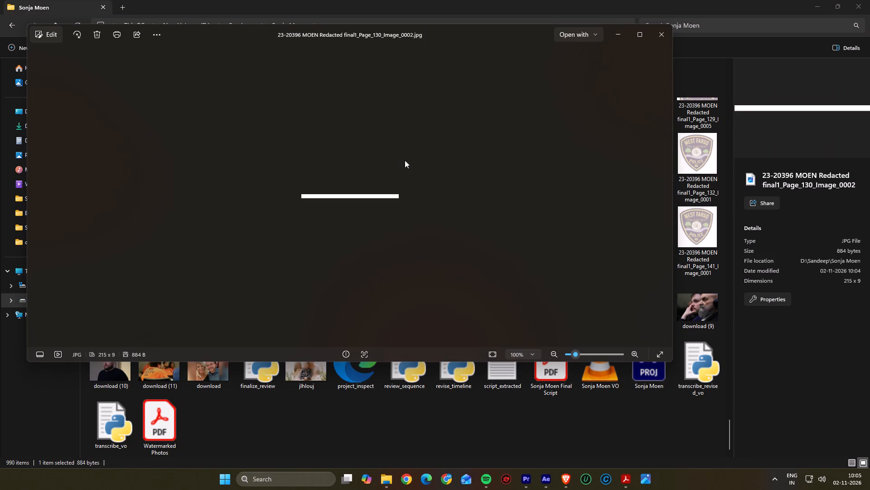
triple_click(36, 195)
triple_click(36, 195)
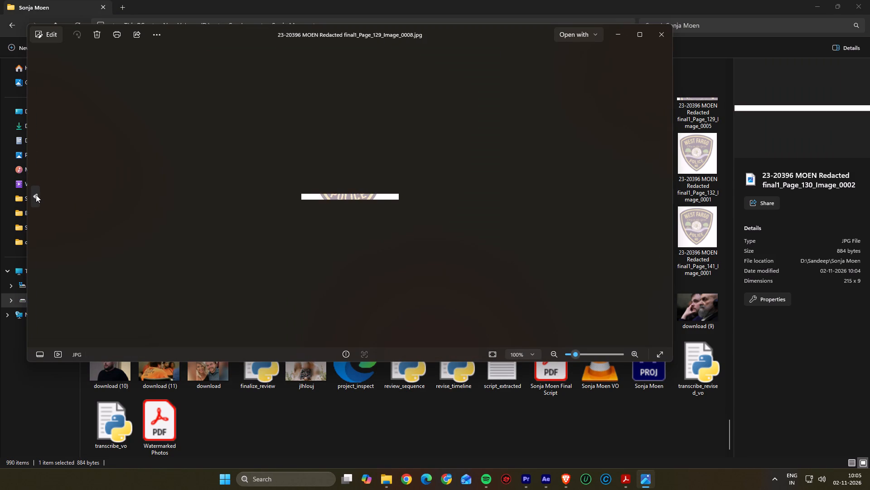
click(36, 195)
click(663, 39)
scroll(591, 261, up, 20)
scroll(591, 261, up, 13)
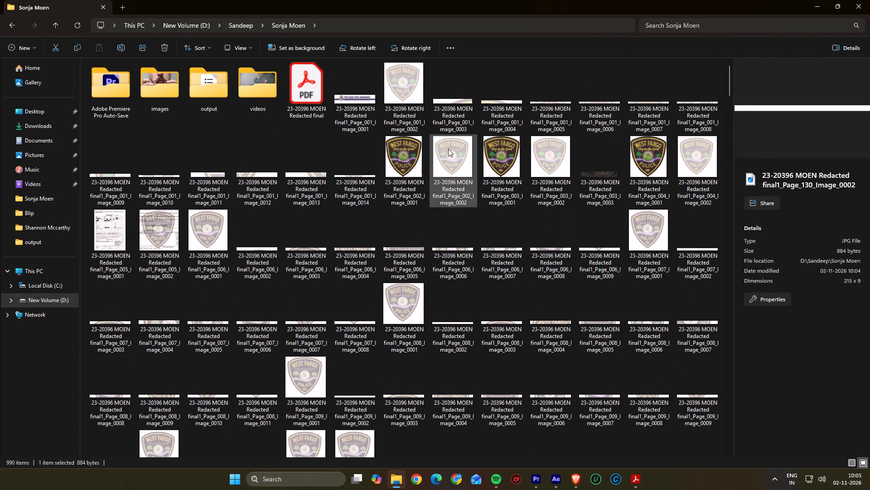
click(369, 106)
scroll(384, 152, down, 15)
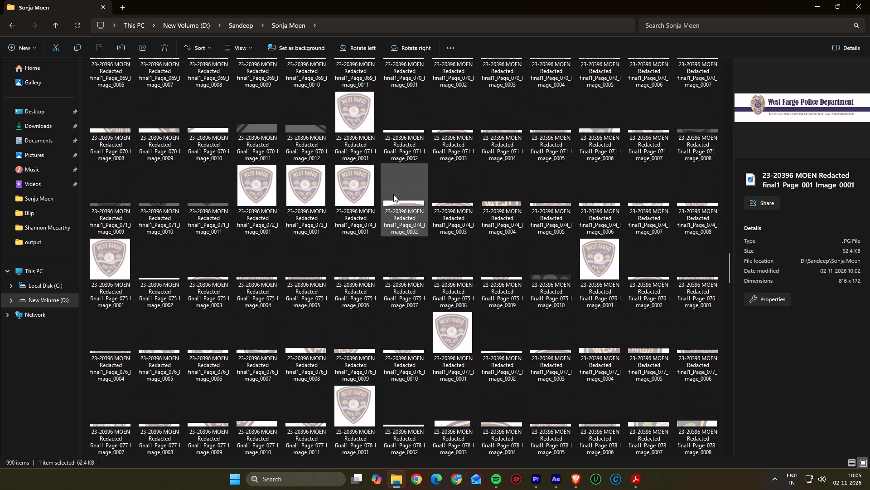
scroll(393, 194, down, 13)
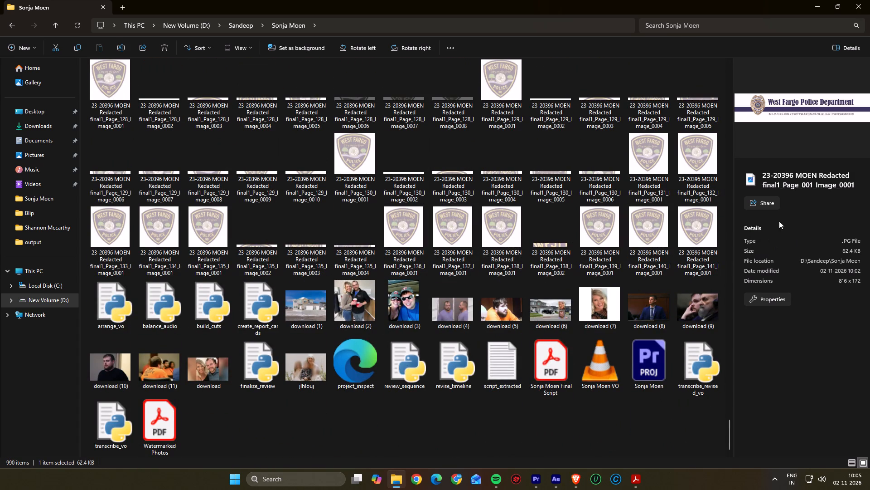
shift+click(678, 228)
scroll(593, 235, up, 17)
scroll(593, 234, down, 1)
scroll(593, 234, up, 7)
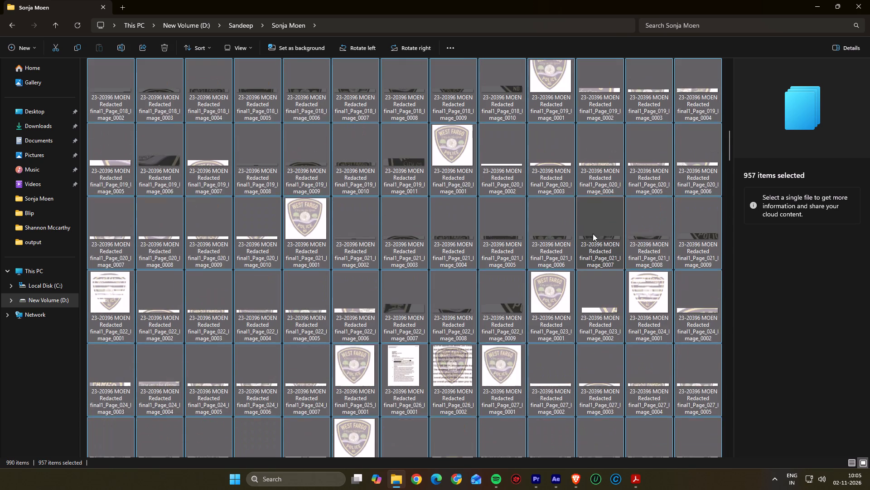
scroll(593, 234, up, 11)
key(Delete)
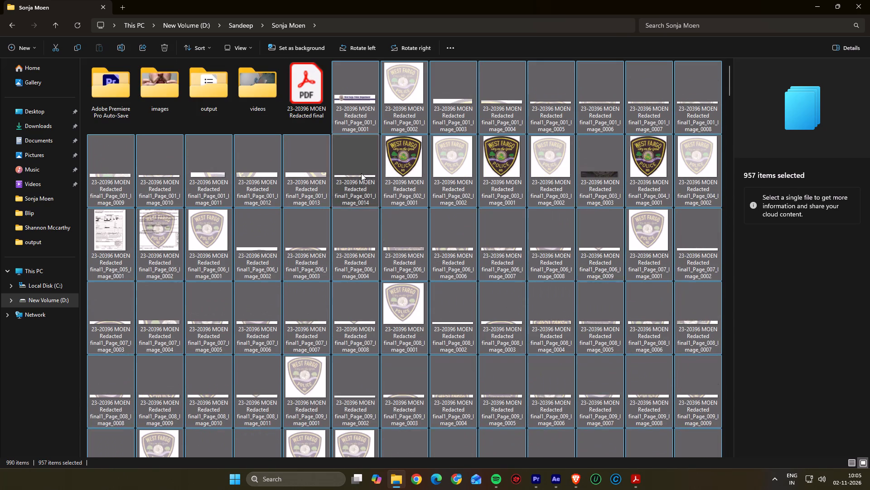
click(542, 224)
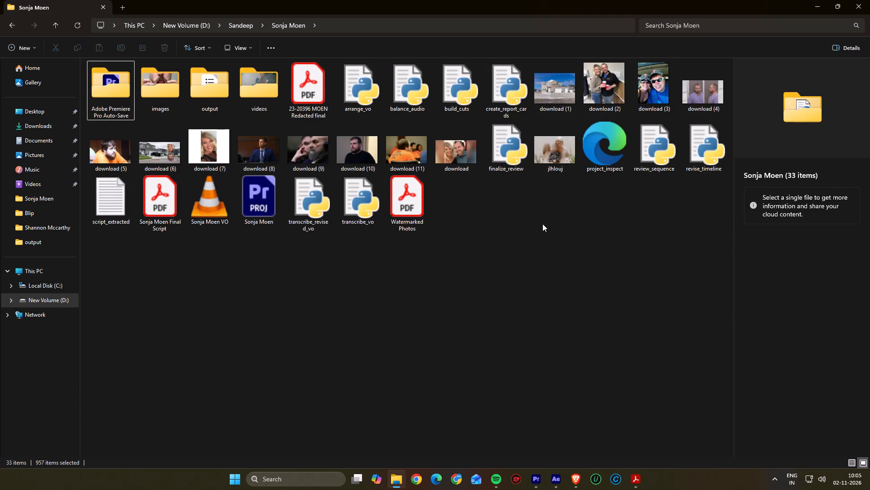
click(827, 4)
In Premiere, split the A2 voice-over at 00:13:05:22 beneath Report A and try to ripple-delete the short lead-in fragment.
click(341, 382)
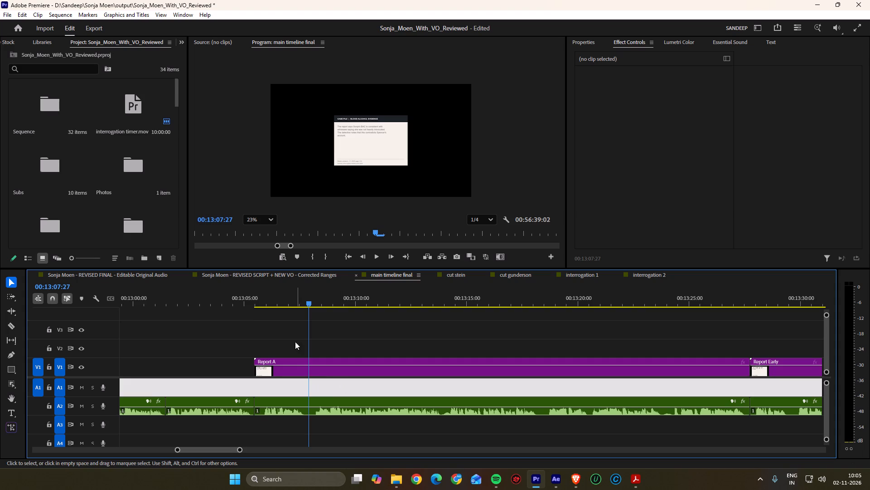
drag(295, 301, 254, 306)
click(311, 374)
alt+scroll(337, 371, down, 4)
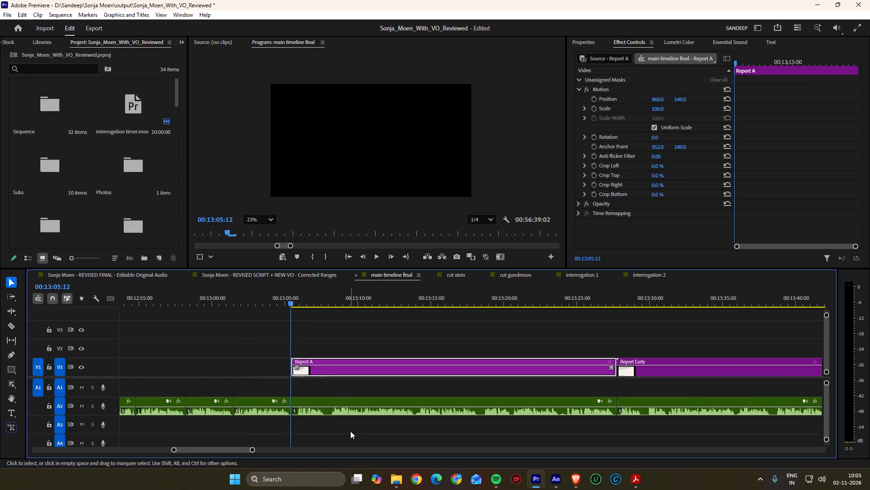
alt+scroll(343, 415, up, 9)
alt+scroll(289, 376, down, 1)
alt+scroll(290, 375, up, 2)
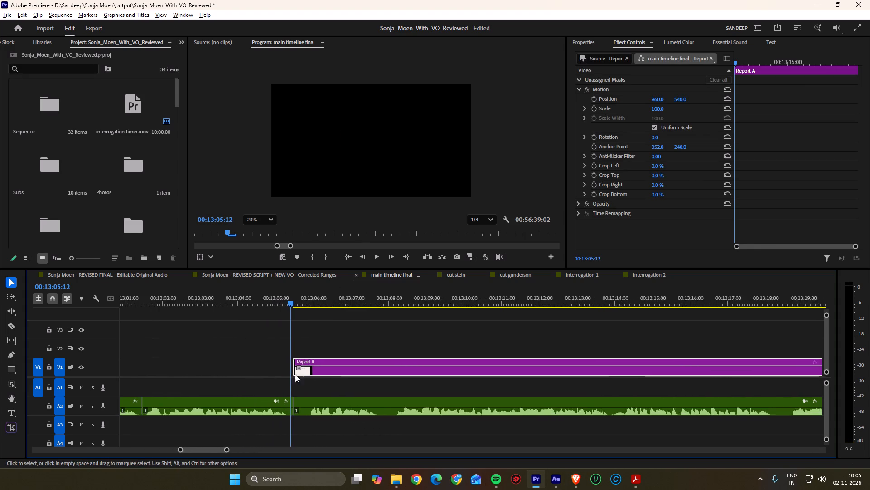
alt+scroll(295, 374, up, 3)
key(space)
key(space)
click(314, 400)
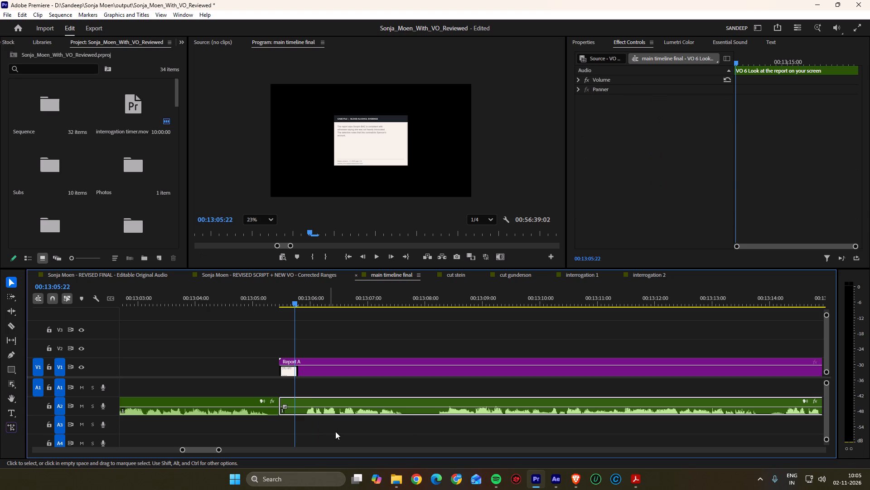
click(329, 395)
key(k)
click(289, 407)
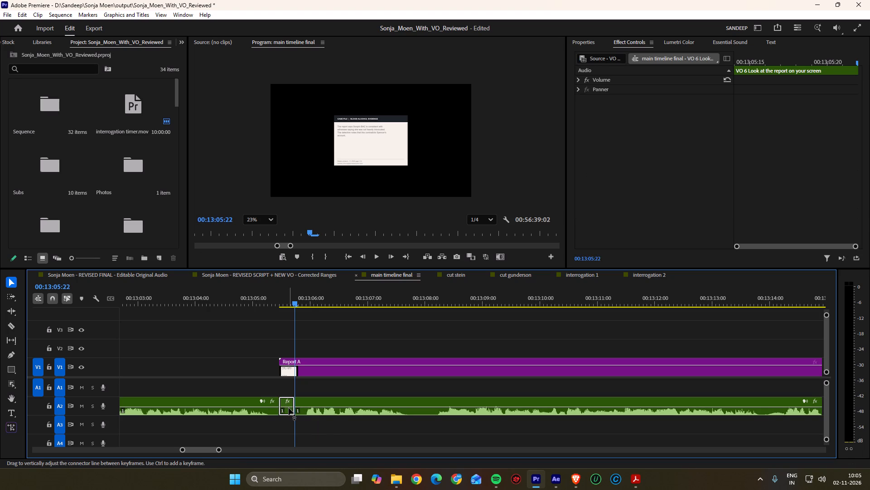
key(shift+Delete)
scroll(297, 403, down, 9)
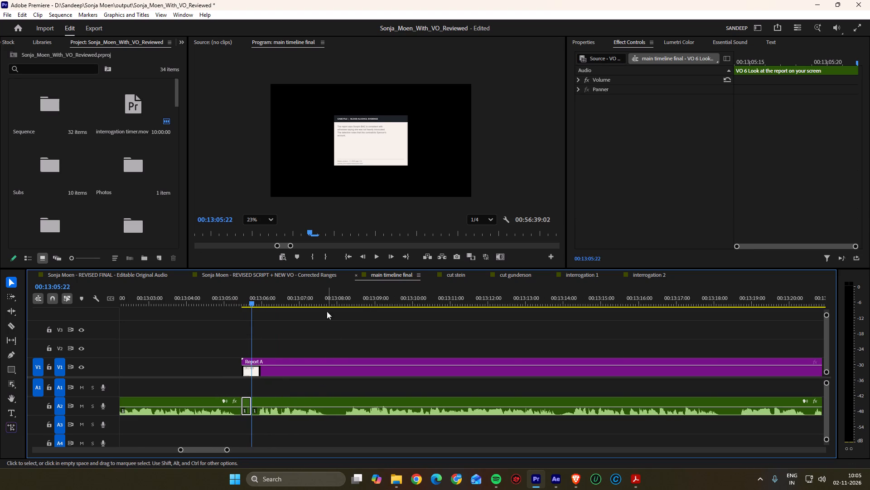
Lock video track V1 and split the A2 voice-over at both ends of the pause from 00:13:07:27 to about 00:13:08:03.
drag(328, 294, 335, 294)
click(339, 405)
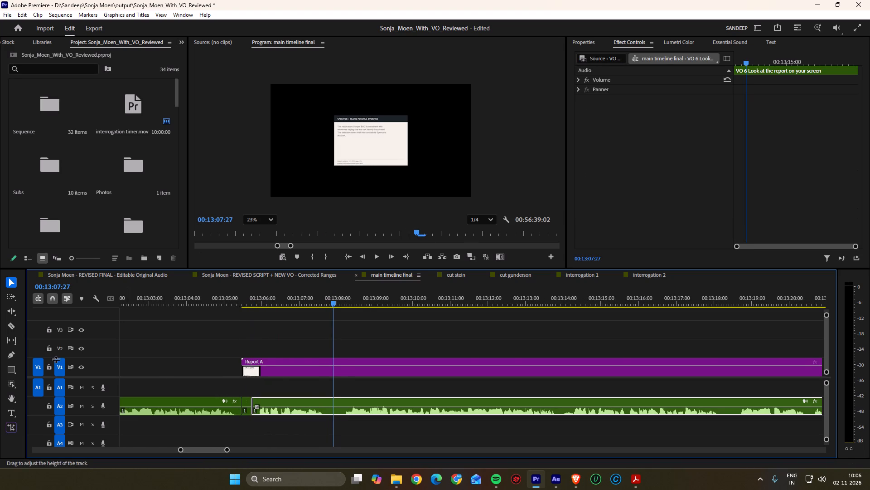
click(53, 368)
click(344, 412)
alt+scroll(327, 396, up, 5)
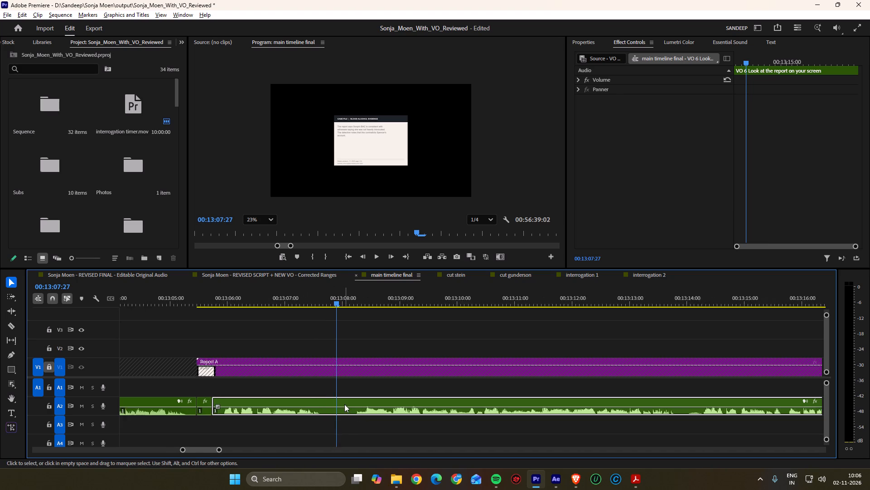
alt+scroll(344, 404, up, 6)
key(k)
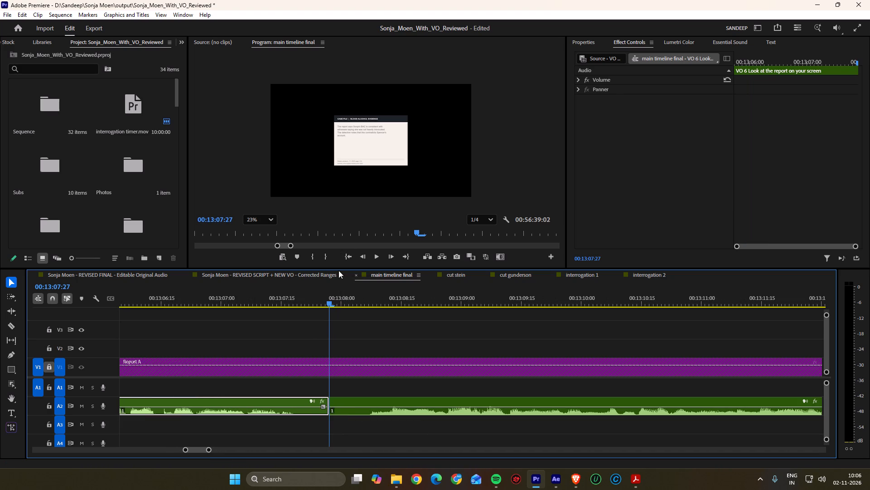
drag(329, 301, 580, 333)
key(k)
Split the A2 voice-over at both ends of the pause from about 00:13:18:09 to 00:13:18:16.
scroll(581, 344, down, 2)
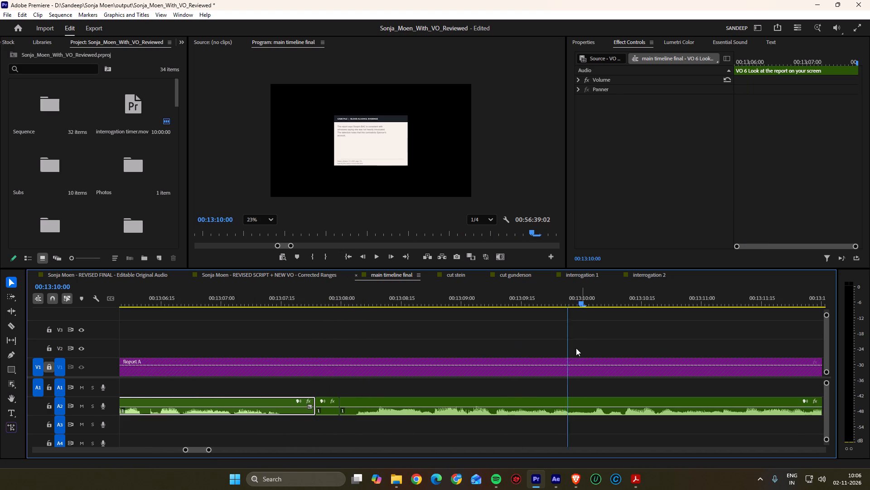
scroll(576, 348, down, 19)
scroll(556, 354, up, 1)
scroll(556, 354, down, 20)
scroll(556, 354, down, 1)
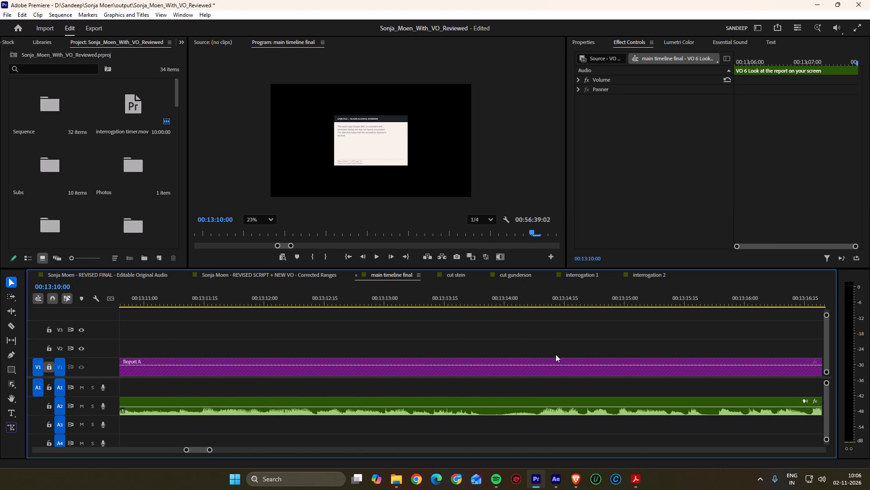
scroll(556, 354, down, 8)
scroll(556, 354, up, 1)
scroll(556, 354, down, 20)
scroll(556, 354, down, 11)
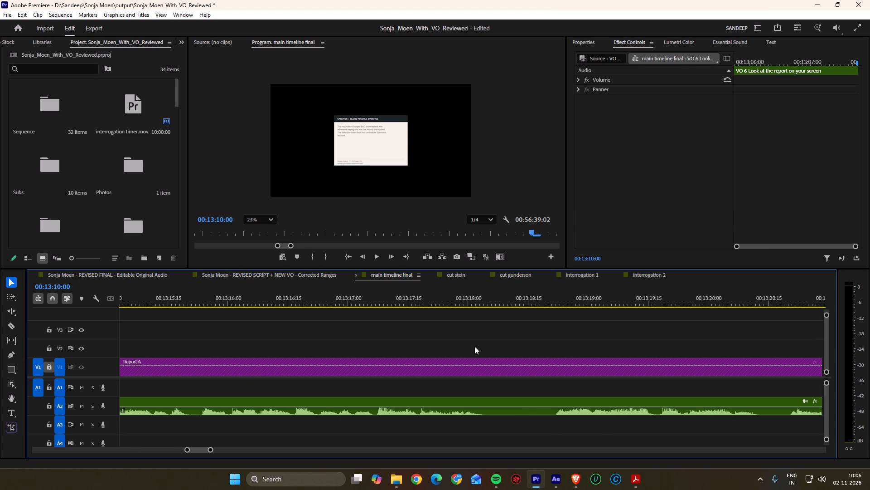
drag(494, 304, 533, 302)
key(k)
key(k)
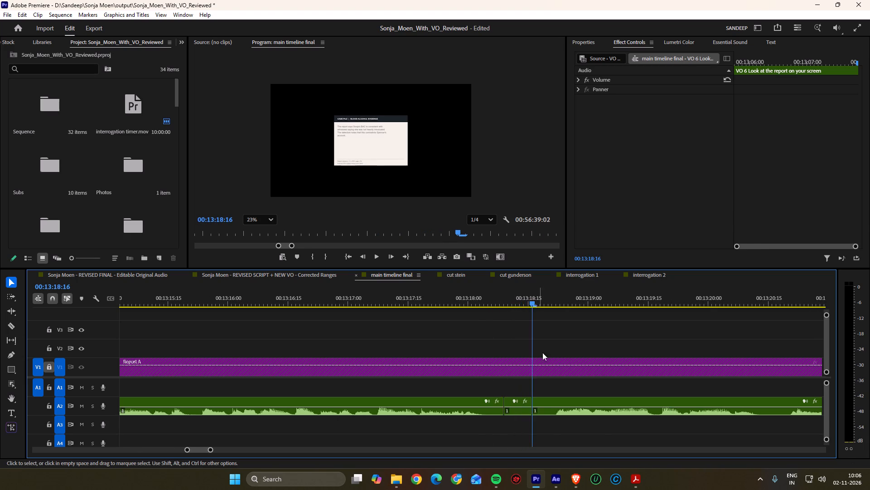
Split the A2 voice-over at both ends of the short pause ending at 00:13:20:18.
scroll(543, 362, down, 20)
scroll(543, 362, down, 2)
drag(455, 296, 468, 302)
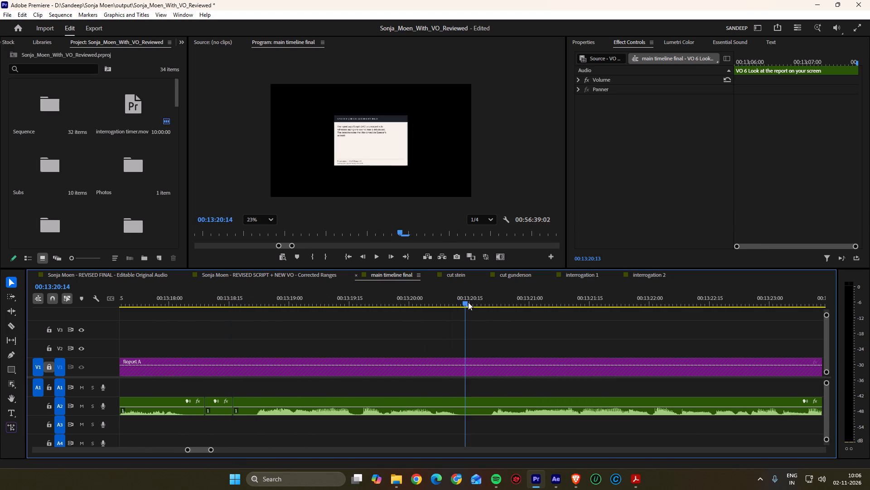
drag(468, 302, 482, 304)
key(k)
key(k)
Split the A2 voice-over around the pause at the Report A to Report Early boundary and the pause ending at 00:13:29:21.
scroll(509, 360, down, 10)
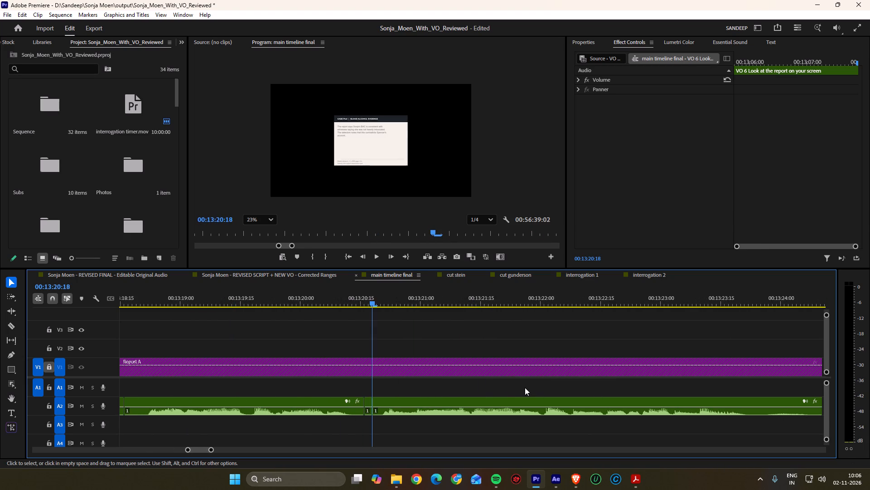
scroll(525, 387, down, 20)
scroll(525, 387, down, 14)
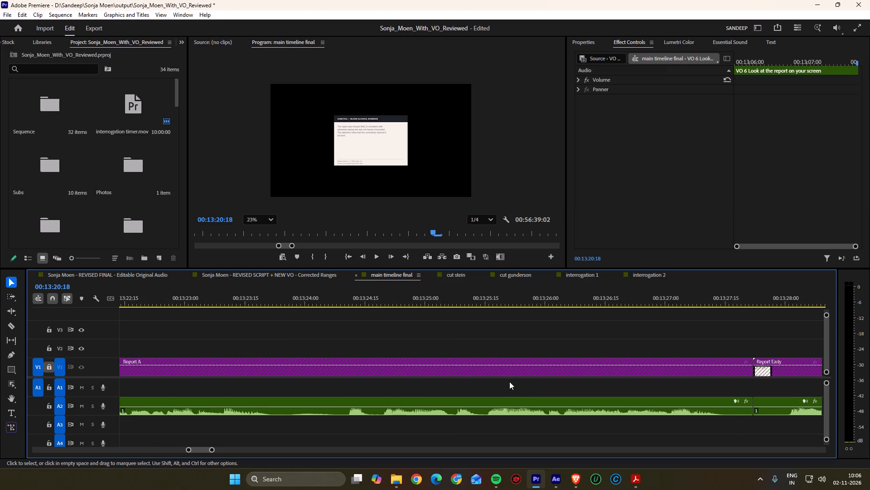
scroll(509, 382, down, 20)
drag(444, 292, 443, 294)
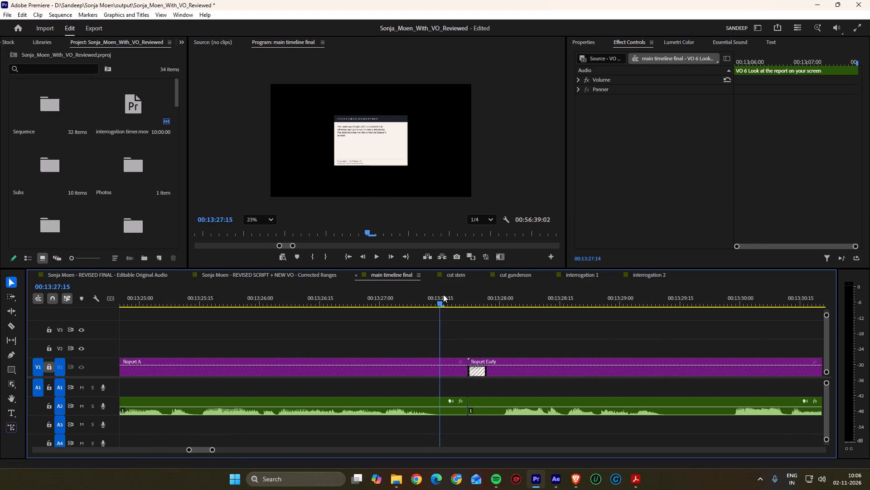
drag(443, 294, 486, 304)
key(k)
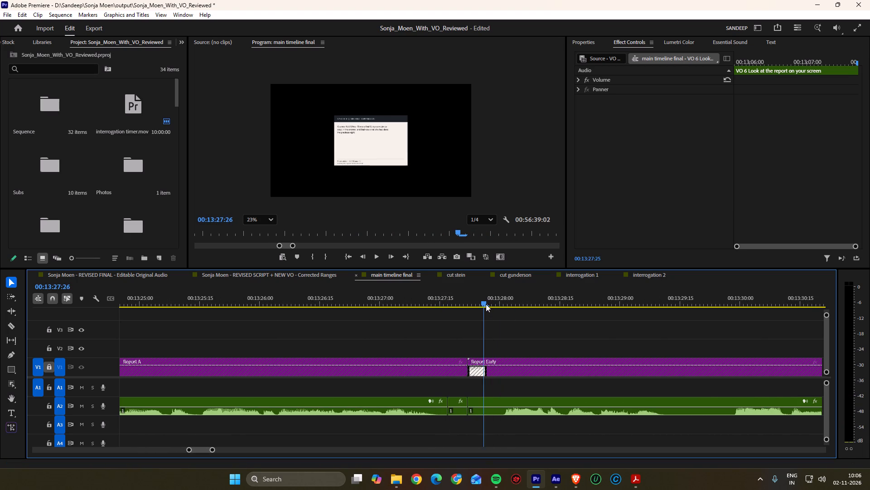
drag(486, 304, 704, 314)
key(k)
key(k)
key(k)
Split the A2 voice-over beneath Report Early at both ends of the pause from about 00:13:38:10 to 00:13:38:16.
scroll(709, 376, down, 1)
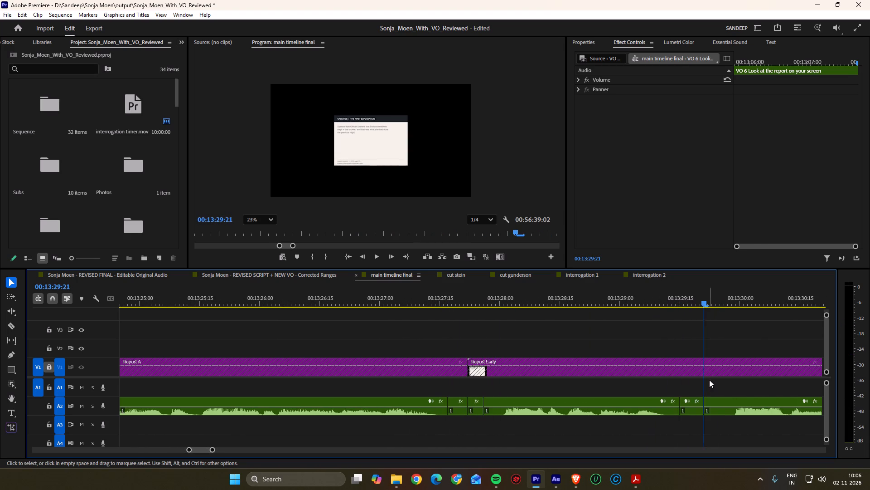
scroll(709, 380, down, 20)
scroll(709, 380, down, 20)
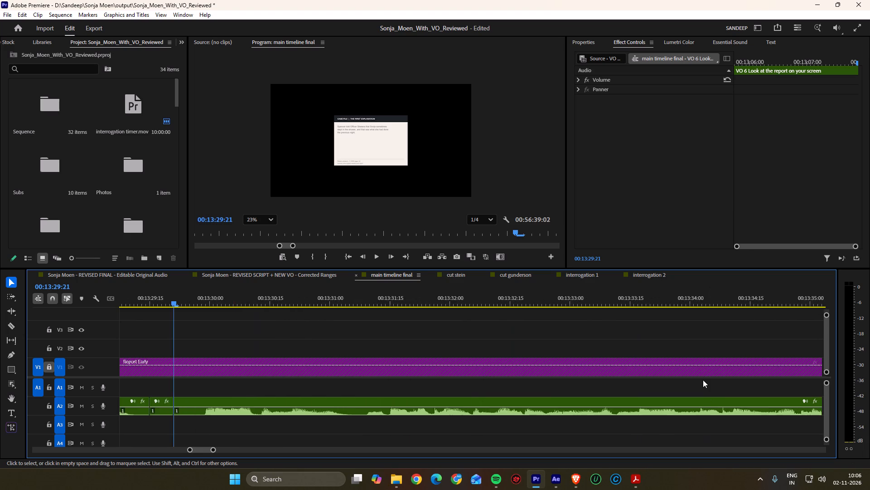
scroll(703, 380, down, 20)
scroll(703, 380, down, 20)
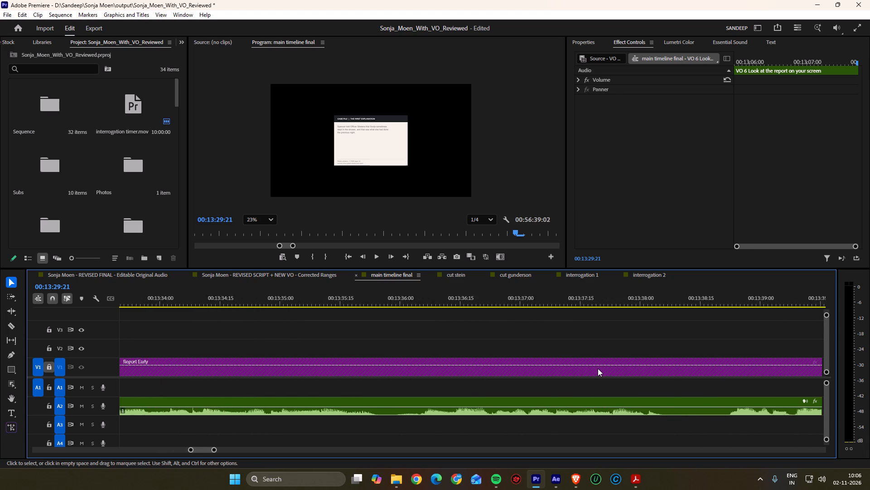
scroll(598, 368, down, 13)
drag(479, 299, 463, 305)
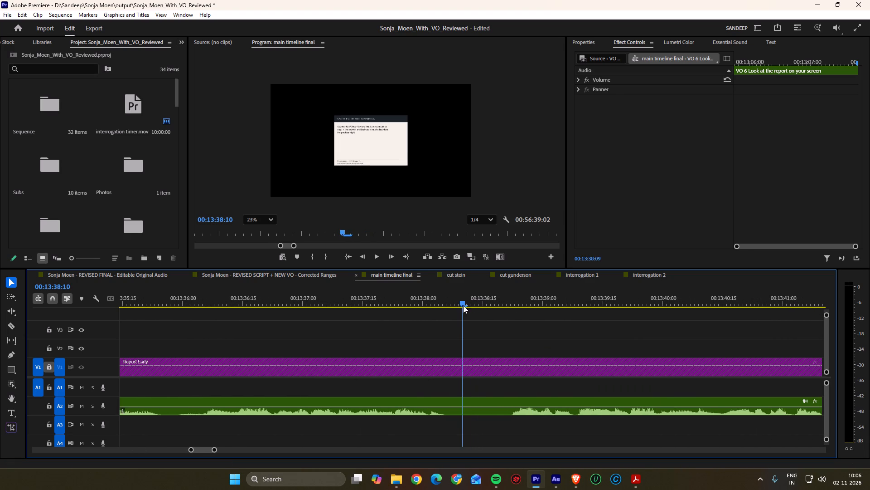
drag(463, 305, 489, 304)
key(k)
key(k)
Split the A2 voice-over at both ends of the pause from about 00:13:43:09 to 00:13:43:15.
scroll(521, 341, down, 7)
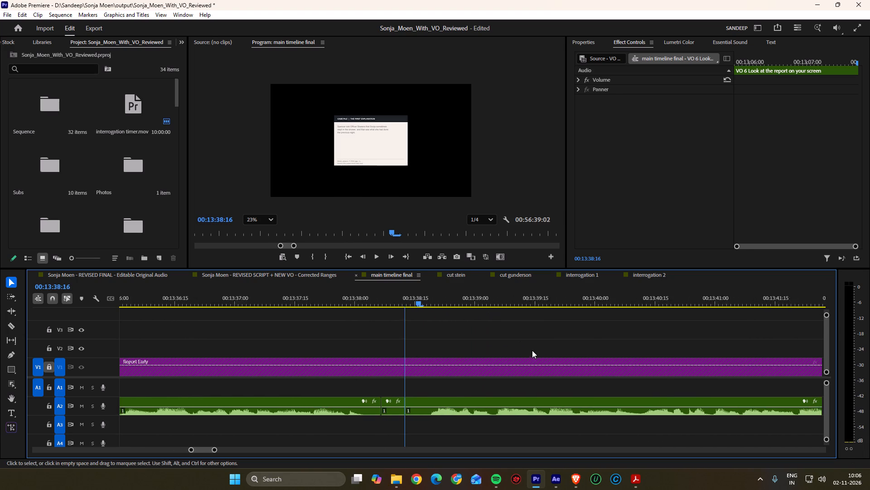
scroll(532, 350, down, 20)
scroll(532, 350, down, 20)
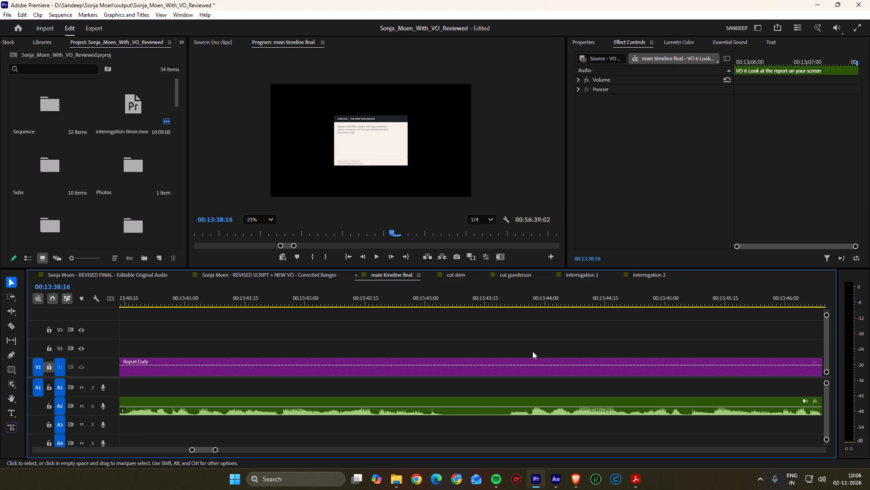
scroll(532, 351, down, 4)
drag(408, 295, 387, 299)
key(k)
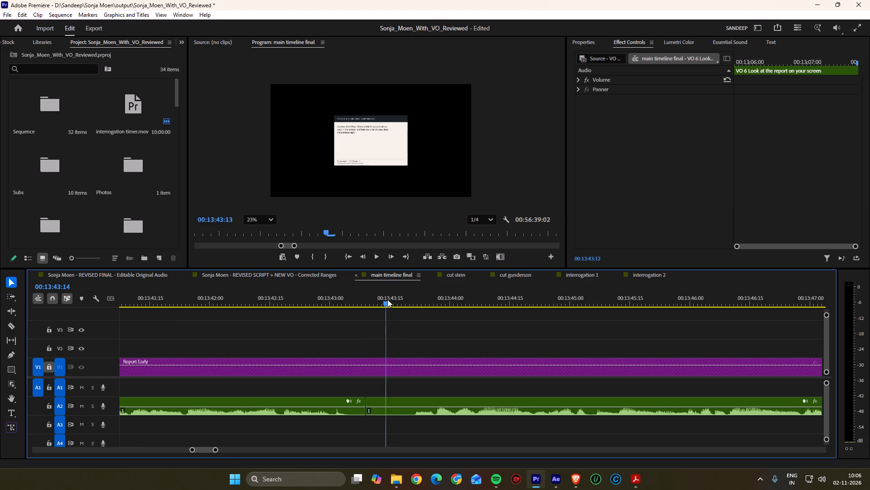
drag(387, 299, 732, 338)
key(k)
drag(749, 341, 776, 343)
Split the A2 voice-over at both ends of the pause from about 00:13:48:15 to 00:13:48:20.
scroll(769, 339, down, 12)
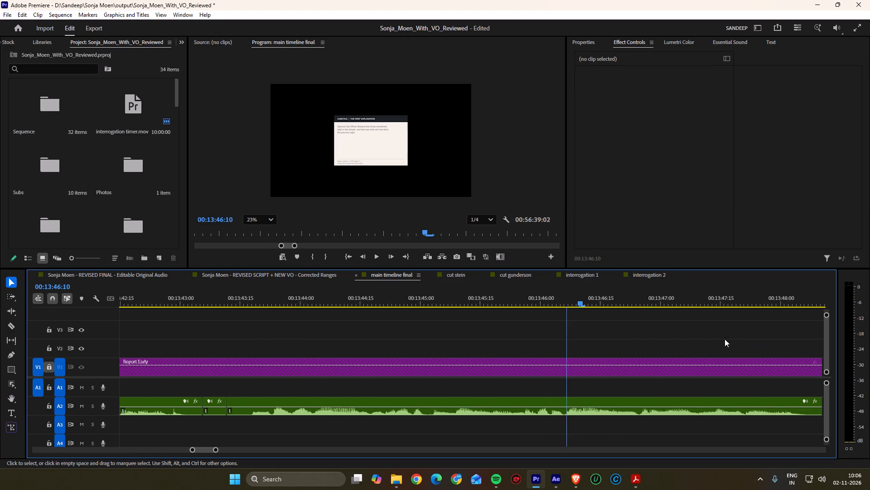
scroll(725, 339, down, 18)
drag(554, 299, 616, 309)
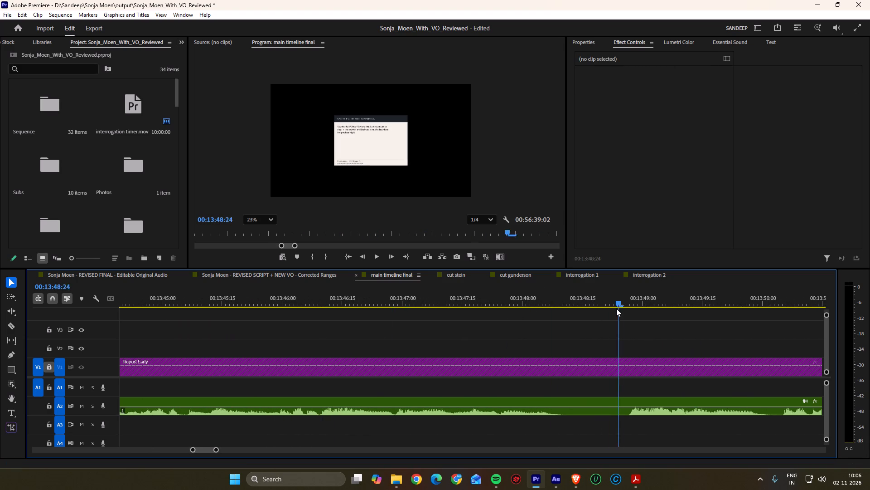
drag(616, 309, 602, 312)
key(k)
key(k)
Split the A2 voice-over at 00:13:52:08 and delete the silent tail before the You are not a bad person clip.
scroll(635, 343, down, 20)
scroll(635, 343, down, 6)
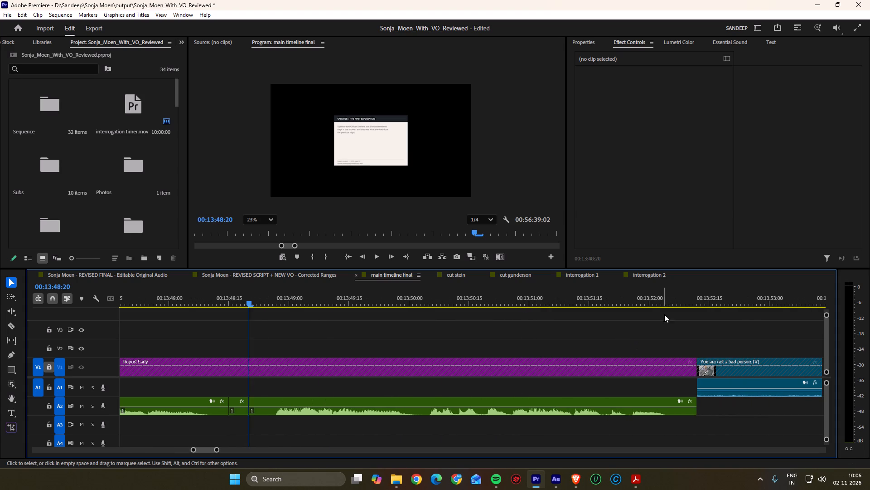
click(678, 299)
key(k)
click(691, 414)
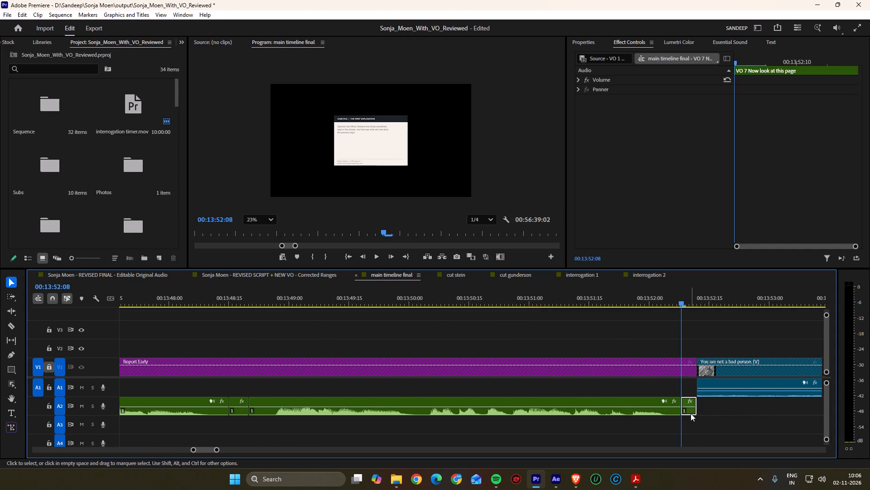
key(Delete)
Delete the short A2 pause fragments near 00:13:48, 00:13:43 and 00:13:38, leaving gaps in their place.
scroll(701, 412, up, 4)
scroll(717, 408, down, 14)
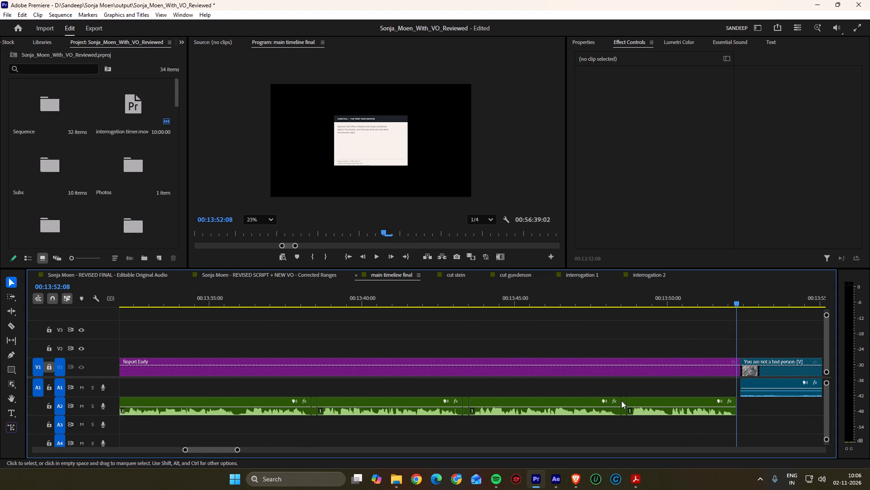
click(622, 402)
click(624, 403)
key(Delete)
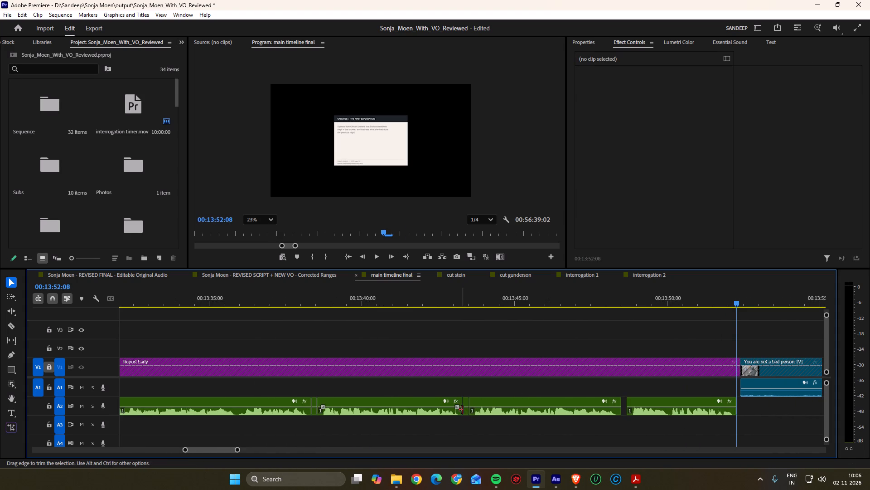
click(464, 410)
click(466, 412)
key(Delete)
click(314, 409)
key(Delete)
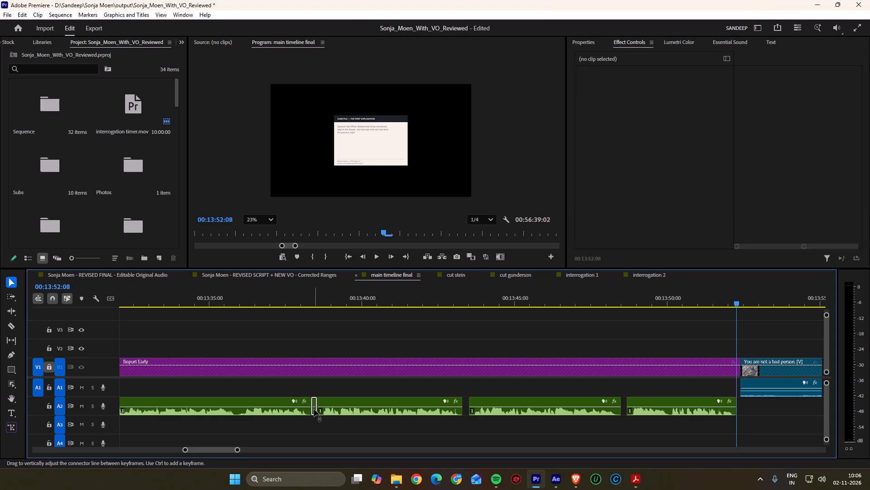
Delete the A2 pause fragments on both sides of the Report A to Report Early boundary and the one near 00:13:29.
scroll(320, 407, up, 20)
scroll(320, 407, up, 7)
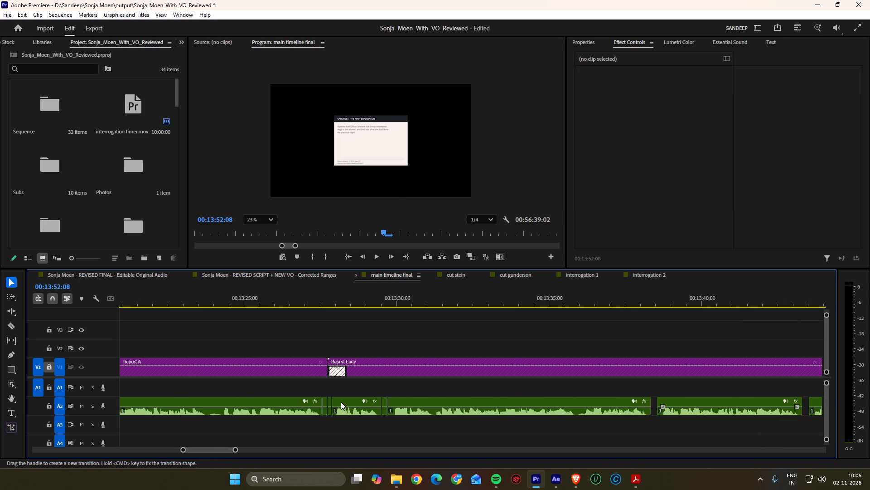
click(354, 409)
key(Delete)
click(356, 411)
key(Delete)
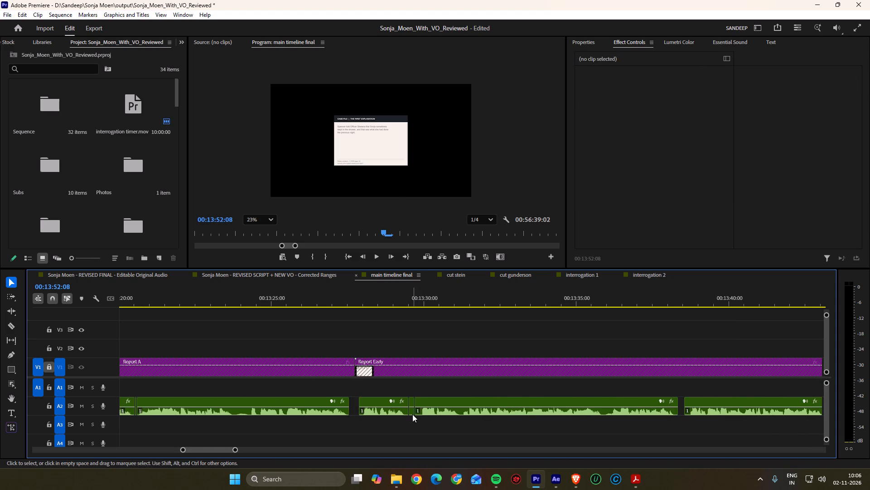
click(412, 414)
key(Delete)
scroll(420, 413, up, 20)
scroll(420, 413, up, 1)
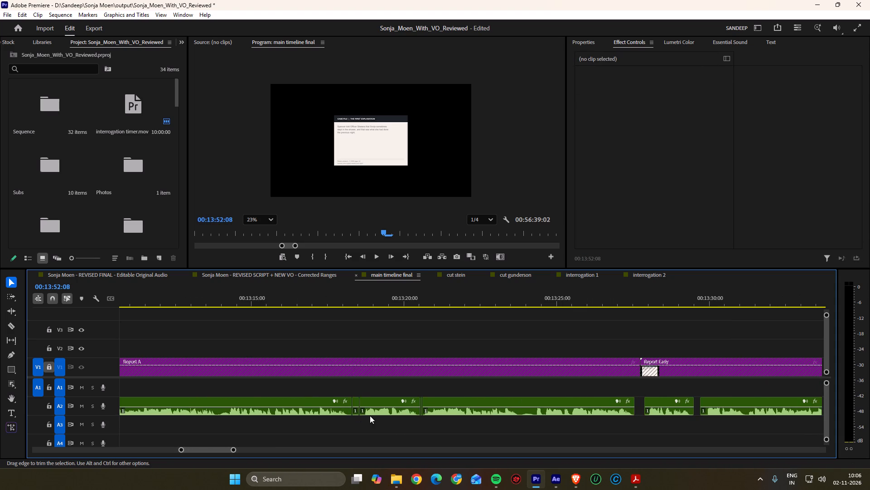
Delete the short A2 pause fragments near 00:13:18, 00:13:20, 00:13:05 and 00:13:08, leaving gaps in their place.
click(358, 413)
key(Delete)
click(421, 414)
key(Delete)
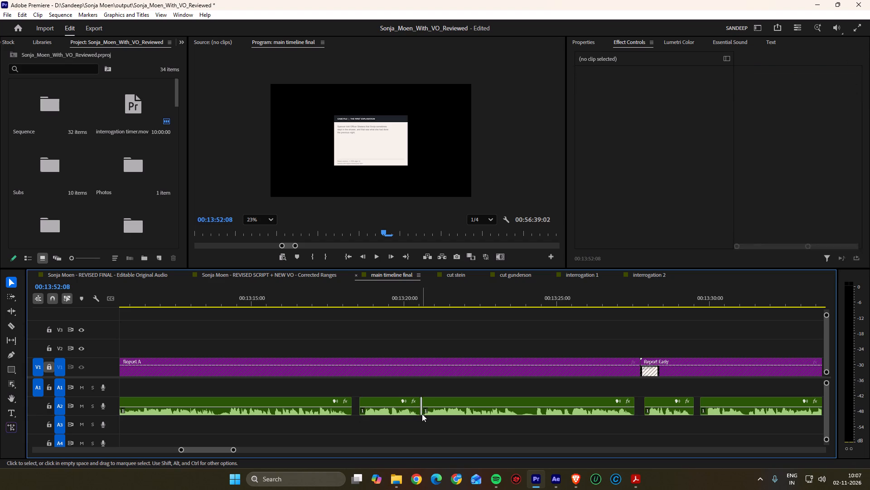
scroll(421, 413, up, 20)
scroll(421, 413, up, 13)
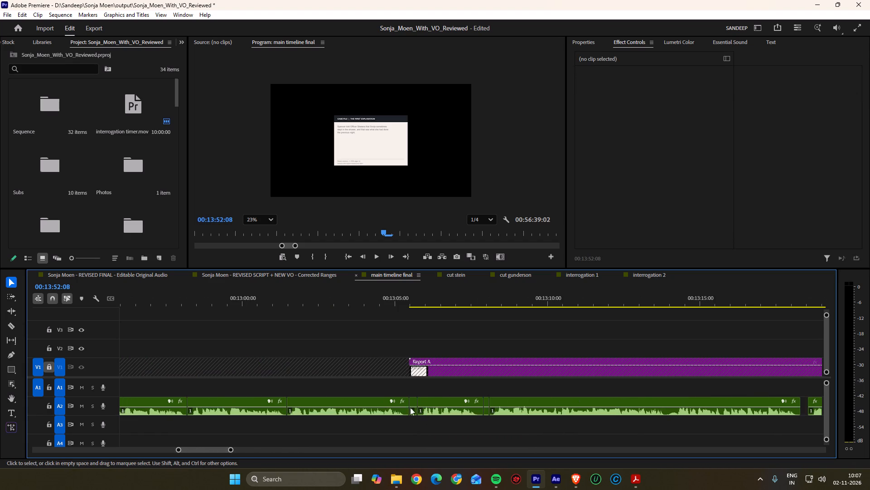
click(413, 409)
key(Delete)
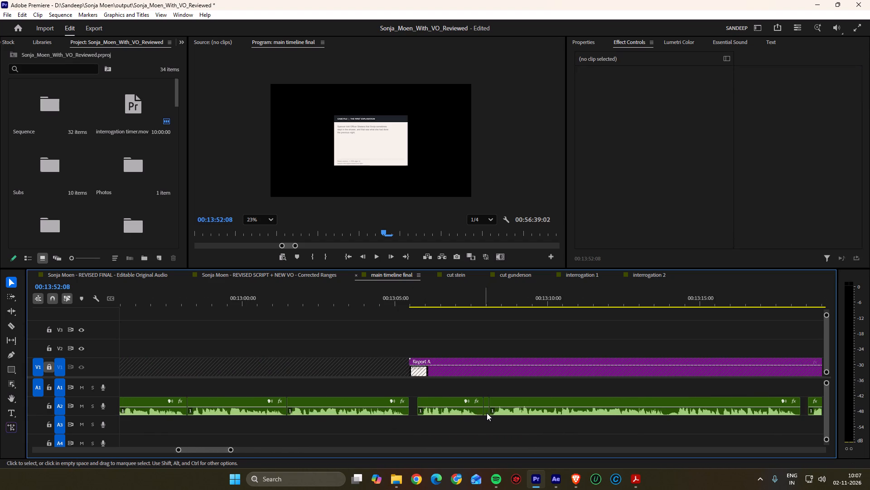
click(487, 413)
key(Delete)
scroll(487, 413, up, 20)
scroll(487, 413, up, 3)
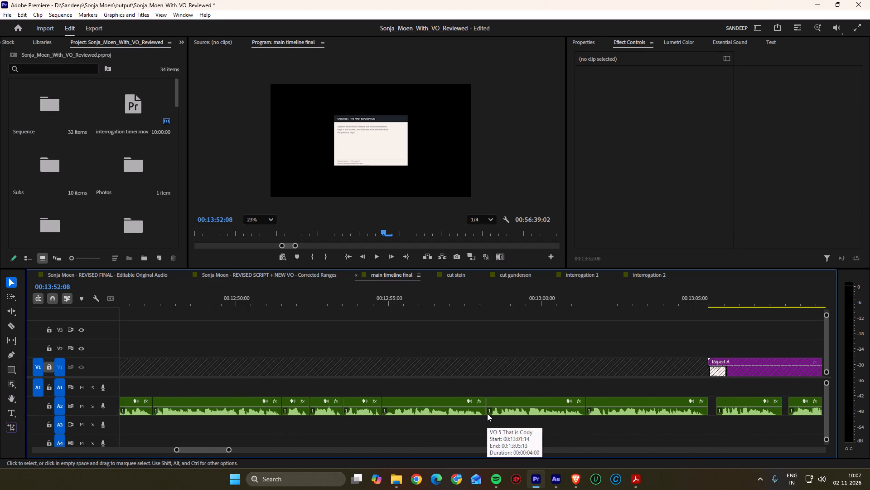
Unlock the V1 video track.
alt+scroll(417, 410, down, 8)
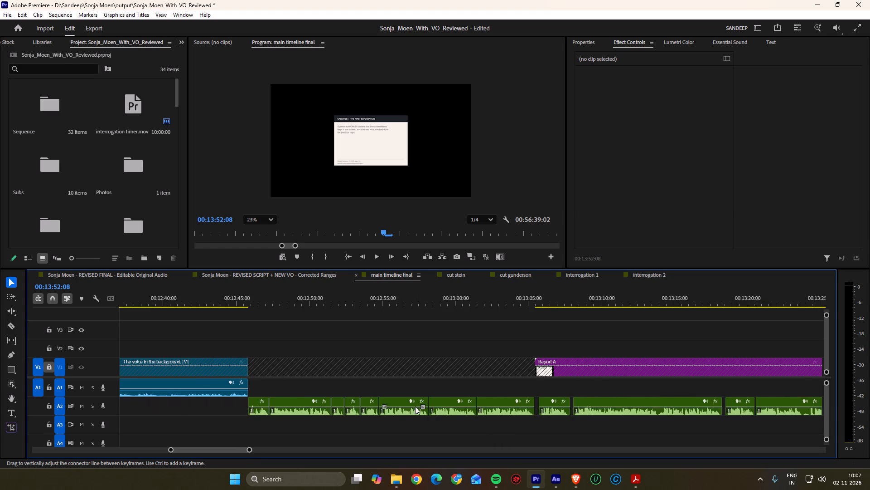
alt+scroll(415, 407, down, 6)
click(52, 367)
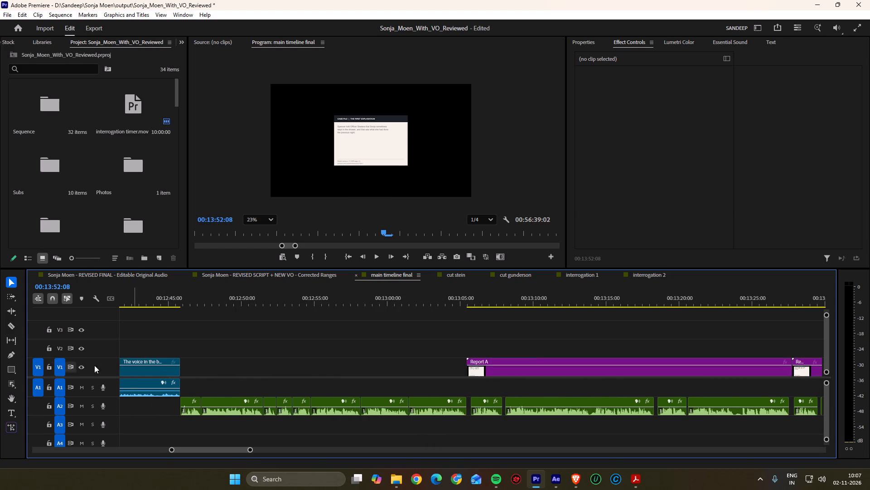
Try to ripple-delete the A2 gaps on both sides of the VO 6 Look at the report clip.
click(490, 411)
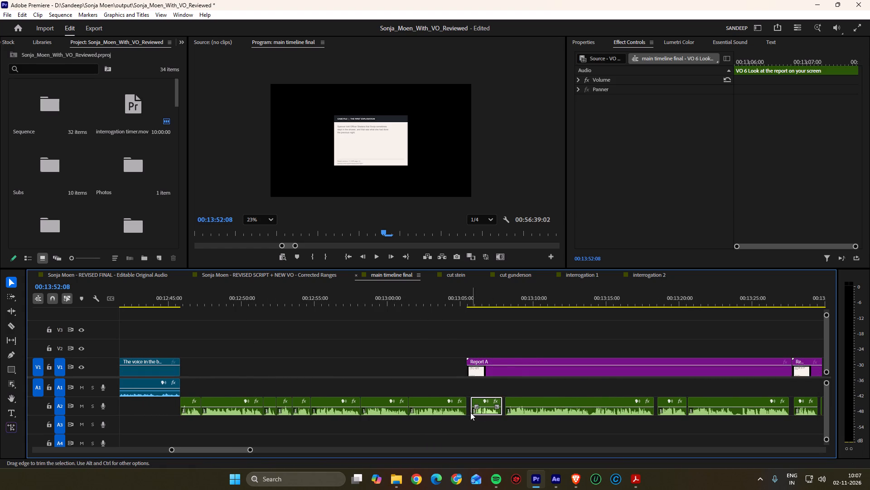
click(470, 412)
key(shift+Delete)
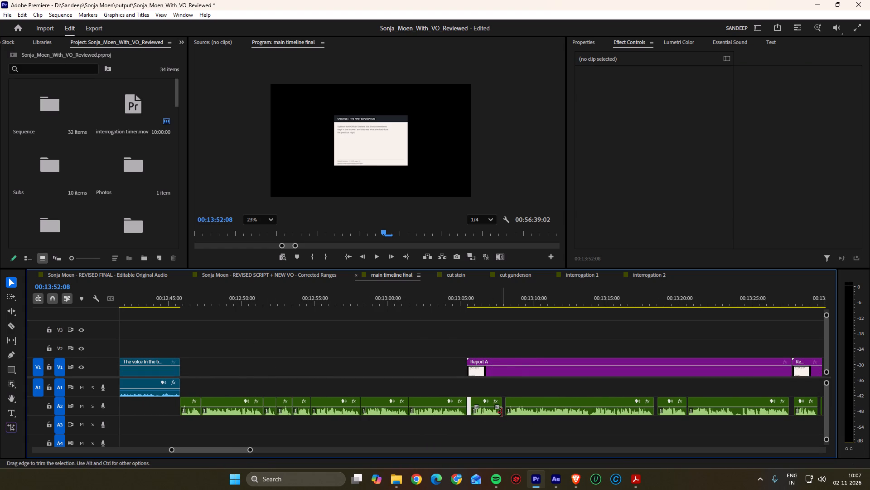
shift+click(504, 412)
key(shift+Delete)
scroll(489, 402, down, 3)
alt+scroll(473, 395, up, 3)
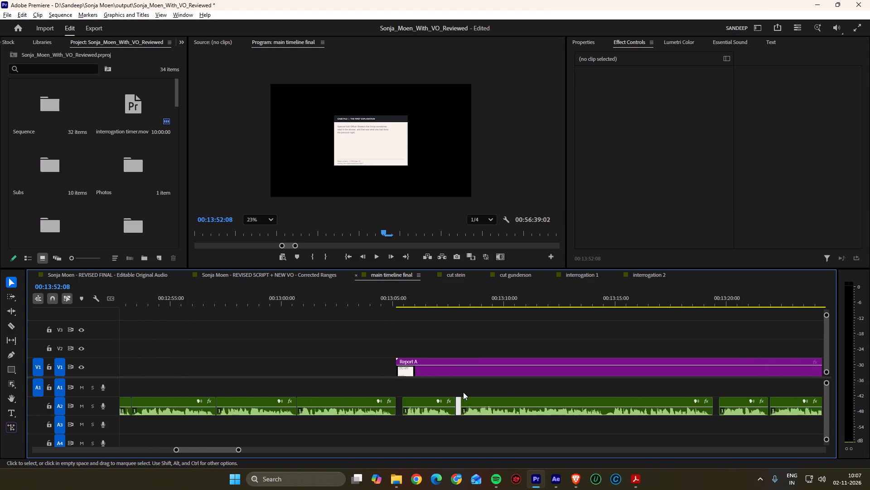
Using Track Select Forward, shift all following clips on every track earlier to close the A2 gaps near 00:13:05 and 00:13:07.
alt+scroll(463, 392, up, 20)
alt+scroll(463, 392, up, 1)
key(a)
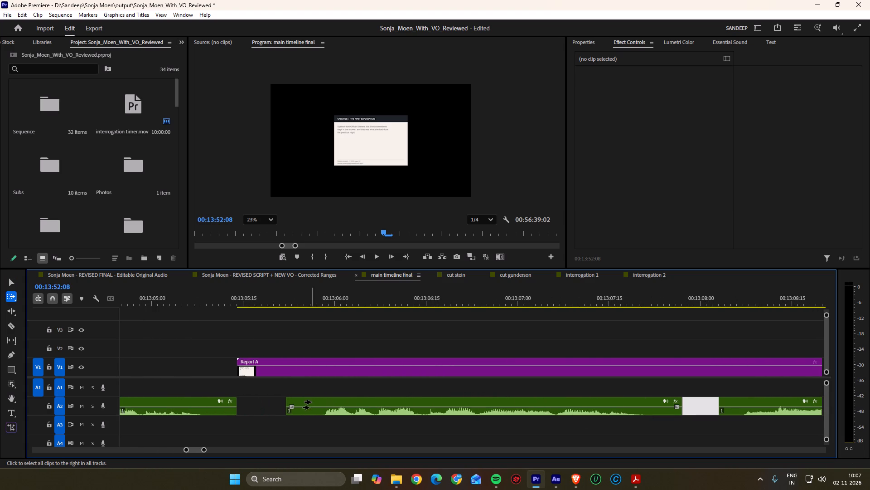
click(311, 402)
drag(324, 405, 278, 404)
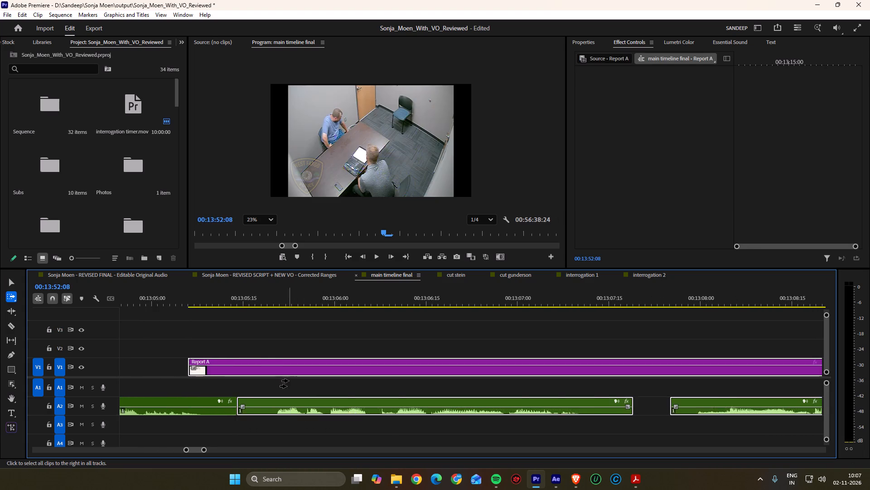
alt+scroll(288, 380, down, 4)
drag(300, 403, 289, 404)
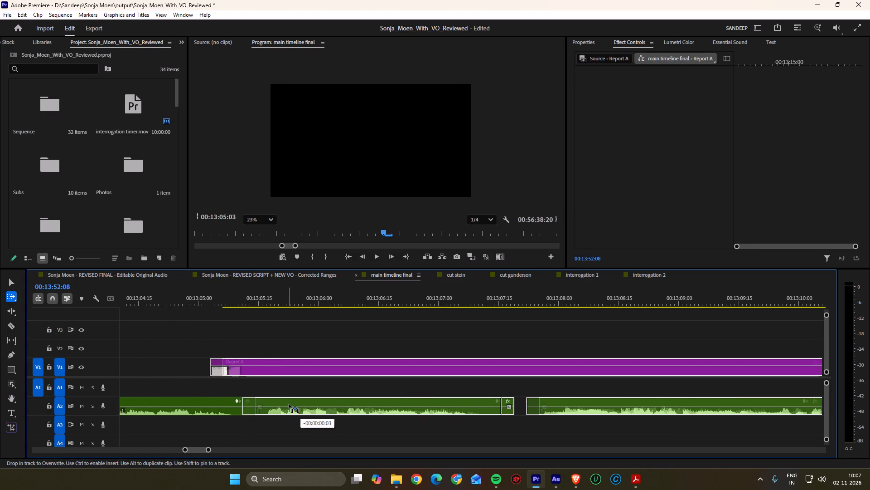
drag(289, 404, 290, 404)
click(312, 427)
click(584, 405)
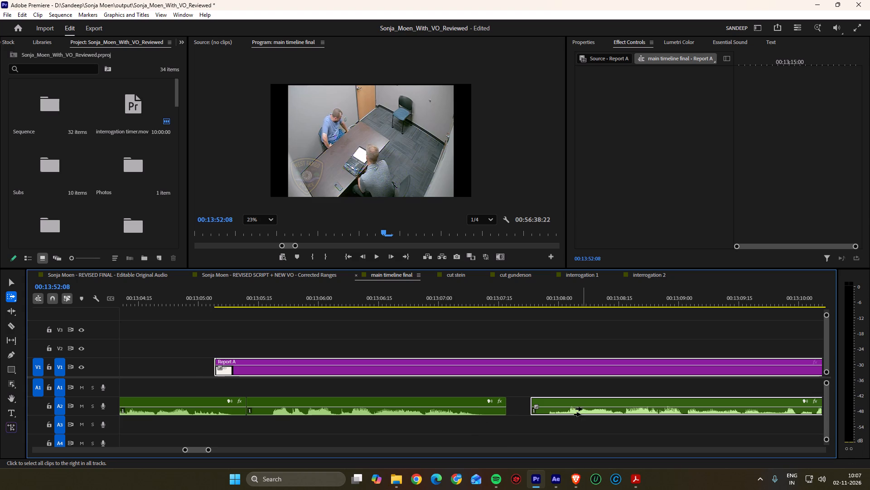
drag(585, 404, 556, 405)
scroll(506, 405, down, 14)
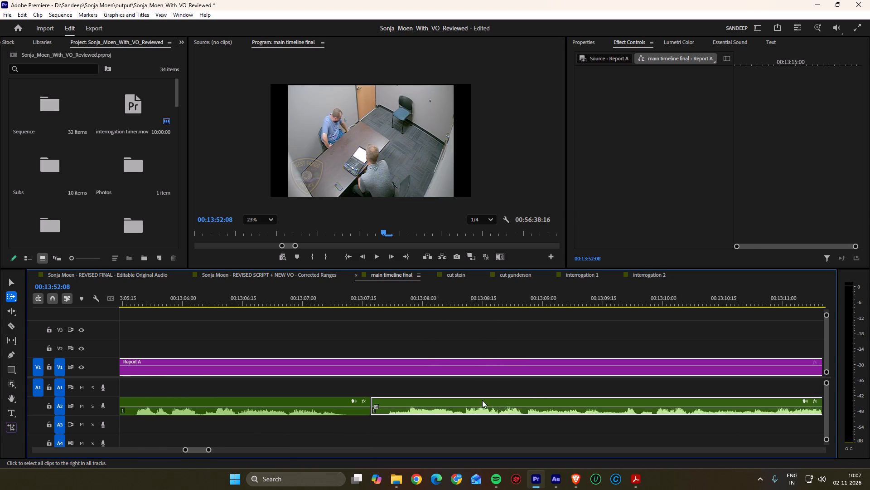
scroll(482, 400, down, 20)
scroll(482, 400, down, 10)
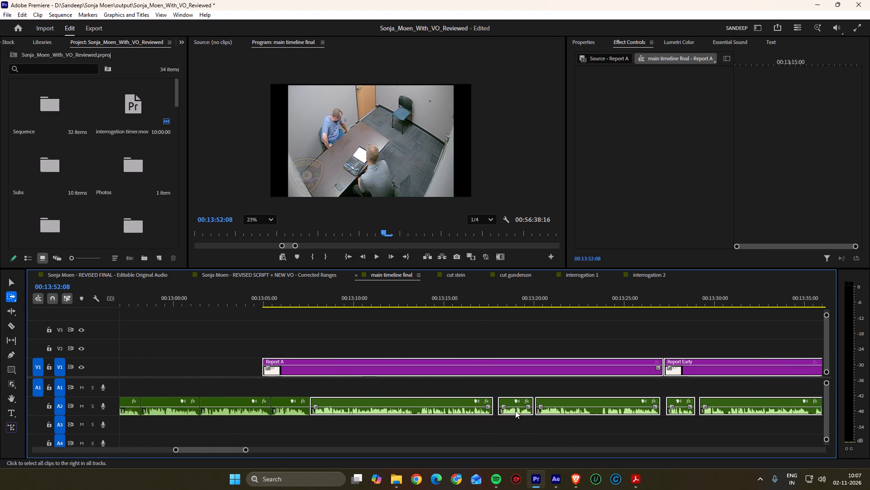
Shift the following clips earlier to close the A2 gaps near 00:13:18, 00:13:20, 00:13:27 and 00:13:28.
click(515, 402)
drag(516, 403, 512, 404)
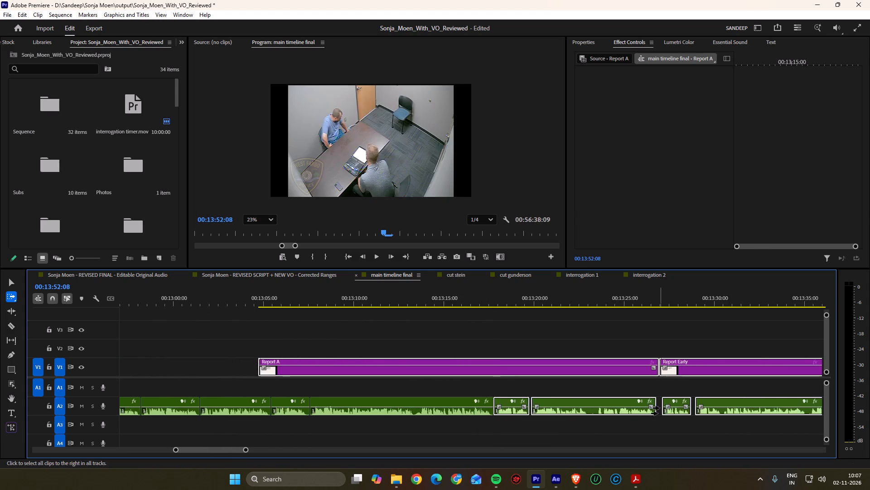
click(679, 404)
click(561, 402)
click(559, 403)
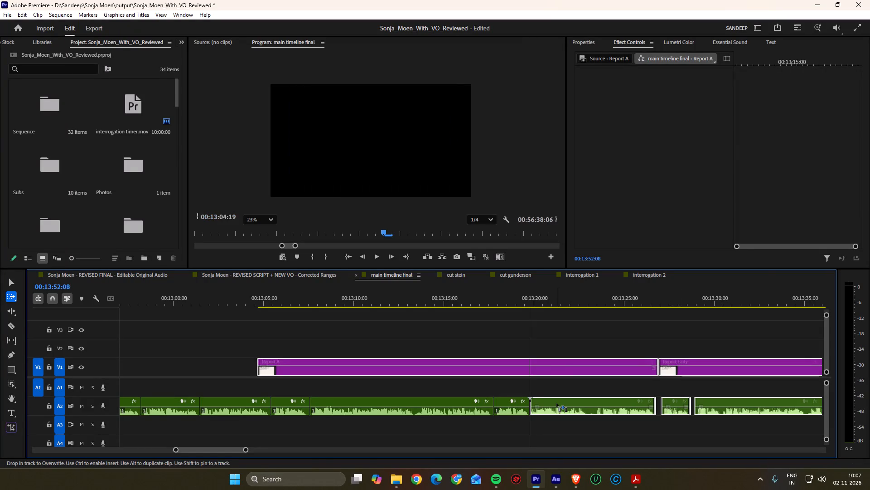
click(678, 407)
drag(680, 402, 673, 403)
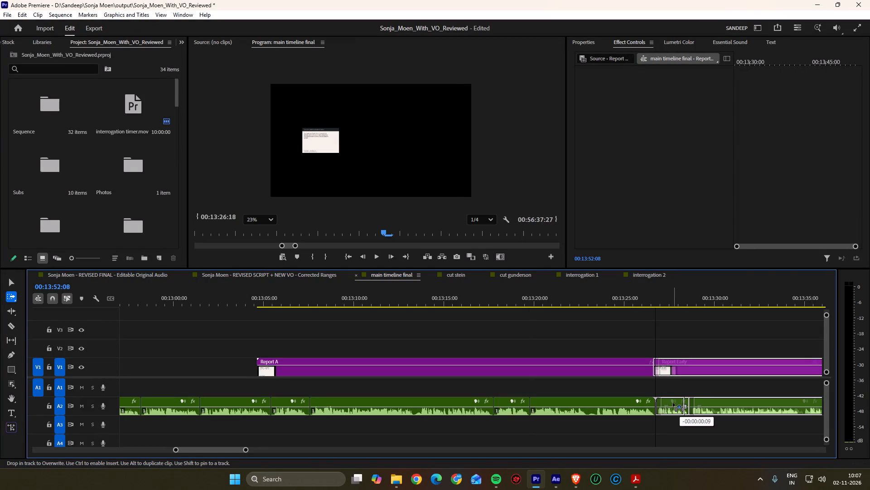
drag(673, 403, 672, 403)
click(710, 405)
drag(726, 402, 725, 403)
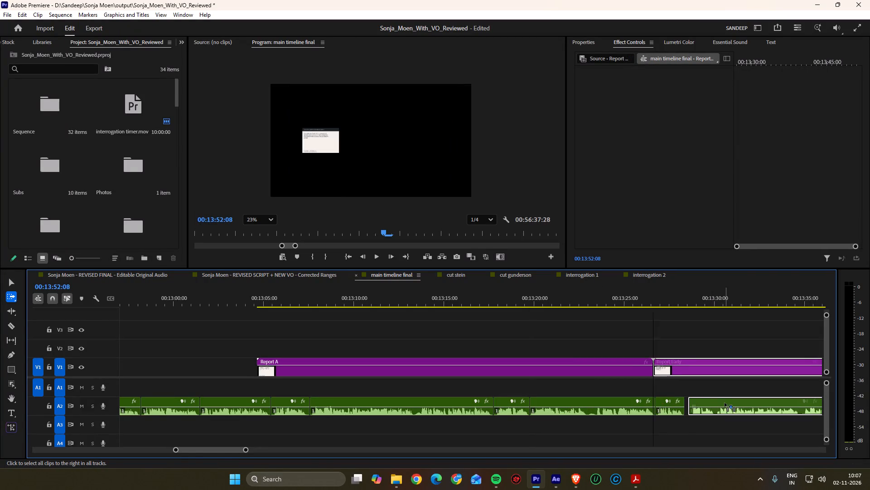
drag(725, 403, 720, 404)
Close the three remaining A2 gaps under Report Early, near 00:13:37, 00:13:42 and 00:13:47, and return to the Selection tool.
scroll(684, 422, down, 8)
scroll(683, 422, up, 1)
scroll(683, 422, down, 17)
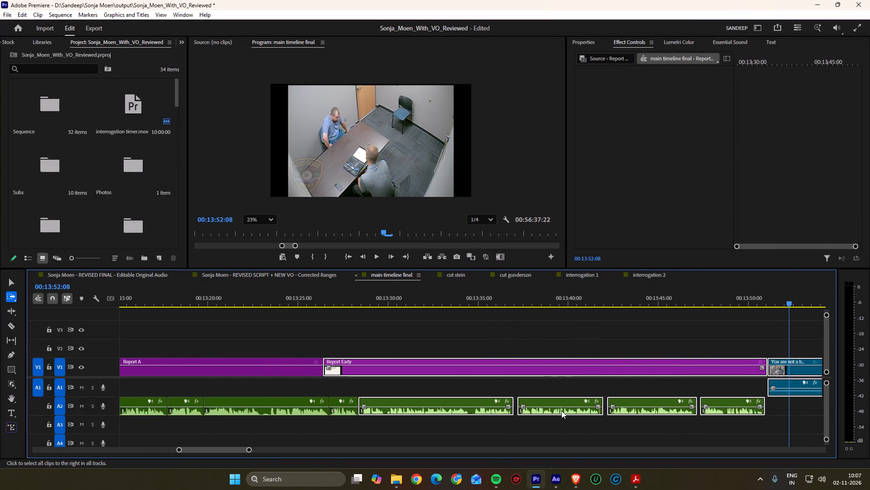
click(551, 403)
drag(552, 402, 548, 402)
click(567, 427)
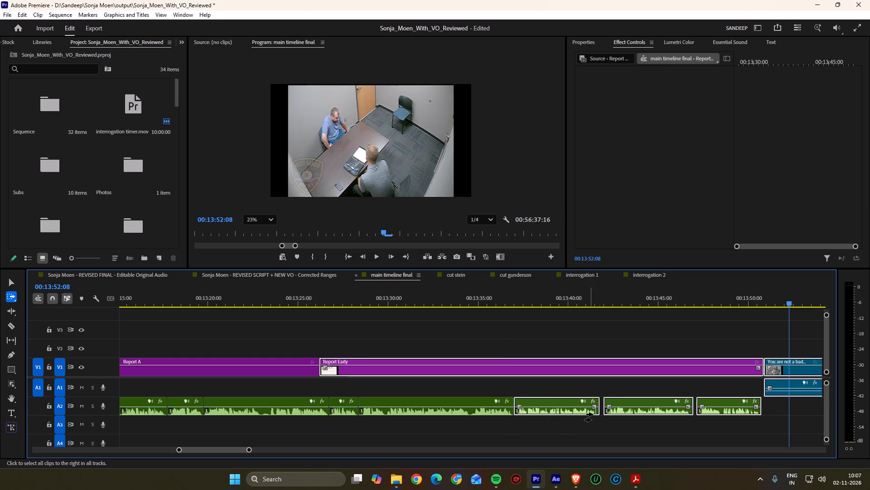
click(629, 398)
drag(637, 400, 631, 401)
click(642, 424)
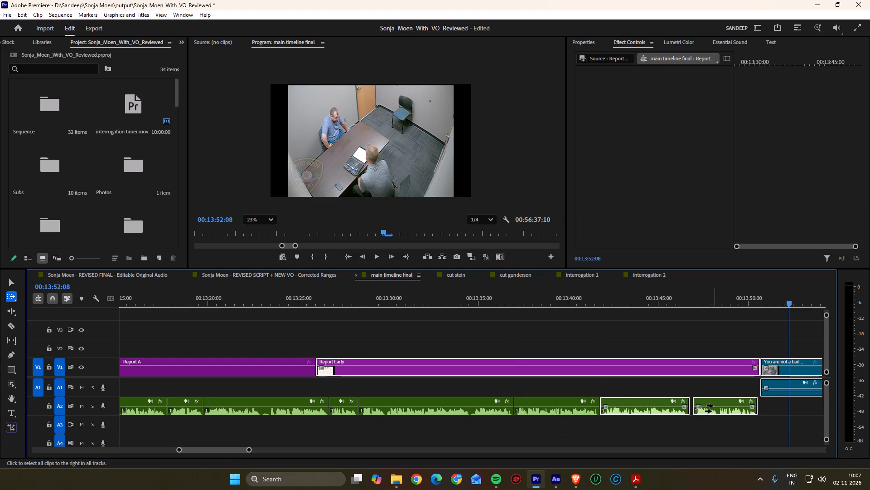
click(713, 406)
click(720, 405)
click(716, 437)
scroll(703, 426, down, 5)
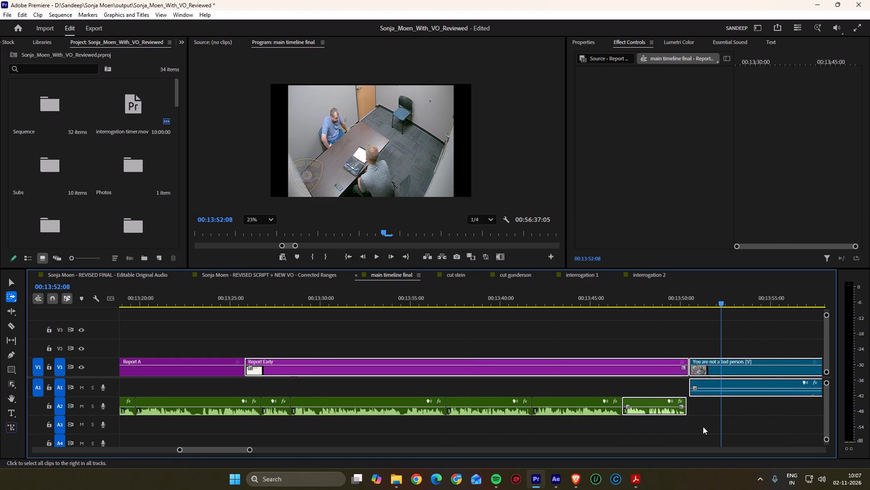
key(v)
scroll(702, 426, down, 3)
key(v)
scroll(653, 414, down, 20)
scroll(653, 414, down, 1)
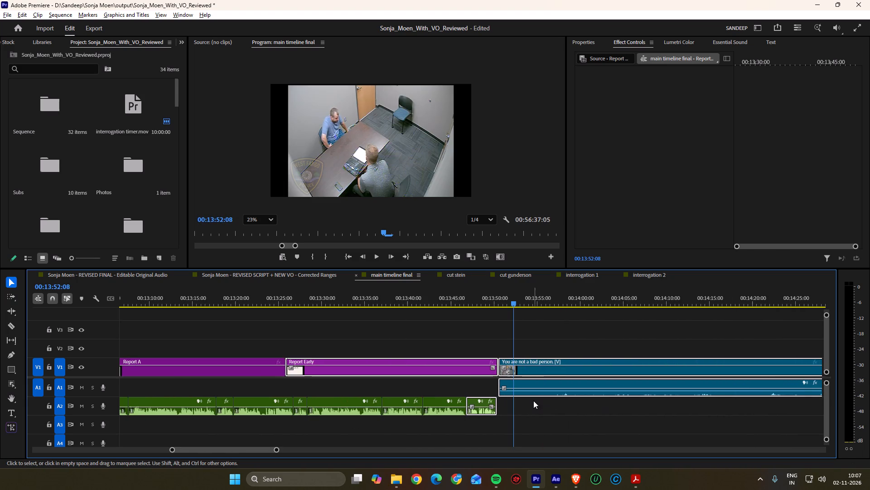
click(541, 420)
Play back the opening of the You are not a bad person clip after Report Early.
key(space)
scroll(541, 420, down, 10)
alt+scroll(371, 389, up, 3)
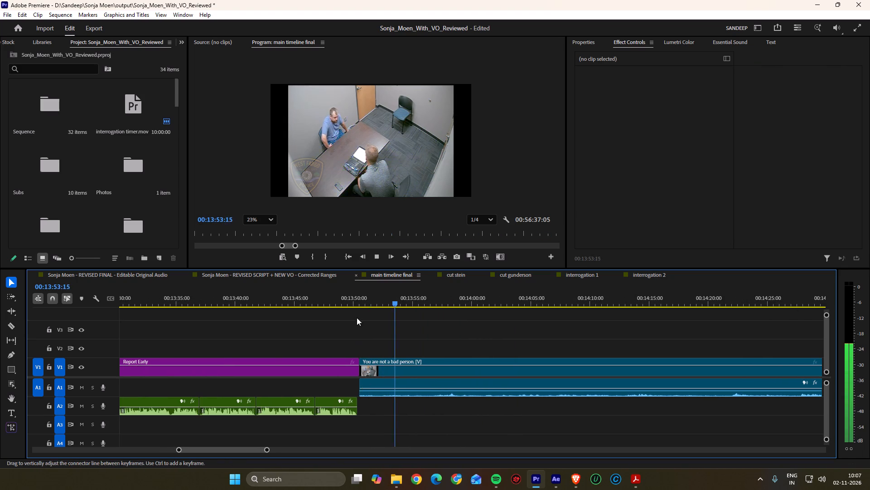
drag(368, 296, 360, 302)
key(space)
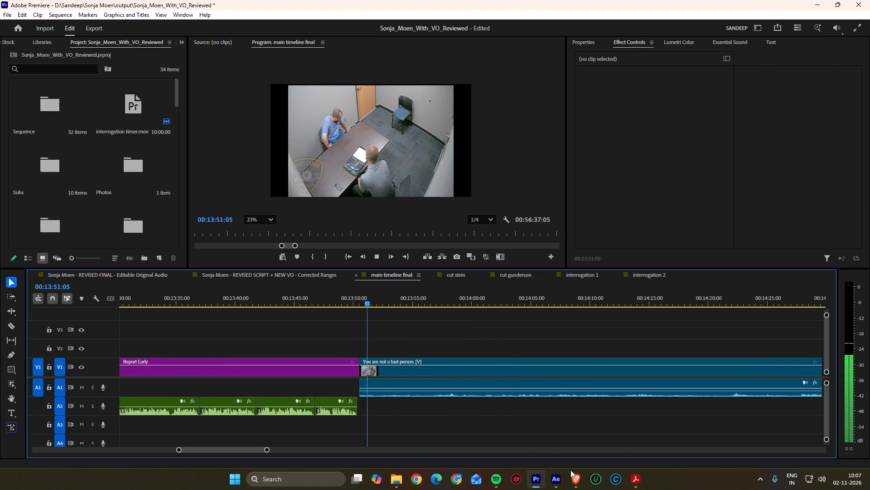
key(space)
click(573, 476)
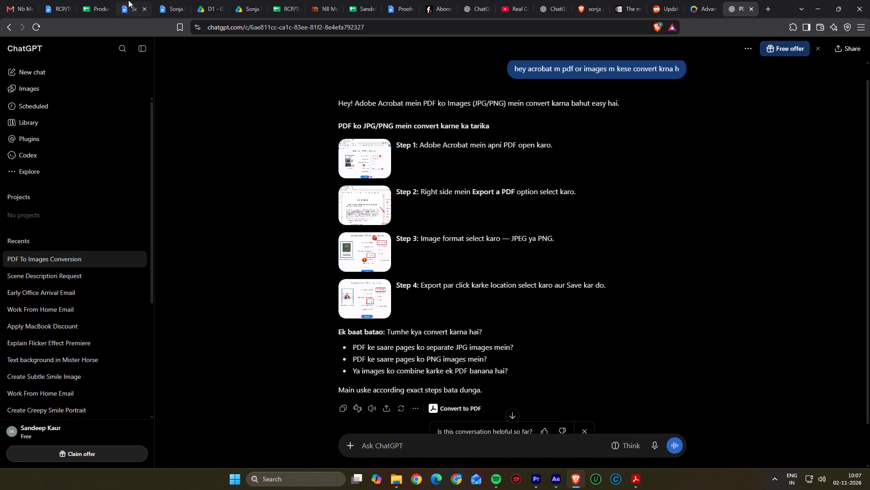
click(164, 4)
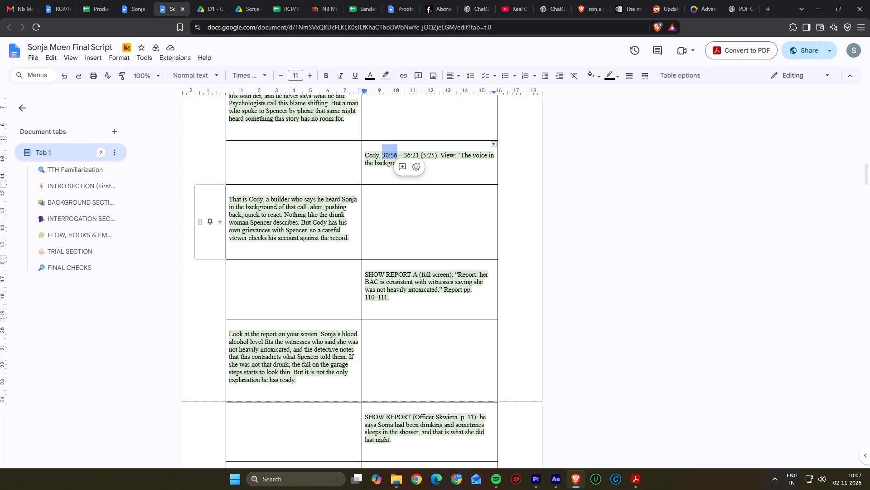
scroll(314, 224, down, 3)
scroll(314, 224, up, 3)
scroll(314, 224, down, 3)
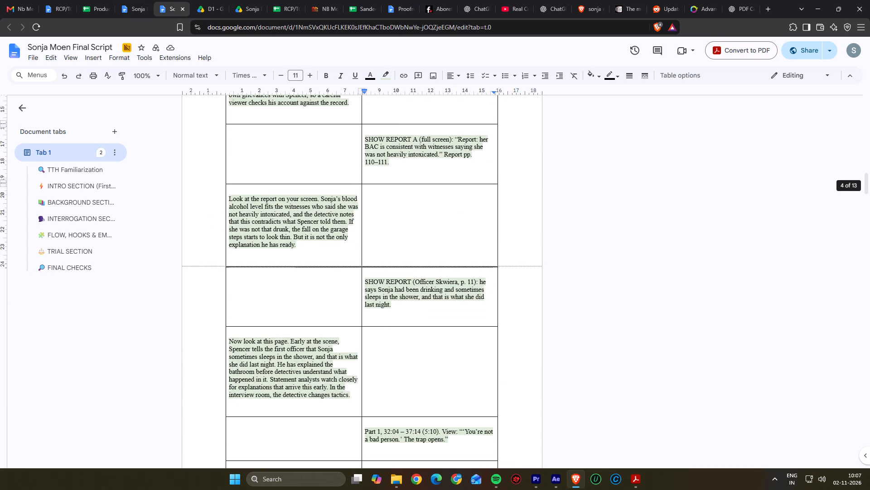
scroll(314, 224, up, 3)
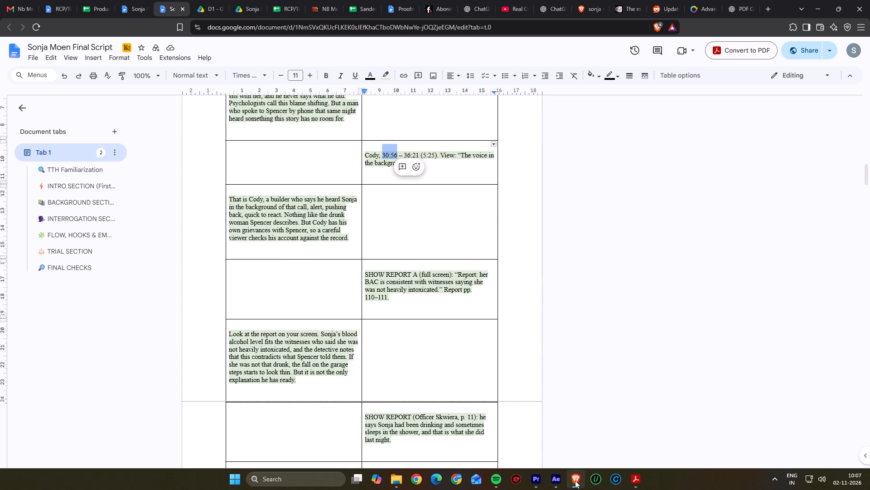
click(575, 481)
Play the lead-in to Report A and trim its start on V1 to about 00:13:05:19, just inside the VO 6 line.
scroll(501, 385, down, 13)
scroll(228, 333, up, 3)
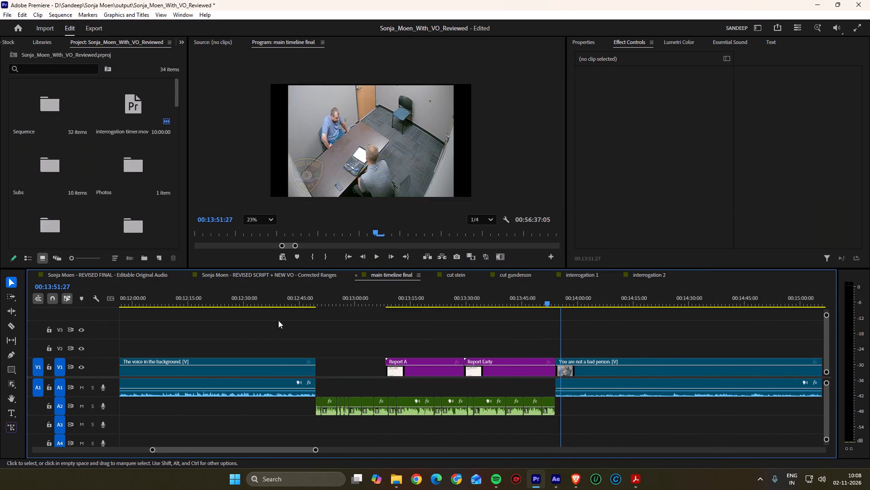
drag(385, 299, 381, 297)
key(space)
alt+scroll(408, 375, up, 10)
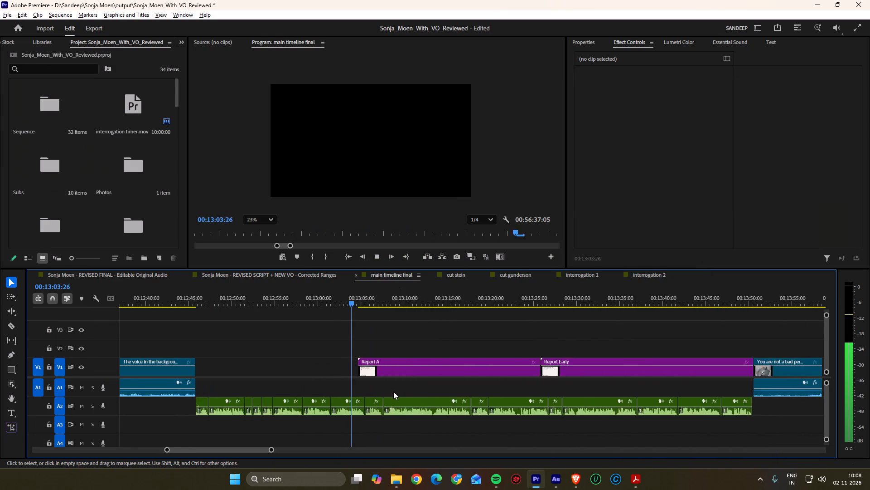
alt+scroll(393, 392, up, 12)
click(263, 367)
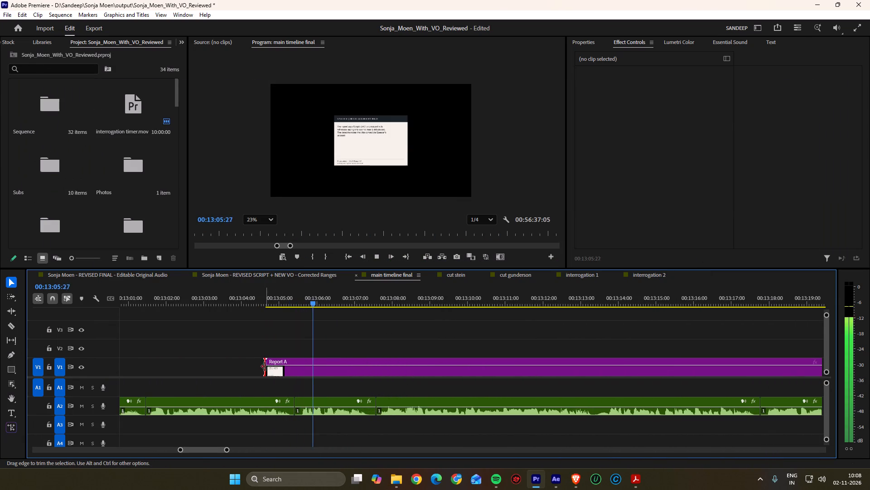
drag(266, 367, 306, 367)
drag(266, 367, 293, 367)
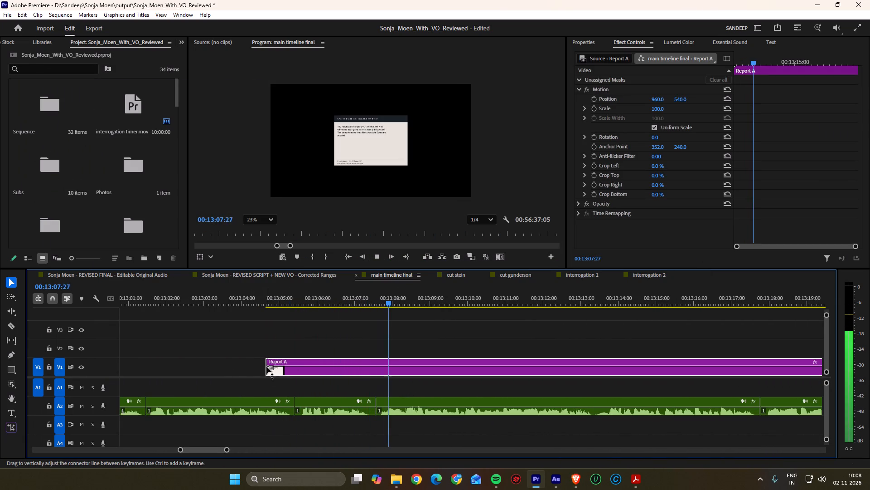
drag(263, 366, 301, 366)
click(310, 349)
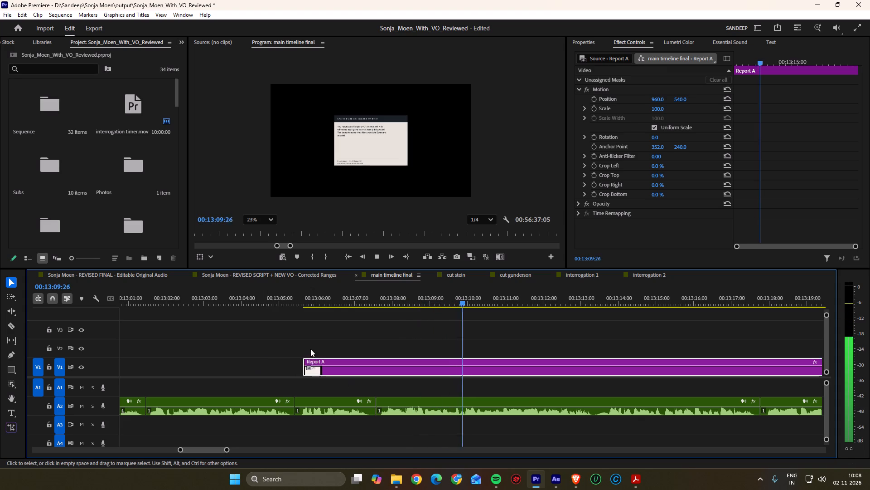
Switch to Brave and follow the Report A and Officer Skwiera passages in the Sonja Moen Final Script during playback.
alt+scroll(309, 338, down, 11)
click(579, 478)
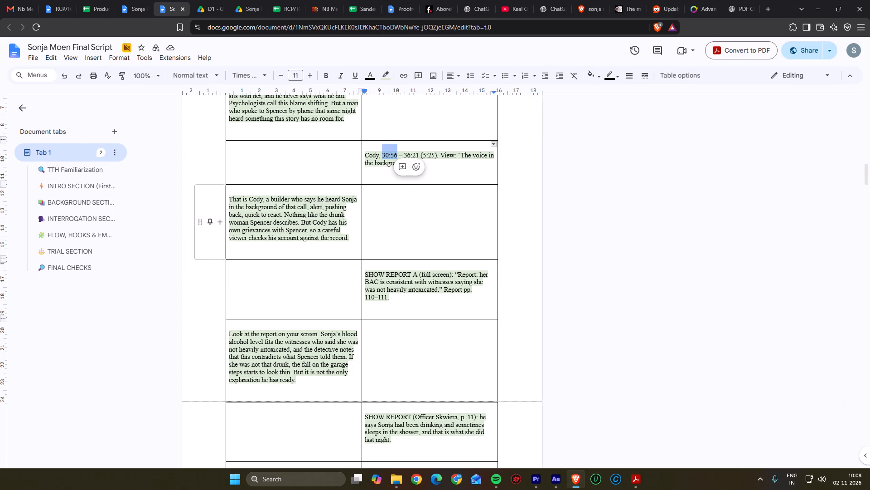
scroll(280, 226, up, 4)
scroll(280, 226, down, 8)
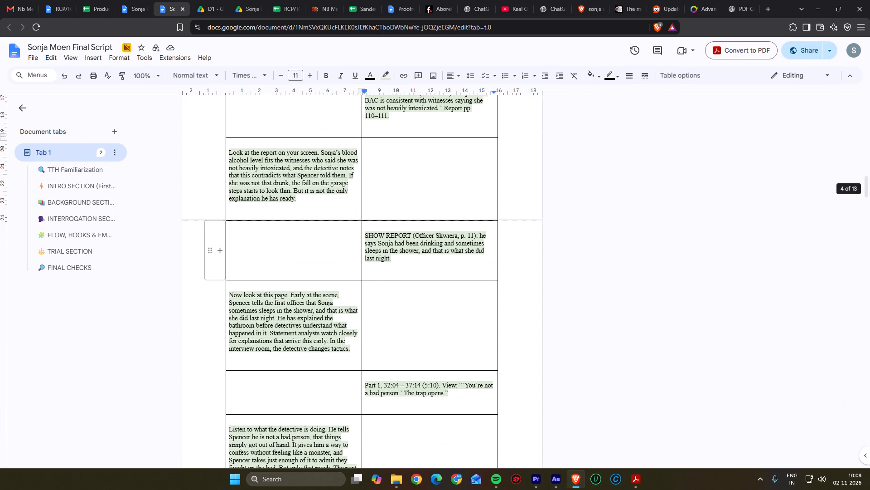
click(325, 204)
scroll(325, 238, down, 1)
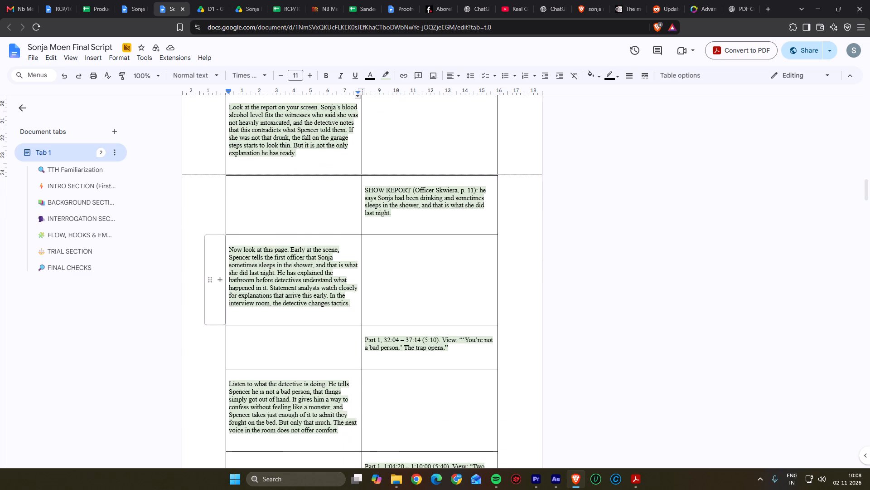
Back in Premiere, roll the Report A–Report Early edit on V1 later, to the A2 voice-over cut at about 00:13:26:20.
click(575, 484)
scroll(472, 411, down, 10)
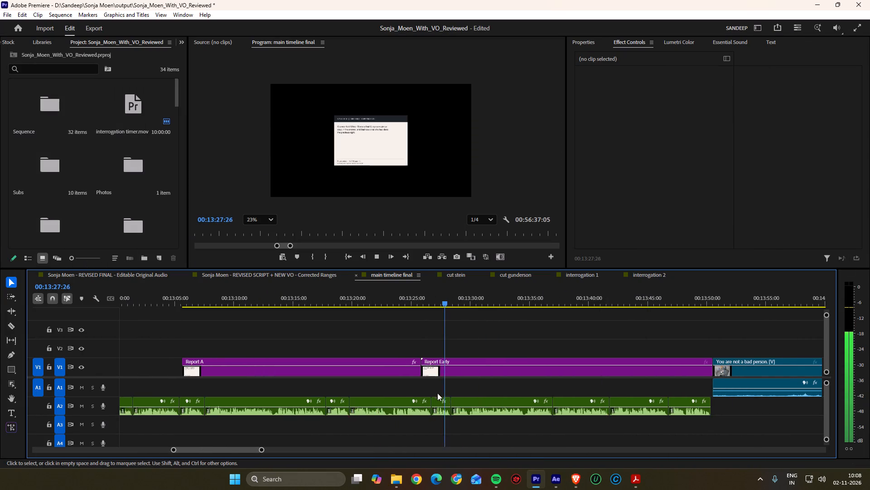
scroll(437, 393, down, 3)
alt+scroll(411, 387, up, 9)
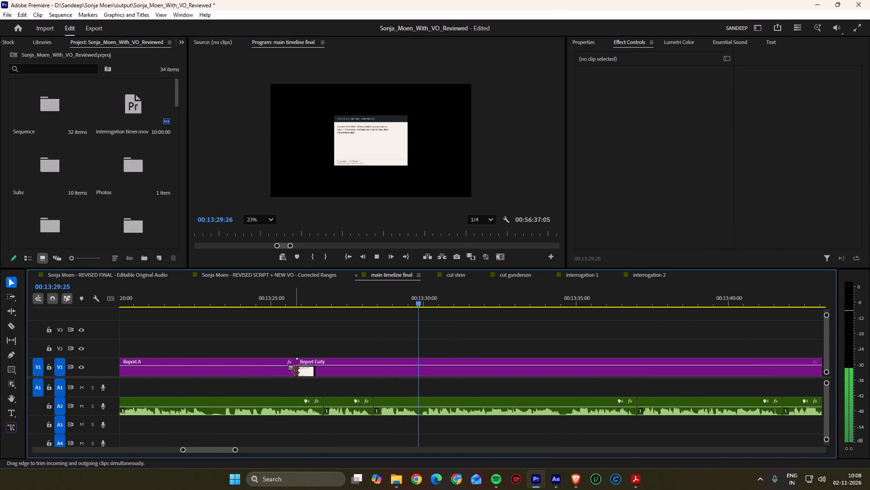
ctrl+drag(296, 370, 326, 371)
click(341, 351)
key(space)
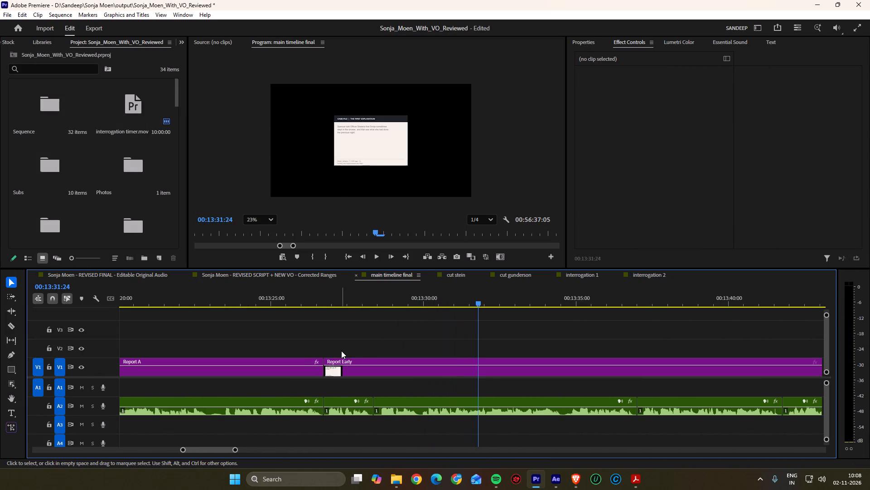
Play the rest of Report Early on the main timeline while checking its voice-over against the "Now look at this page" script passage.
scroll(341, 351, down, 9)
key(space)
scroll(341, 351, down, 11)
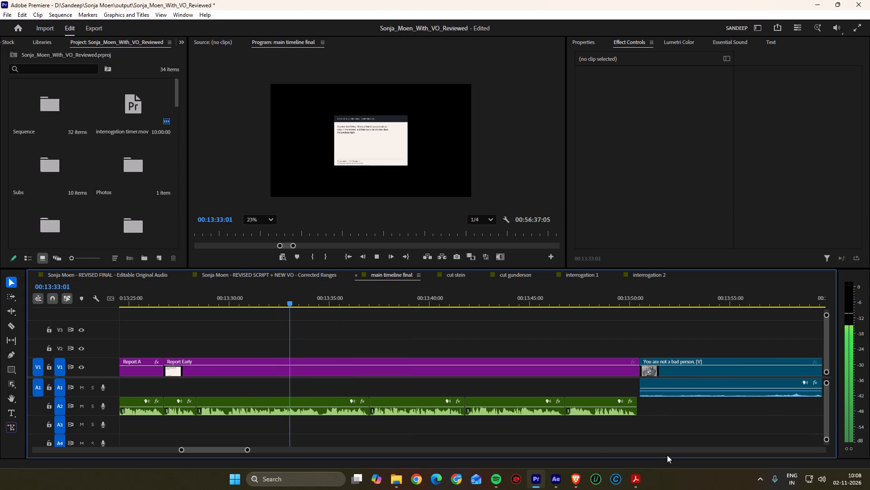
click(667, 455)
click(585, 479)
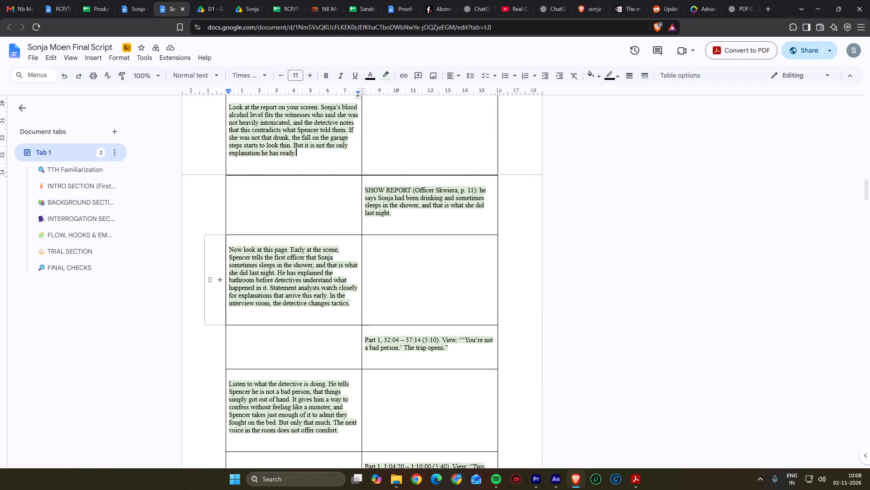
scroll(299, 284, down, 3)
scroll(299, 284, up, 3)
scroll(299, 284, down, 3)
click(575, 475)
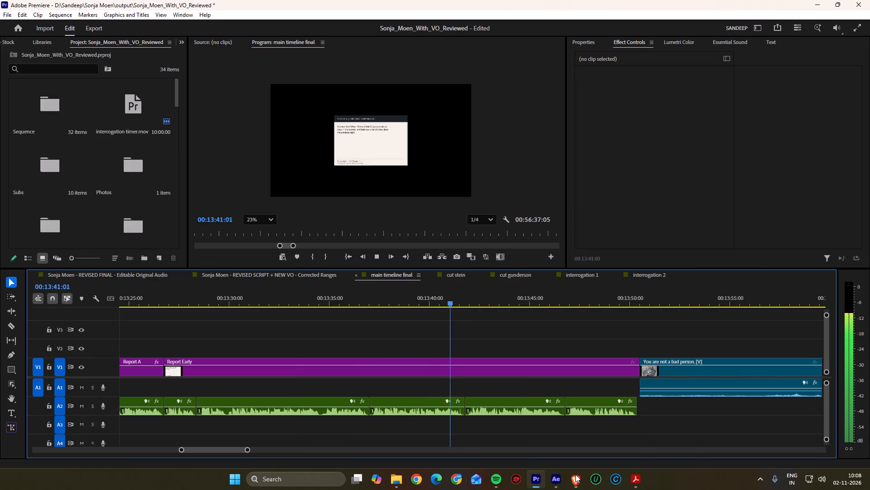
click(575, 475)
scroll(498, 393, down, 4)
scroll(440, 373, up, 4)
scroll(385, 256, up, 3)
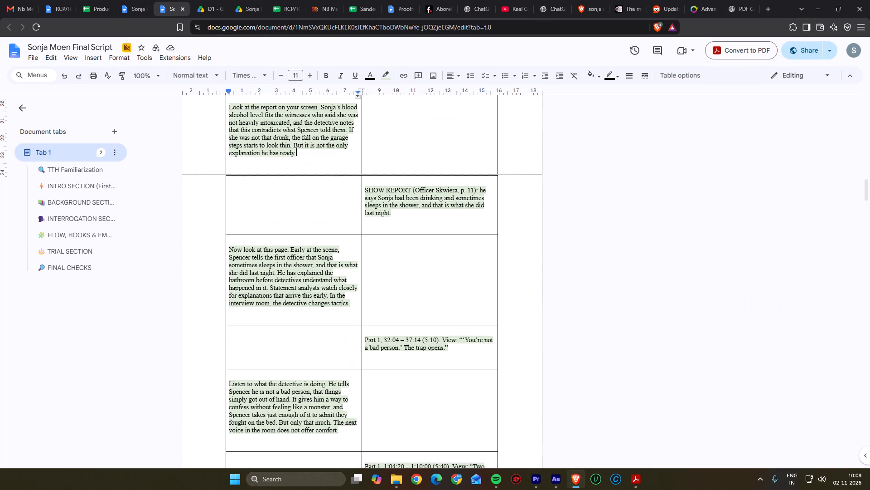
click(578, 484)
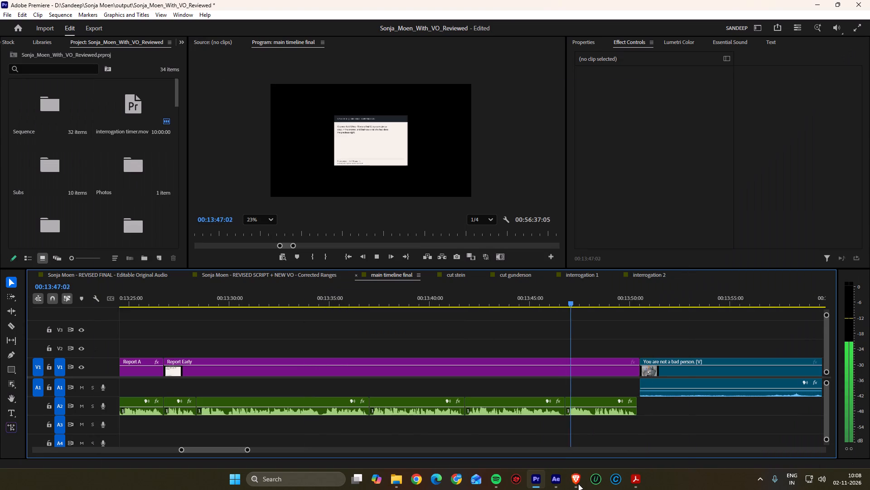
click(578, 484)
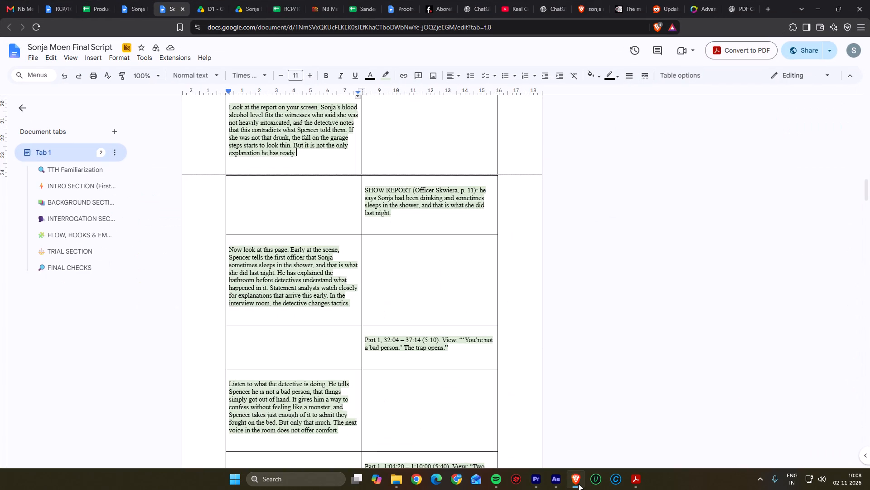
click(578, 484)
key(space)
Copy the 32:04 start timecode of the Part 1 "You're not a bad person" cue from the script in Brave.
click(578, 484)
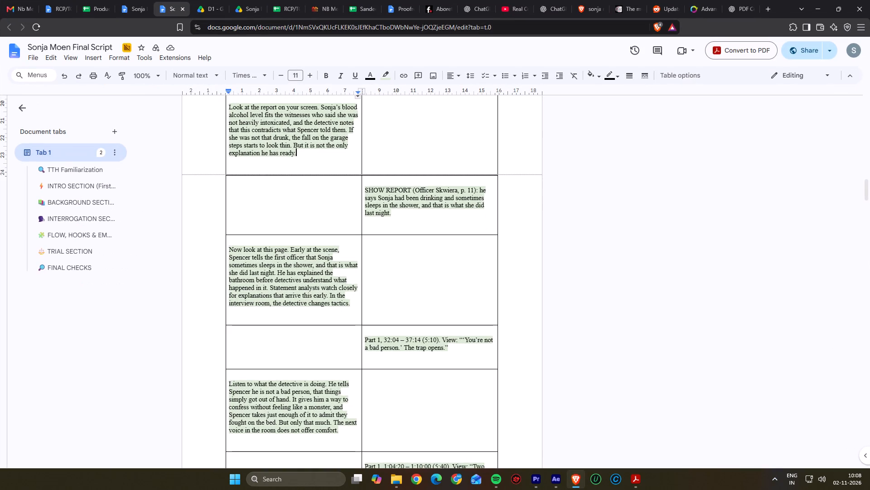
drag(398, 338, 384, 342)
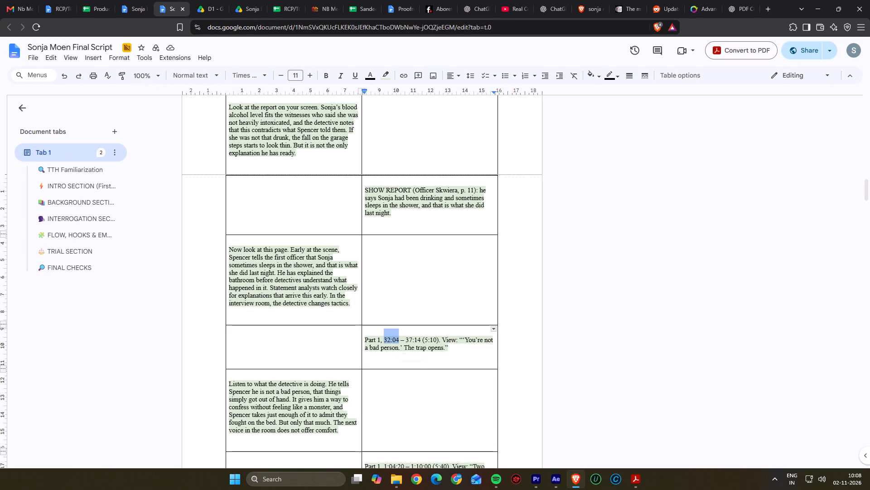
click(677, 353)
click(720, 358)
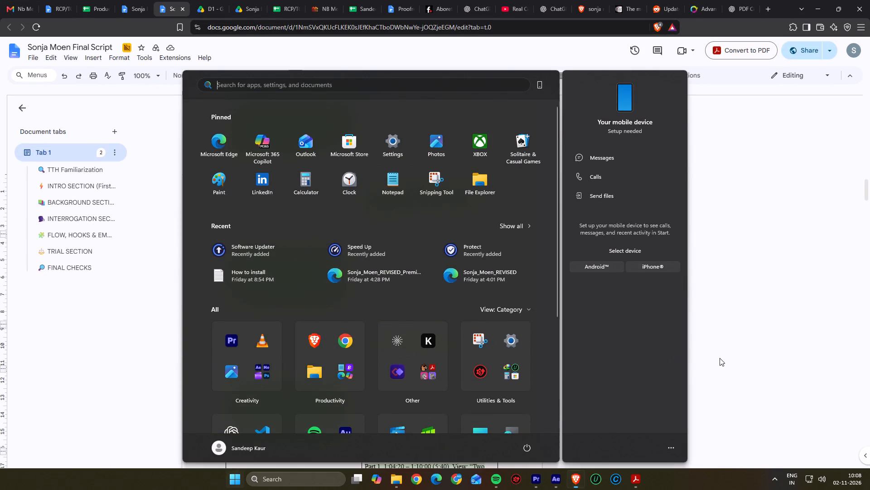
drag(397, 338, 385, 339)
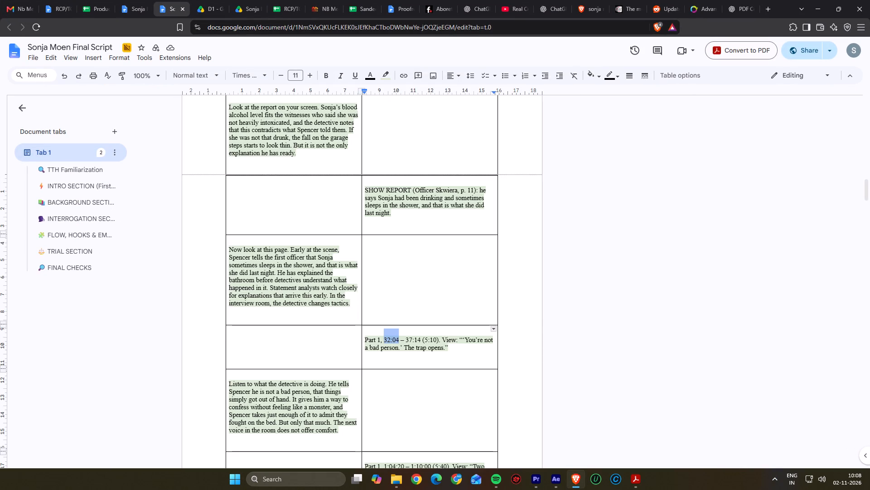
drag(385, 339, 384, 339)
key(ctrl+c)
key(ctrl+c)
key(ctrl+c)
In Premiere, open the interrogation 1 sequence and move the playhead to the copied timecode, 00:32:04:00.
click(577, 479)
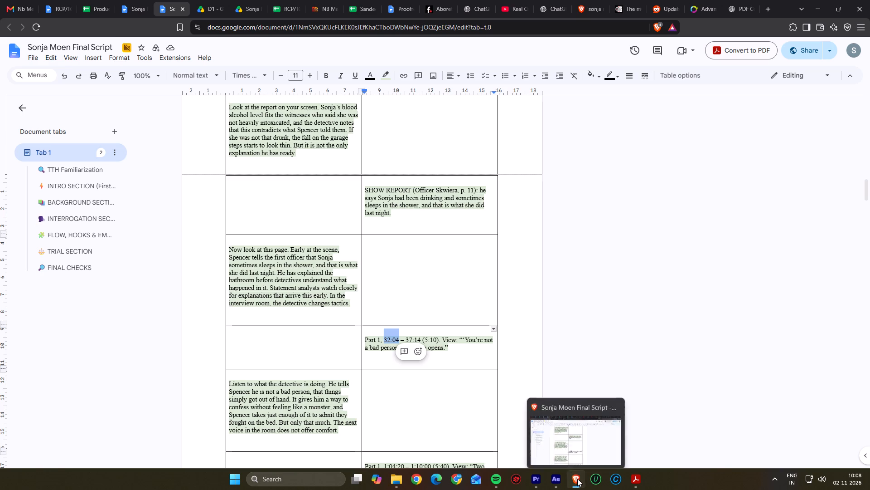
scroll(360, 359, down, 14)
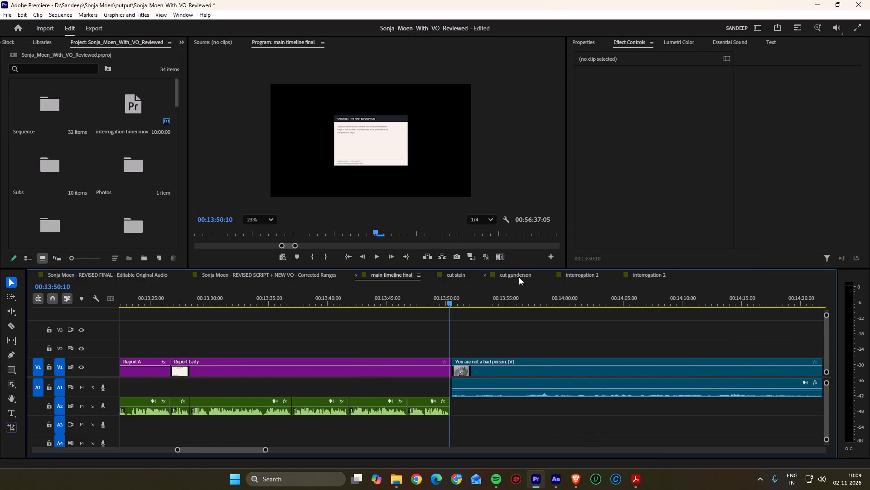
click(519, 276)
scroll(471, 295, down, 14)
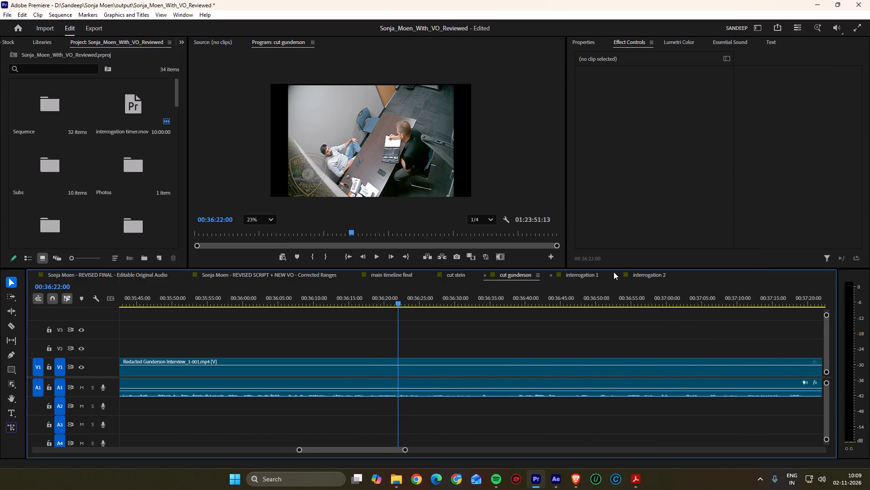
click(596, 273)
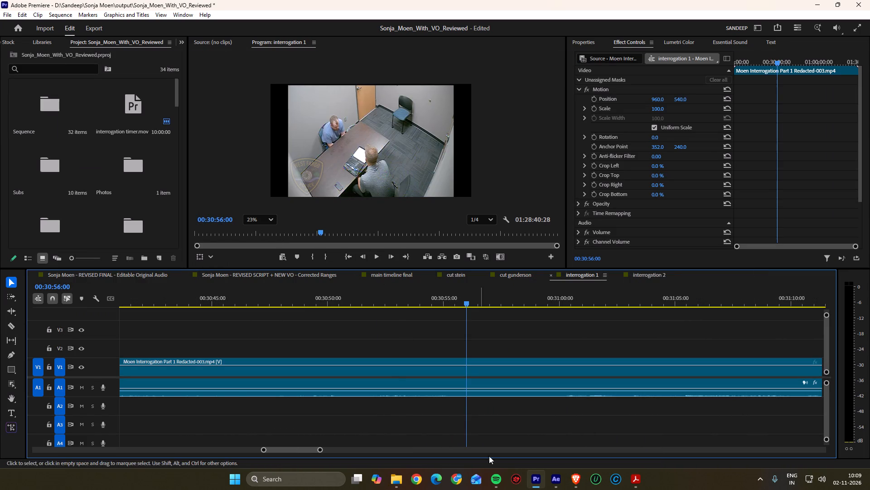
click(578, 486)
click(578, 486)
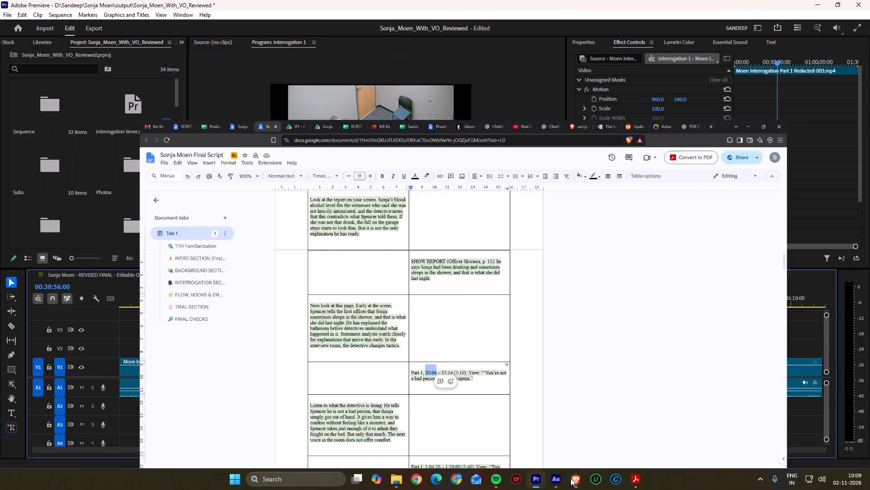
click(219, 220)
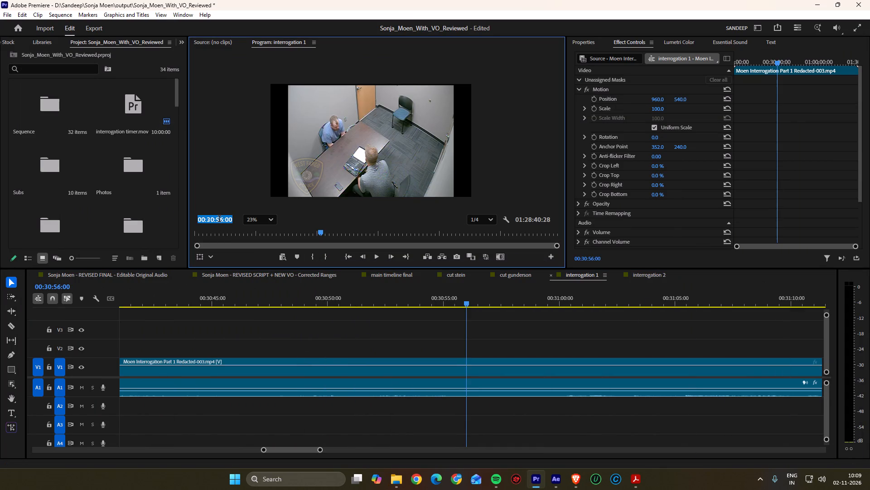
key(ctrl+v)
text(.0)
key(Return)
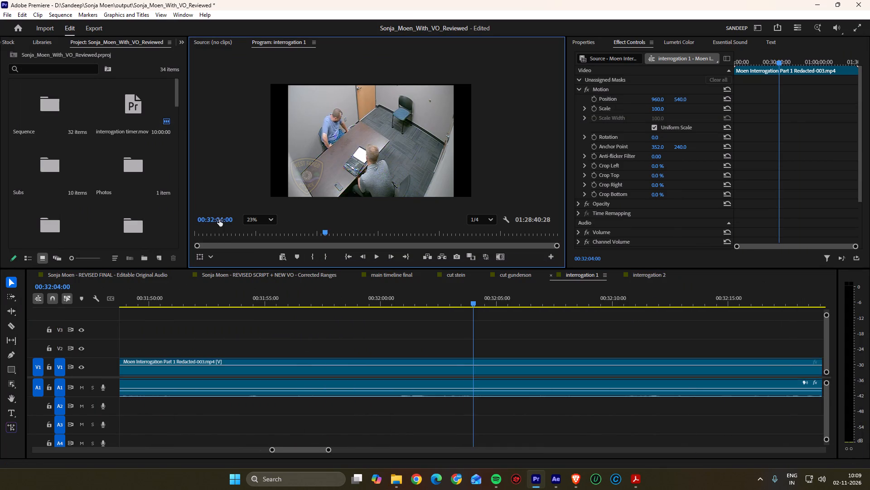
Play the interrogation 1 footage from about 00:32:04 and replay the same opening lines.
scroll(405, 353, down, 4)
click(475, 349)
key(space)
scroll(475, 349, down, 4)
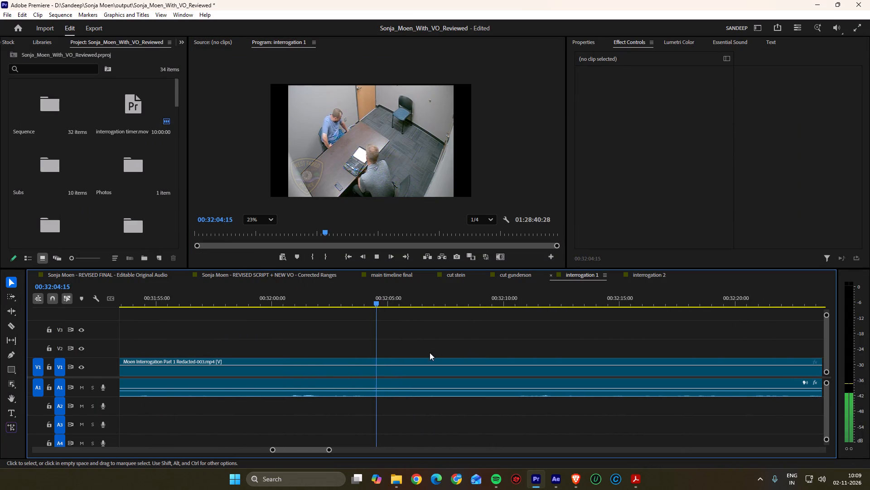
alt+scroll(421, 355, down, 7)
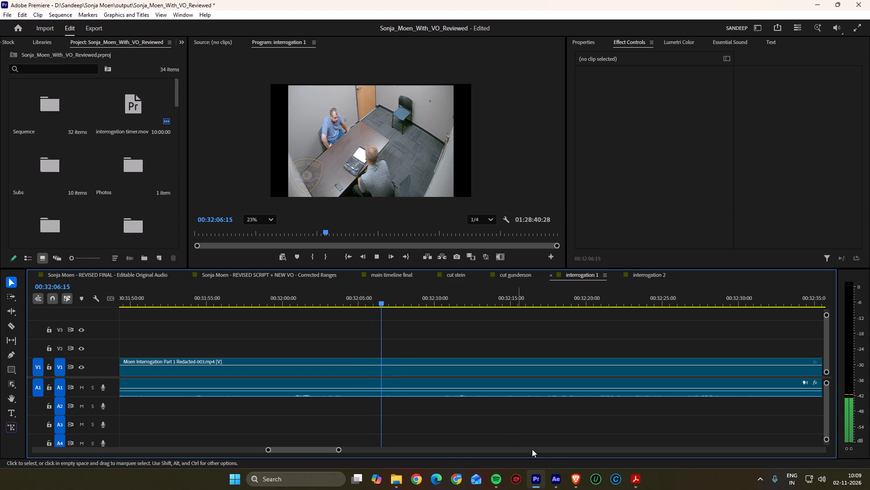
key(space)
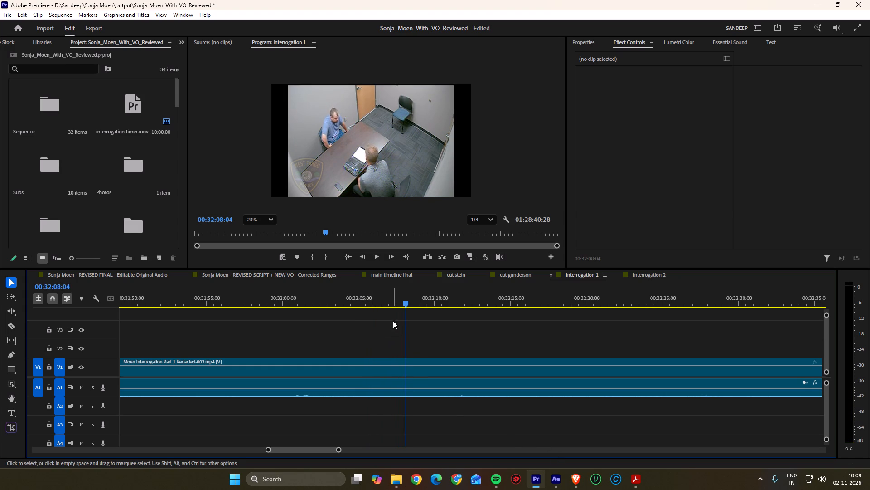
drag(389, 300, 344, 300)
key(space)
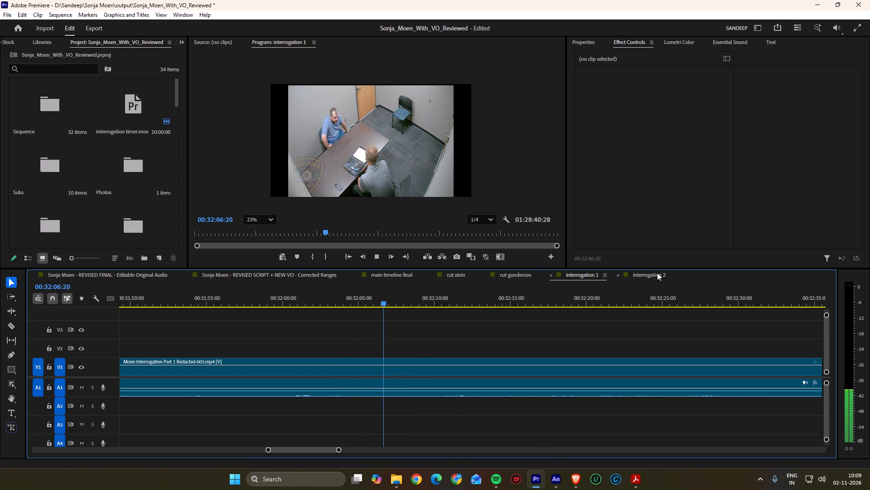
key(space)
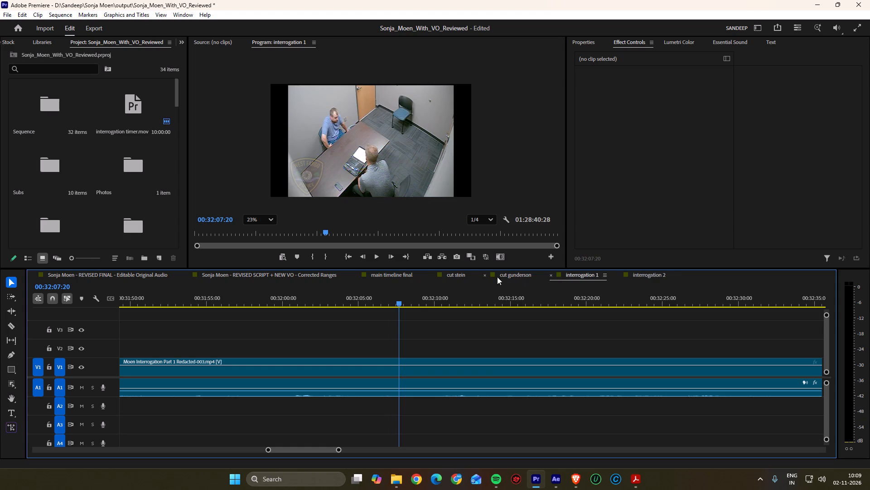
Return to main timeline final and play the opening of the You are not a bad person clip for comparison.
click(445, 276)
click(386, 277)
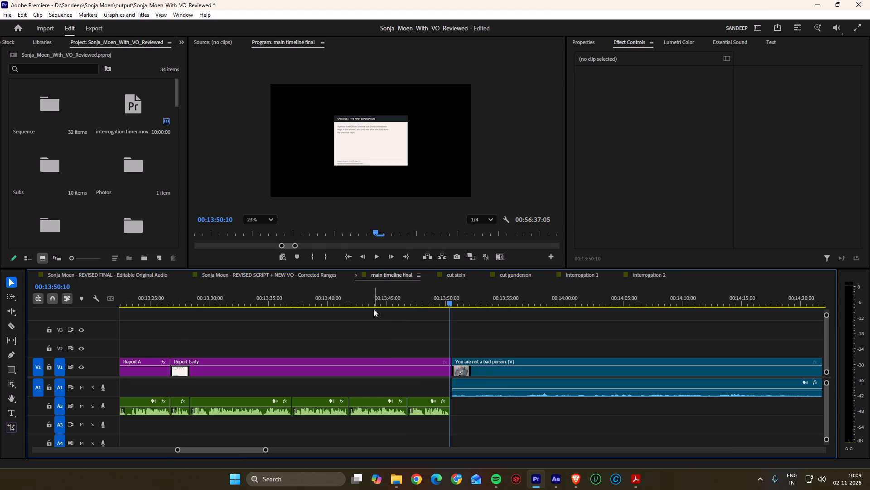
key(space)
scroll(415, 365, down, 18)
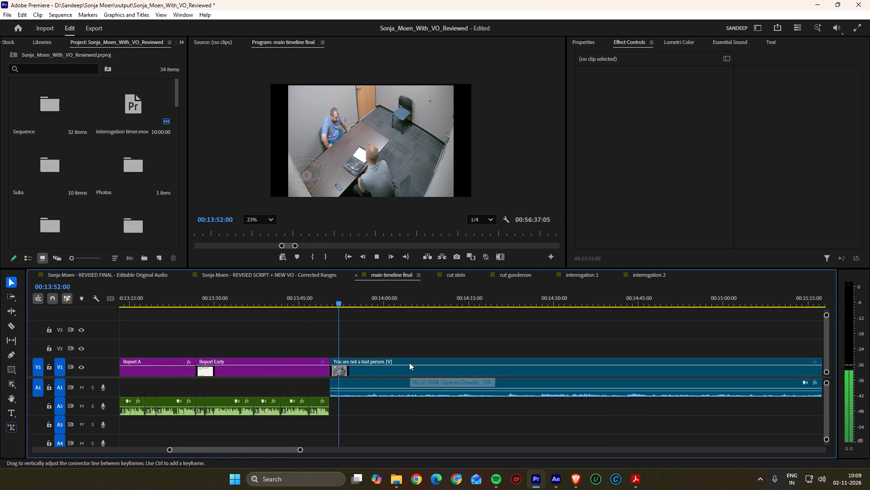
scroll(409, 363, down, 4)
scroll(408, 362, down, 20)
scroll(408, 362, down, 3)
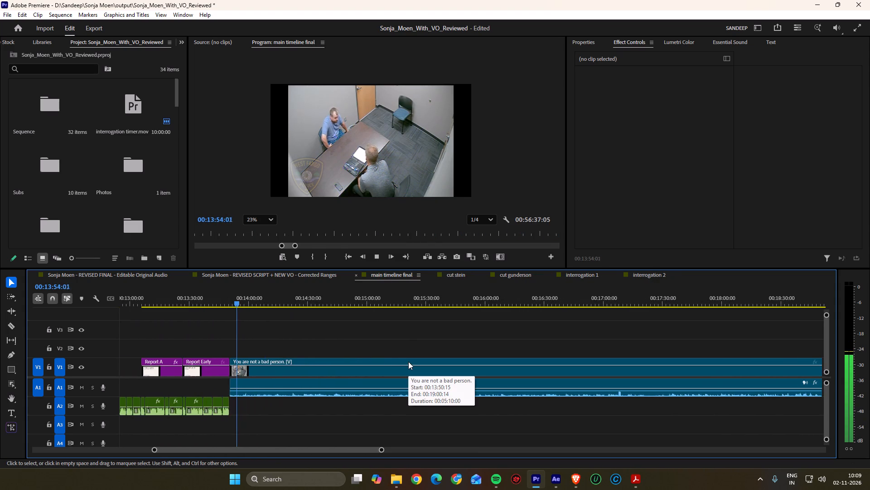
alt+scroll(408, 362, down, 8)
click(470, 417)
scroll(491, 408, down, 5)
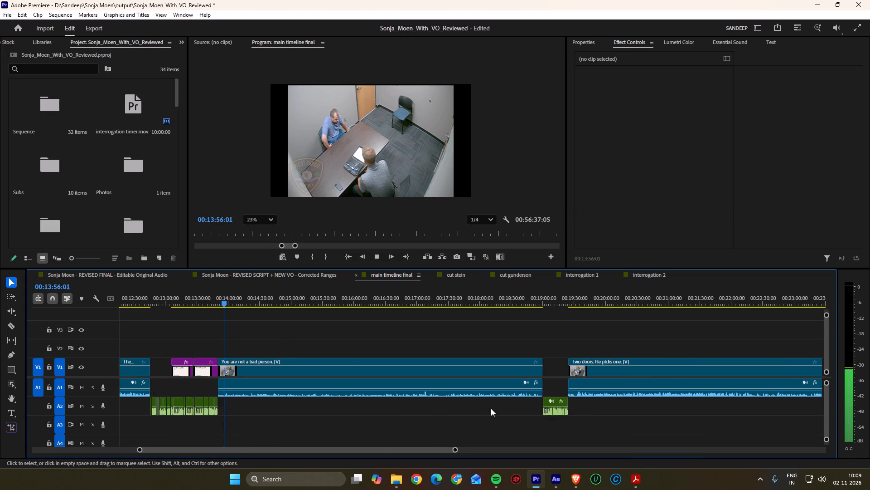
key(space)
Play the last seconds of the You are not a bad person clip and move the playhead back to about 00:18:44:25.
click(538, 301)
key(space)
scroll(528, 310, down, 4)
alt+scroll(515, 353, up, 8)
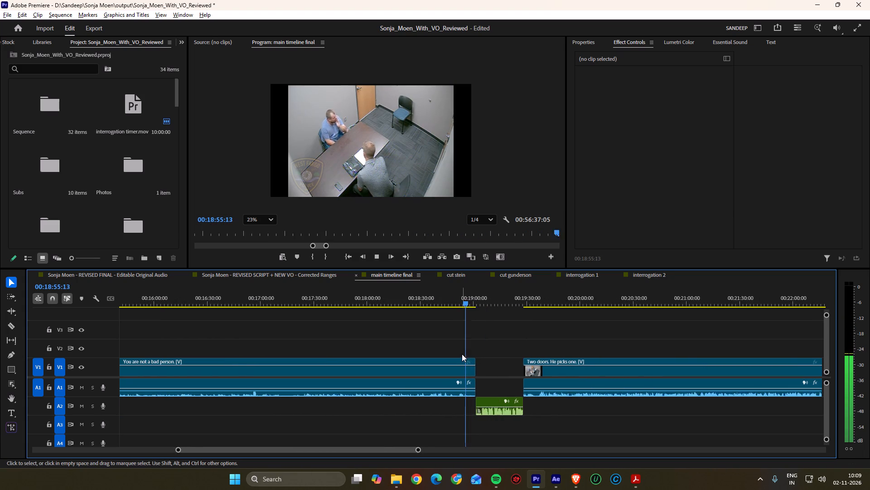
alt+scroll(462, 354, up, 1)
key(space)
drag(466, 295, 440, 297)
click(469, 347)
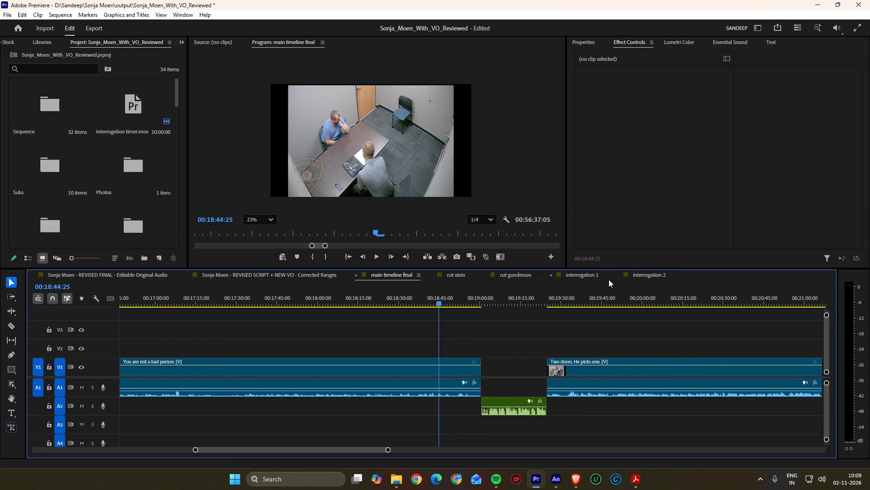
Open the interrogation 1 sequence and check the browser script for the end time of the You're not a bad person clip.
click(655, 277)
alt+scroll(457, 375, down, 18)
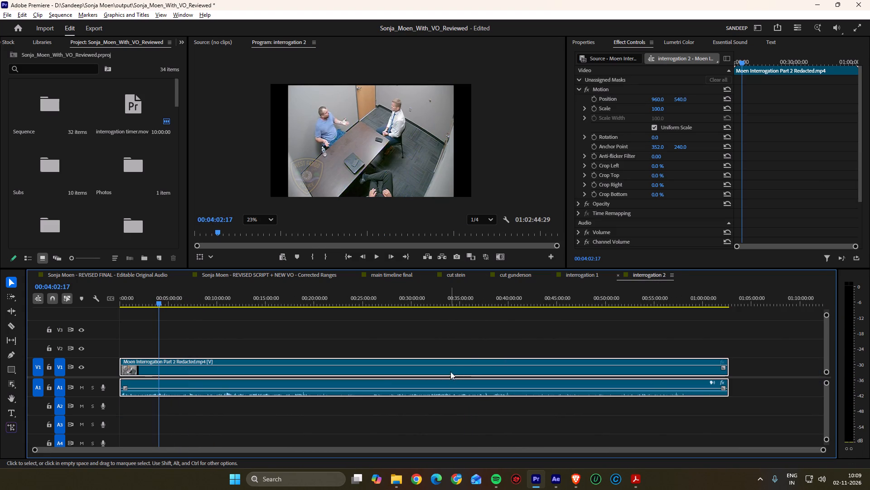
click(506, 335)
click(590, 272)
click(521, 271)
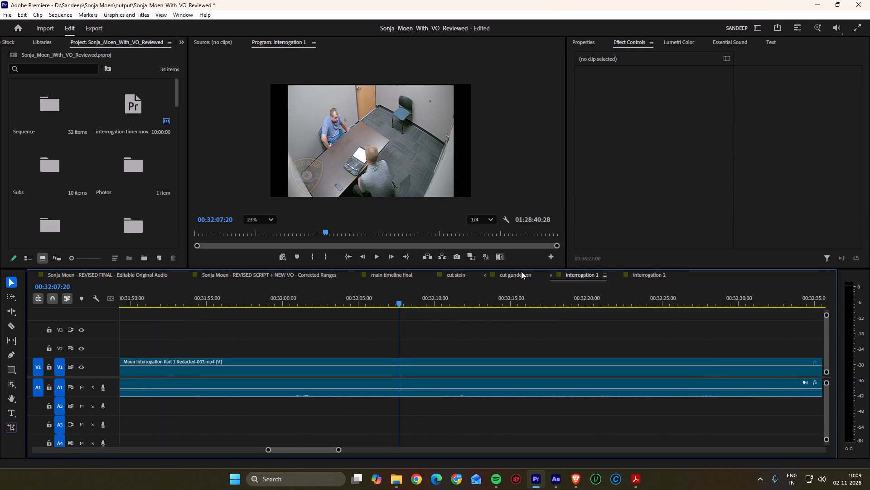
click(581, 274)
click(575, 480)
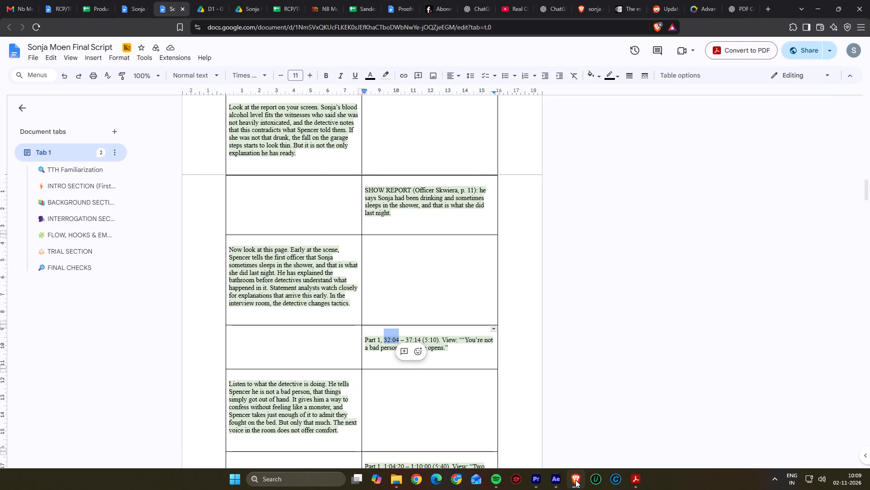
click(575, 480)
scroll(423, 389, down, 20)
scroll(423, 389, down, 4)
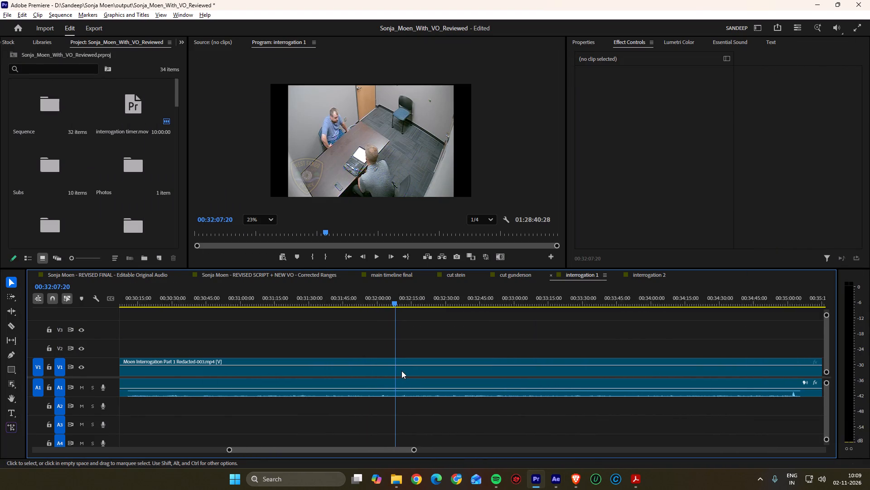
scroll(401, 371, down, 4)
click(578, 475)
click(578, 475)
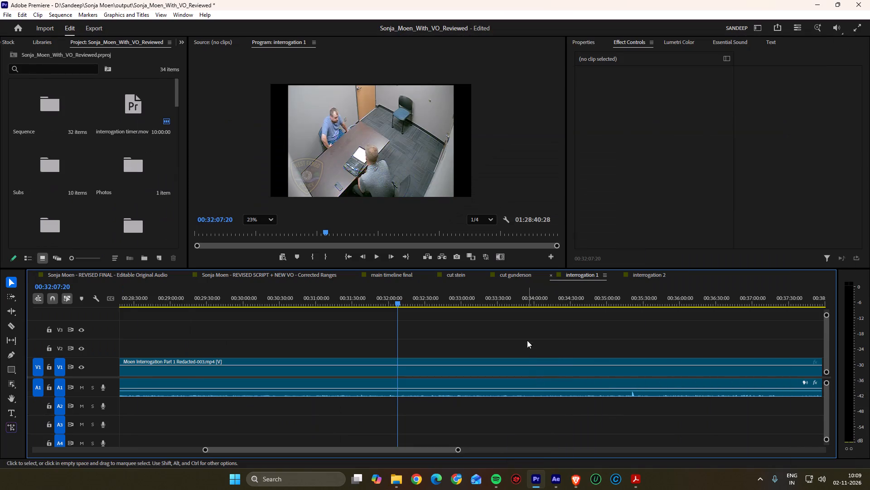
In Premiere, play the interrogation 1 footage from about 00:37:10 past the scripted end point, 37:14.
drag(527, 302, 688, 316)
scroll(687, 317, down, 13)
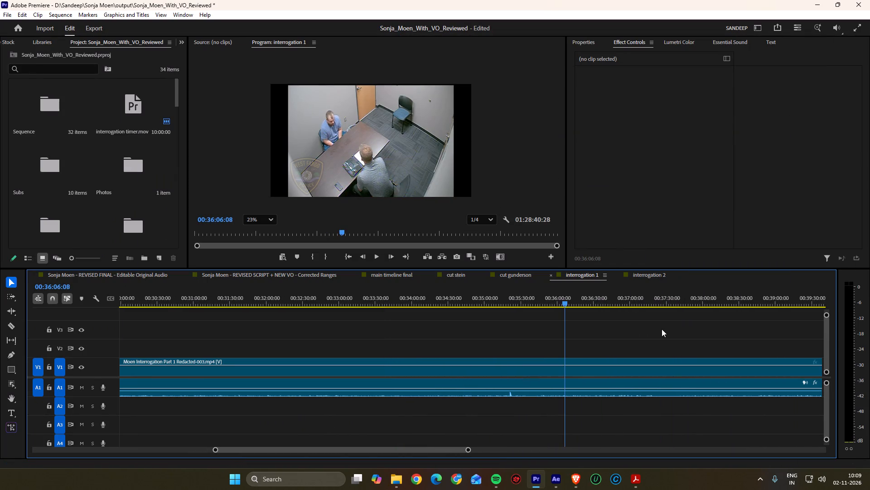
scroll(662, 329, down, 13)
alt+scroll(526, 328, up, 8)
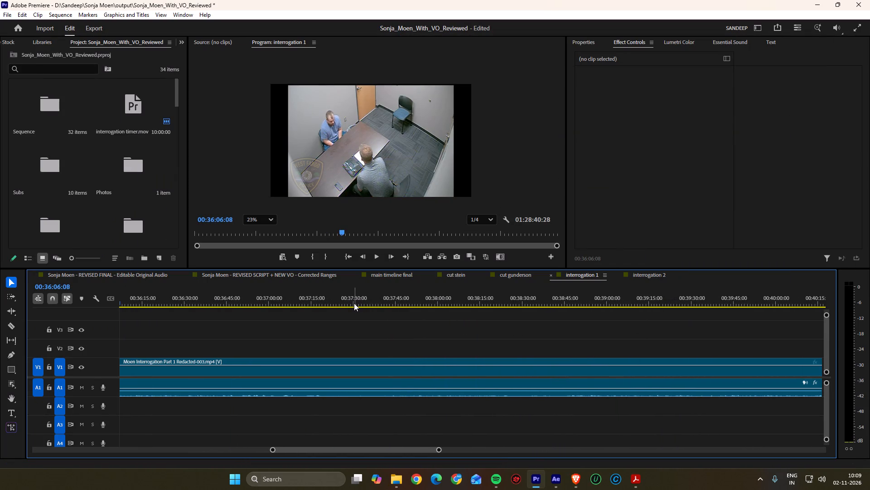
drag(375, 304, 384, 304)
drag(384, 304, 300, 301)
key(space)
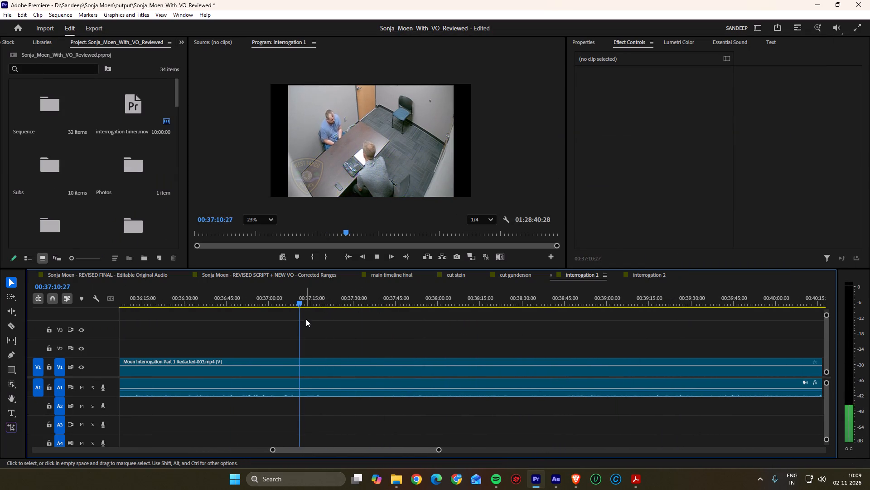
scroll(306, 319, up, 20)
scroll(306, 319, up, 7)
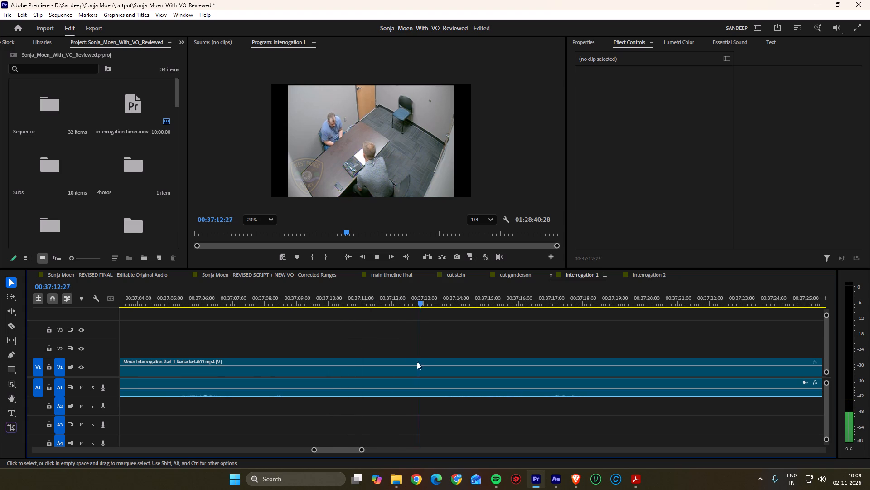
scroll(486, 368, down, 3)
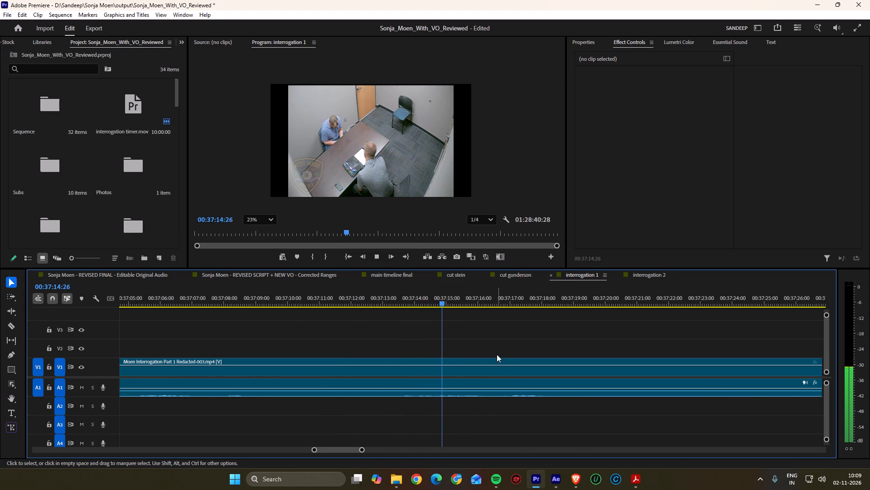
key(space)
Return to main timeline final and play the ending of the You are not a bad person clip from 00:18:44:25.
click(459, 274)
click(398, 276)
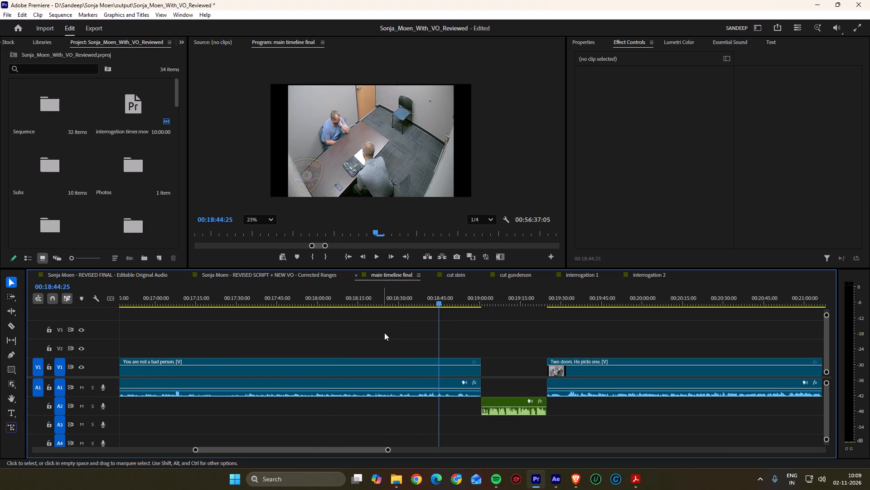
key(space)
scroll(436, 366, down, 5)
alt+scroll(412, 377, up, 4)
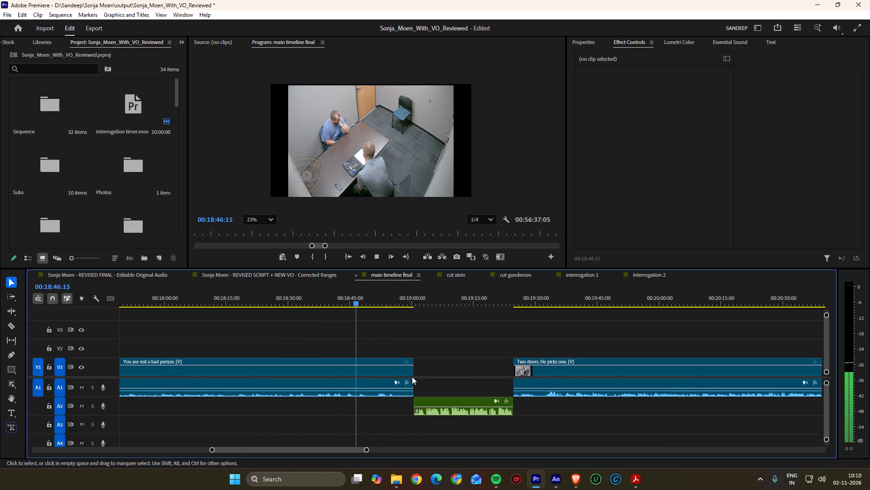
scroll(412, 377, up, 4)
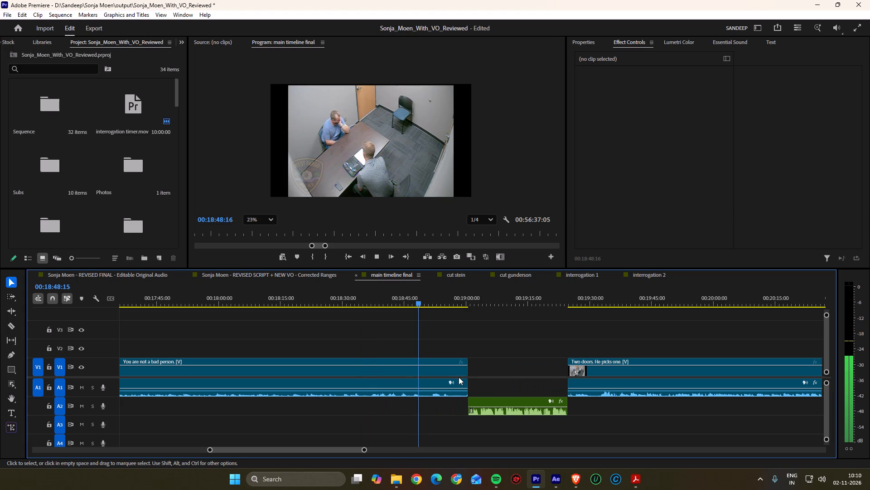
alt+scroll(474, 378, down, 3)
alt+scroll(474, 378, up, 10)
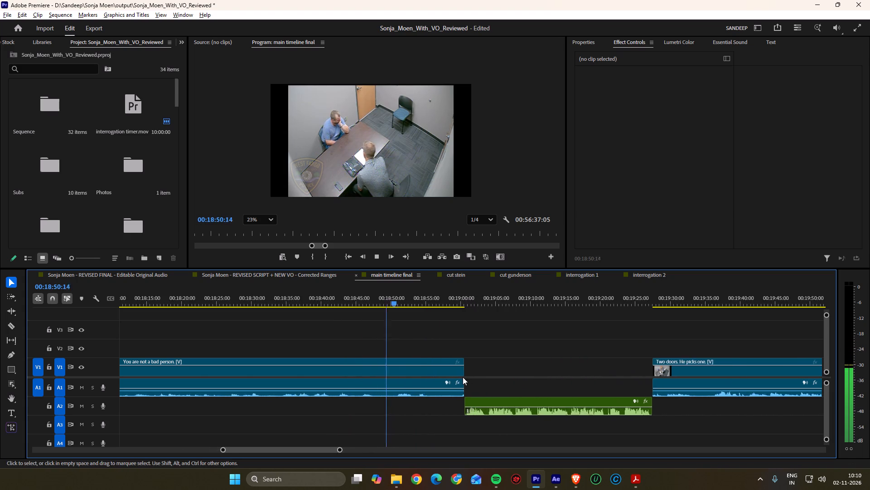
alt+scroll(463, 377, up, 6)
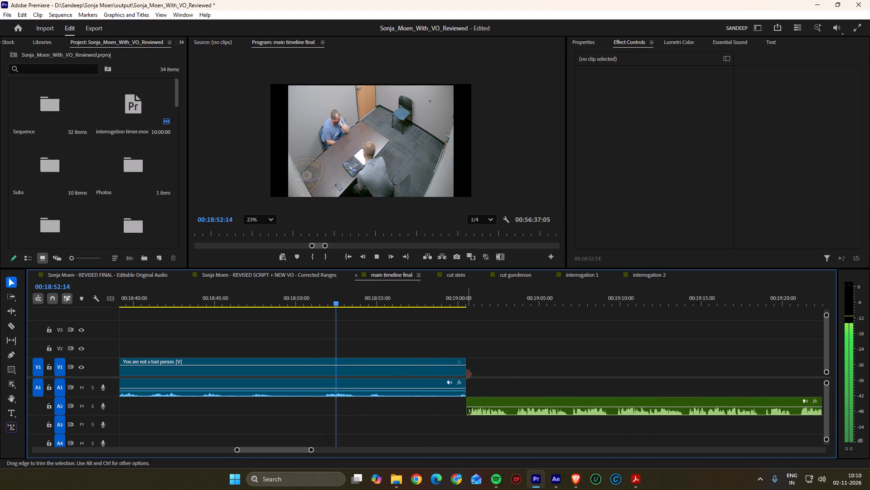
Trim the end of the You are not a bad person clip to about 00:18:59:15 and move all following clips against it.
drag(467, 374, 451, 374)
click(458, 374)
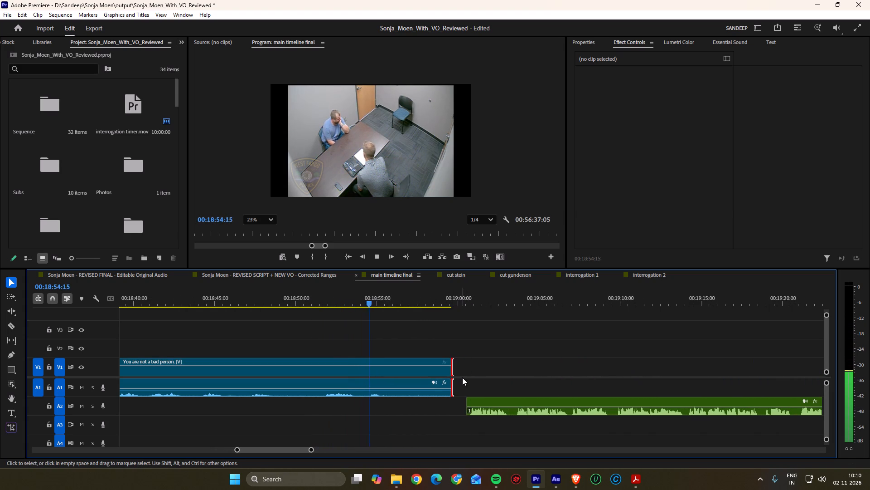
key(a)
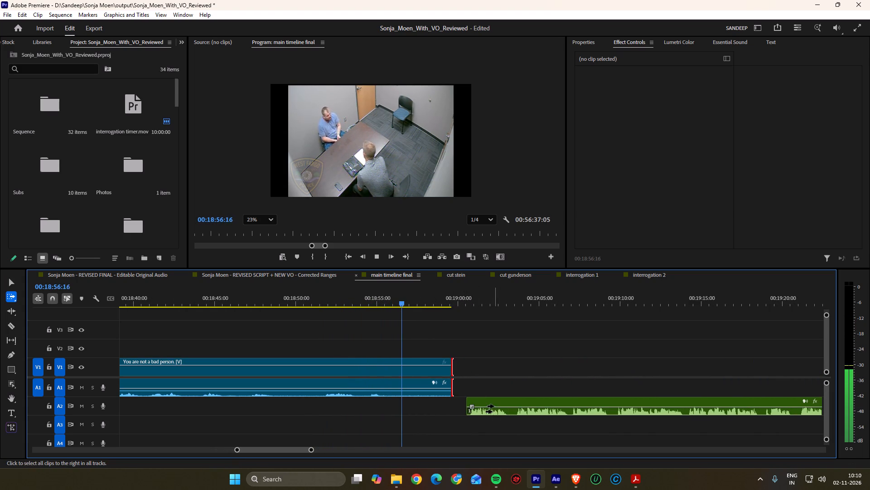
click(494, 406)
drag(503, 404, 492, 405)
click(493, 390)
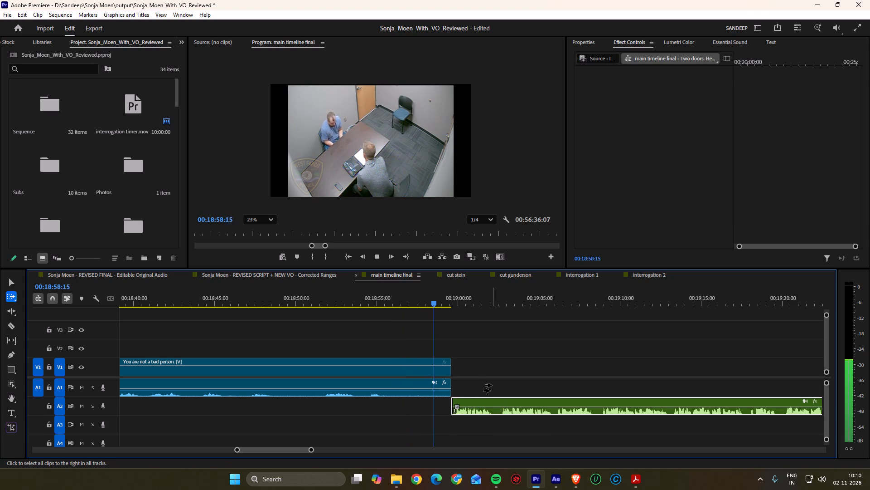
Replay the last seconds of the trimmed You are not a bad person clip from about 00:18:56.
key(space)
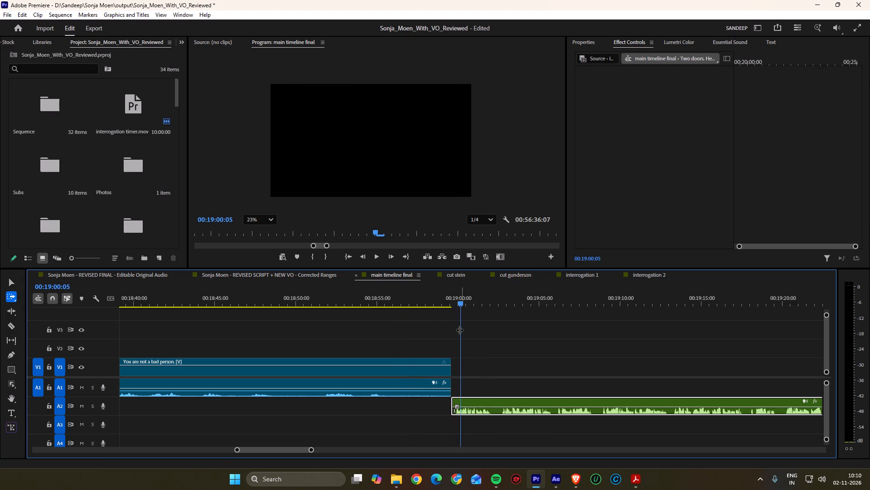
drag(449, 307, 405, 299)
drag(402, 299, 396, 300)
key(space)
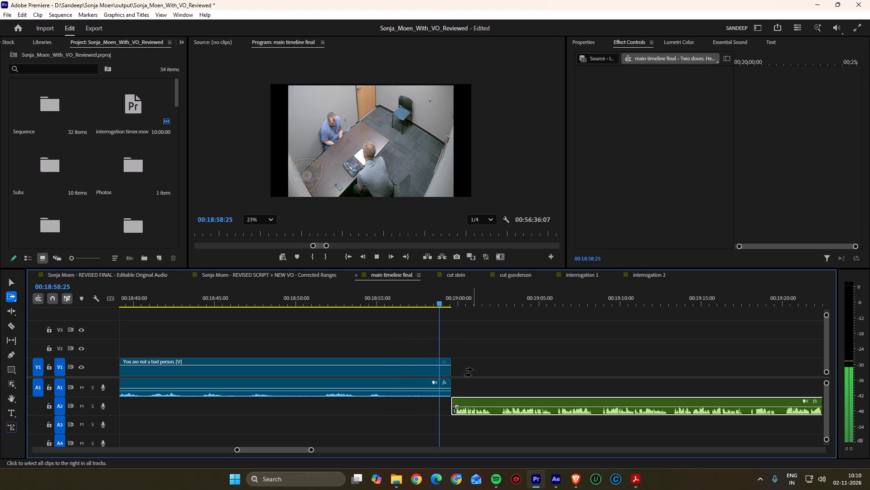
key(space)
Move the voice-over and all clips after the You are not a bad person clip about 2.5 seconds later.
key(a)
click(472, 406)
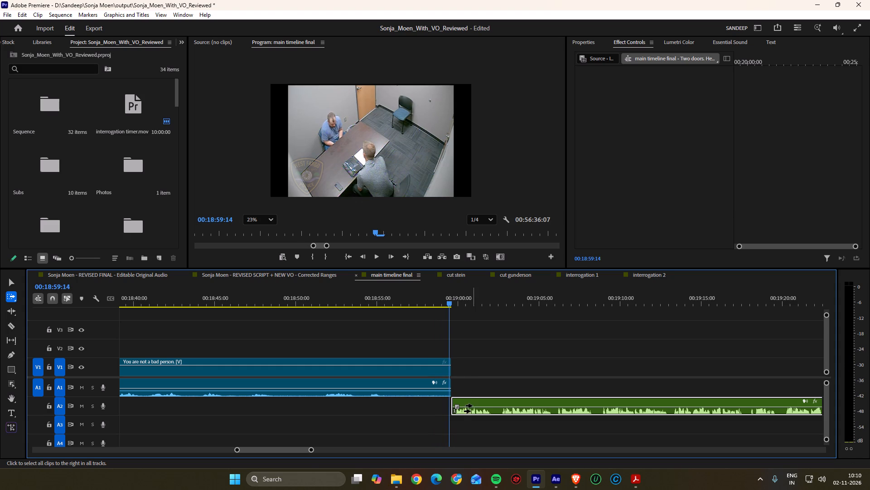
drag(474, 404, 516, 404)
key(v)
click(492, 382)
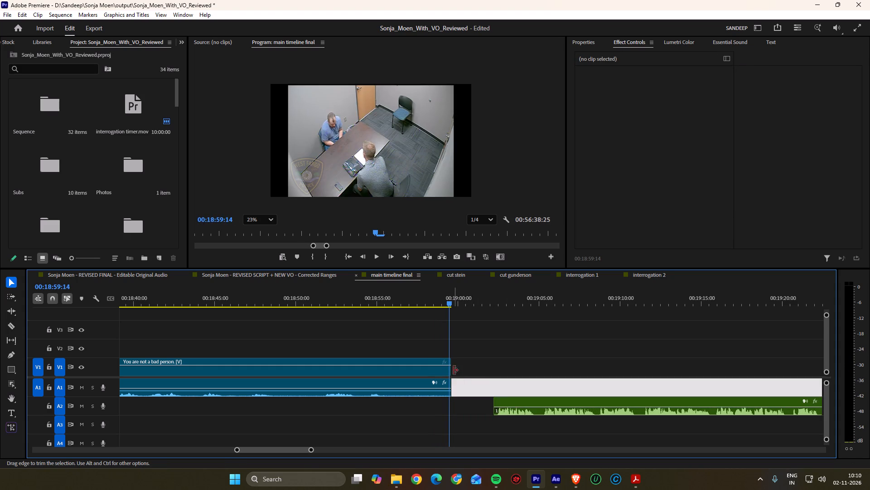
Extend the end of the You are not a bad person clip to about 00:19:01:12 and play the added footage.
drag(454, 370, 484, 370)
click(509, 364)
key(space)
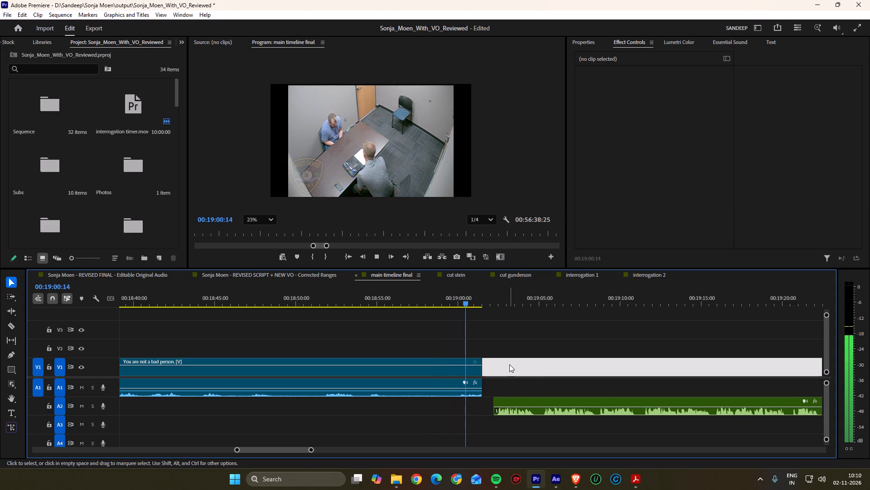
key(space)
Trim the end of the You are not a bad person clip to about 00:19:00:00.
drag(484, 370, 478, 371)
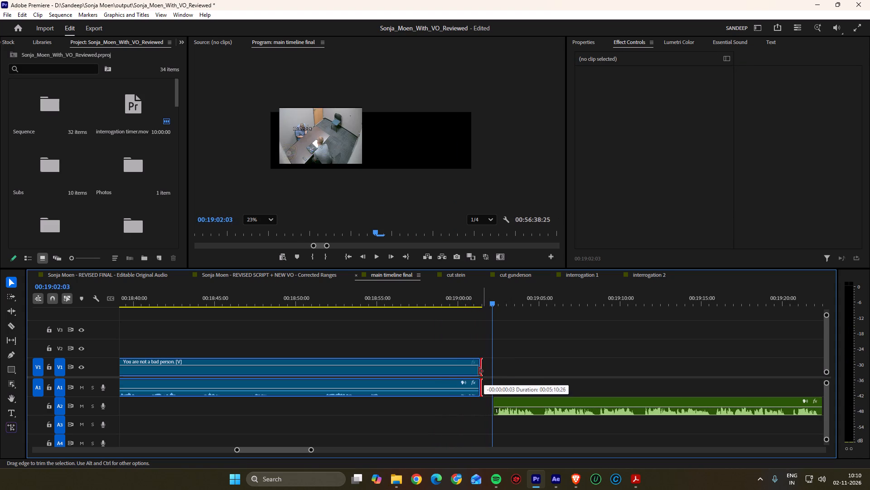
drag(478, 371, 460, 371)
click(471, 377)
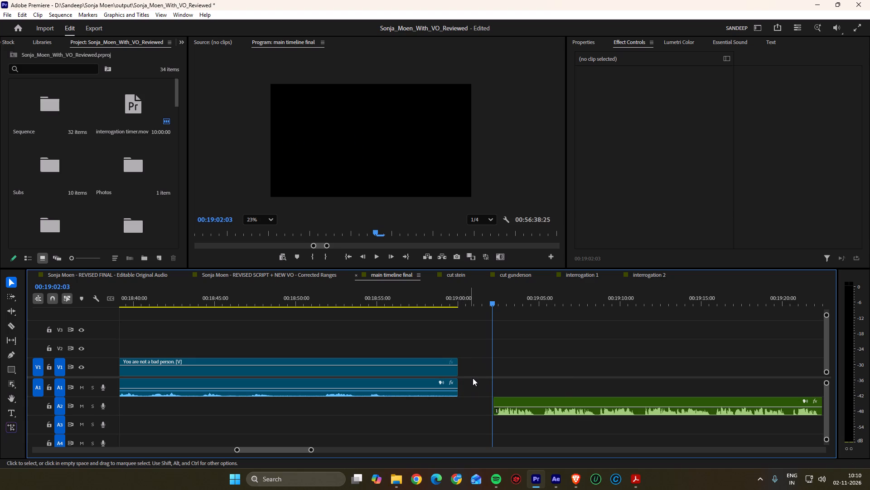
Move the voice-over and all following clips back to start directly at the end of the You are not a bad person clip.
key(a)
click(512, 397)
drag(521, 402, 493, 402)
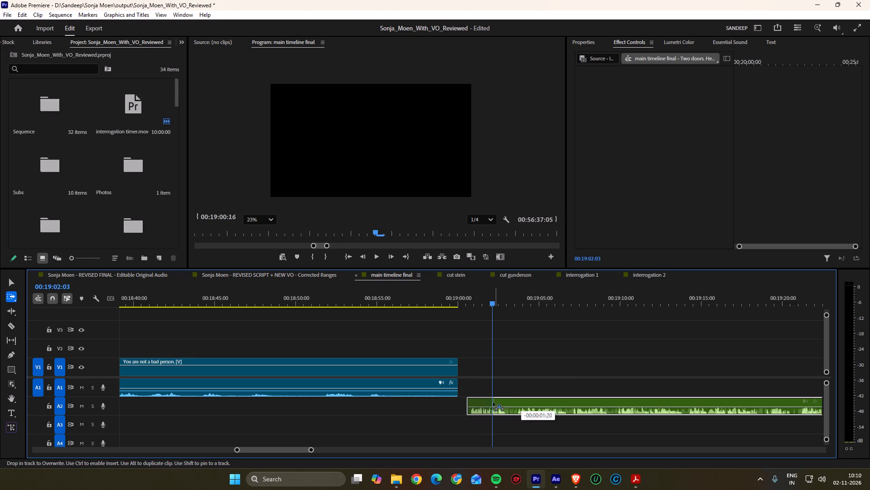
drag(493, 402, 489, 403)
click(489, 388)
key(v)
click(489, 387)
alt+scroll(479, 382, down, 10)
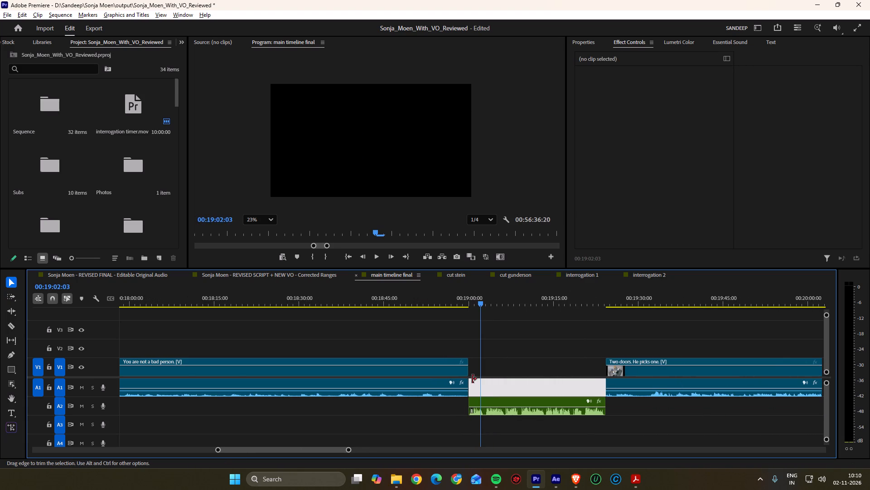
Play the voice-over that follows the You are not a bad person clip from about 00:19:00.
drag(477, 305, 472, 306)
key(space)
In the browser script, copy the start timecode 1:04:20 of the Two doors. He picks one. clip.
click(575, 471)
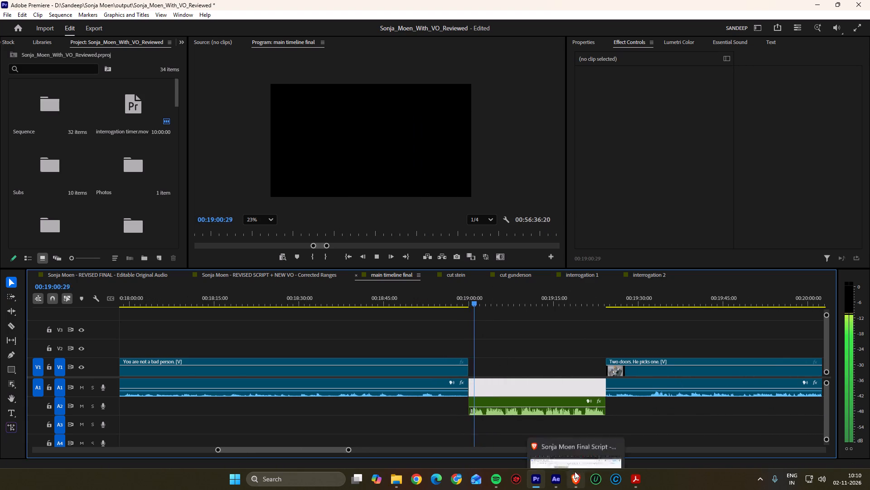
scroll(317, 270, down, 5)
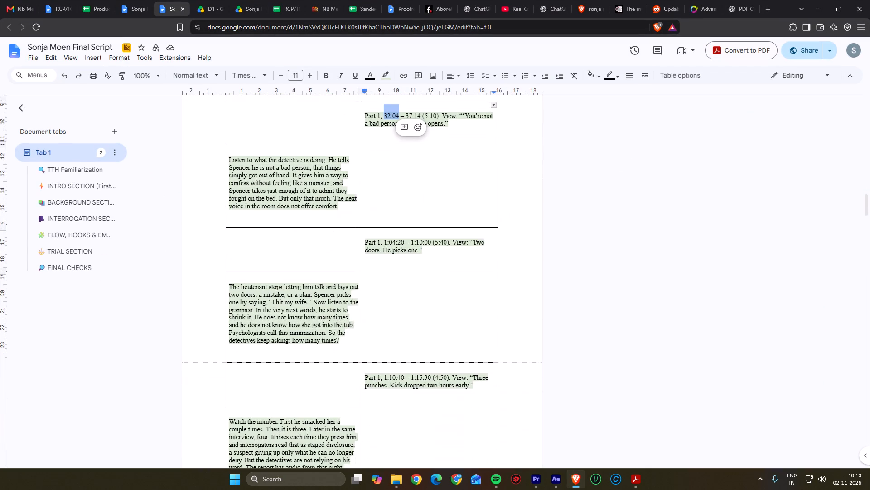
scroll(340, 270, up, 1)
click(389, 287)
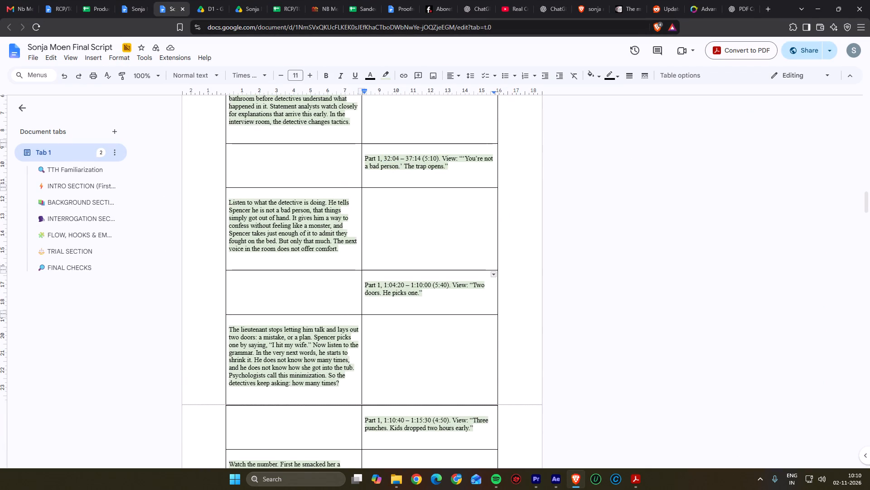
drag(403, 285, 385, 286)
key(ctrl+c)
key(ctrl+c)
key(ctrl+c)
key(ctrl+c)
key(ctrl+c)
click(583, 475)
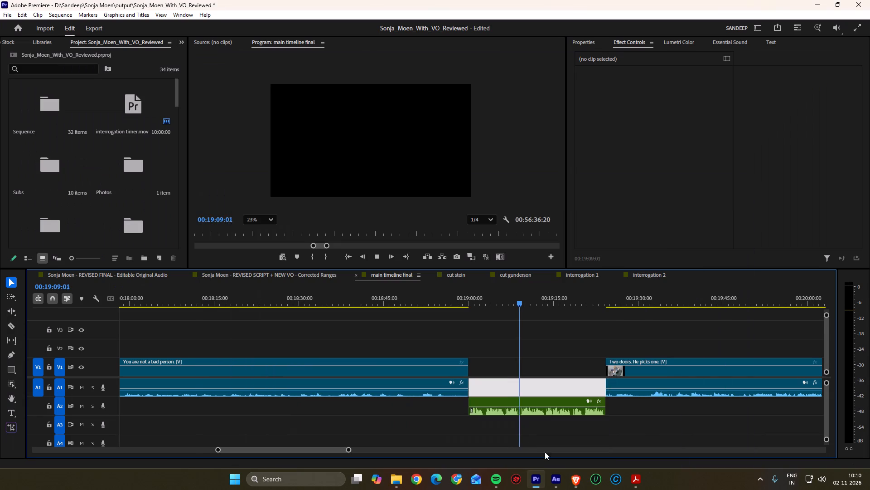
Switch to After Effects and close it.
scroll(508, 405, down, 5)
click(556, 474)
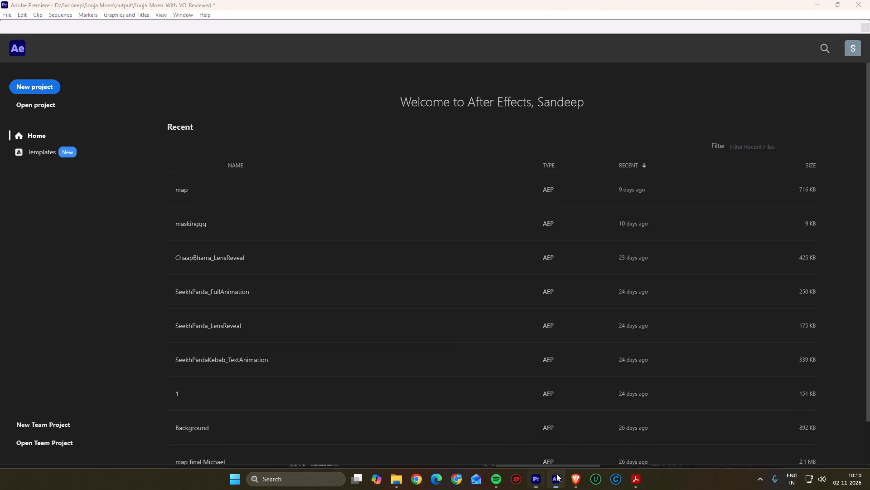
click(853, 0)
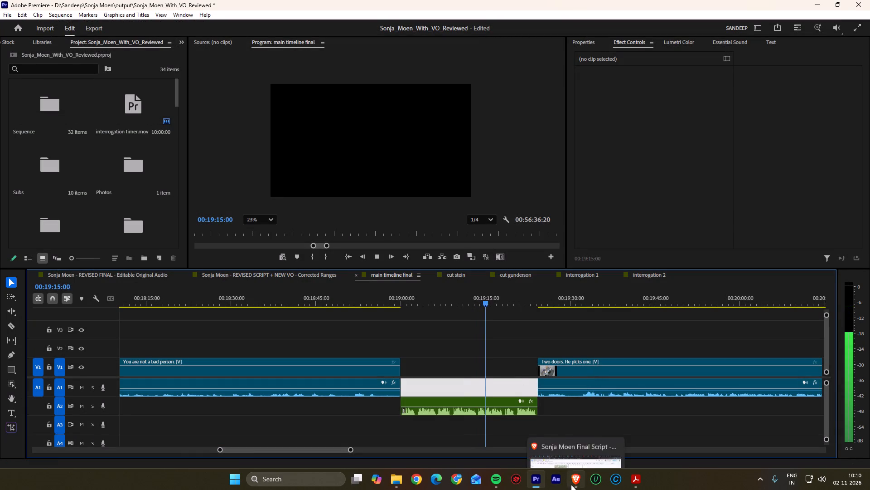
Follow the voice-over against the browser script and play it into the start of the Two doors. He picks one. clip.
click(571, 485)
scroll(284, 390, down, 5)
scroll(296, 283, up, 4)
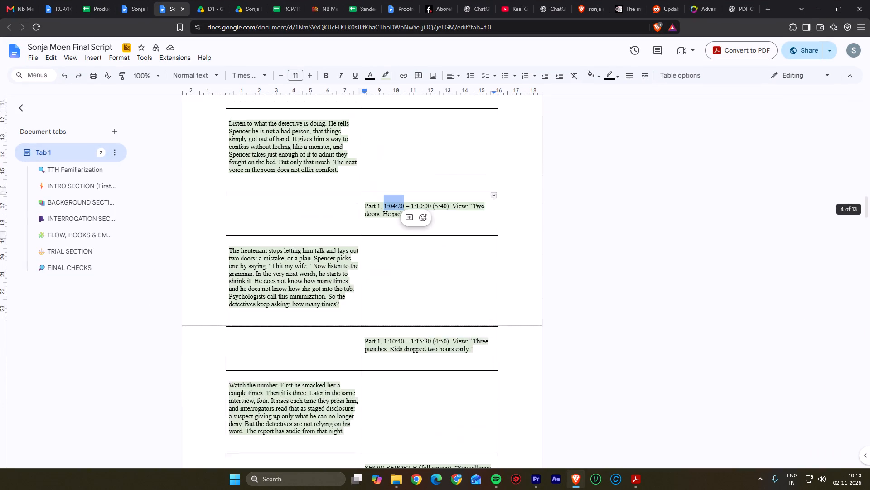
click(575, 483)
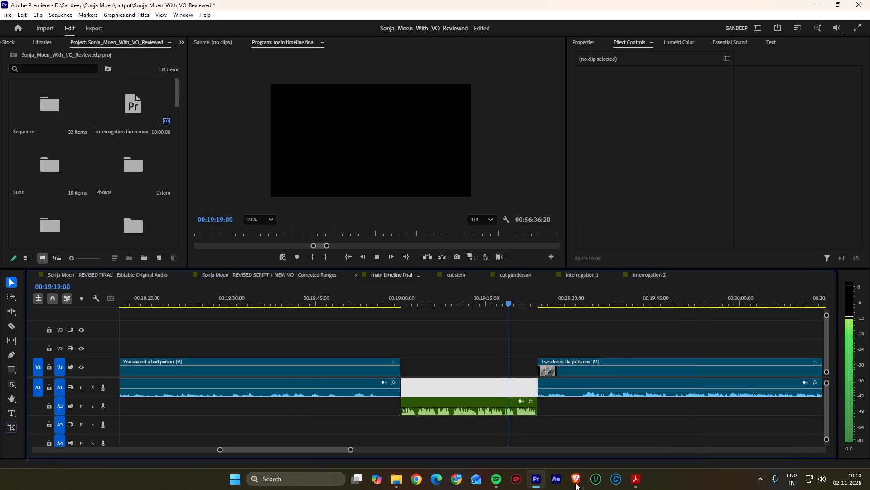
click(575, 483)
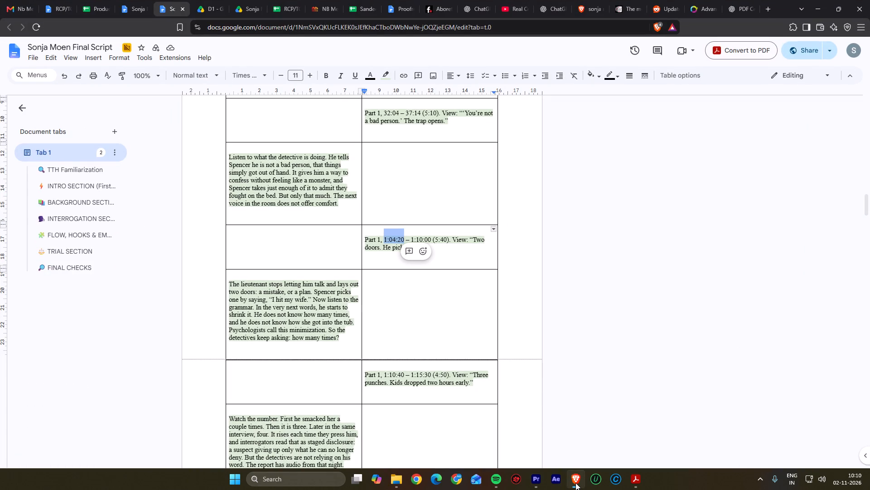
click(575, 483)
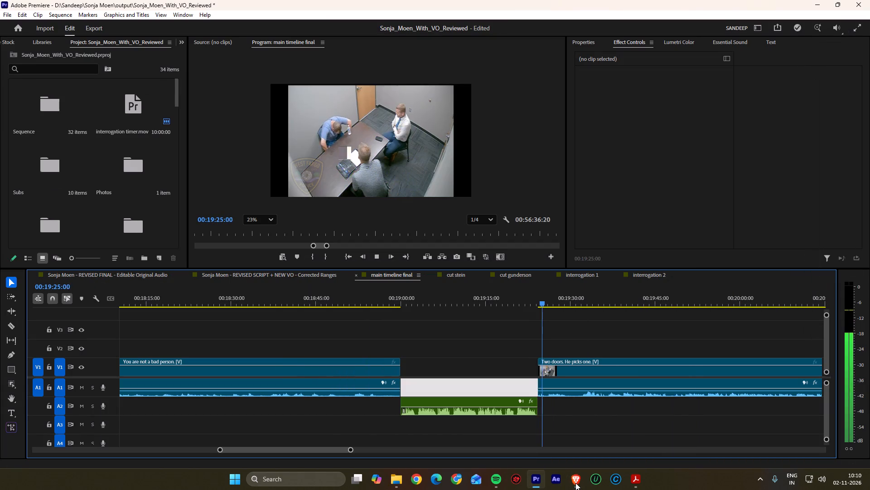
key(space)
scroll(504, 376, down, 16)
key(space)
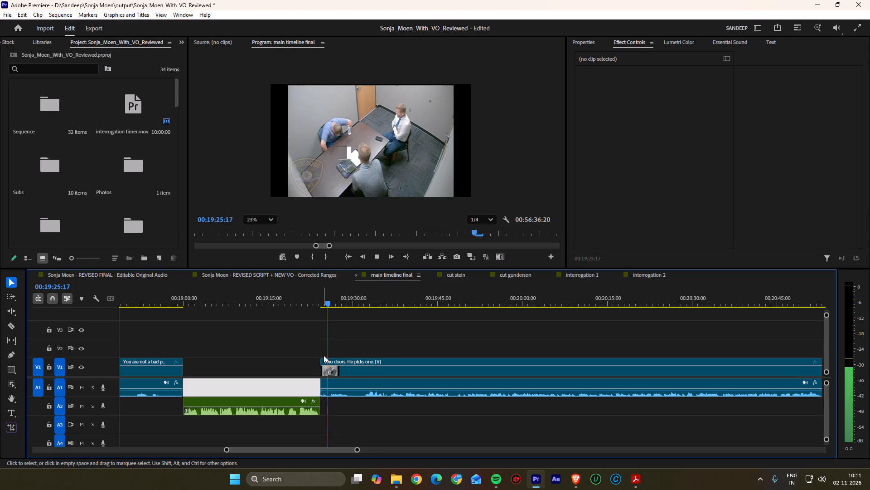
alt+scroll(324, 356, up, 8)
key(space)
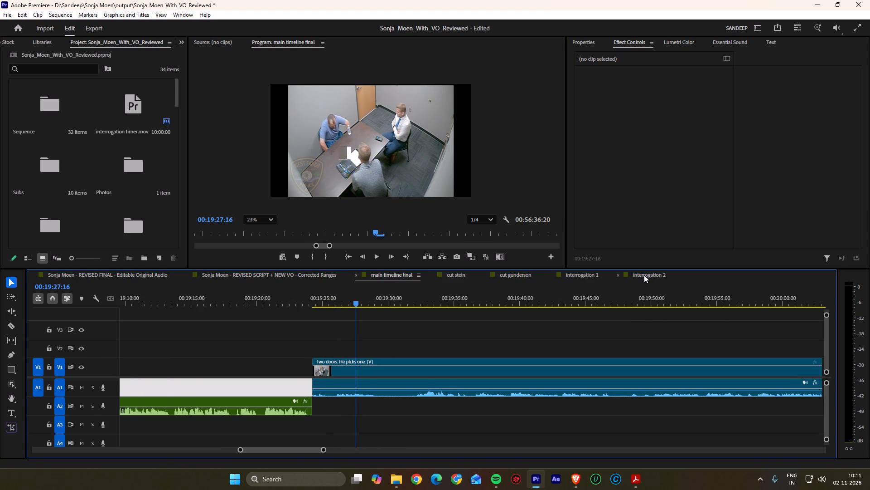
In the interrogation 1 sequence, go to 01:04:20:00 and play the footage there to check the Two doors clip's start point.
click(577, 480)
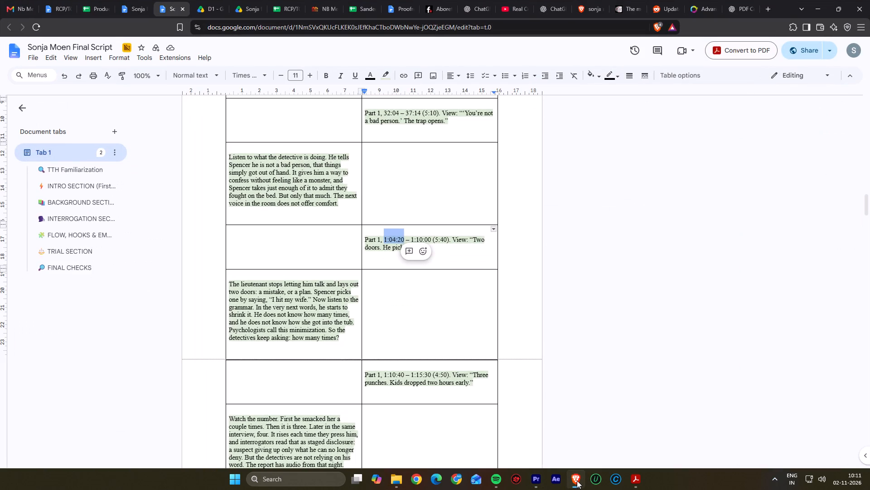
click(577, 480)
click(594, 275)
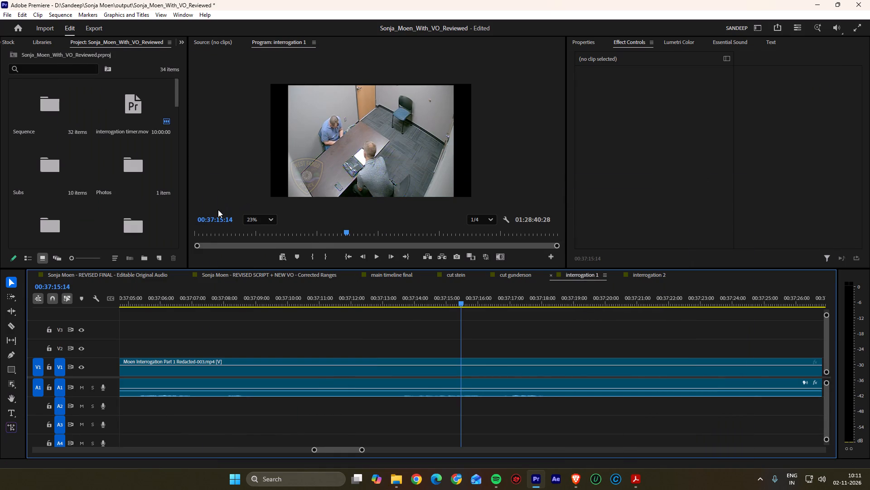
click(212, 216)
key(ctrl+v)
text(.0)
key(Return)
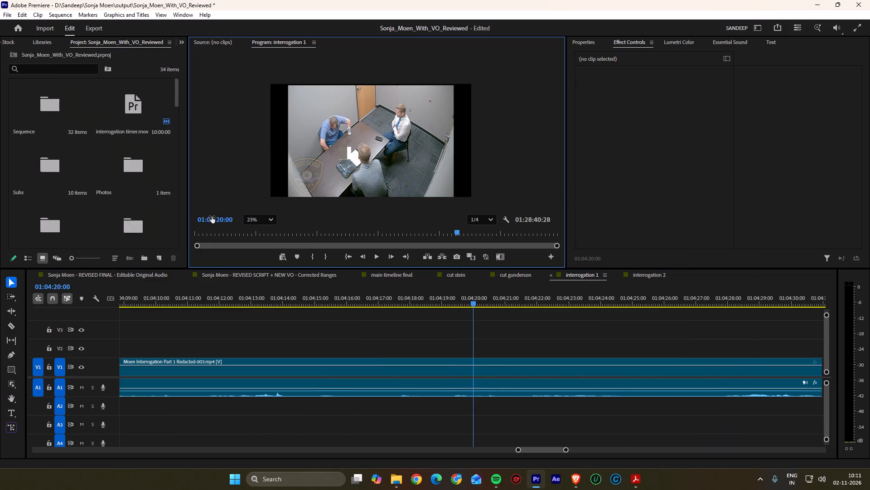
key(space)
scroll(278, 329, down, 15)
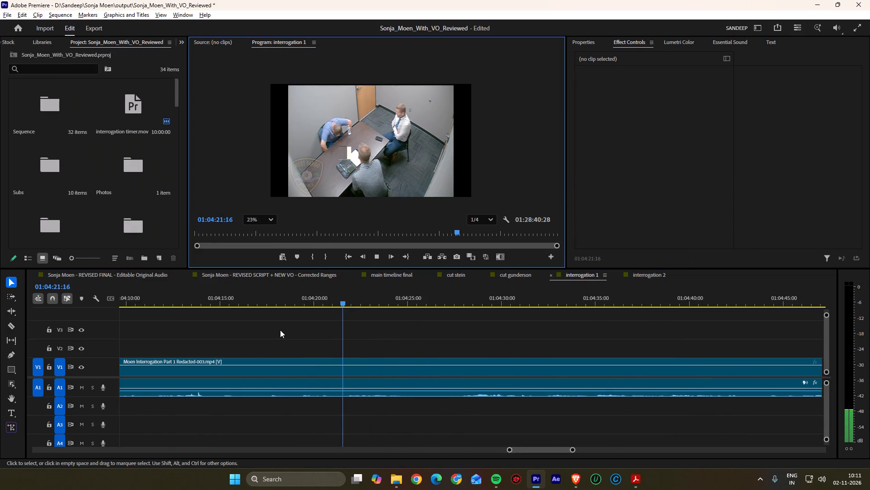
scroll(280, 330, down, 4)
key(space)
click(575, 481)
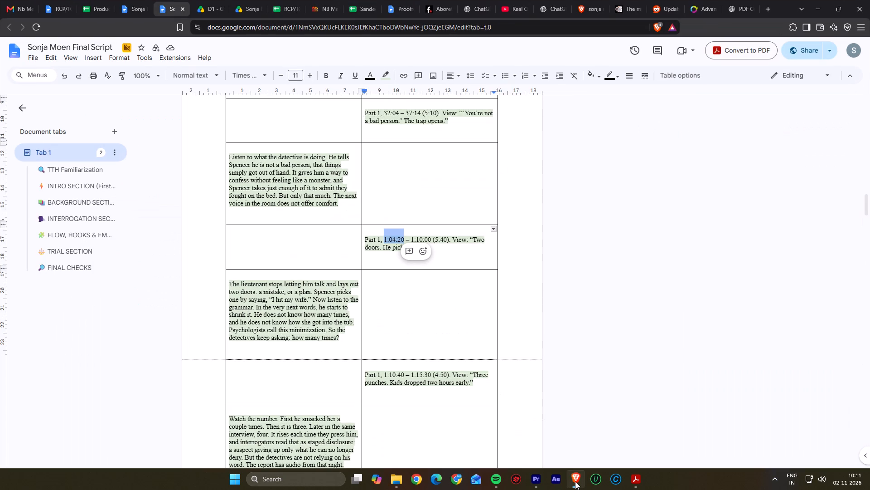
click(575, 481)
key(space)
drag(492, 293, 500, 293)
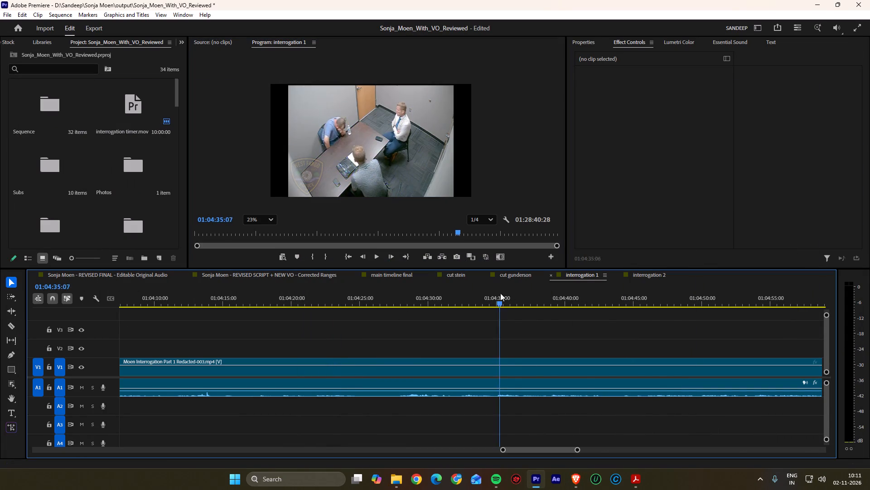
drag(500, 293, 686, 304)
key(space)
Play the interrogation 1 footage around 01:10:00 to check the Two doors clip's end point against the script.
scroll(535, 348, down, 20)
scroll(535, 348, down, 6)
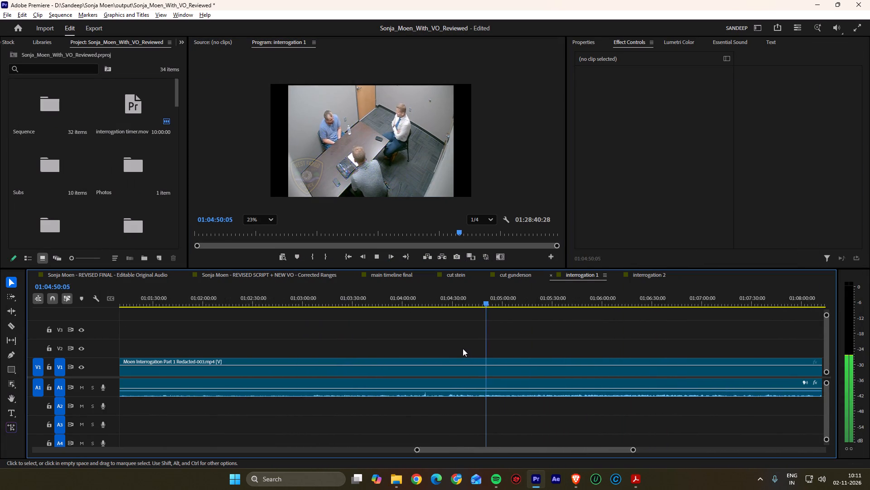
scroll(463, 348, down, 8)
drag(619, 301, 676, 301)
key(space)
scroll(657, 315, down, 10)
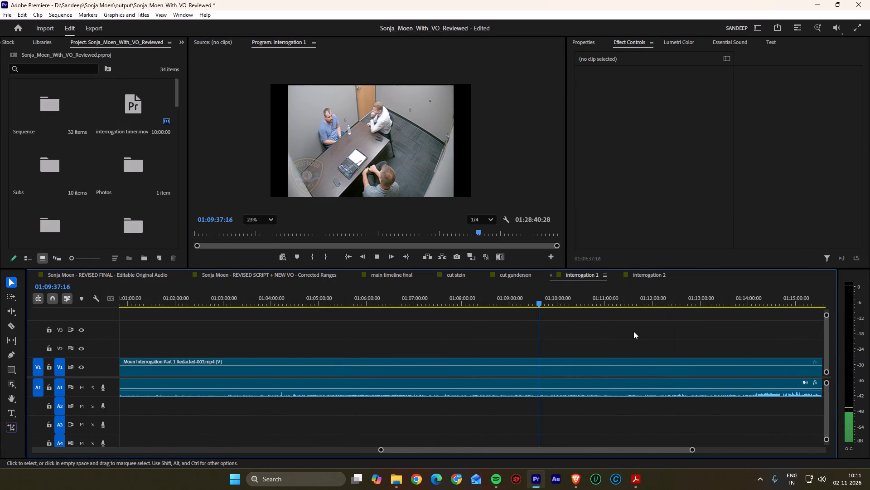
alt+scroll(583, 344, up, 20)
alt+scroll(583, 344, up, 2)
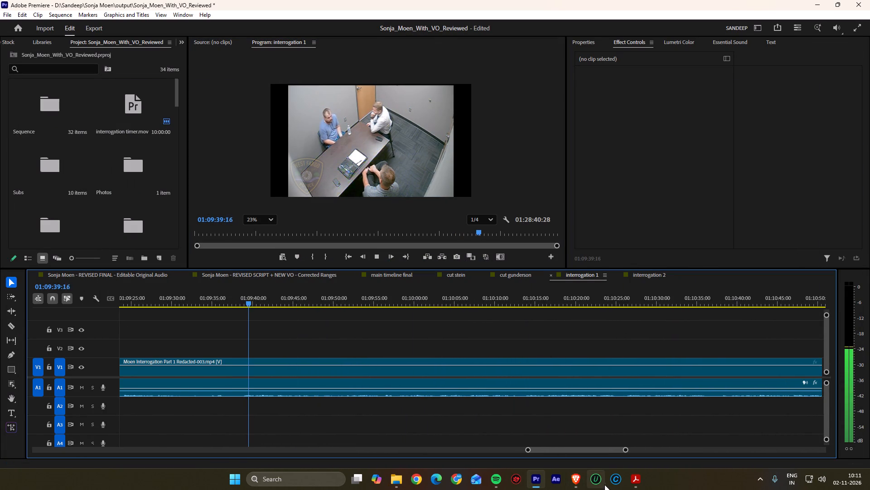
click(576, 483)
click(576, 483)
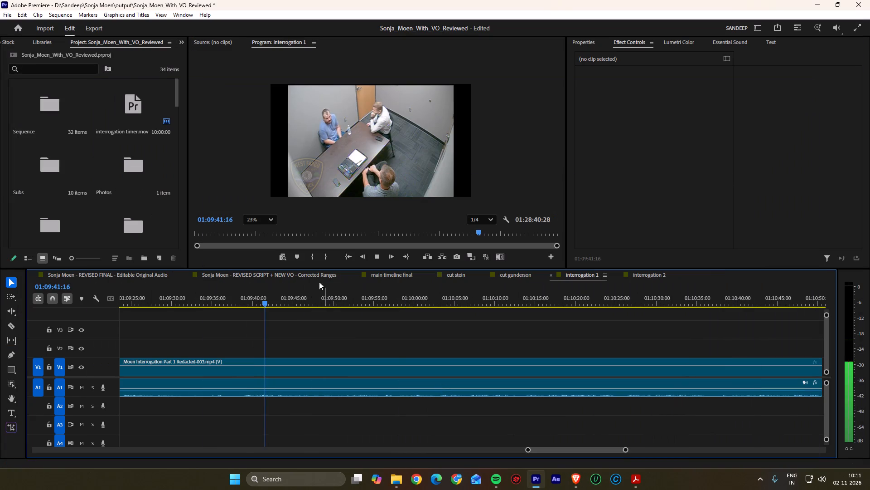
drag(330, 300, 345, 300)
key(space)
click(391, 304)
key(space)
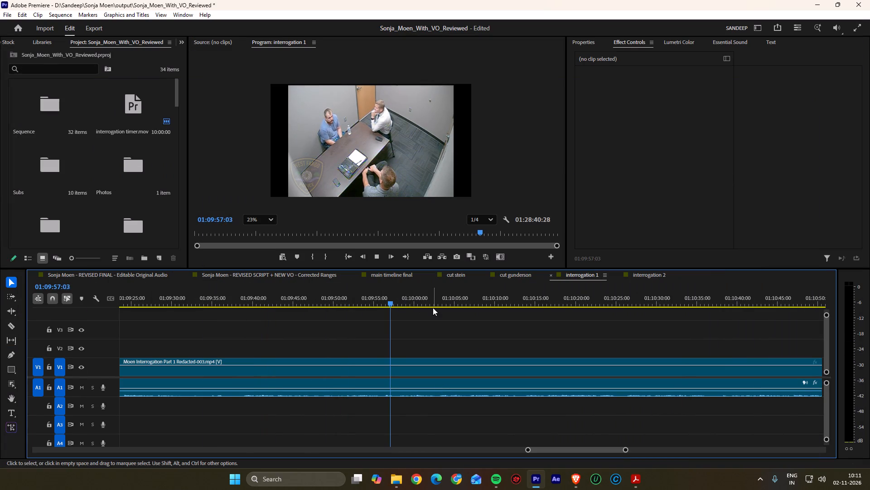
click(573, 483)
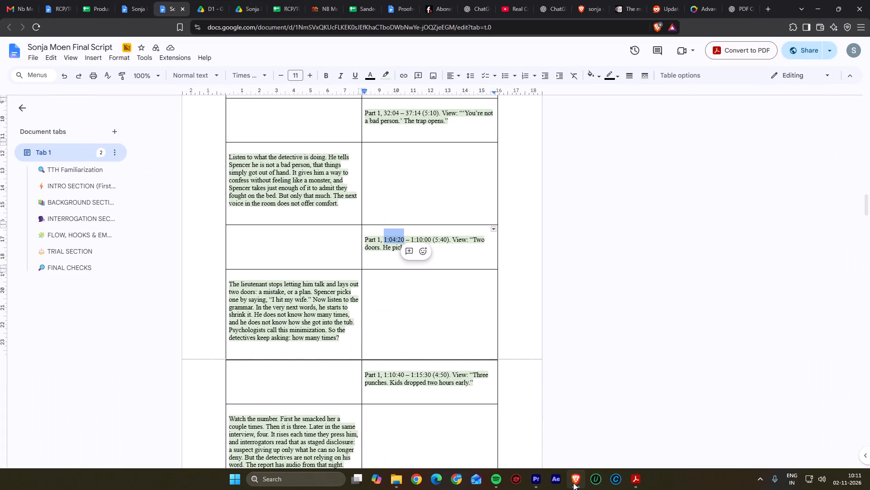
click(573, 483)
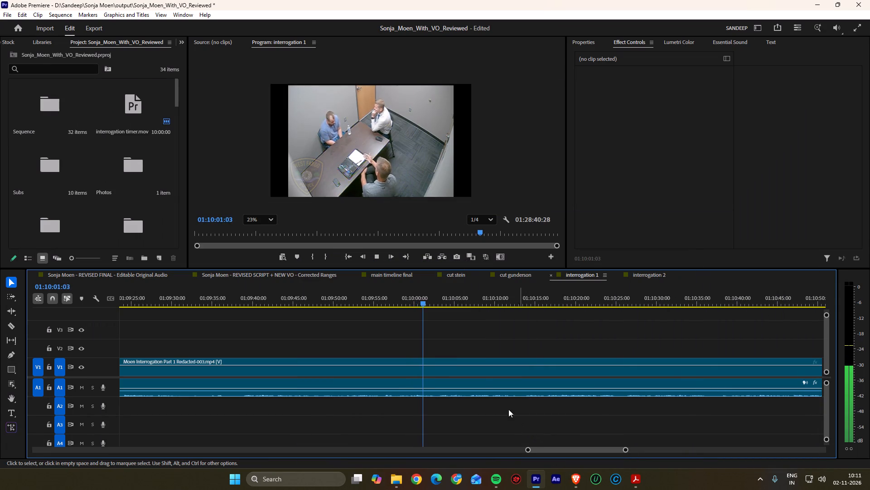
drag(418, 299, 375, 299)
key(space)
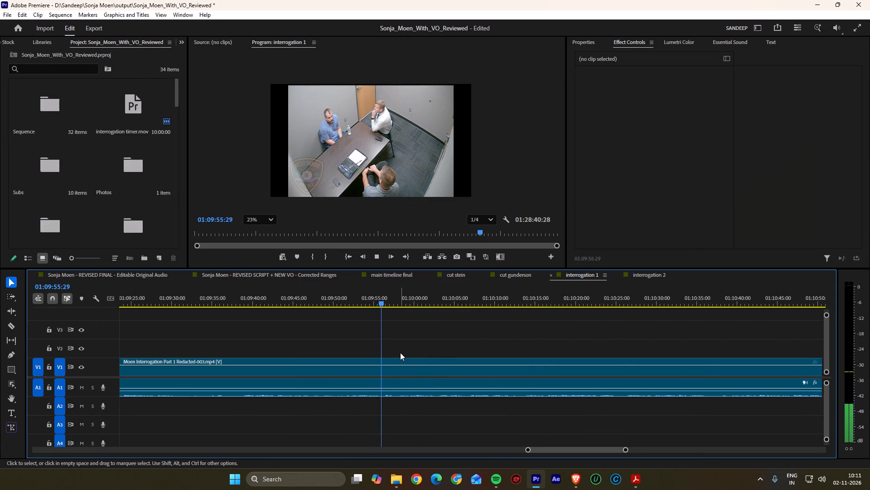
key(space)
Return to main timeline final and play the last seconds of the Two doors. He picks one. clip.
click(459, 274)
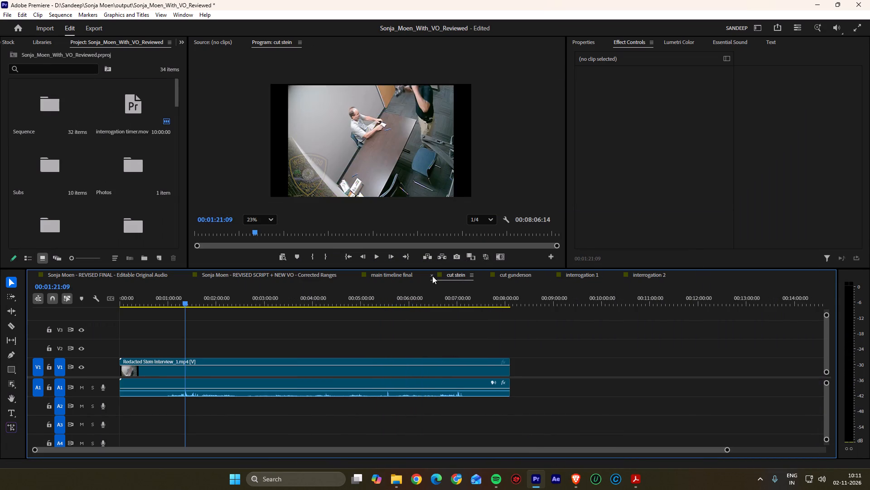
click(407, 277)
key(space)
scroll(430, 351, down, 13)
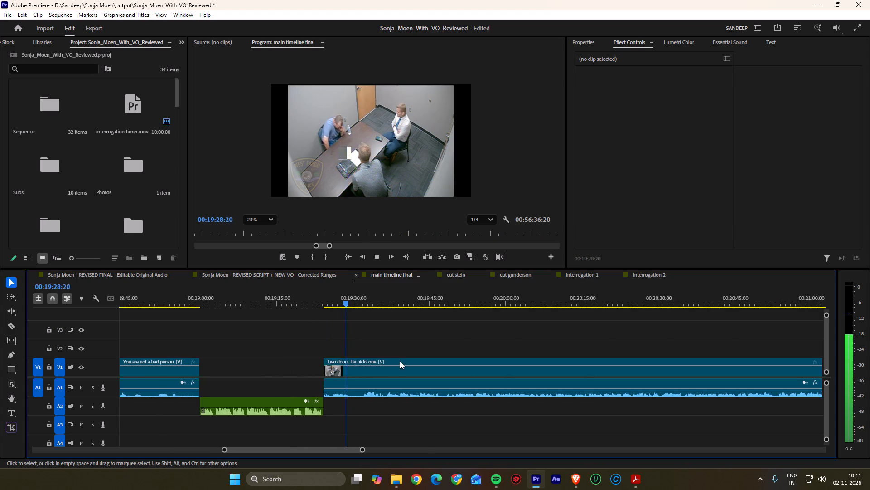
key(Down)
scroll(277, 359, up, 13)
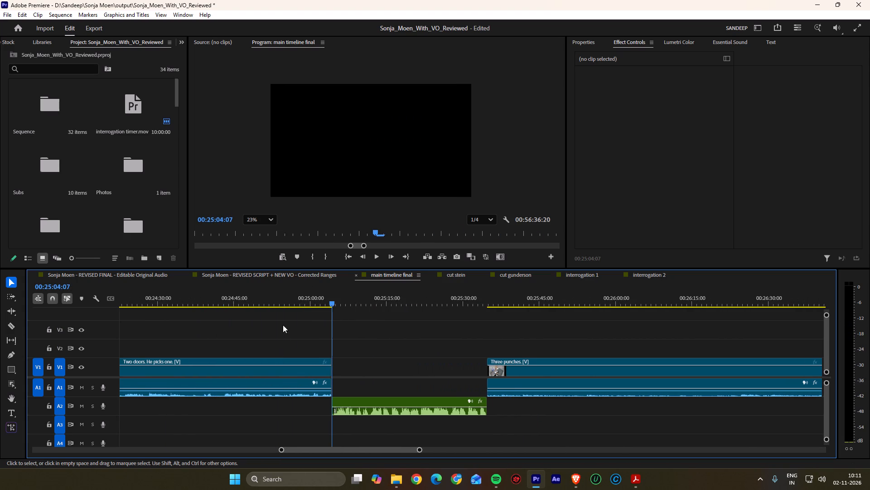
drag(297, 300, 290, 302)
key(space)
alt+scroll(304, 347, up, 10)
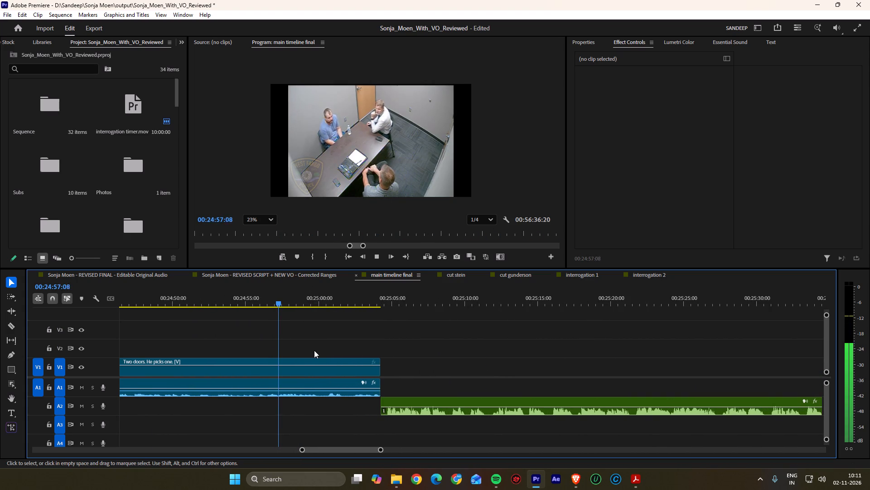
alt+scroll(347, 374, up, 12)
alt+scroll(400, 374, up, 1)
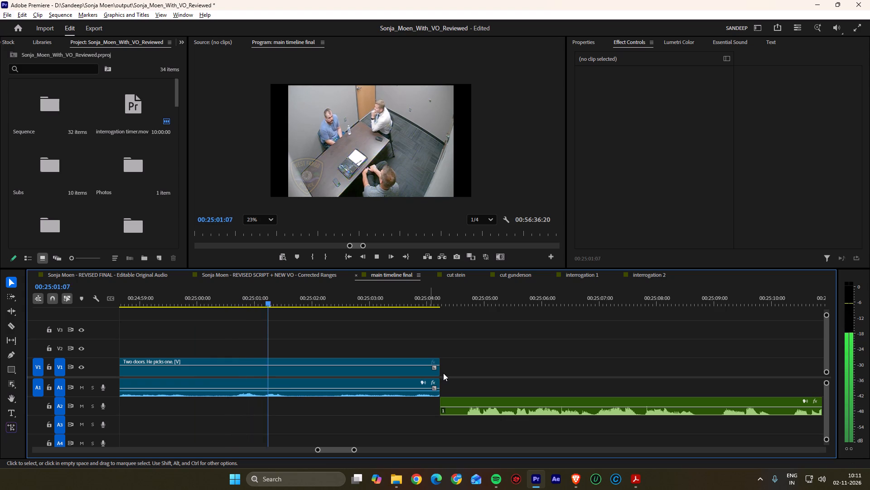
Move the voice-over after the Two doors clip and all following clips about 2 seconds 10 frames later.
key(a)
click(463, 381)
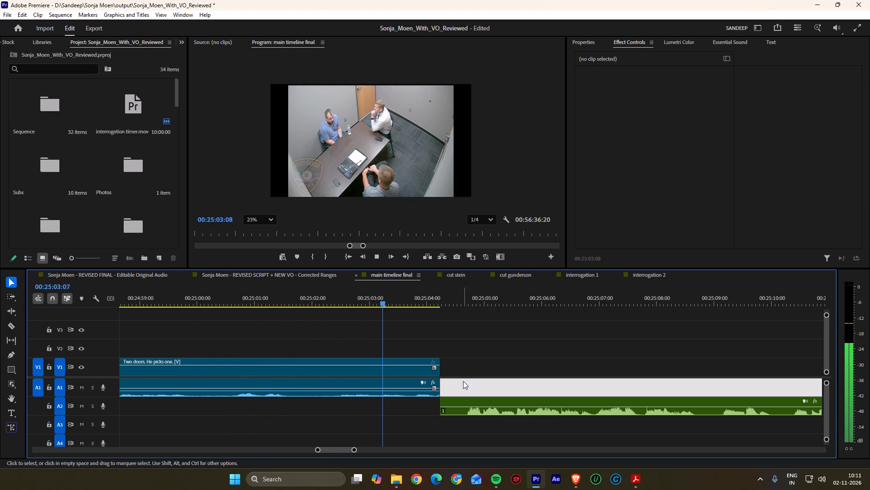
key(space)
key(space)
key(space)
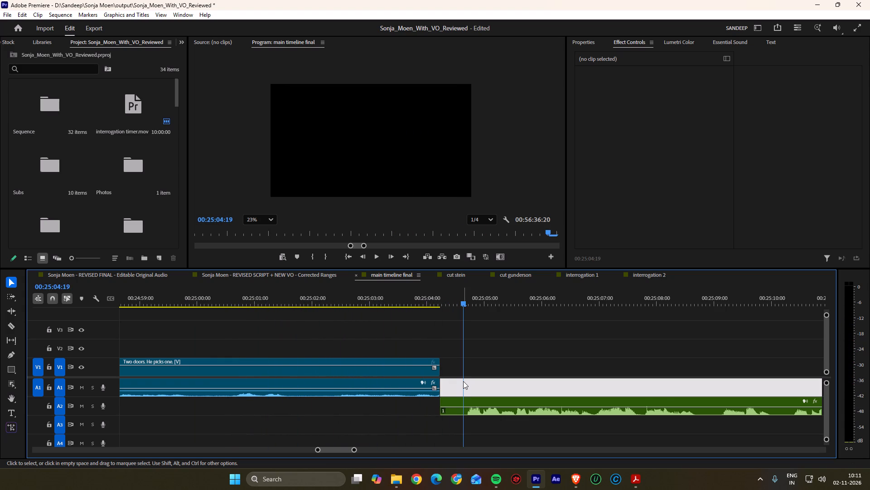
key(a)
click(462, 402)
drag(458, 399, 476, 402)
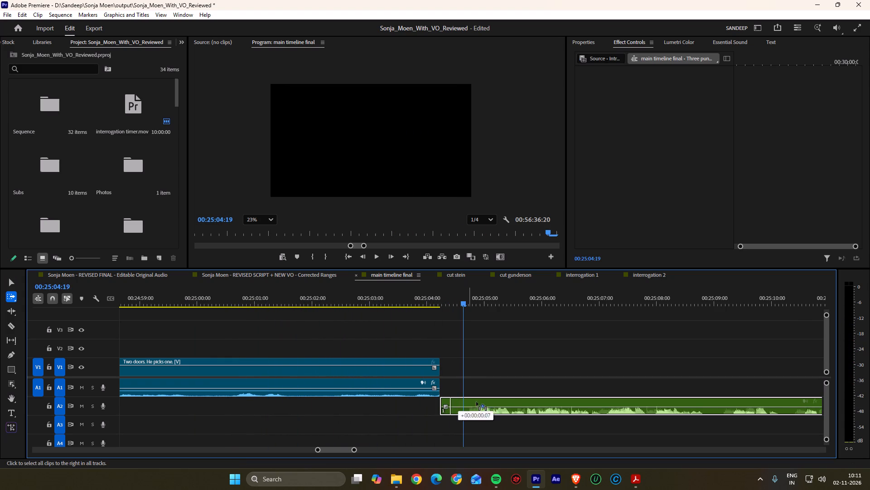
drag(476, 402, 591, 405)
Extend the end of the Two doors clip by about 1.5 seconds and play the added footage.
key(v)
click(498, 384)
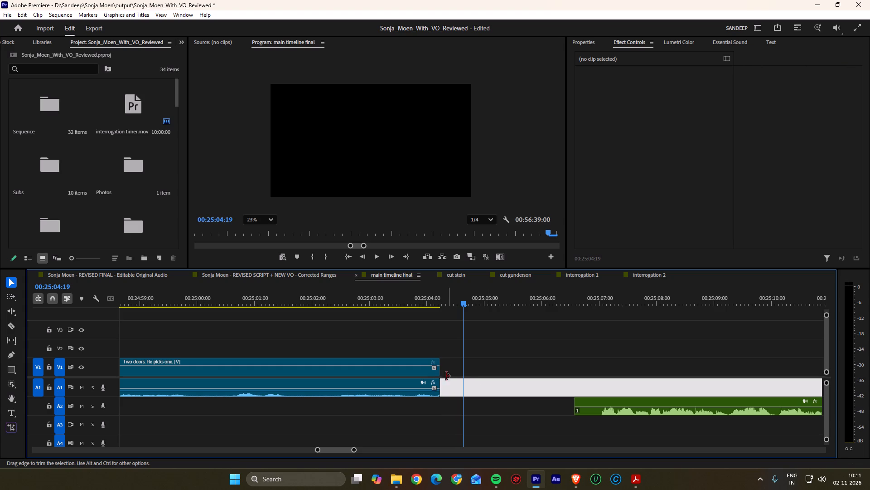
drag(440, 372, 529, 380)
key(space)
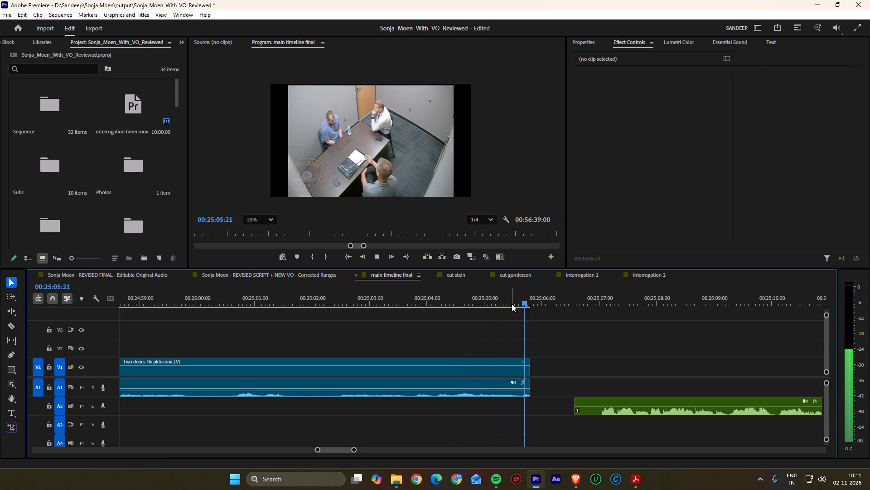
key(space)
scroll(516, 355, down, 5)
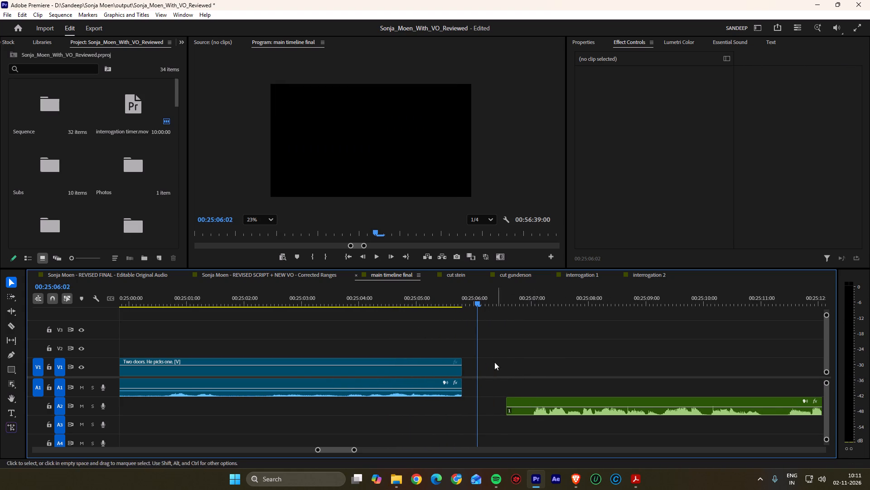
Replay the ending of the Two doors clip and trim its end back to 00:25:03:21.
drag(420, 294, 276, 300)
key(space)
scroll(319, 361, up, 3)
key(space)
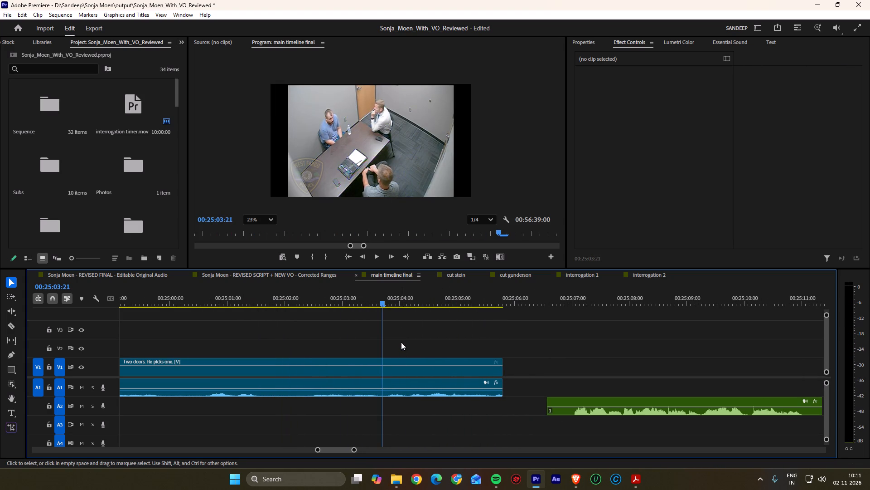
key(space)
drag(392, 301, 382, 304)
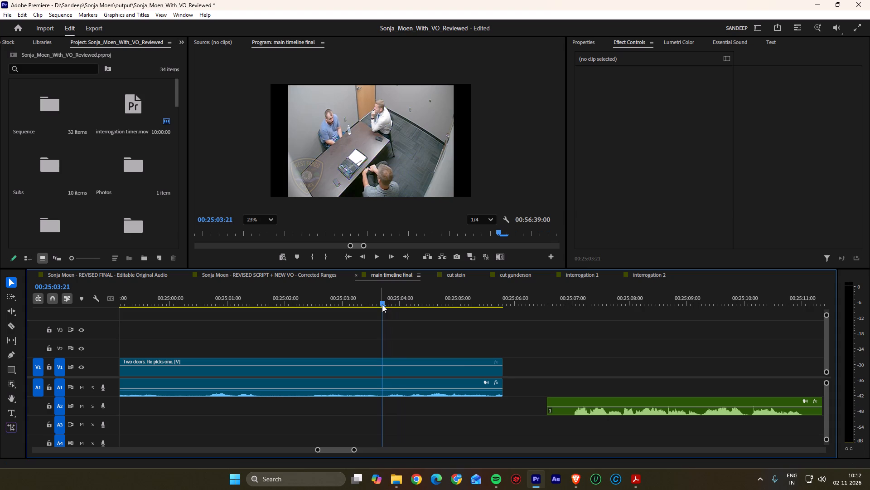
drag(504, 371, 388, 365)
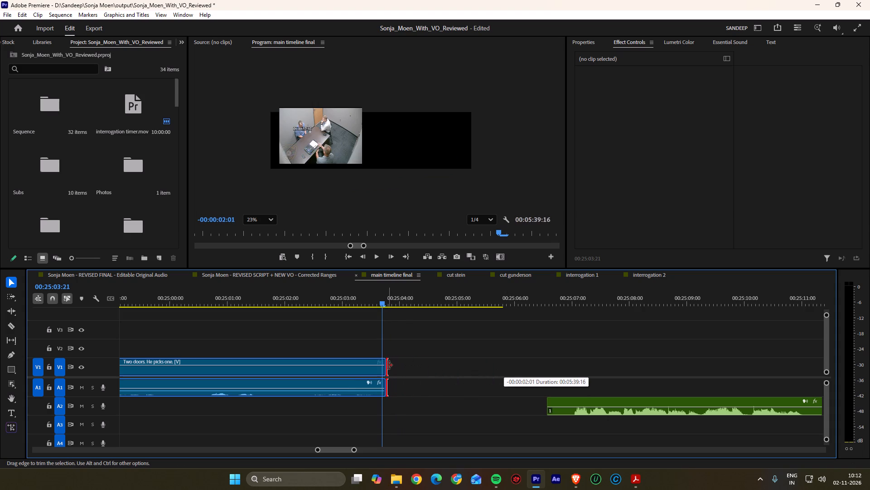
drag(388, 365, 386, 364)
click(396, 363)
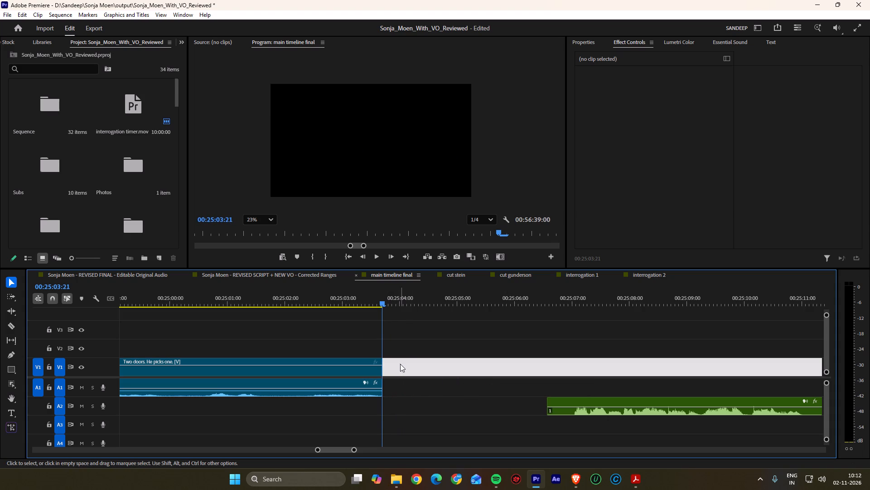
Move the voice-over after the Two doors clip and all following clips earlier to meet the clip's end at 00:25:03:21, and play it.
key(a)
click(554, 400)
drag(577, 402, 413, 399)
click(417, 383)
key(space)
alt+scroll(401, 374, down, 5)
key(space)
click(430, 374)
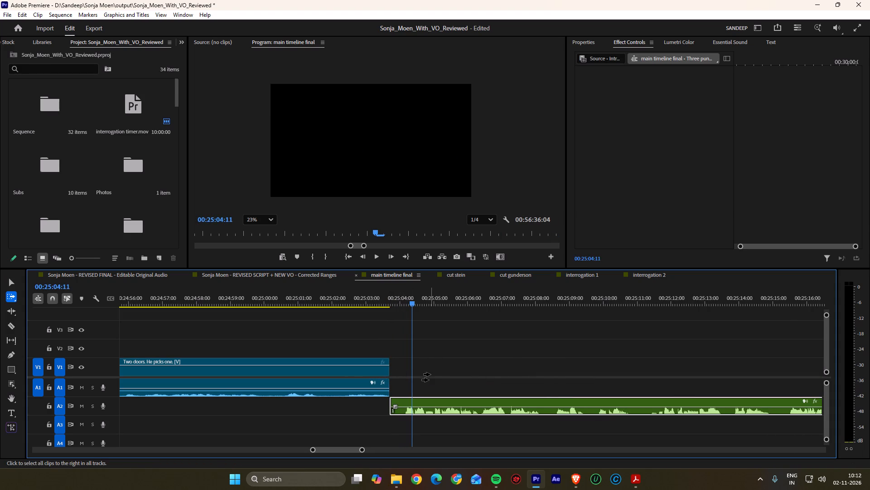
Cut the voice-over after the Two doors clip at about 00:25:03:28, where its opening silence ends.
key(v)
click(430, 374)
click(409, 297)
drag(403, 298, 398, 299)
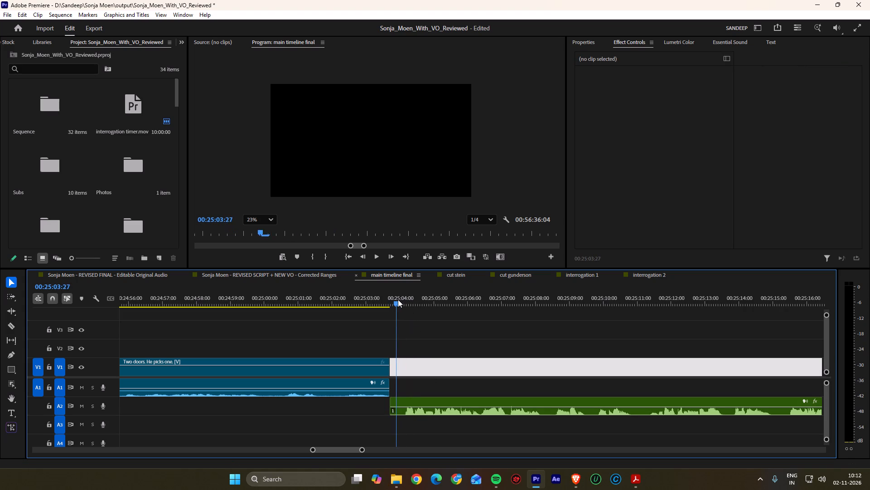
drag(398, 299, 427, 315)
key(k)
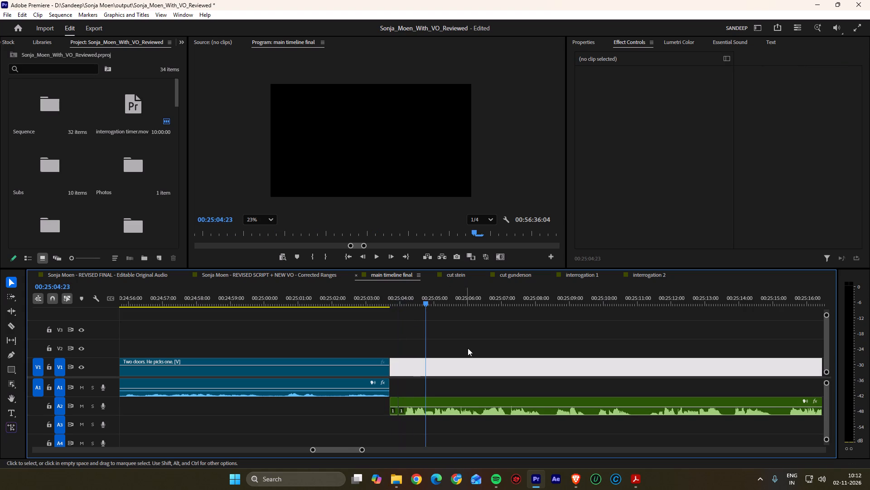
Cut the VO 8 voice-over before Two doors after its opening silence and on both sides of the pause near 00:19:02:20.
alt+scroll(474, 351, down, 20)
alt+scroll(474, 351, down, 18)
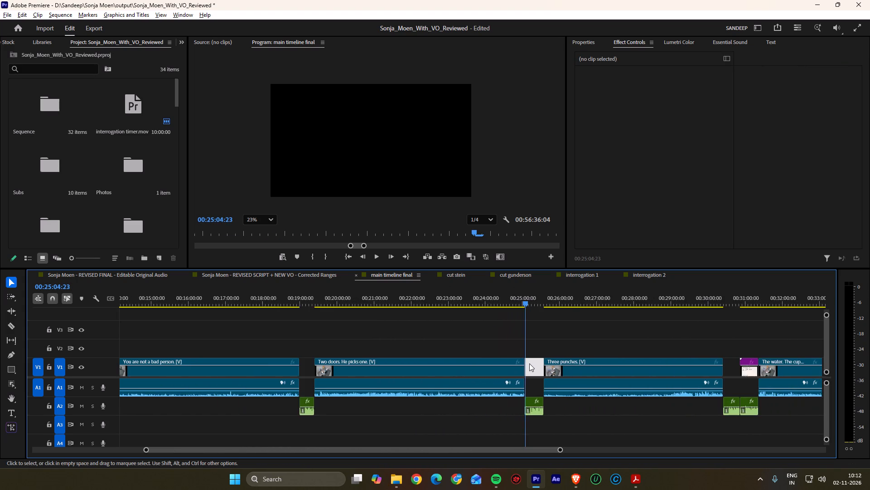
alt+scroll(332, 371, up, 4)
alt+scroll(488, 393, down, 8)
alt+scroll(444, 385, up, 9)
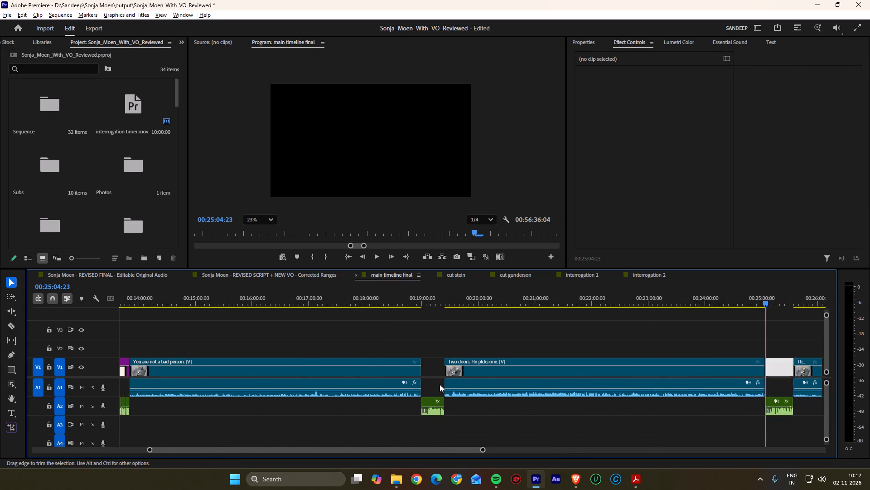
alt+scroll(440, 384, up, 7)
alt+scroll(430, 382, down, 1)
alt+scroll(430, 382, up, 20)
alt+scroll(430, 382, up, 8)
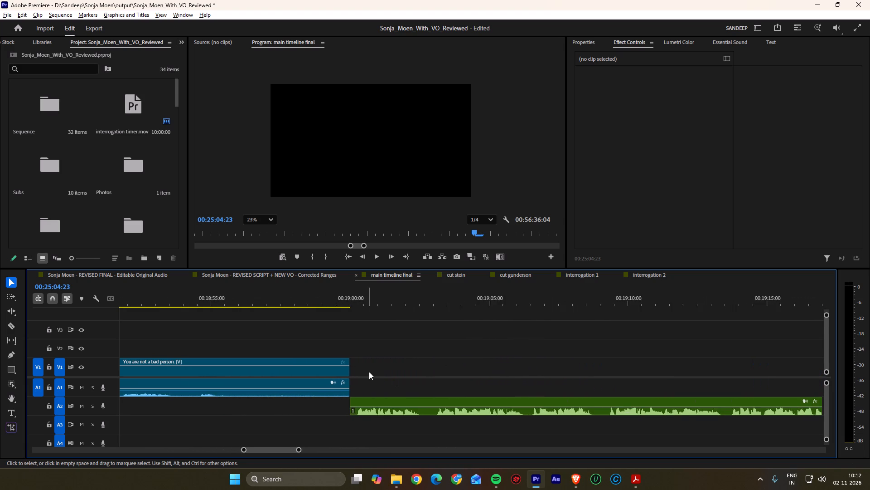
alt+scroll(369, 372, up, 16)
drag(299, 299, 282, 303)
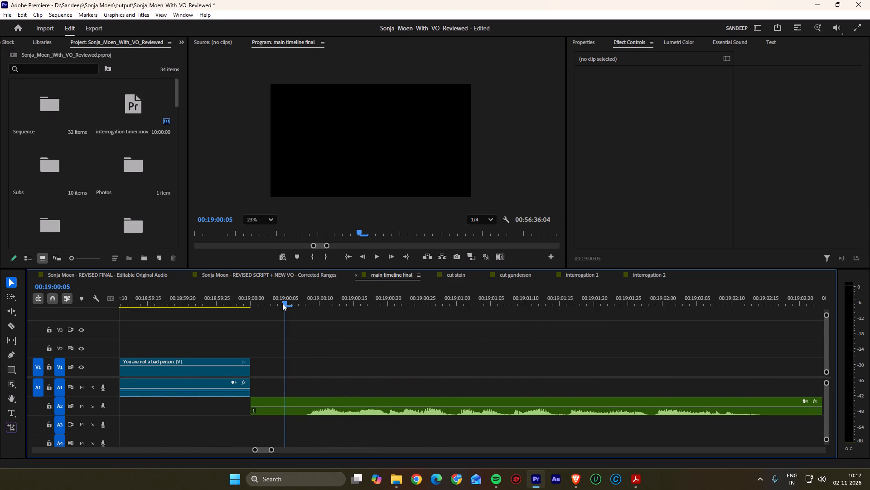
drag(282, 303, 807, 327)
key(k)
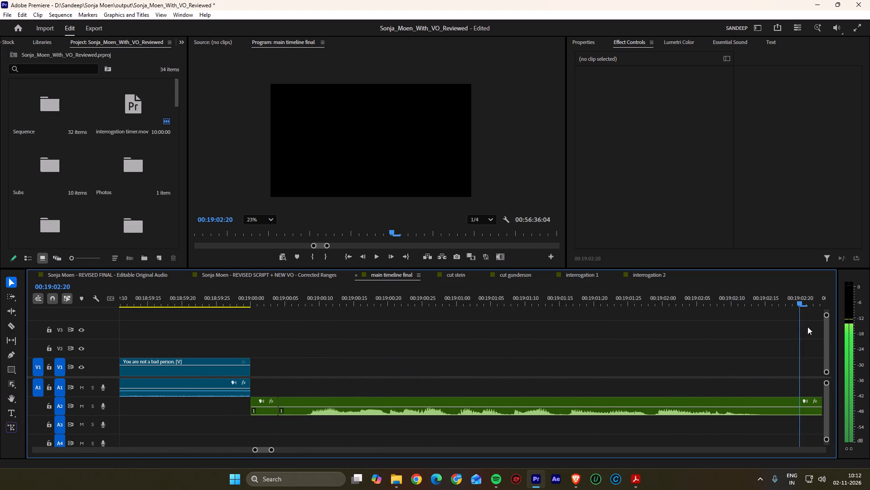
drag(807, 327, 472, 337)
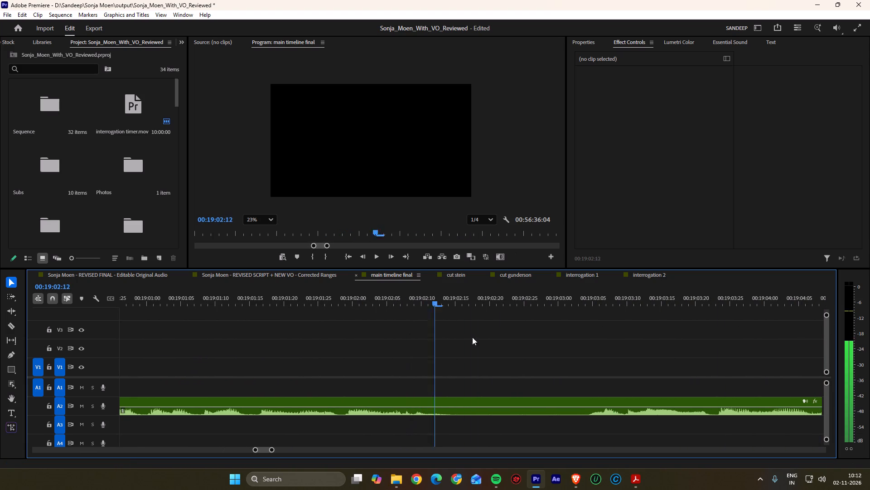
drag(472, 337, 546, 338)
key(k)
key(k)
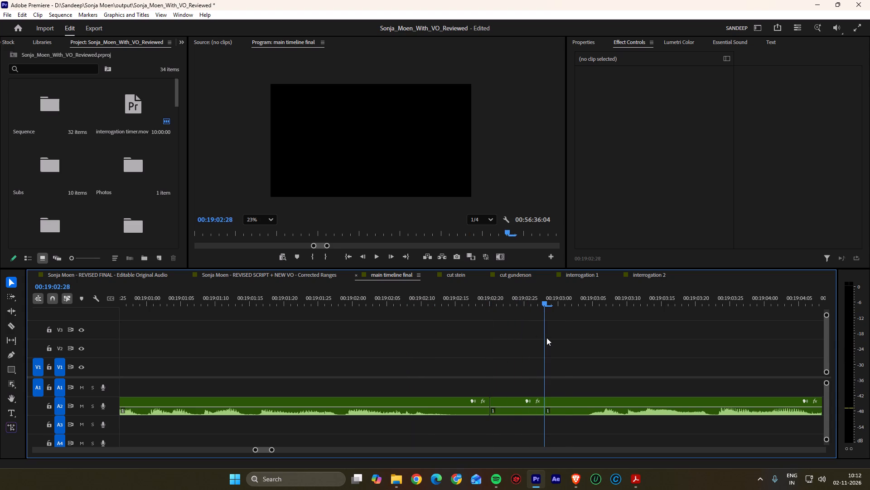
Cut VO 8 on both sides of its pauses near 00:19:06:10, 00:19:08:20 and 00:19:13:12.
drag(546, 338, 577, 345)
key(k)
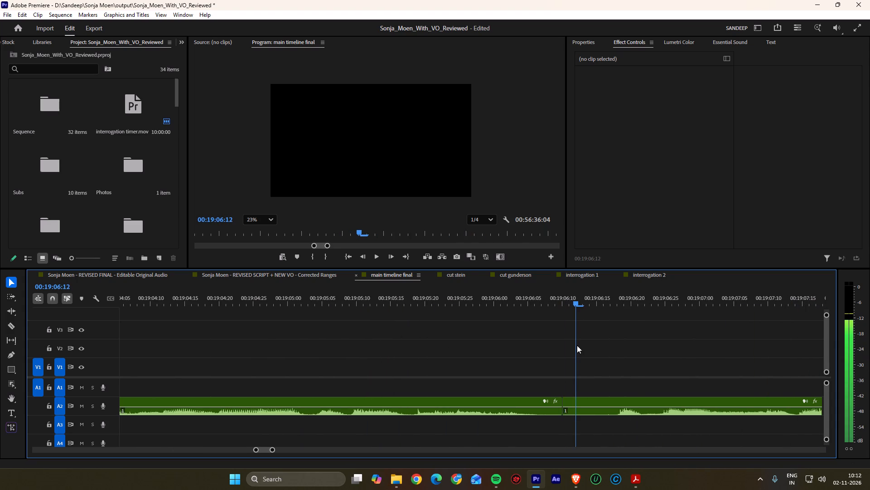
drag(577, 345, 831, 375)
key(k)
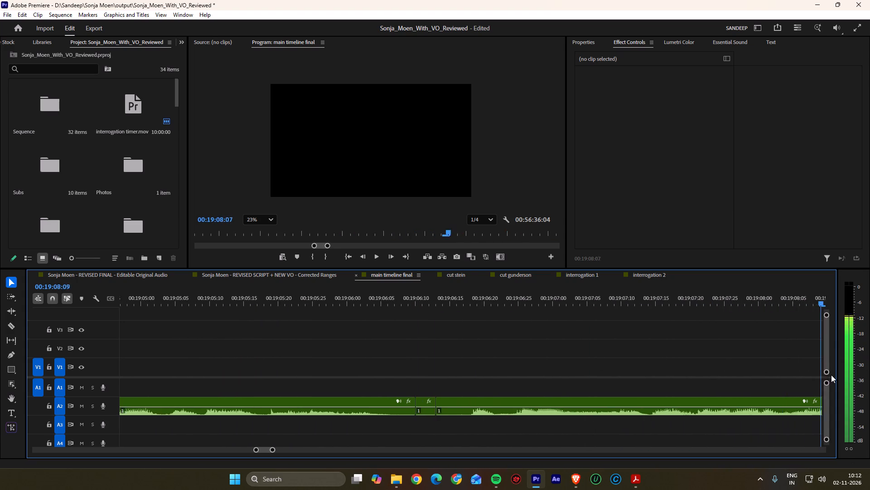
drag(831, 375, 305, 353)
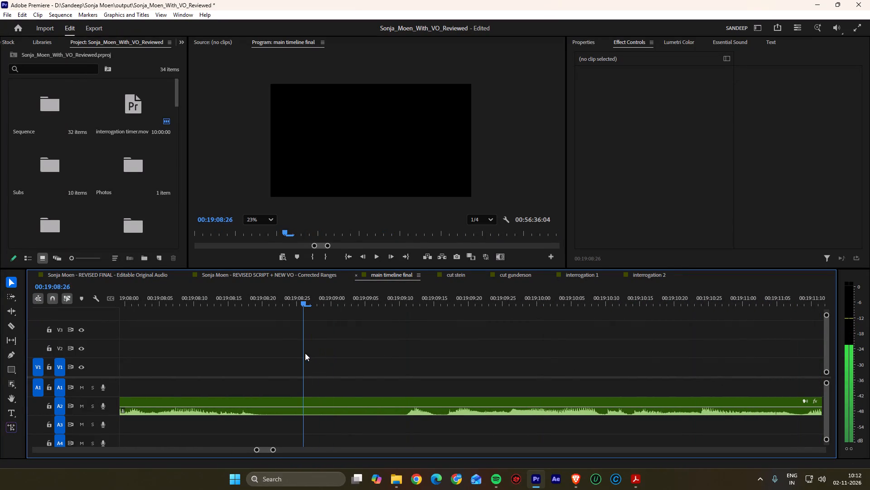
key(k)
drag(305, 353, 838, 390)
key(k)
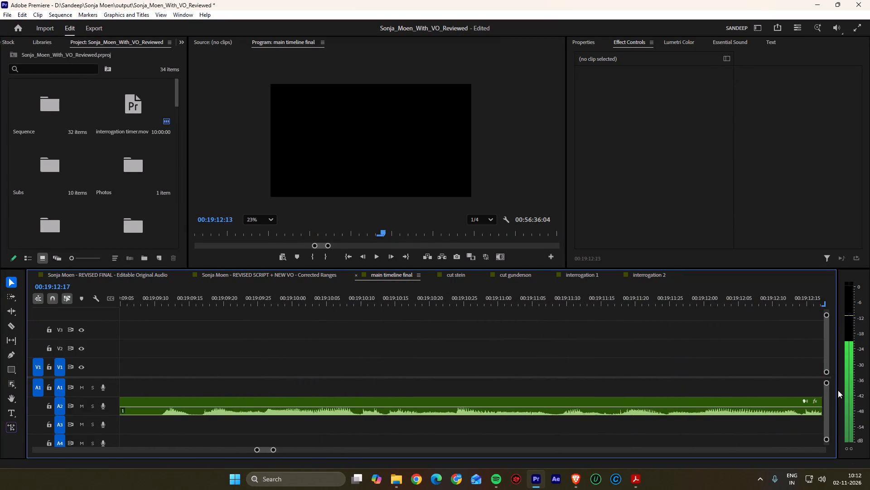
drag(838, 390, 649, 384)
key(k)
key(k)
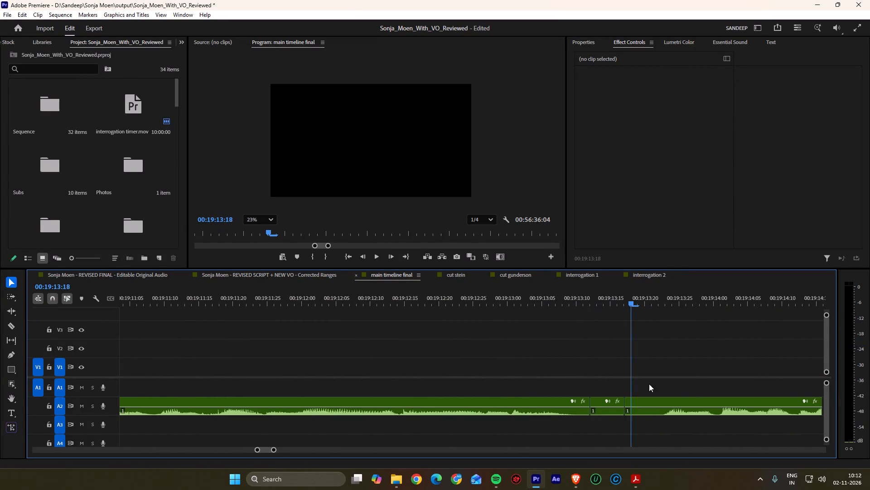
Cut VO 8 on both sides of its pauses near 00:19:18:02 and 00:19:20:05, and before its closing silence near 00:19:23:29.
drag(649, 384, 647, 398)
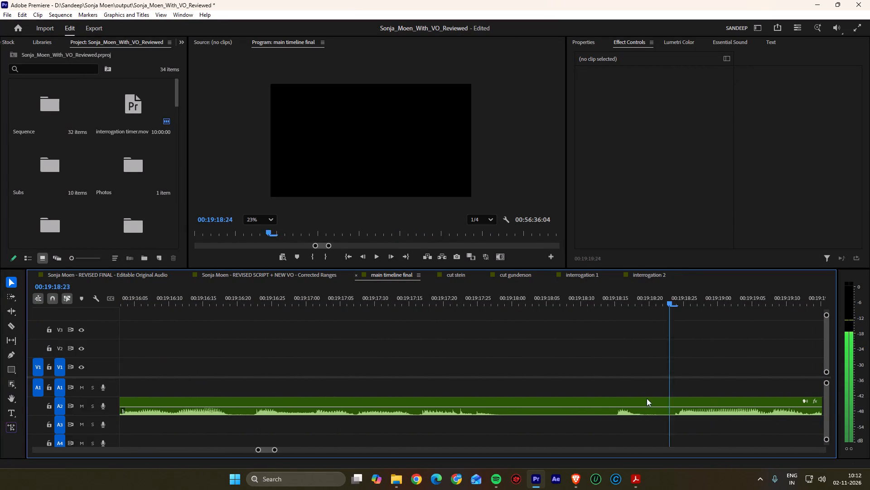
drag(647, 398, 726, 396)
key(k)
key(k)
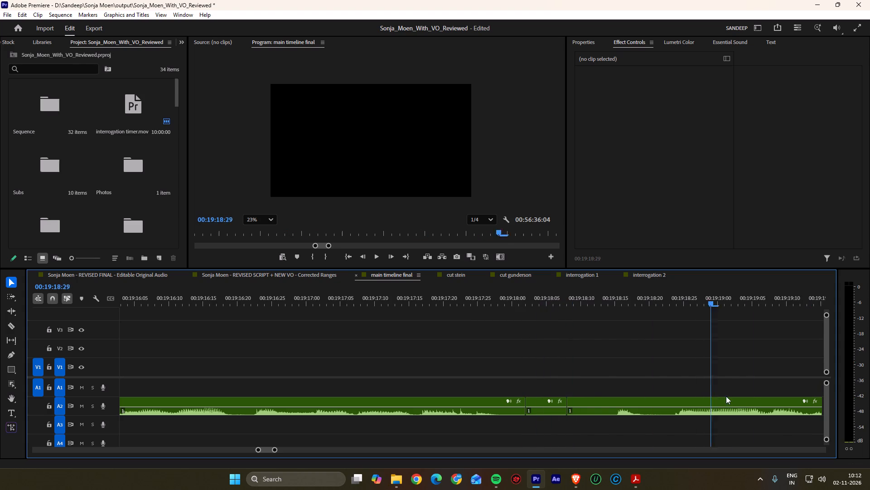
drag(726, 396, 555, 399)
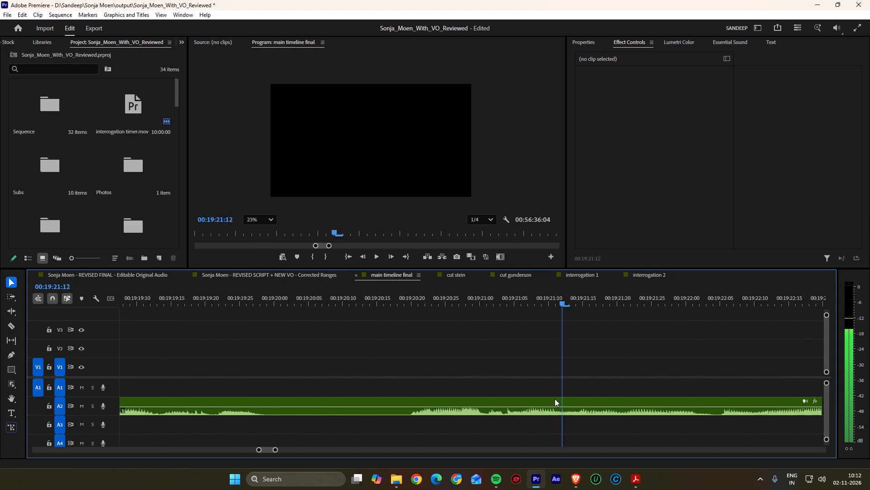
drag(555, 399, 831, 397)
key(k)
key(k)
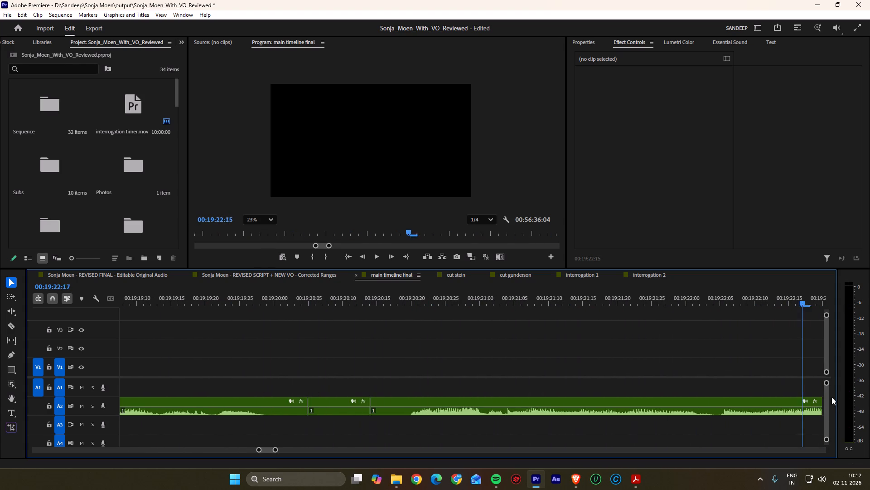
drag(831, 397, 464, 394)
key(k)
Ripple delete VO 8's closing silence and the pauses near 00:19:20:05, 00:19:18:02 and 00:19:13:12.
click(475, 423)
click(487, 413)
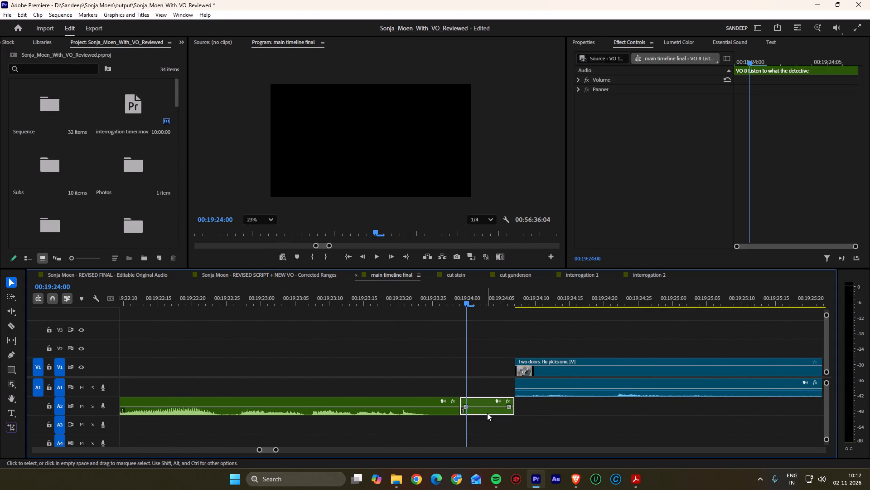
key(shift+Delete)
key(Up)
key(Up)
click(457, 411)
key(shift+Delete)
key(Up)
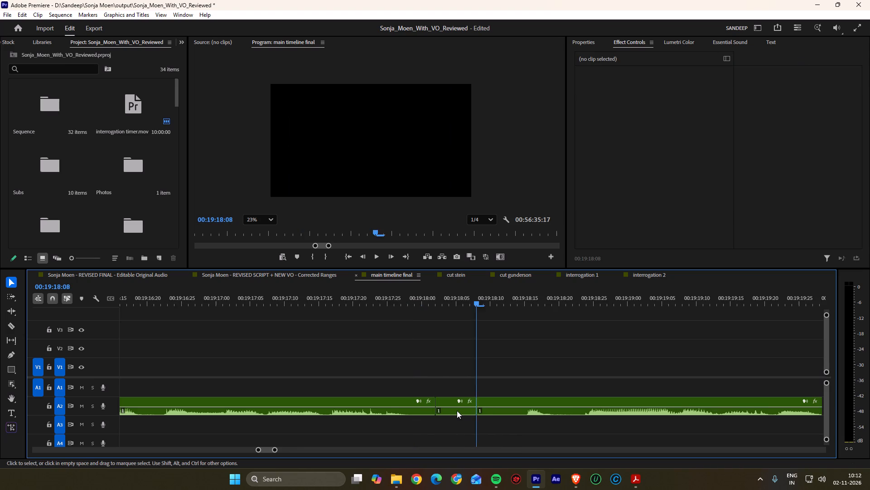
key(Up)
click(460, 410)
key(shift+Delete)
key(Up)
key(Up)
click(460, 410)
key(shift+Delete)
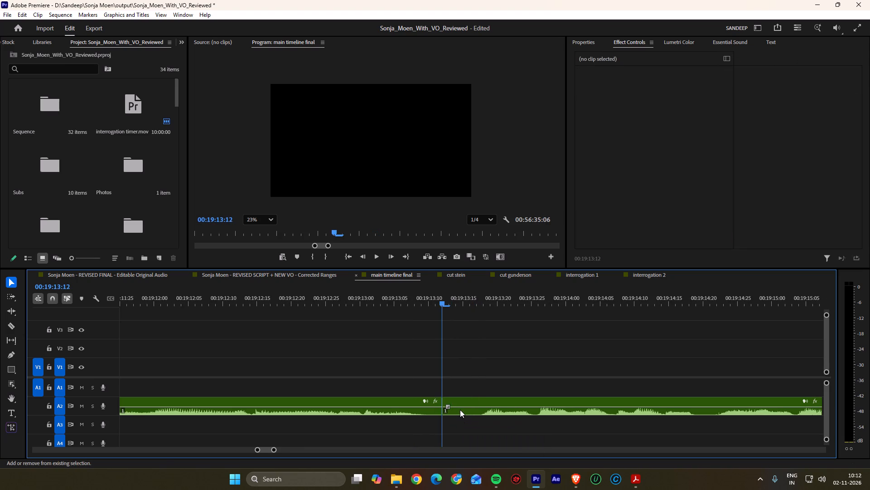
Ripple delete VO 8's pauses near 00:19:08:20, 00:19:06:10 and 00:19:02:20, along with its opening silence.
key(Up)
key(Up)
click(460, 410)
key(shift+Delete)
key(Up)
key(Up)
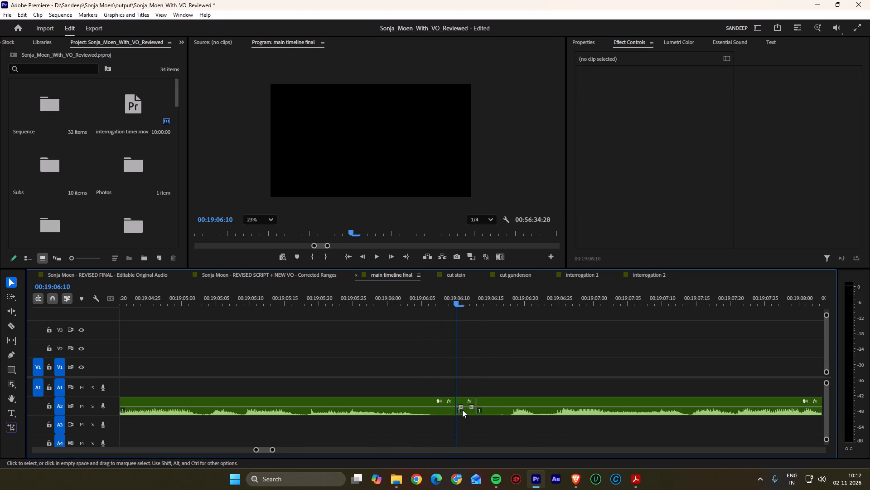
click(463, 410)
key(shift+Delete)
key(Up)
key(Up)
click(463, 410)
key(shift+Delete)
key(Up)
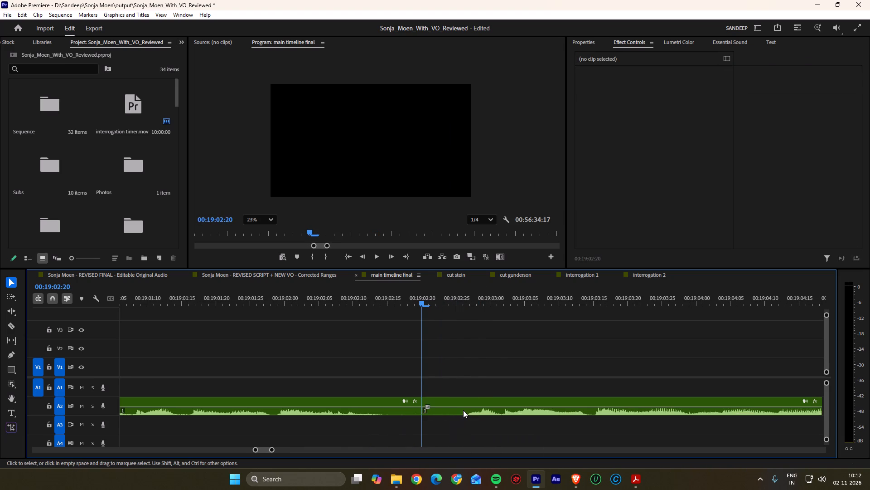
key(Up)
click(463, 410)
key(shift+Delete)
Step through the edit points of the tightened VO 8 voice-over up to the end of the Two doors clip.
key(Up)
alt+scroll(450, 407, down, 2)
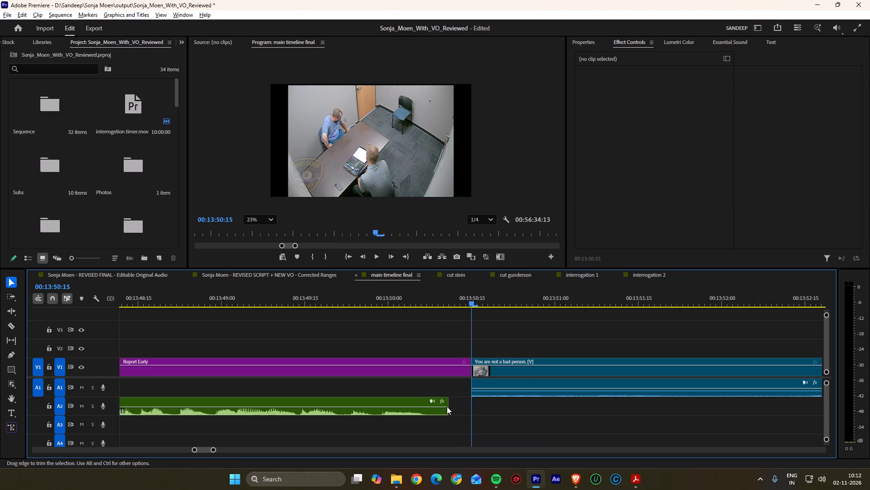
alt+scroll(447, 407, down, 18)
key(Down)
key(Down)
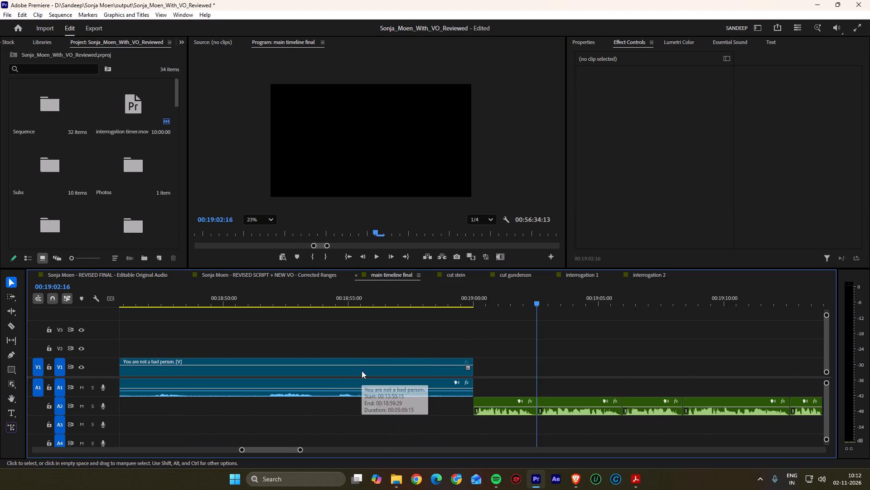
key(Down)
key(Down)
key(Down)
key(Down)
key(Down)
key(Down)
key(Down)
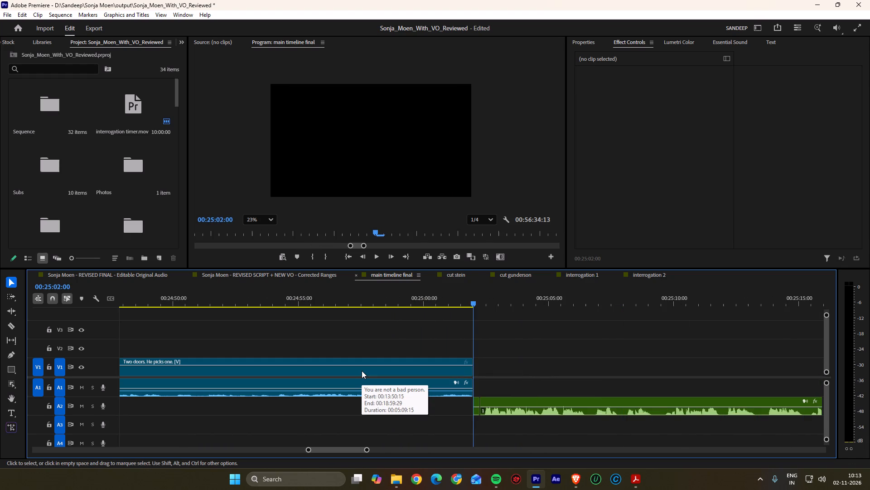
Look over the clips around Two doors. He picks one. and play the opening of that clip.
alt+scroll(362, 371, down, 9)
alt+scroll(414, 372, up, 1)
alt+scroll(416, 372, down, 5)
scroll(166, 339, up, 10)
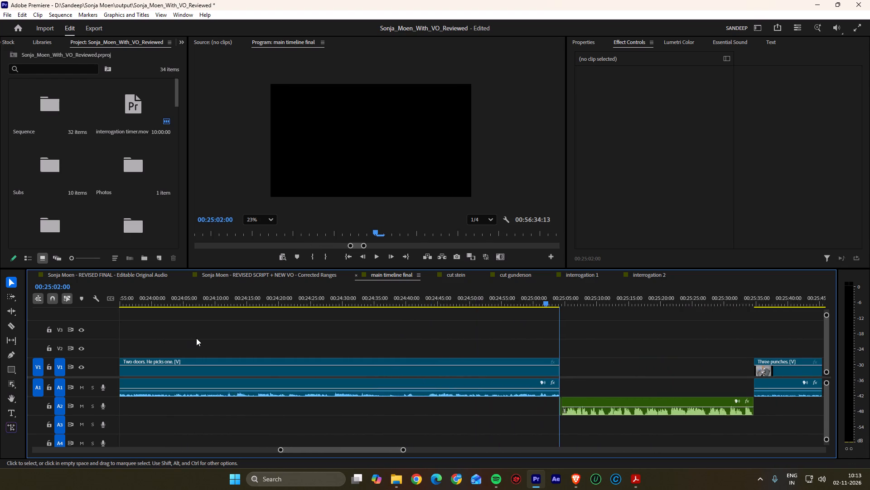
scroll(277, 357, down, 6)
alt+scroll(309, 353, down, 4)
scroll(330, 358, up, 10)
alt+scroll(332, 350, down, 4)
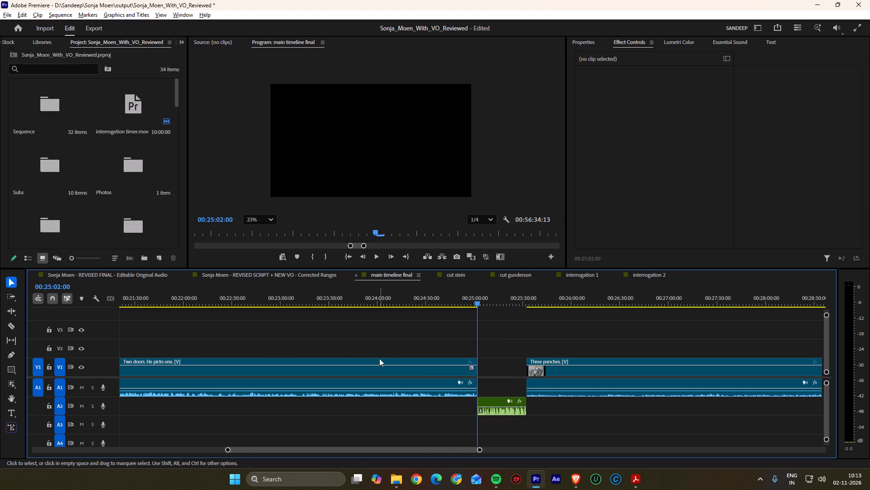
scroll(335, 353, up, 2)
alt+scroll(333, 353, down, 8)
scroll(258, 329, up, 5)
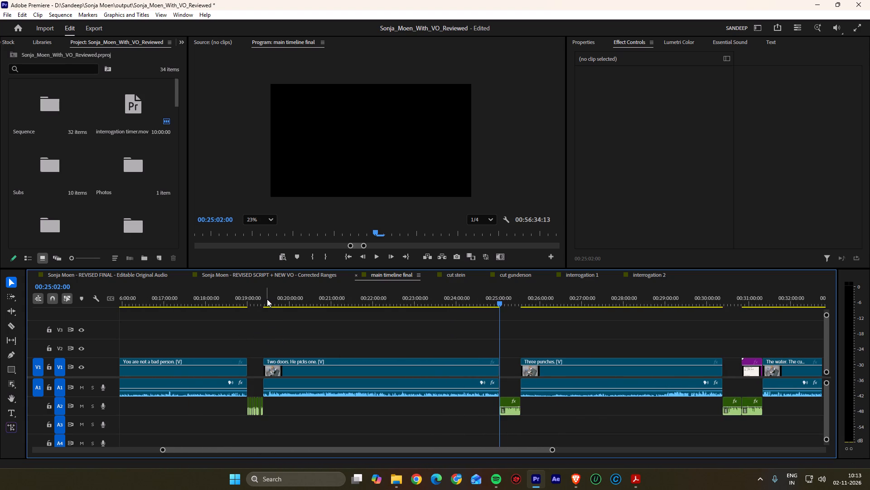
click(267, 299)
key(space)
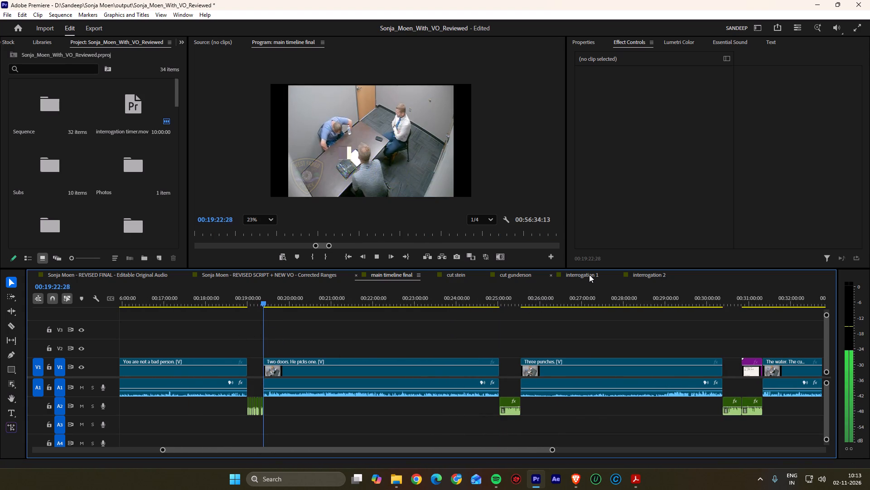
Compare the final script's Two doors and Three punches entries with the interrogation 1 sequence around 01:09:59:11.
click(589, 274)
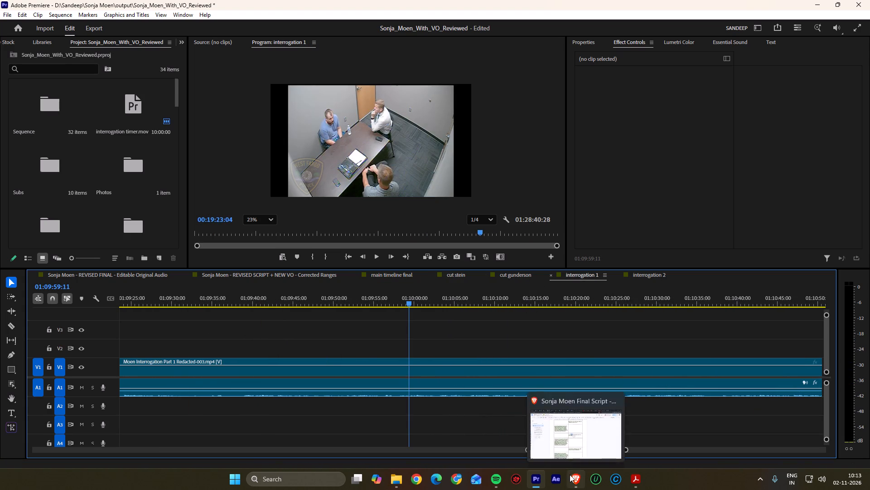
click(570, 475)
click(362, 250)
scroll(334, 268, down, 1)
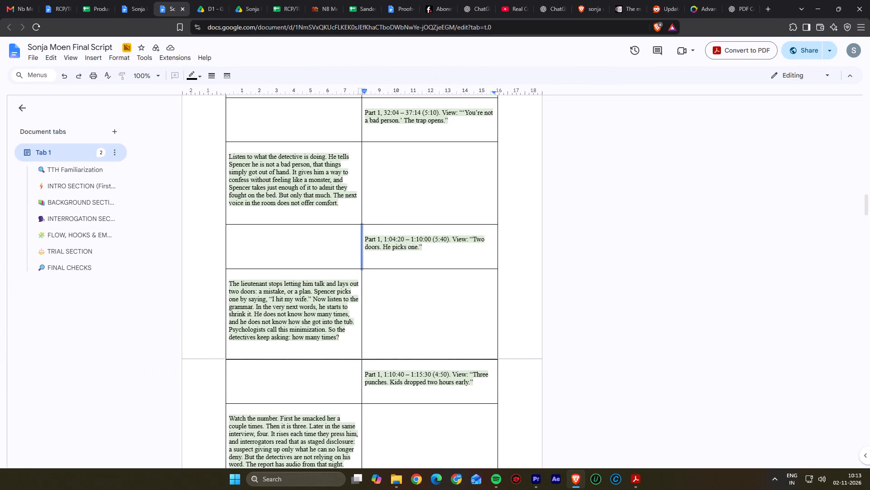
scroll(334, 268, down, 1)
click(309, 227)
click(573, 476)
scroll(484, 386, down, 3)
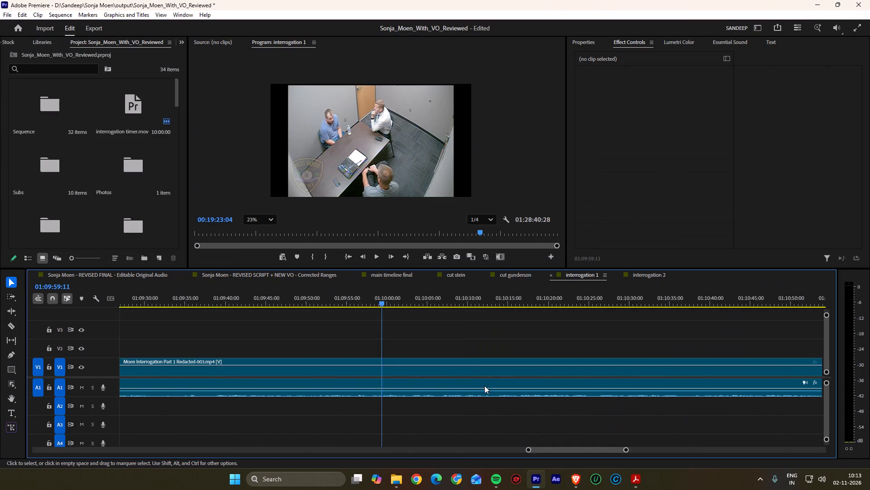
scroll(484, 386, down, 2)
scroll(440, 366, down, 20)
scroll(440, 366, down, 11)
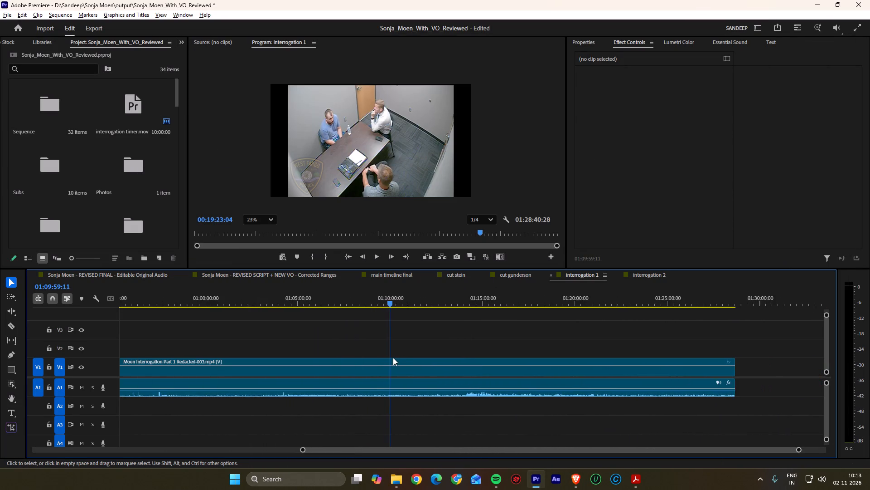
scroll(393, 358, down, 20)
scroll(393, 358, down, 2)
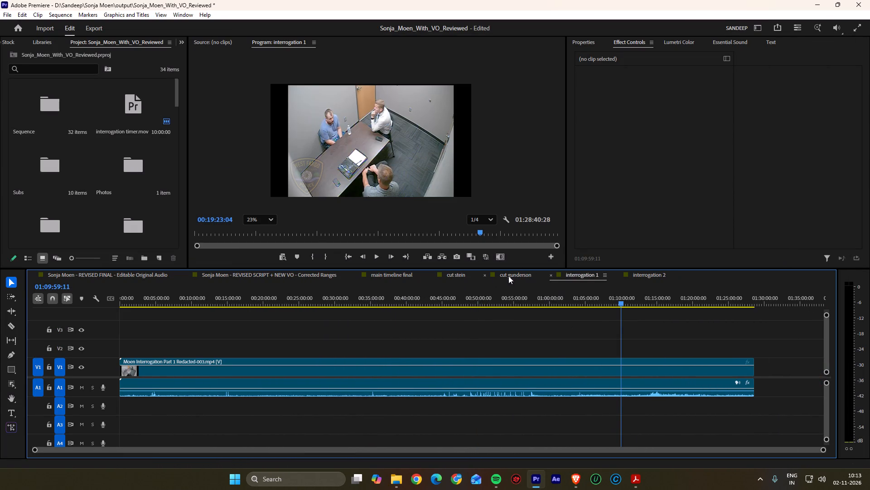
Play the closing stretch of the Two doors clip in the main timeline from about 00:24:43.
click(407, 275)
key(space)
click(488, 298)
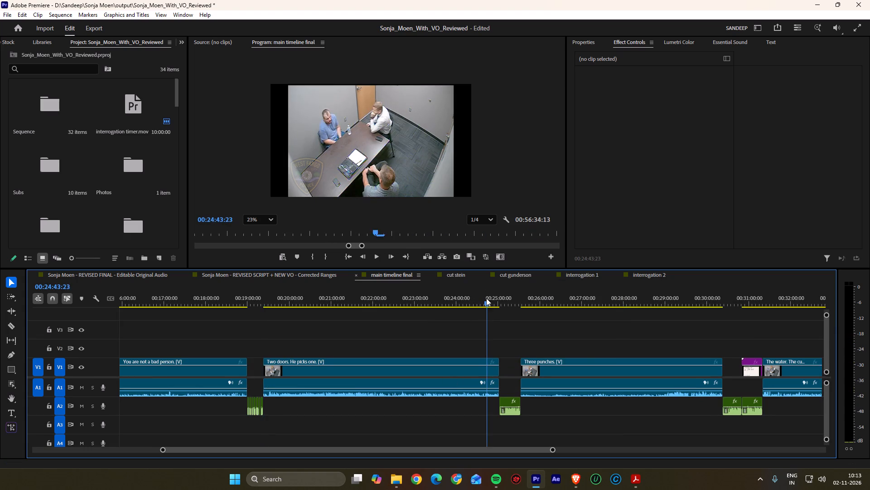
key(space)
scroll(486, 323, down, 4)
alt+scroll(461, 382, up, 20)
alt+scroll(461, 382, up, 4)
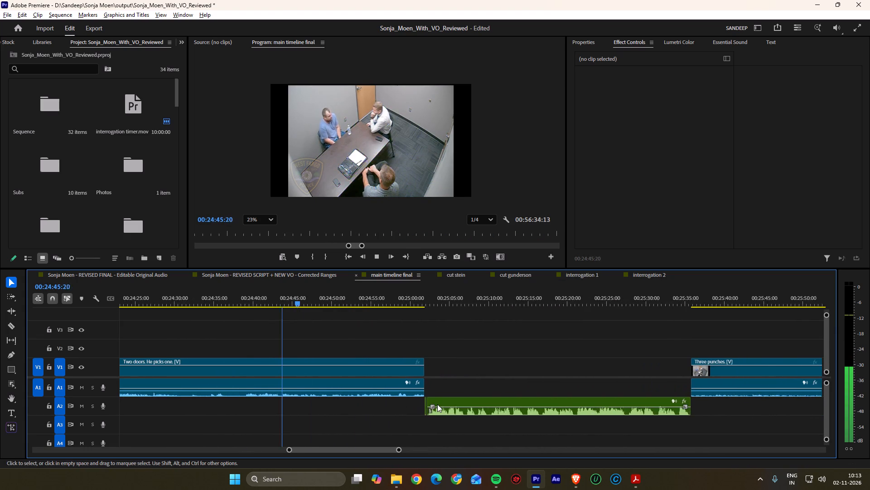
alt+scroll(437, 404, up, 2)
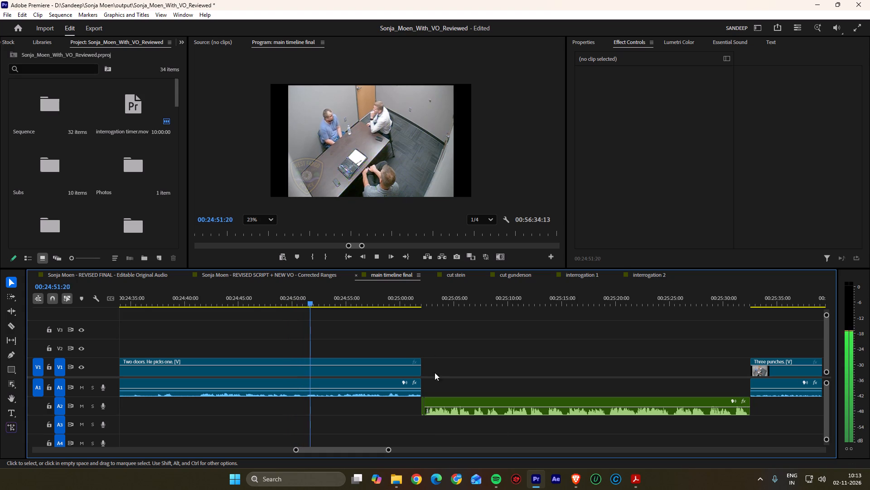
Ripple delete the opening silence of the voice-over that follows Two doors, at 00:25:02:00.
click(402, 299)
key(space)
scroll(429, 436, down, 4)
alt+scroll(352, 400, up, 3)
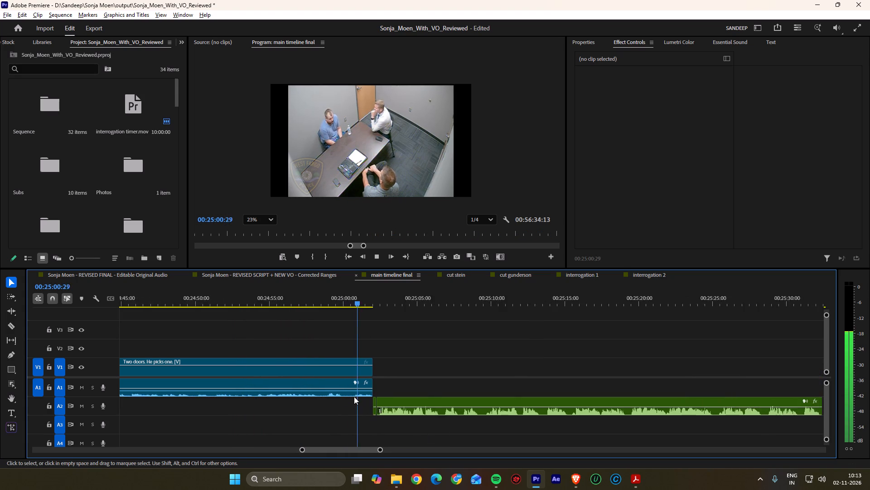
alt+scroll(354, 397, up, 12)
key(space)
click(396, 415)
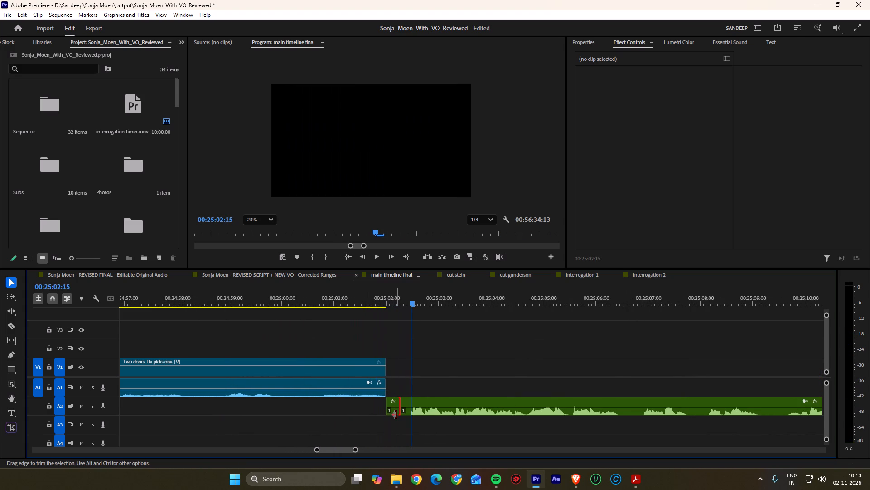
click(394, 411)
key(shift+Delete)
Go back to the tightened VO 8 and replay its ending up to the start of Two doors.
key(Up)
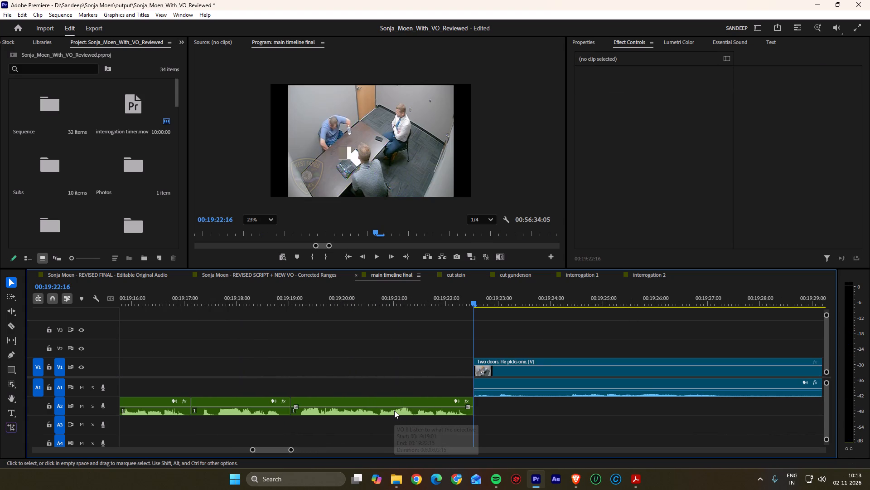
scroll(509, 422, down, 15)
alt+scroll(578, 434, up, 1)
alt+scroll(578, 434, down, 6)
alt+scroll(435, 415, up, 7)
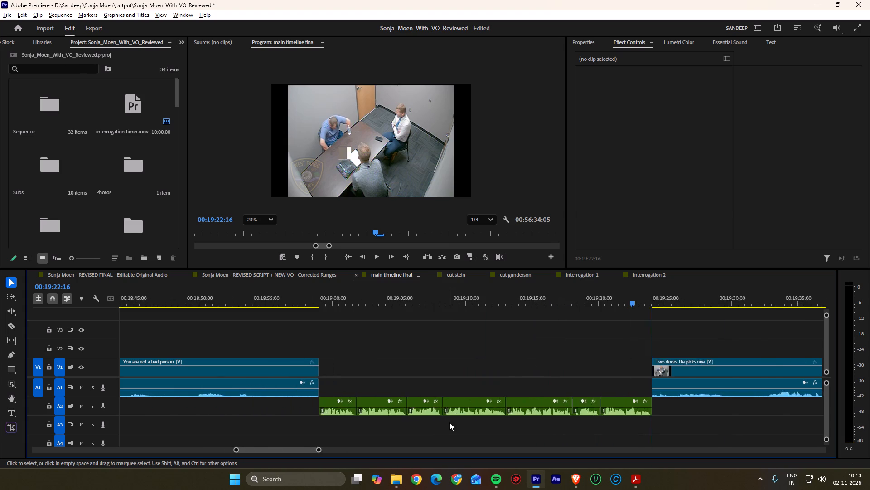
alt+scroll(449, 422, up, 3)
alt+scroll(421, 407, down, 3)
click(633, 299)
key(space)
scroll(622, 315, down, 2)
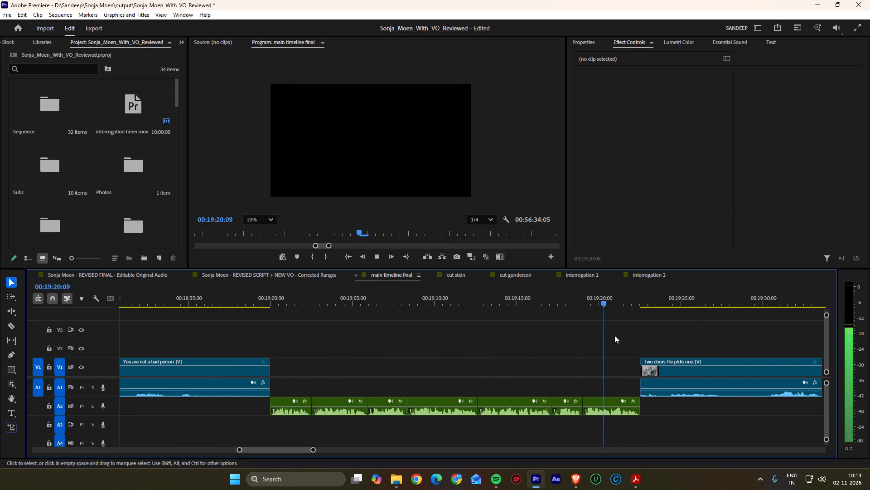
scroll(614, 335, down, 7)
click(575, 481)
click(574, 479)
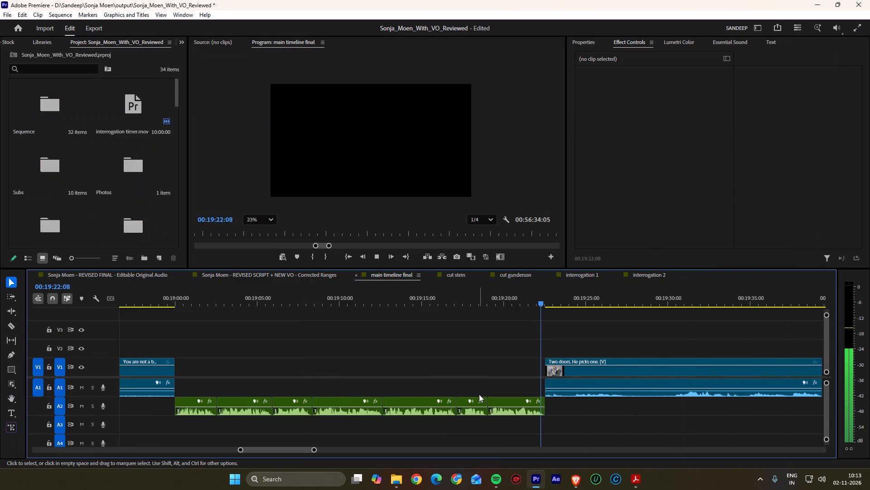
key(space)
Split the voice-over after Two doors on both sides of its pause near 00:25:06:10.
key(Down)
key(Down)
key(Down)
scroll(479, 394, down, 6)
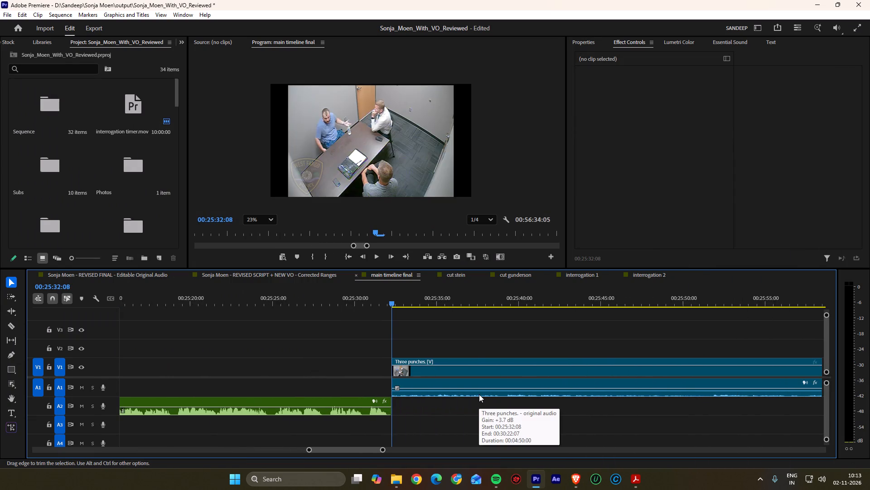
key(Up)
scroll(479, 394, down, 5)
alt+scroll(478, 394, up, 4)
alt+scroll(478, 394, down, 1)
alt+scroll(471, 392, up, 4)
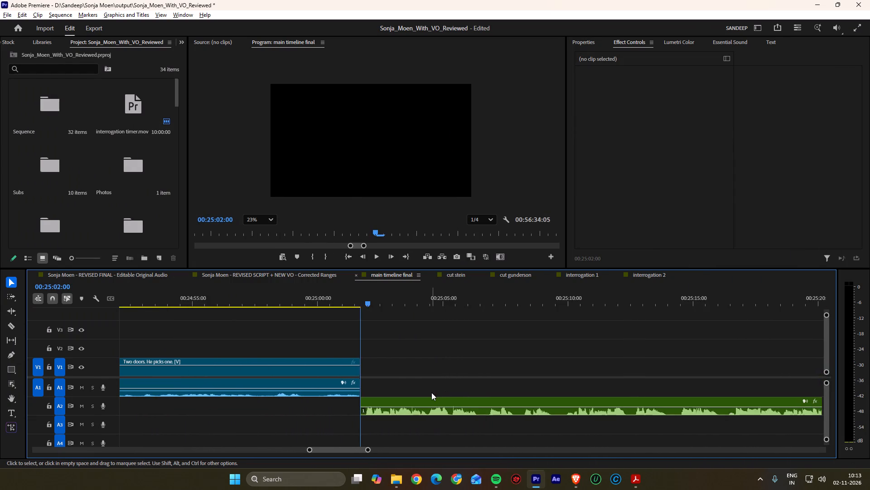
alt+scroll(431, 392, up, 15)
alt+scroll(432, 391, down, 8)
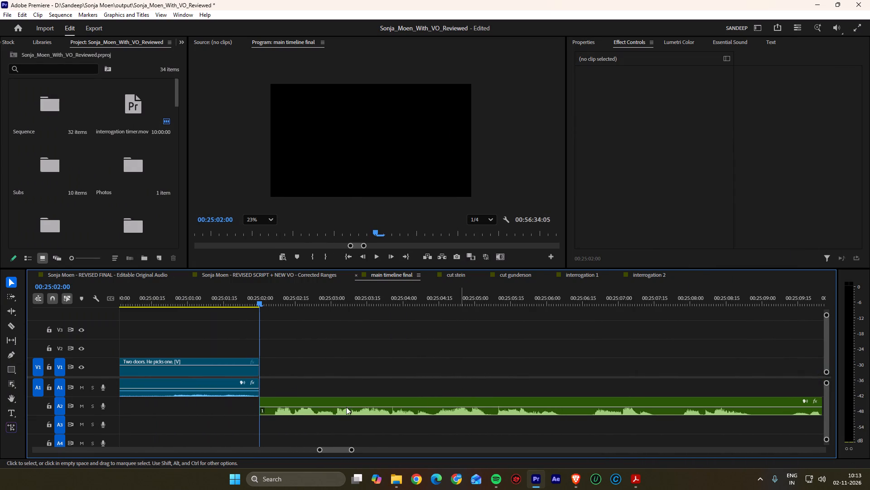
drag(533, 301, 568, 299)
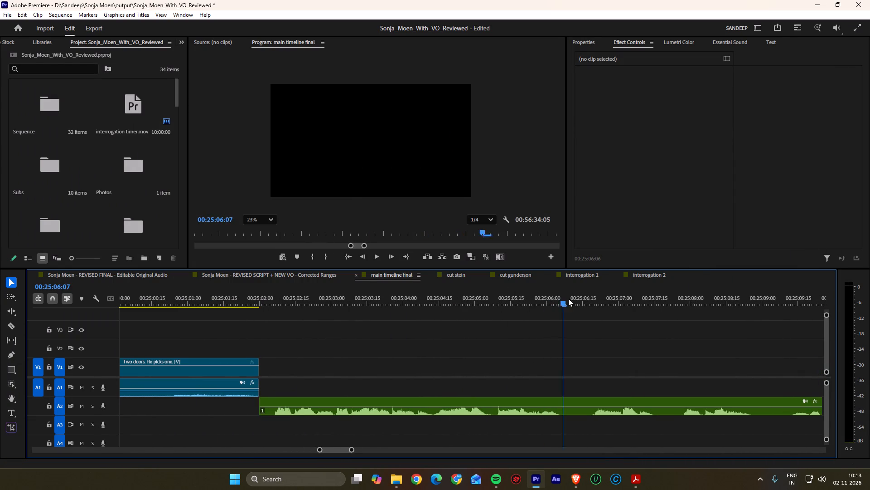
drag(568, 299, 587, 298)
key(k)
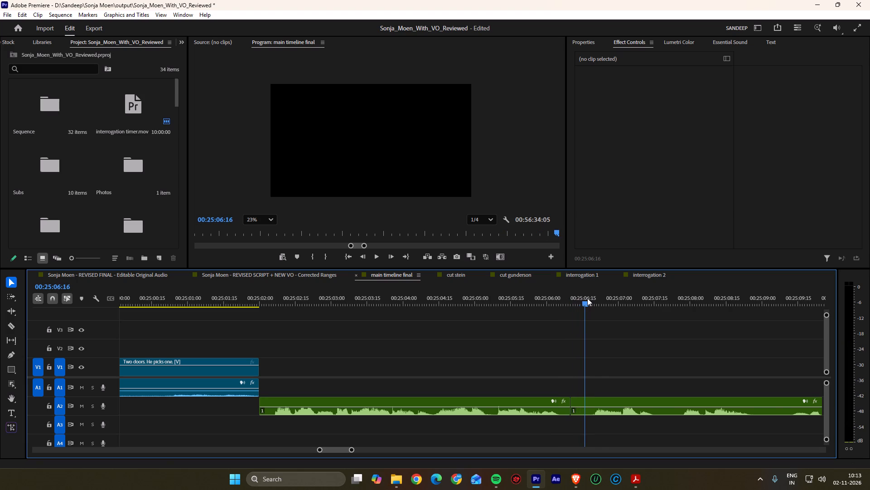
drag(587, 298, 634, 307)
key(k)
Split the same voice-over on both sides of its pauses near 00:25:07:20, 00:25:09:00 and 00:25:11:22.
scroll(618, 328, down, 20)
scroll(618, 328, down, 2)
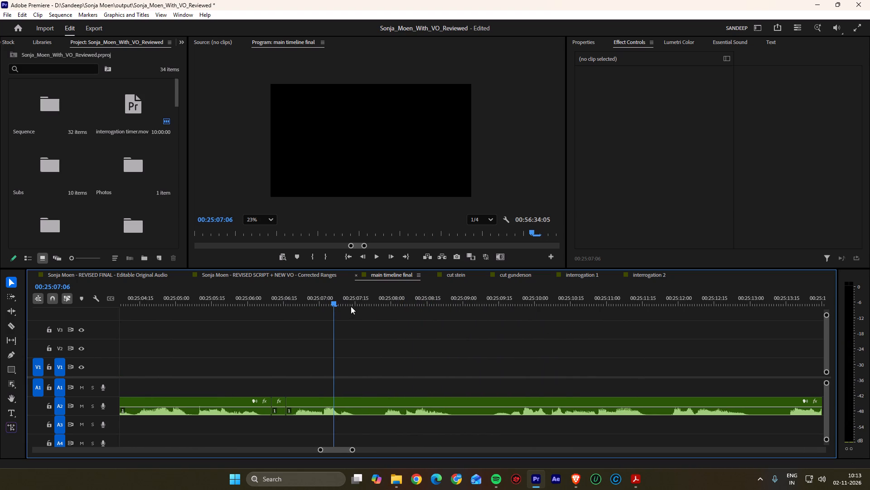
drag(351, 306, 464, 310)
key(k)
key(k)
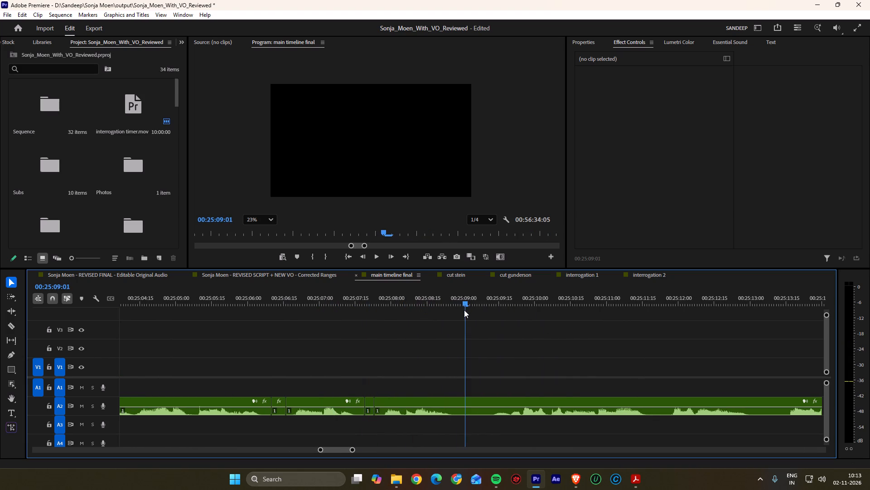
drag(464, 310, 655, 336)
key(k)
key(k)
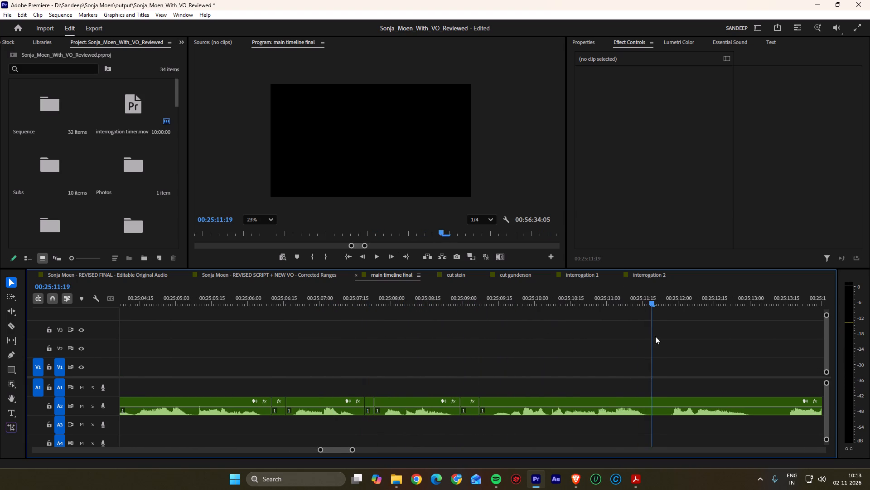
drag(655, 336, 656, 335)
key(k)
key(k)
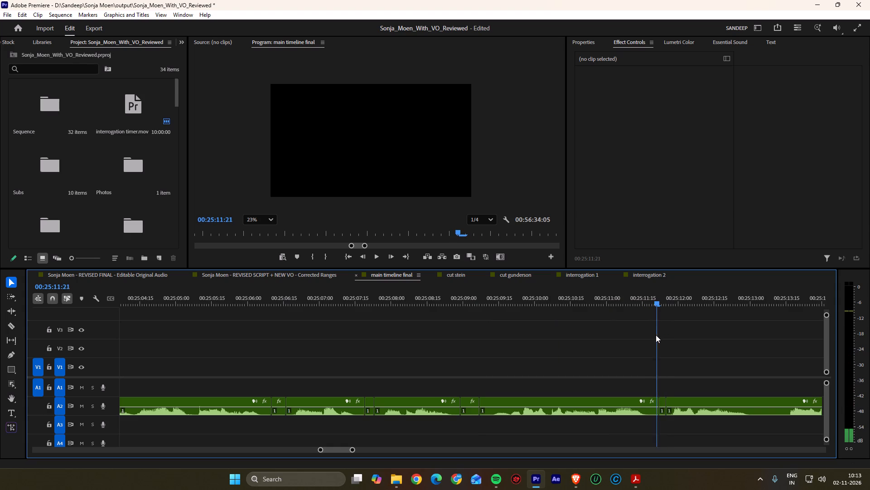
Split the voice-over on both sides of its pauses near 00:25:13:05, 00:25:15:00 and 00:25:19:00.
drag(656, 335, 776, 344)
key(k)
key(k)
scroll(710, 363, down, 20)
scroll(710, 363, down, 15)
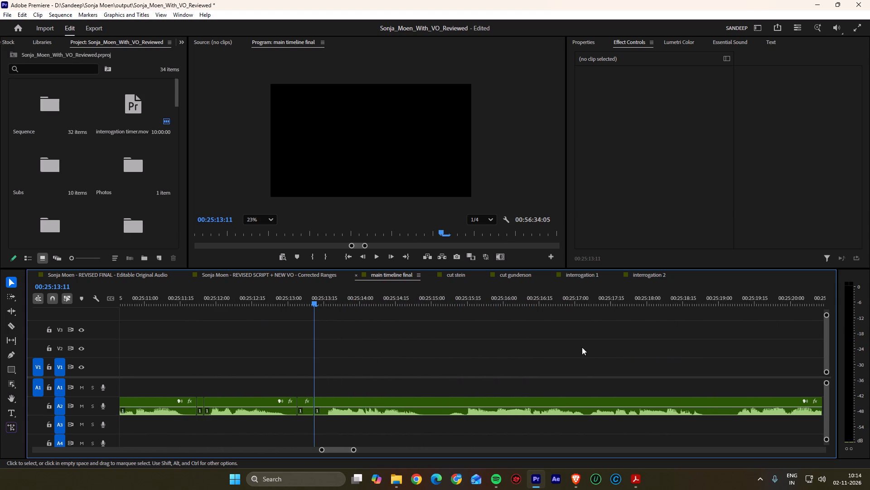
drag(415, 289, 424, 293)
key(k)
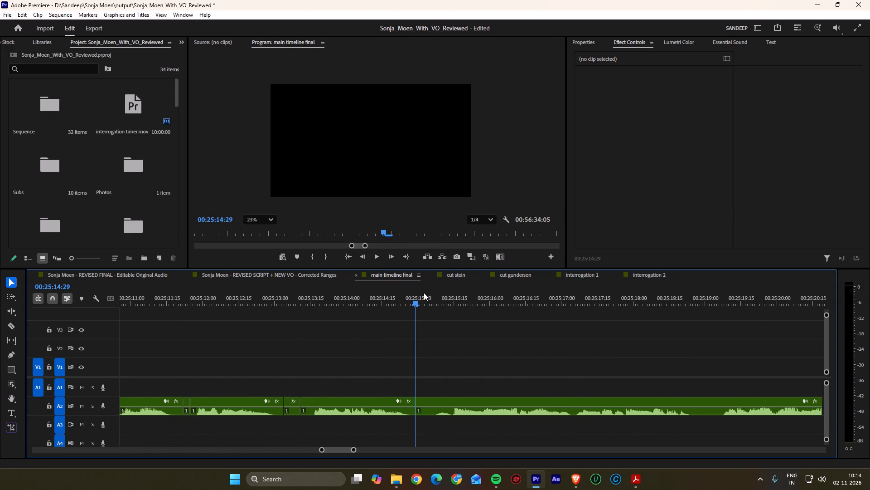
drag(424, 293, 719, 333)
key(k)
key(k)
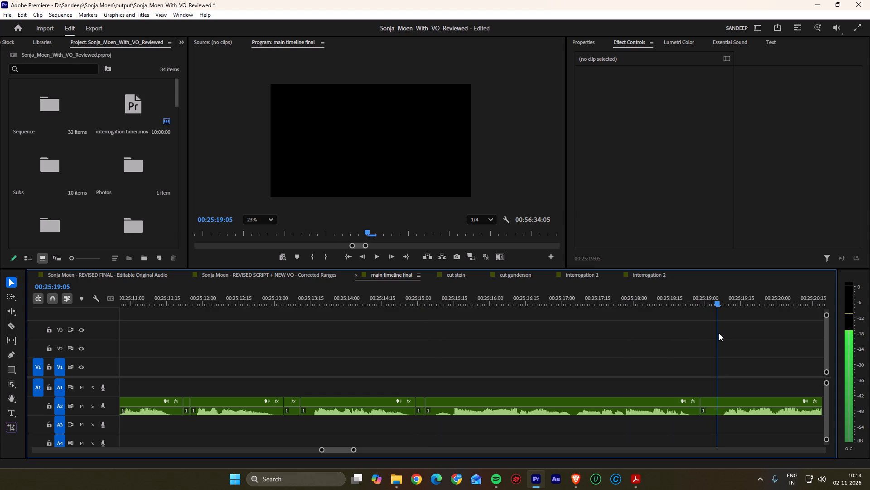
drag(719, 333, 714, 335)
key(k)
Split the voice-over on both sides of its pauses near 00:25:24:25, 00:25:28:04 and 00:25:30:17.
scroll(709, 347, down, 20)
scroll(709, 347, down, 4)
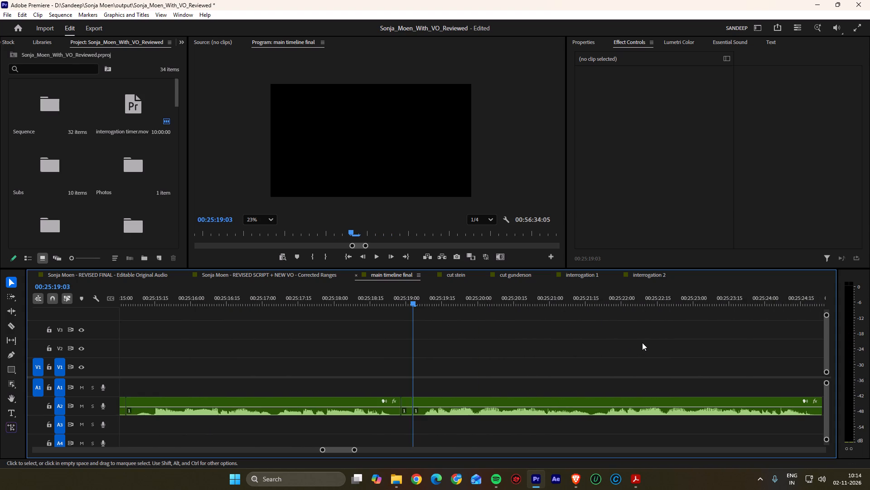
scroll(642, 343, down, 20)
scroll(642, 343, down, 10)
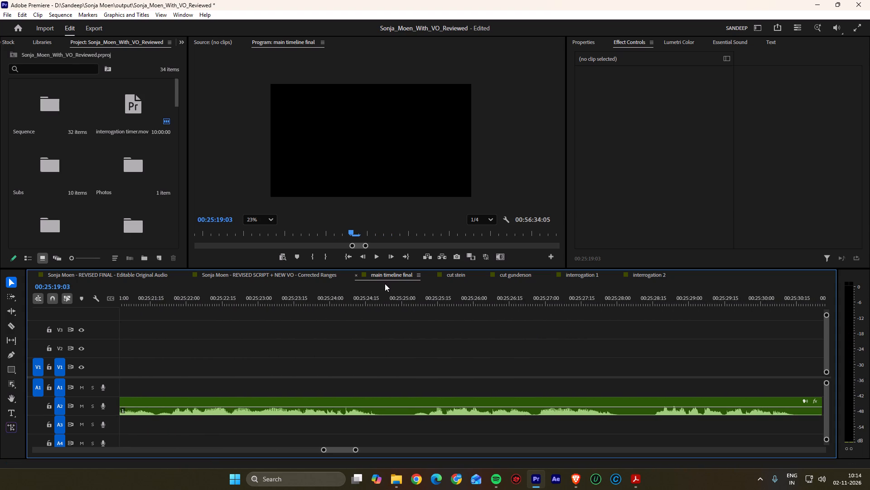
drag(384, 292, 405, 294)
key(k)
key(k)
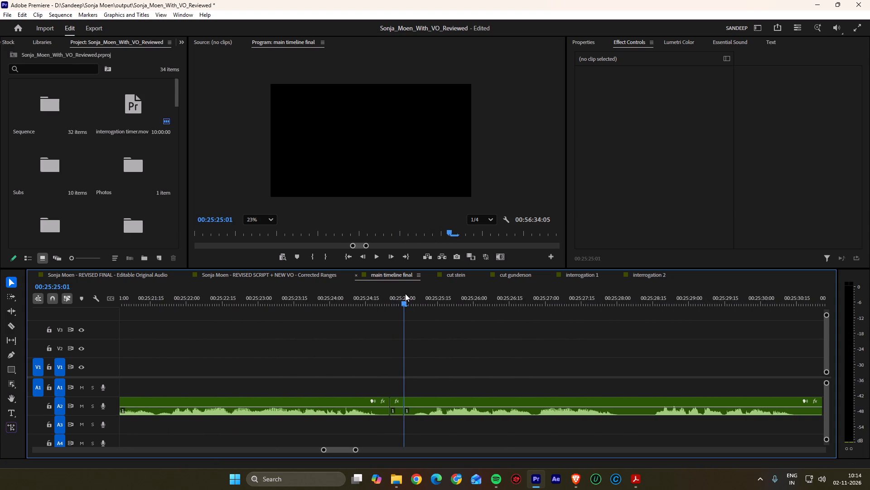
drag(405, 294, 833, 335)
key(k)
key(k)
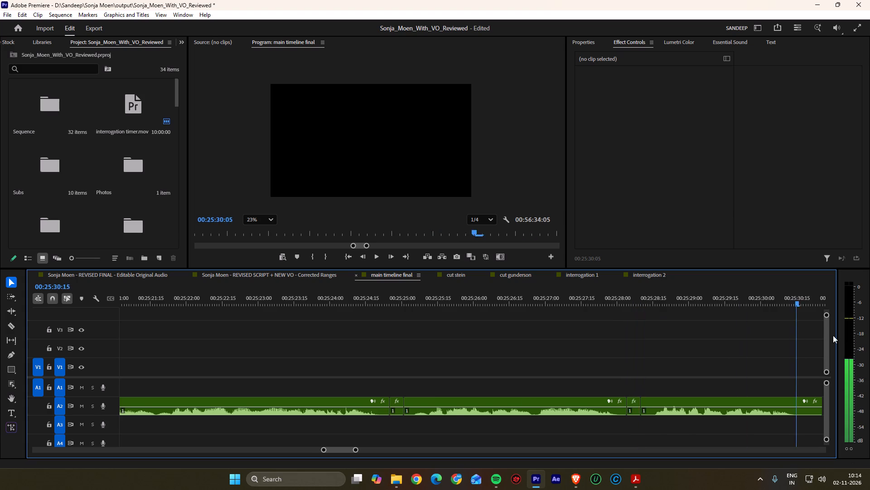
drag(833, 335, 290, 321)
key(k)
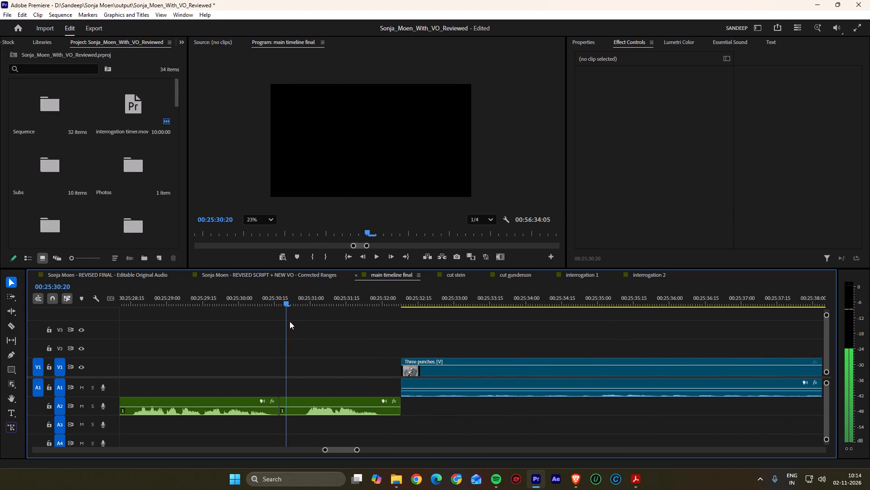
drag(290, 321, 389, 319)
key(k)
Split the voice-over at 00:25:32:02 and ripple delete its closing silence before Three punches.
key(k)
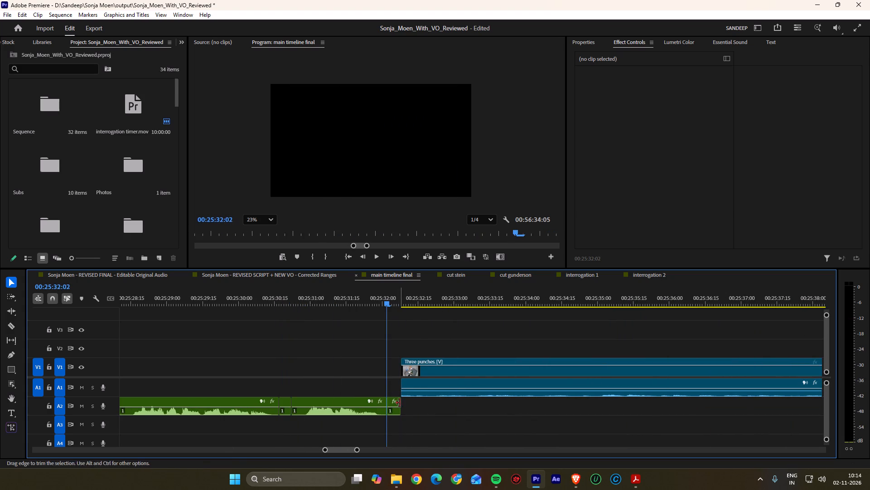
click(399, 410)
shift+click(393, 413)
key(shift+Delete)
Ripple delete the isolated voice-over pauses near 00:25:28:04 and 00:25:30:11.
key(Up)
key(Up)
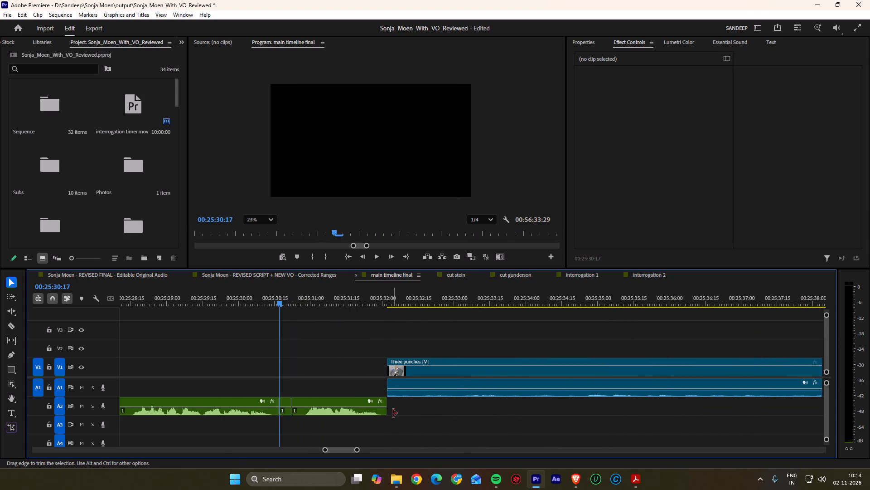
key(Up)
key(Up)
click(483, 414)
key(shift+Delete)
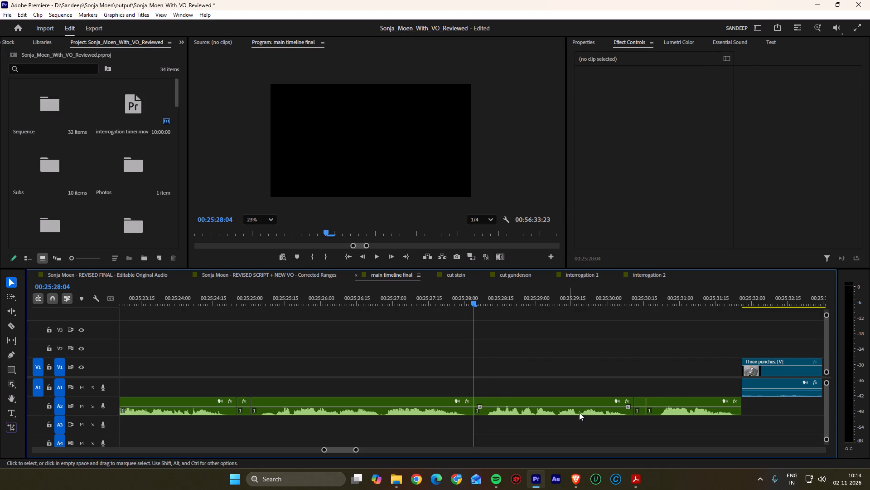
click(638, 411)
shift+click(638, 412)
key(shift+Delete)
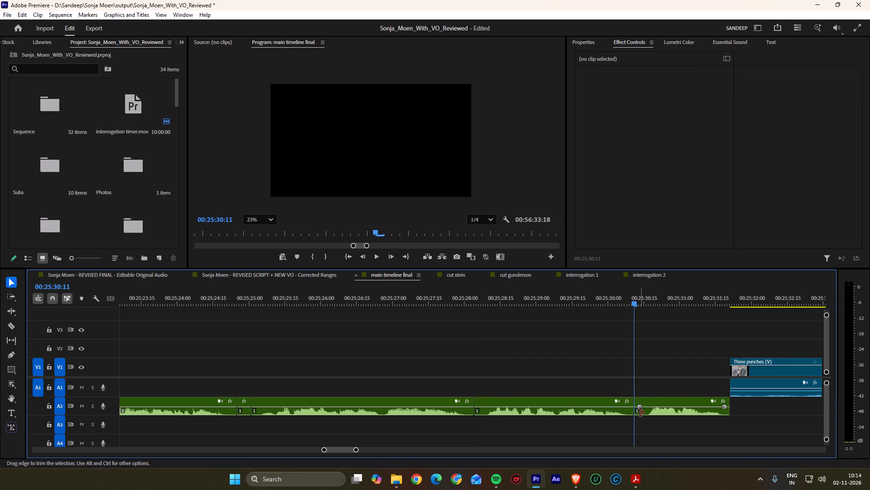
Ripple delete the isolated voice-over pauses near 00:25:19:00 and 00:25:15:00.
key(Up)
key(Up)
key(Up)
key(Up)
key(Up)
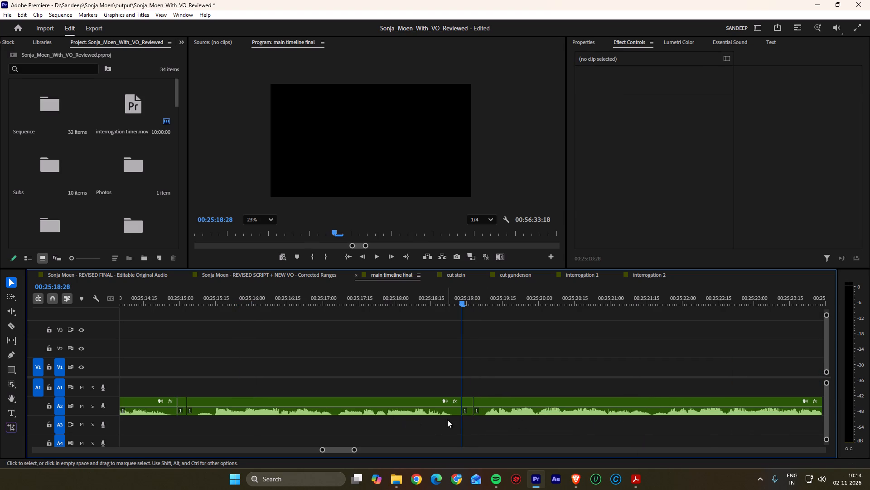
click(469, 402)
key(shift+Delete)
key(Up)
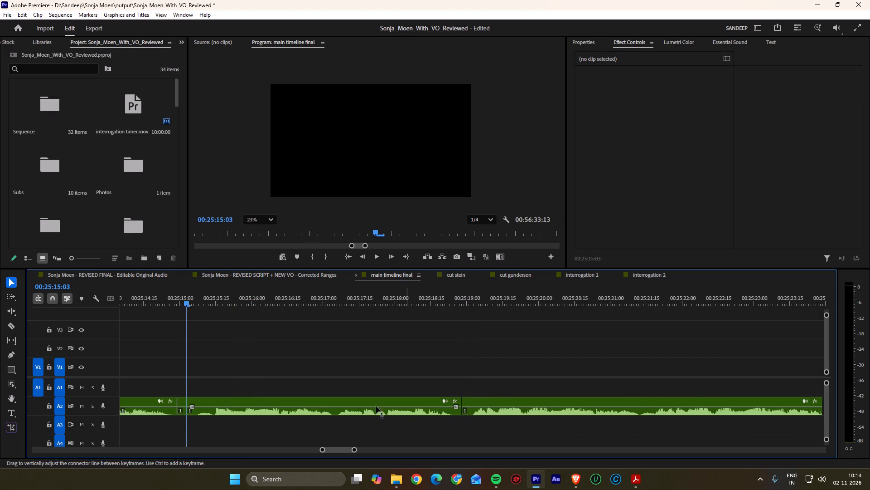
click(183, 403)
key(shift+Delete)
Ripple delete the isolated voice-over pauses near 00:25:09:02, 00:25:06:10 and 00:25:07:13.
key(Up)
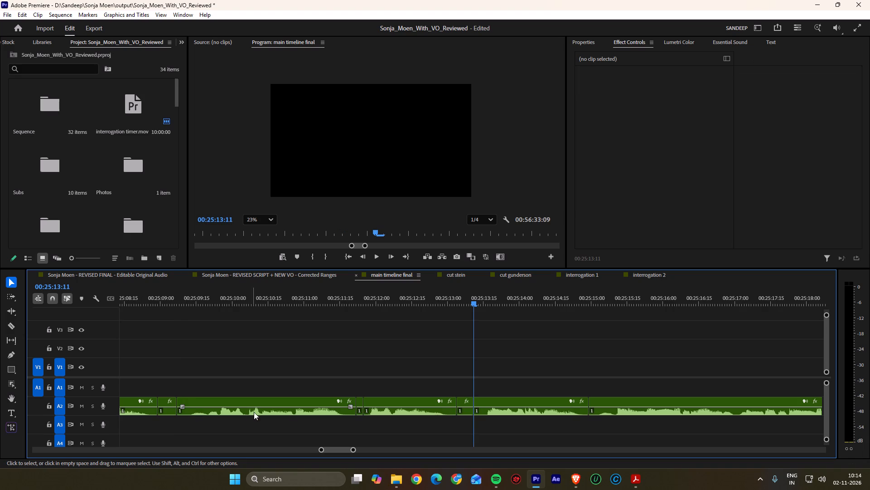
click(170, 404)
click(167, 410)
key(shift+Delete)
key(Up)
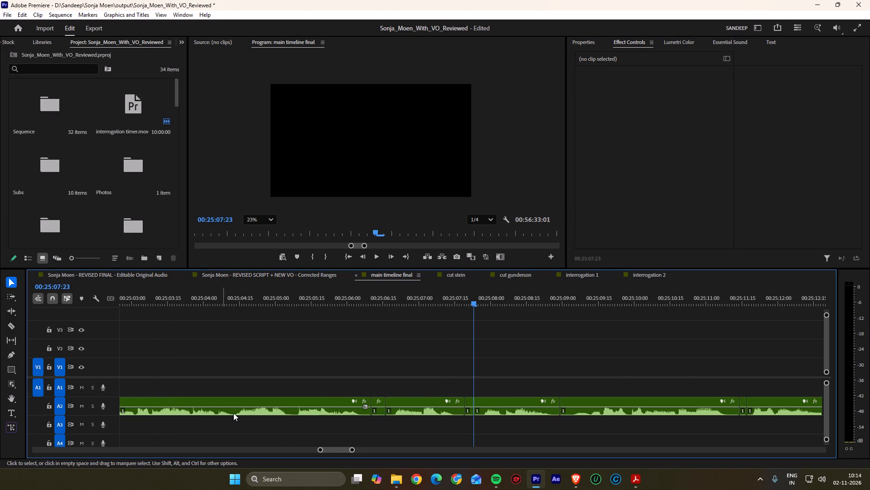
click(379, 408)
key(shift+Delete)
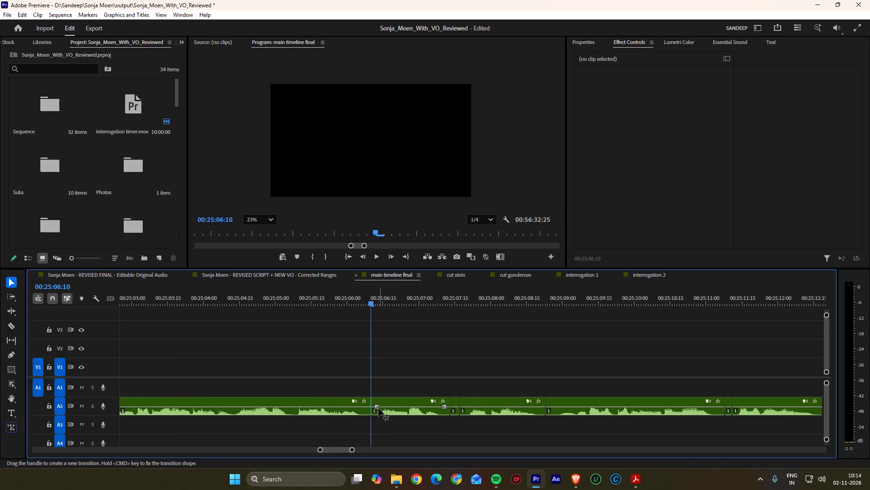
click(454, 409)
key(shift+Delete)
Ripple delete the isolated voice-over pauses near 00:25:11:05 and 00:25:12:13.
key(Up)
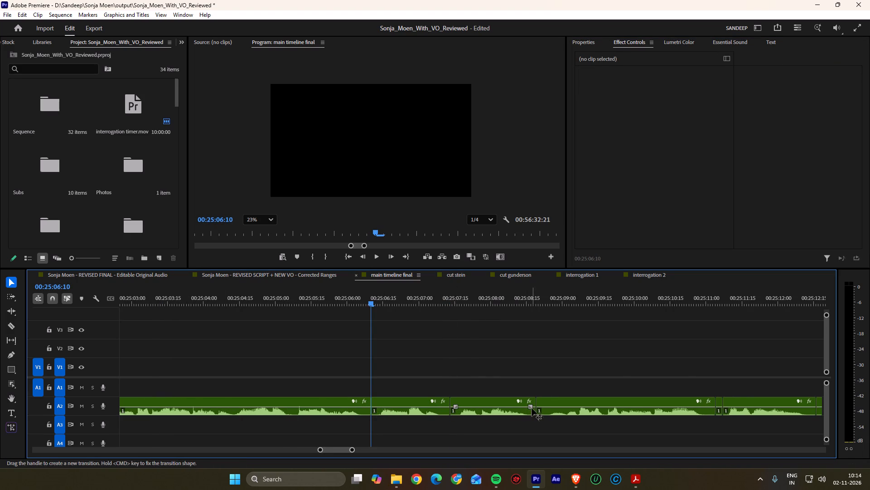
key(Up)
key(Up)
key(Down)
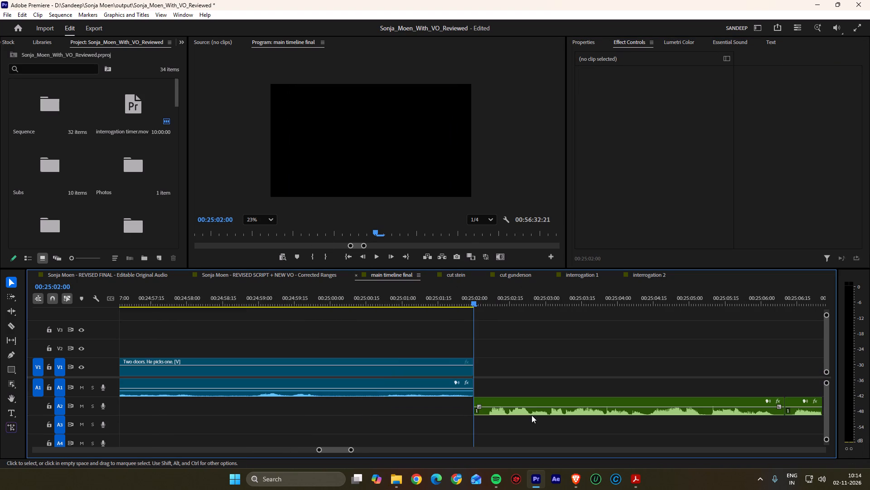
key(Down)
key(Down)
key(Down)
key(Down)
key(Down)
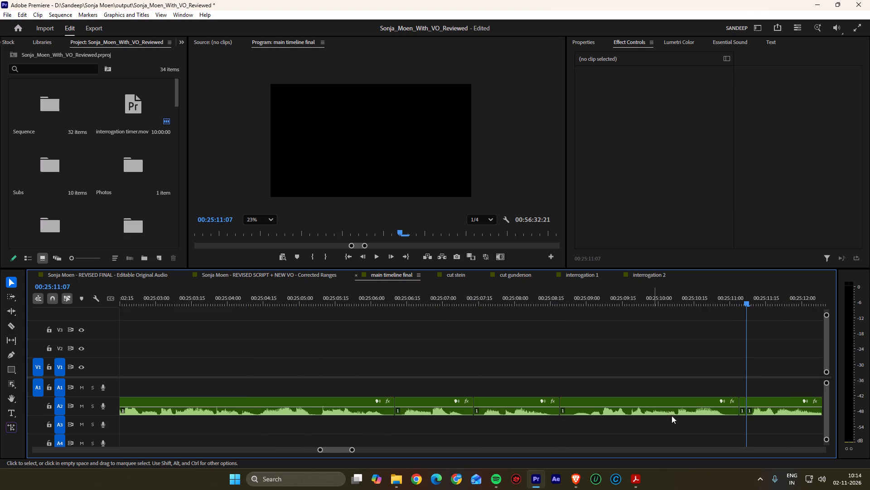
click(741, 402)
key(shift+Delete)
key(Down)
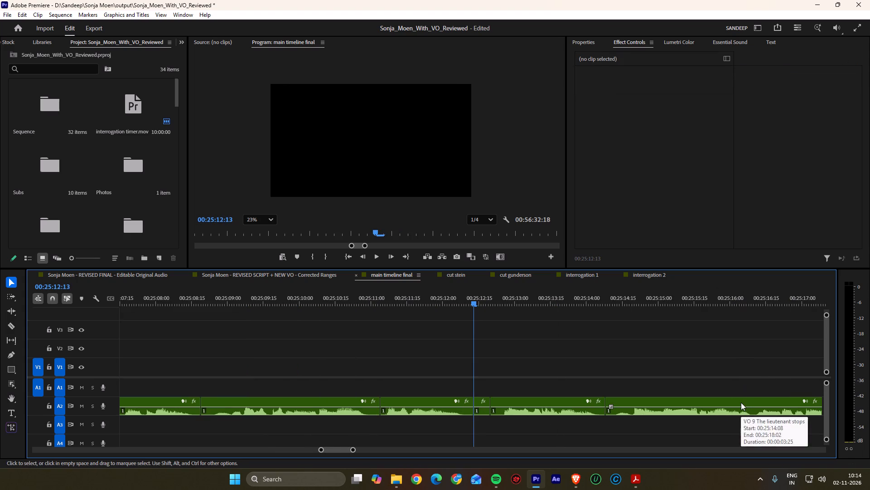
click(487, 415)
click(484, 413)
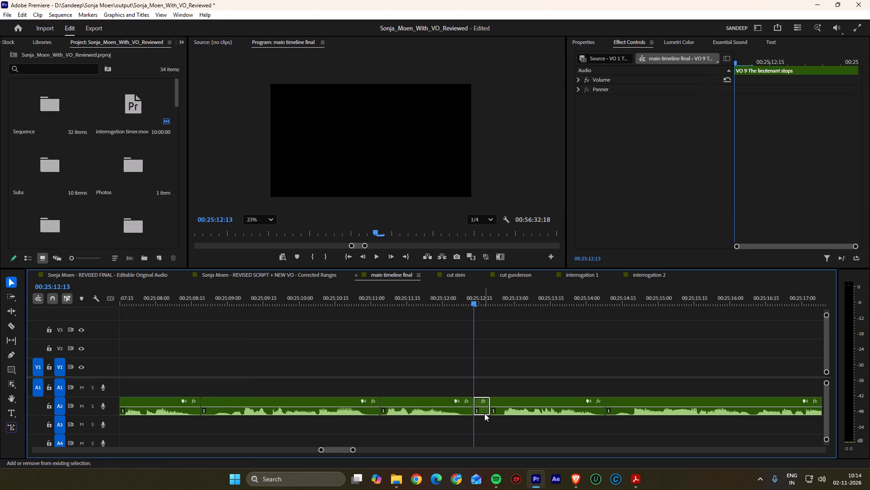
key(shift+Delete)
Ripple delete the isolated voice-over pause near 00:25:23:18.
key(Down)
key(Down)
key(Down)
key(Down)
double_click(484, 413)
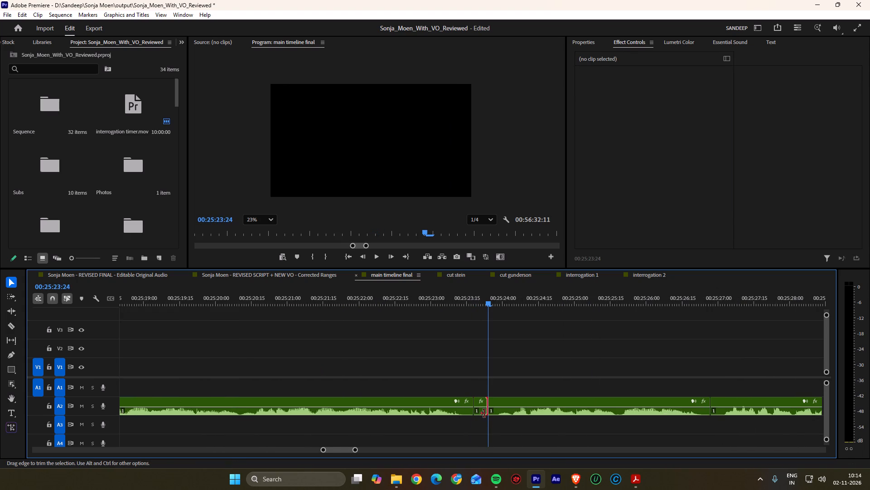
click(481, 412)
click(481, 411)
key(shift+Delete)
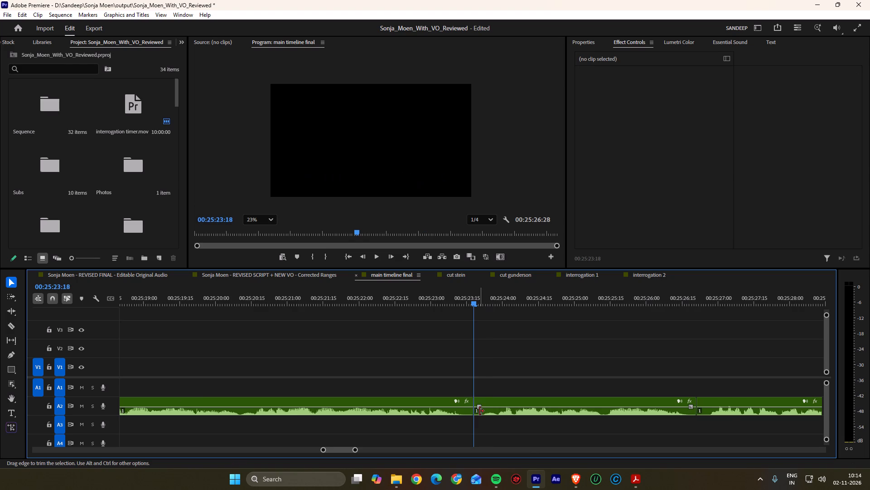
Play the opening of the Three punches clip on the main timeline.
key(Down)
key(Down)
key(Down)
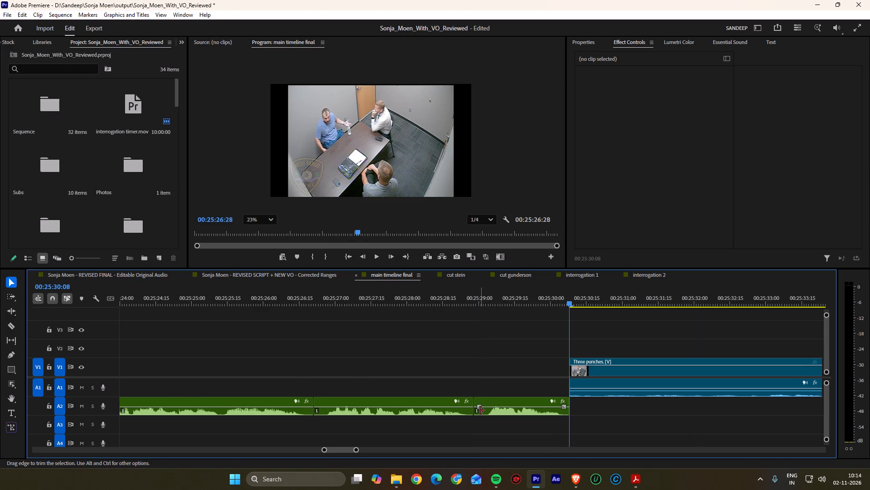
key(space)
alt+scroll(476, 410, down, 15)
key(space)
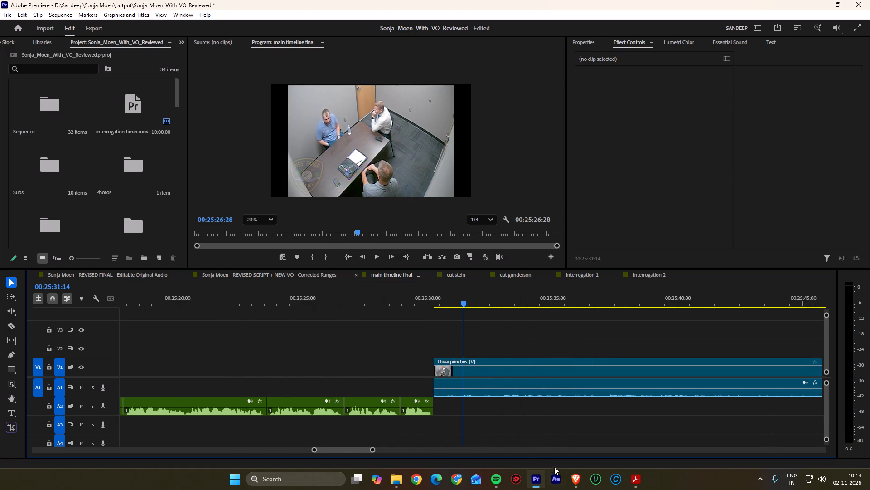
Copy the Three punches start time, 1:10:40, from the final script in Brave and open the interrogation 1 sequence in Premiere.
click(571, 481)
scroll(407, 338, down, 1)
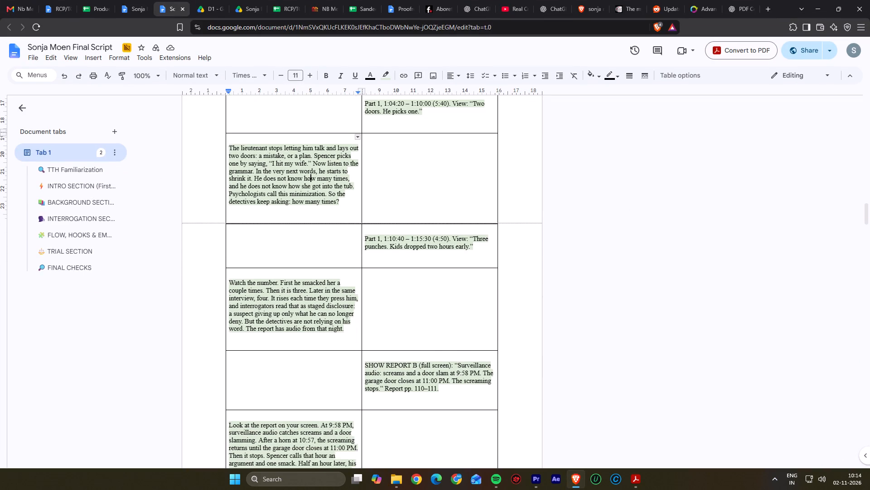
scroll(385, 233, up, 1)
scroll(408, 287, down, 2)
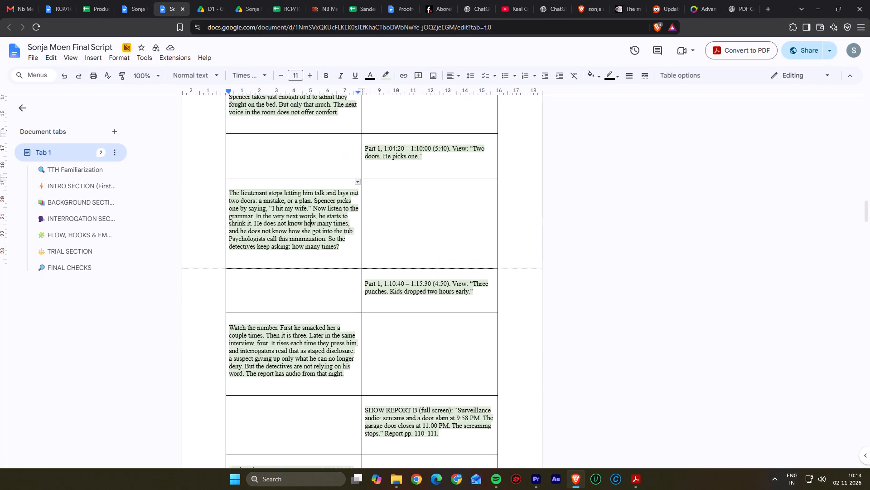
scroll(389, 278, up, 2)
drag(403, 284, 386, 284)
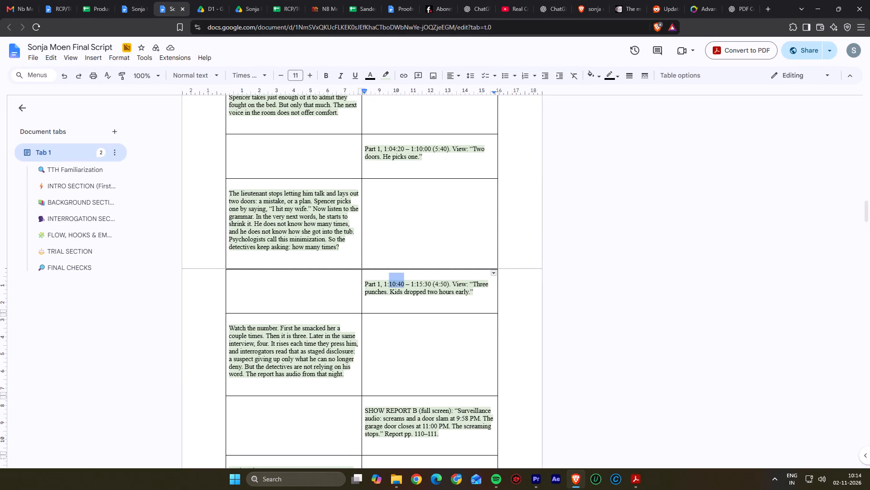
drag(386, 284, 384, 284)
key(ctrl+c)
key(ctrl+c)
key(ctrl+c)
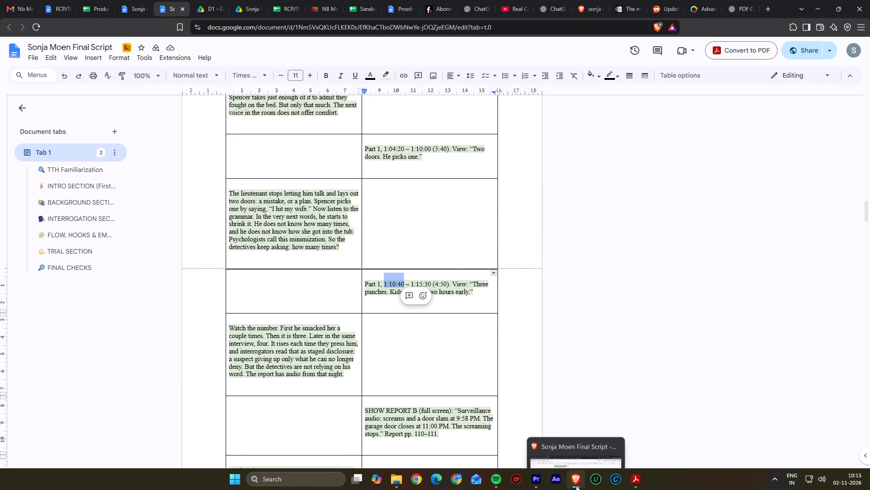
click(576, 485)
alt+scroll(274, 309, down, 3)
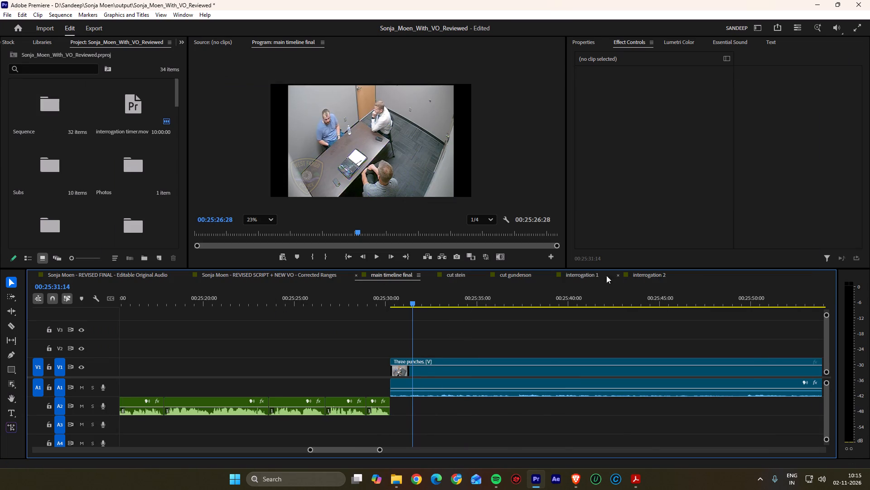
click(591, 275)
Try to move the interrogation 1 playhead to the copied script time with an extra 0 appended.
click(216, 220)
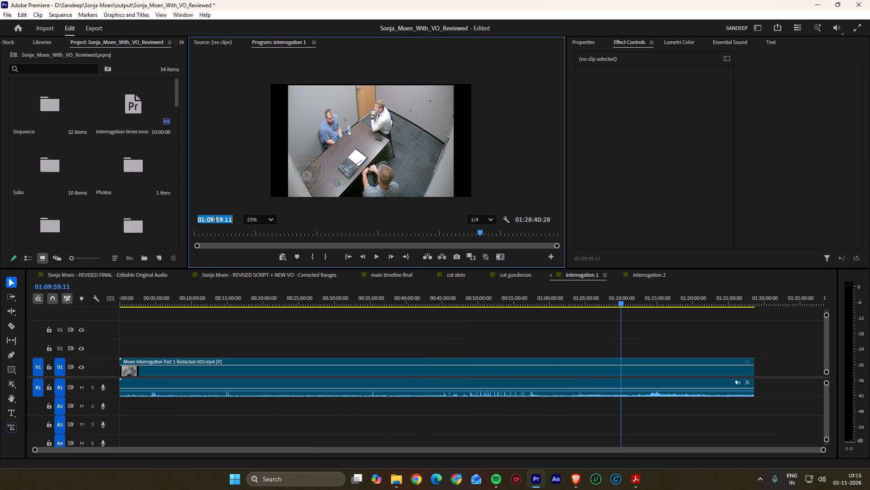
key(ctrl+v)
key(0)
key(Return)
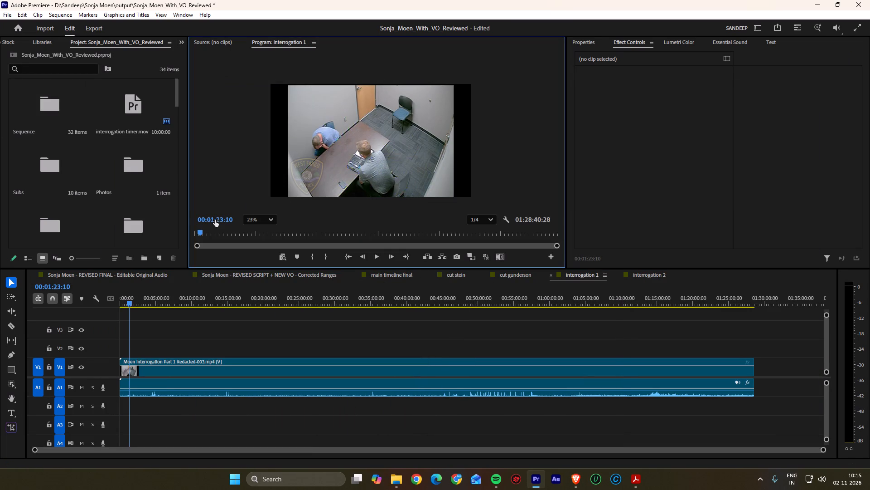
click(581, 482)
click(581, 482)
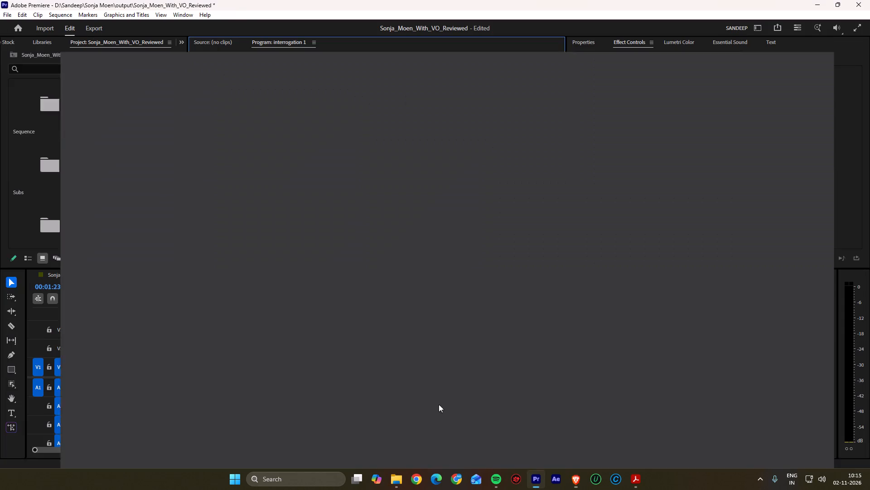
Move the interrogation 1 playhead to 01:10:40:00 and play the source footage at the Three punches start point.
click(209, 220)
key(ctrl+v)
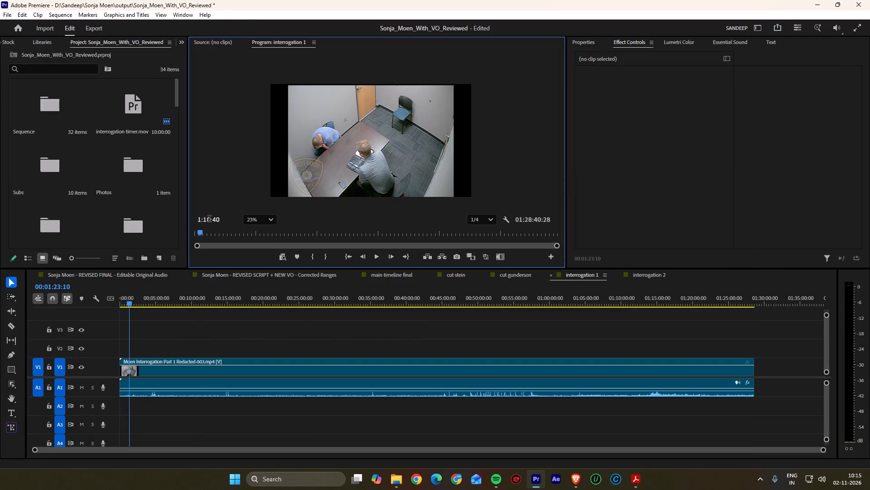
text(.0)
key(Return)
scroll(672, 382, down, 4)
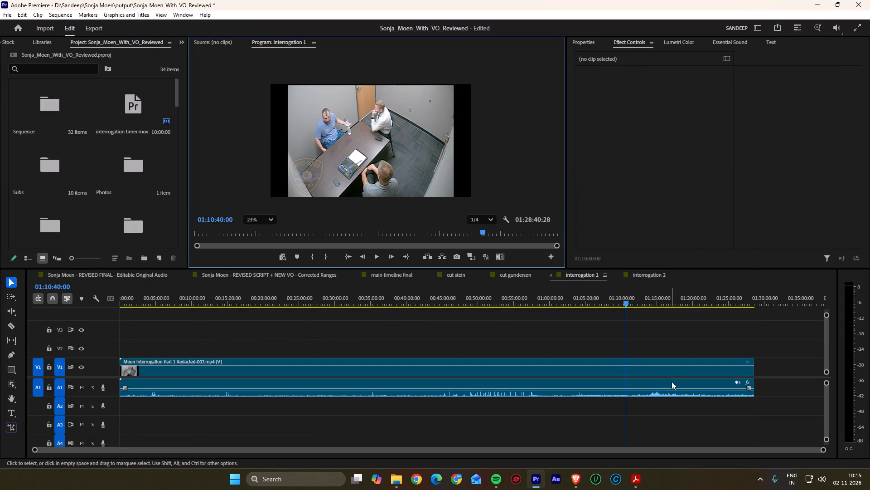
scroll(672, 382, down, 4)
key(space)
alt+scroll(780, 390, up, 16)
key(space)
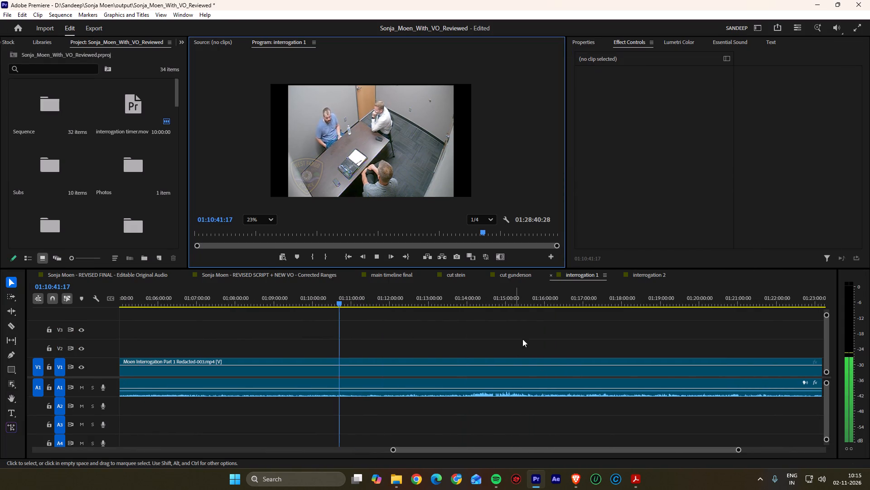
Check the script's Three punches end time, 1:15:30, and play the interrogation 1 footage leading up to that point.
click(574, 476)
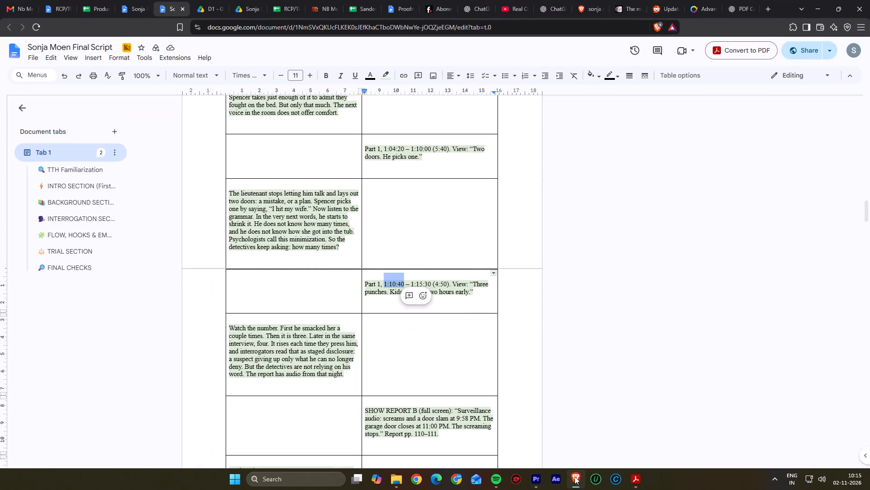
click(575, 476)
drag(439, 297, 488, 299)
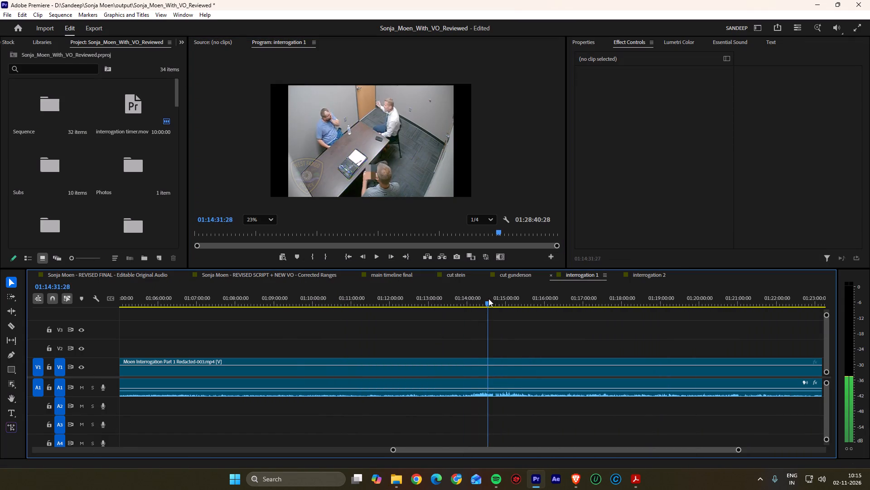
drag(488, 299, 509, 299)
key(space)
scroll(509, 308, down, 4)
alt+scroll(478, 368, up, 13)
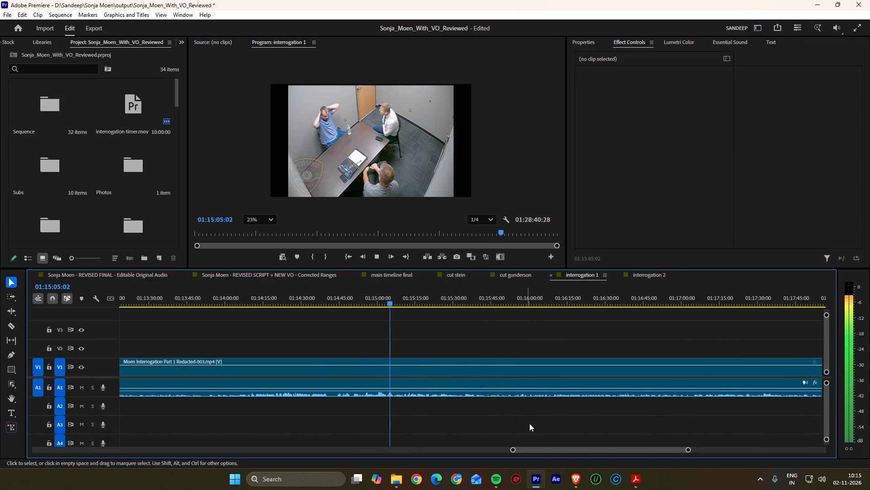
click(572, 479)
click(572, 479)
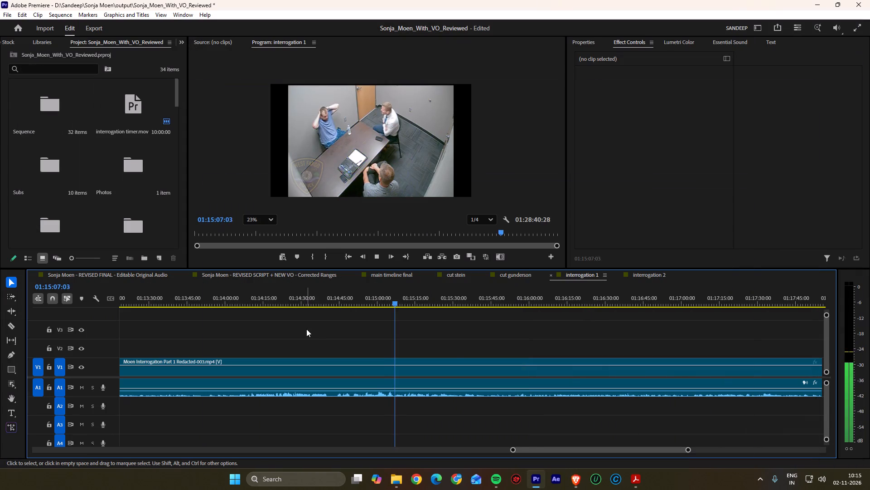
alt+scroll(445, 339, up, 7)
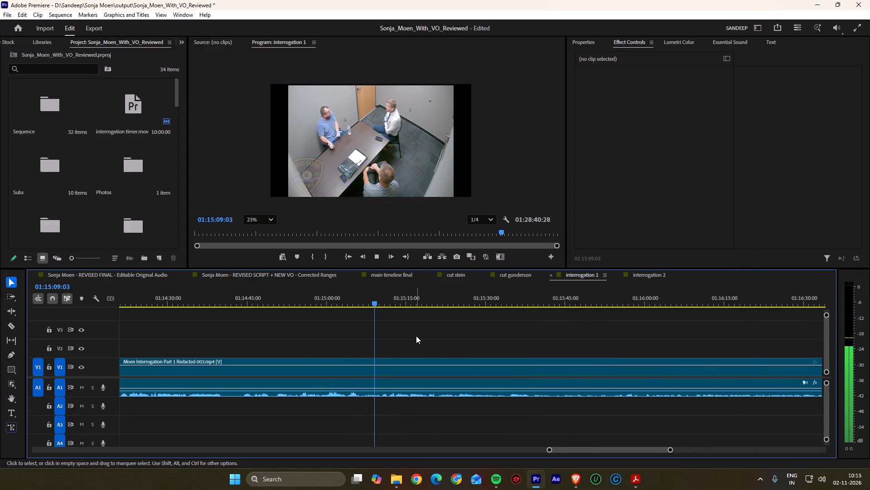
scroll(416, 336, down, 2)
alt+scroll(377, 344, up, 2)
click(574, 483)
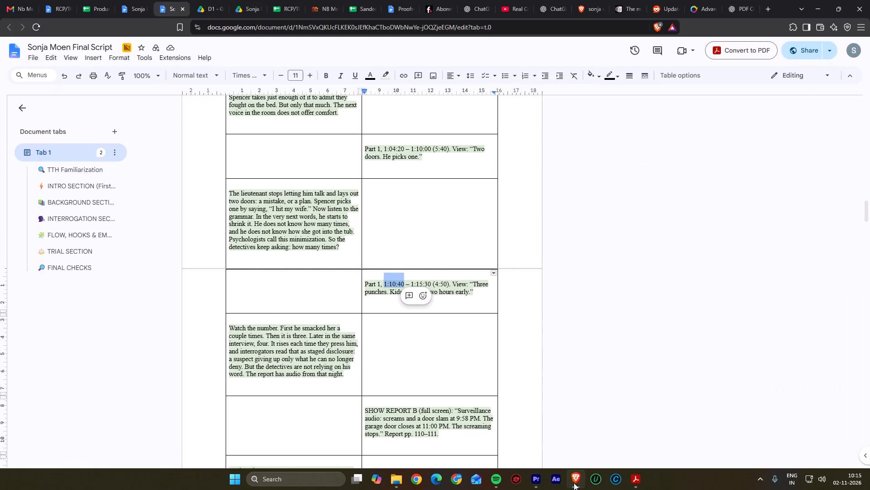
click(574, 483)
scroll(396, 361, down, 3)
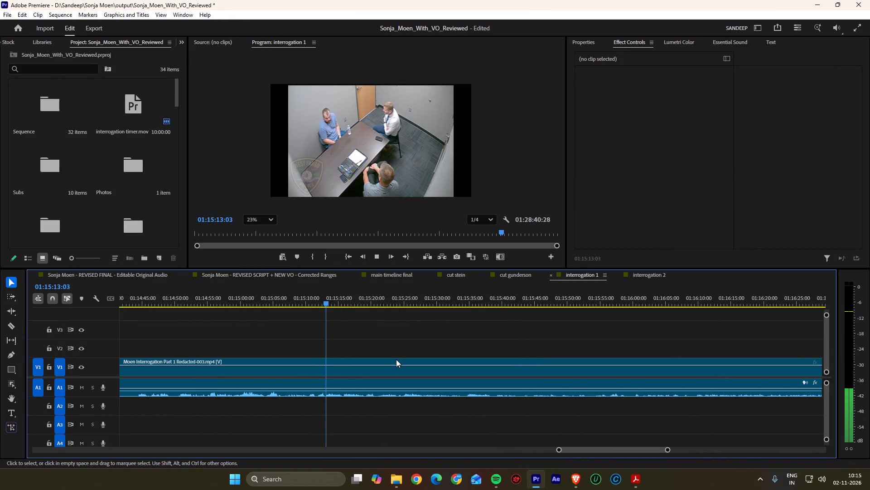
click(429, 303)
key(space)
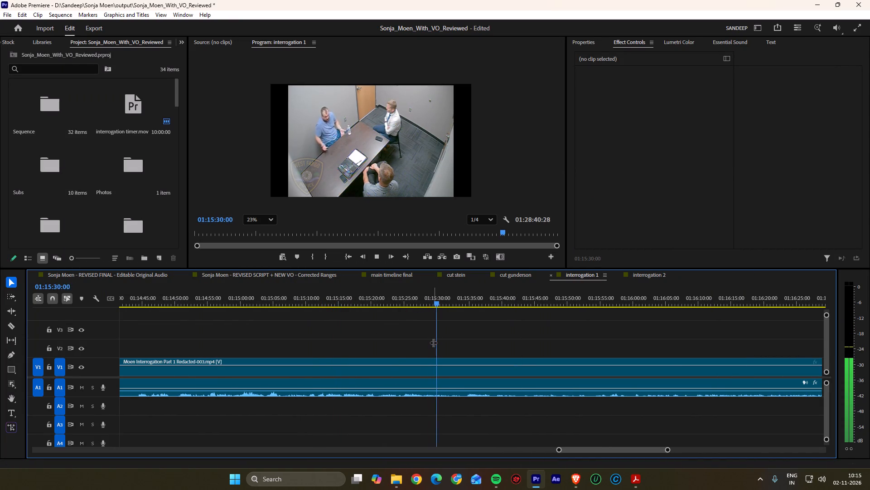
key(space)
Open the main timeline final sequence and play the start of the Three punches clip against the interrogation footage.
click(406, 272)
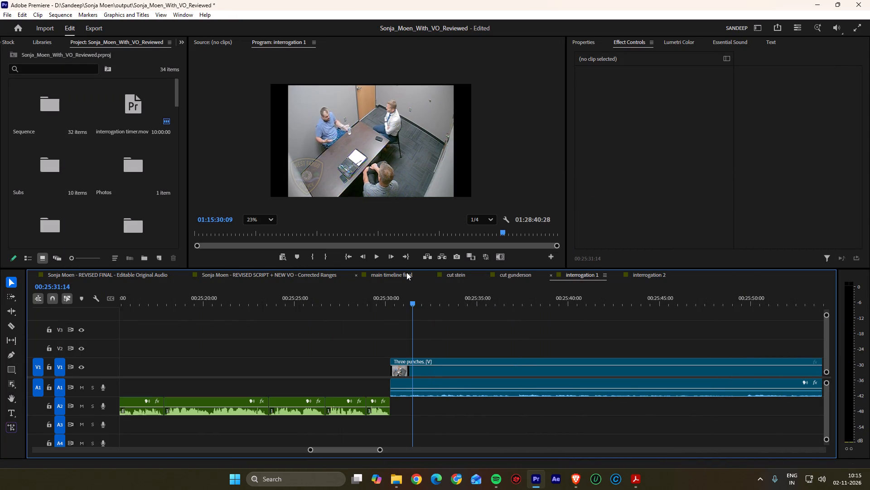
drag(406, 299, 385, 301)
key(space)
scroll(411, 338, down, 6)
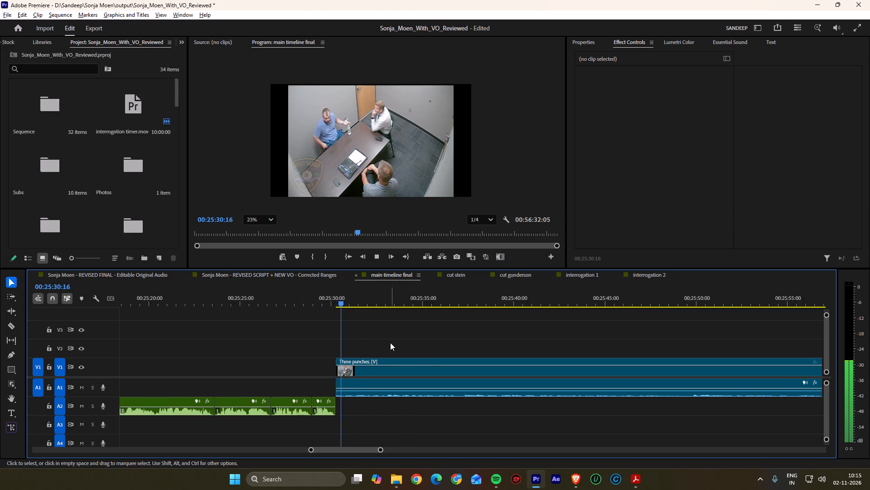
scroll(390, 343, down, 12)
scroll(387, 341, down, 13)
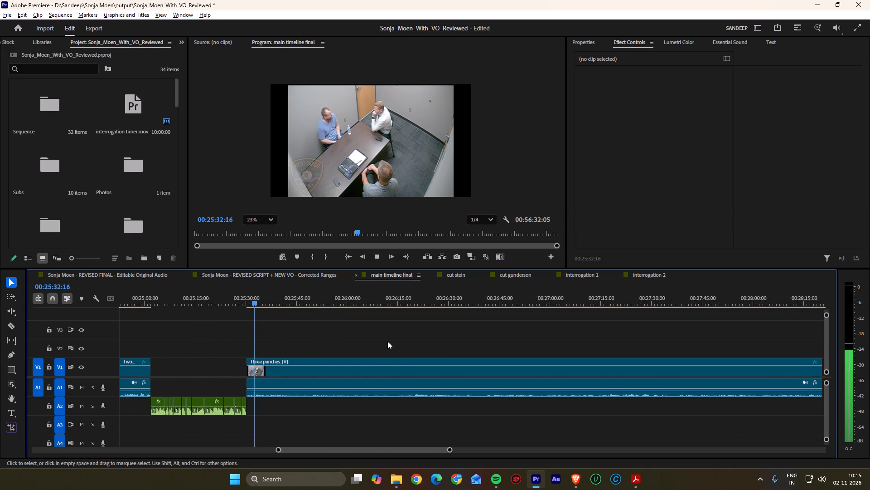
scroll(387, 341, down, 12)
Play the last seconds of the Three punches clip leading up to the following voice-over.
key(Down)
scroll(494, 357, down, 5)
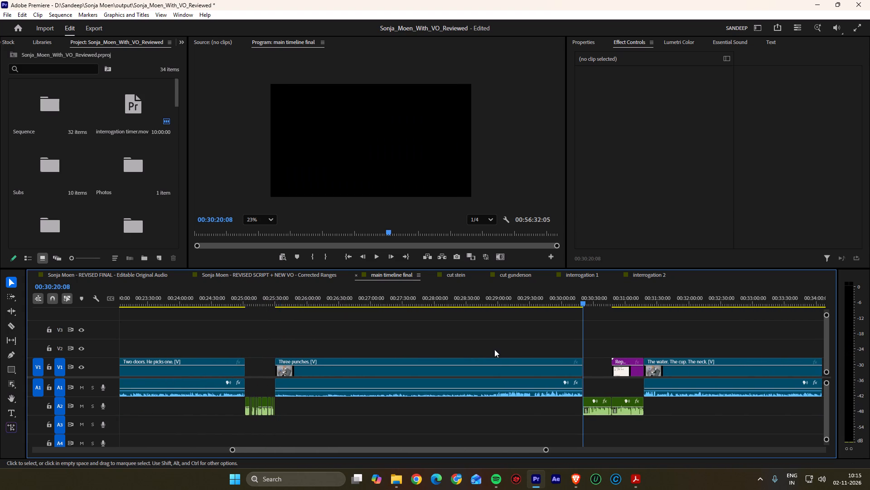
alt+scroll(531, 359, up, 18)
drag(552, 299, 463, 301)
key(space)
alt+scroll(638, 377, up, 12)
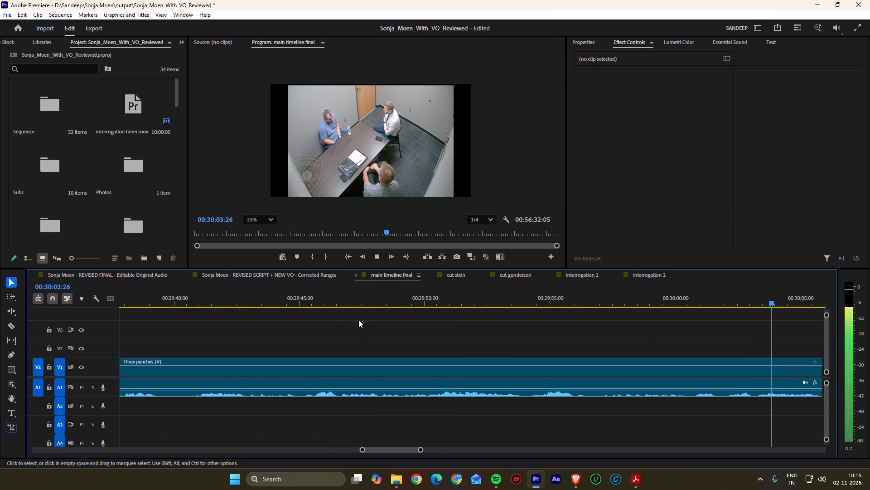
alt+scroll(371, 329, down, 3)
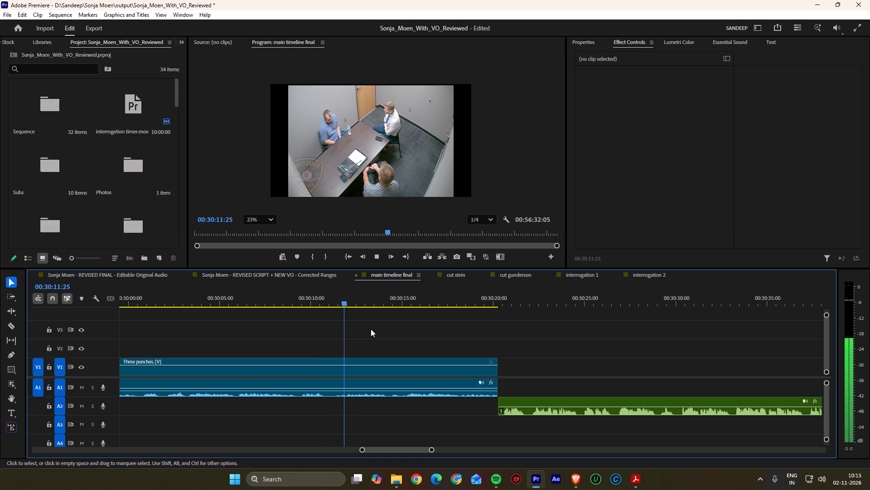
alt+scroll(486, 397, down, 2)
alt+scroll(495, 393, up, 3)
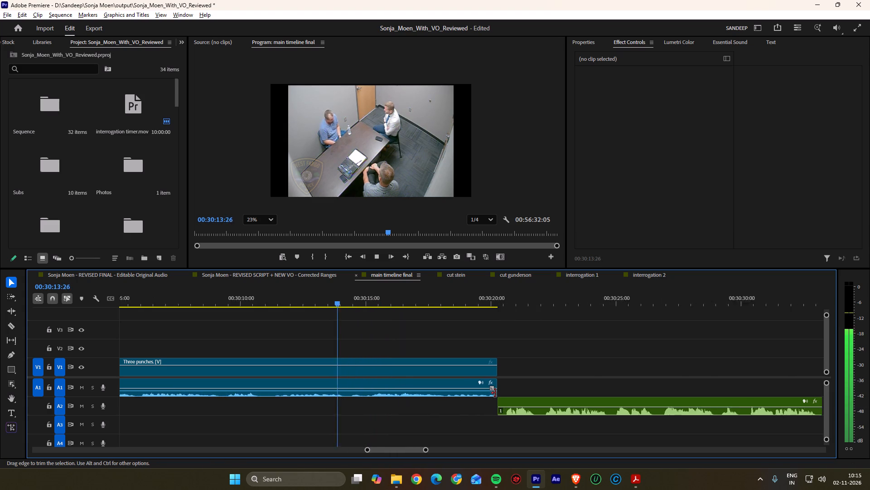
alt+scroll(495, 393, up, 14)
scroll(500, 374, down, 5)
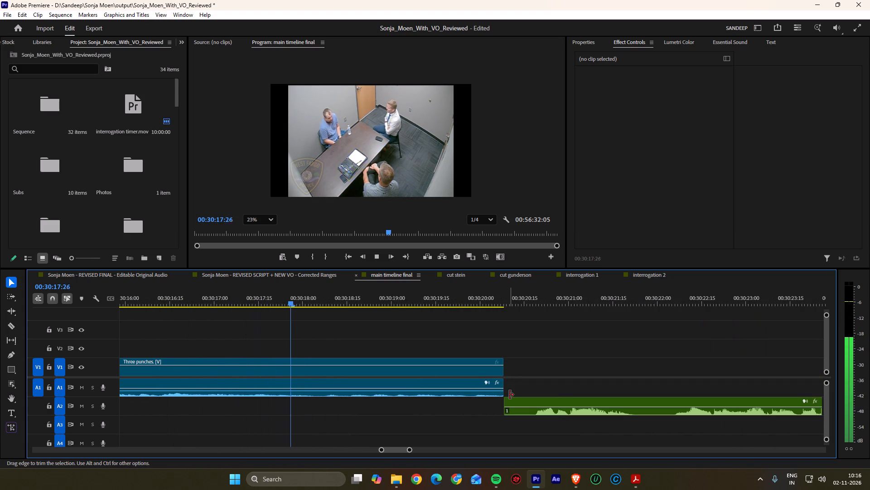
Shift all clips after Three punches about 1.3 seconds later, keeping the voice-over on track A2.
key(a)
click(520, 403)
drag(545, 405, 683, 416)
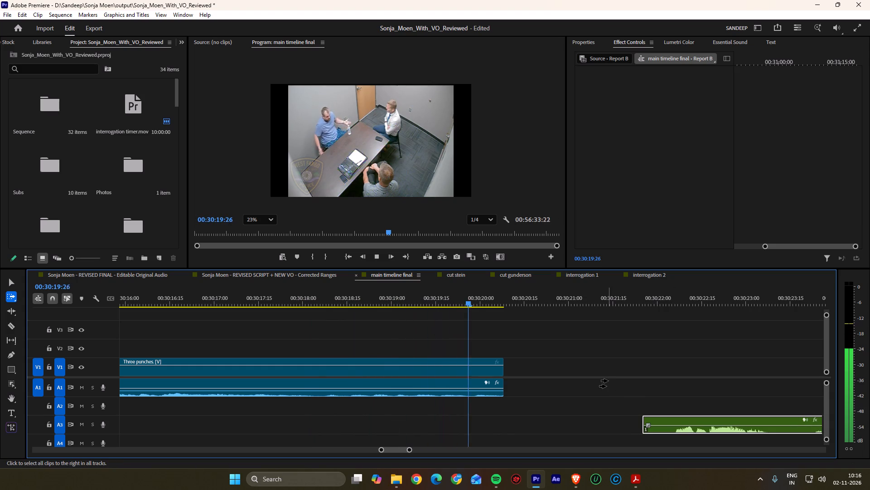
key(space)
drag(673, 424, 662, 413)
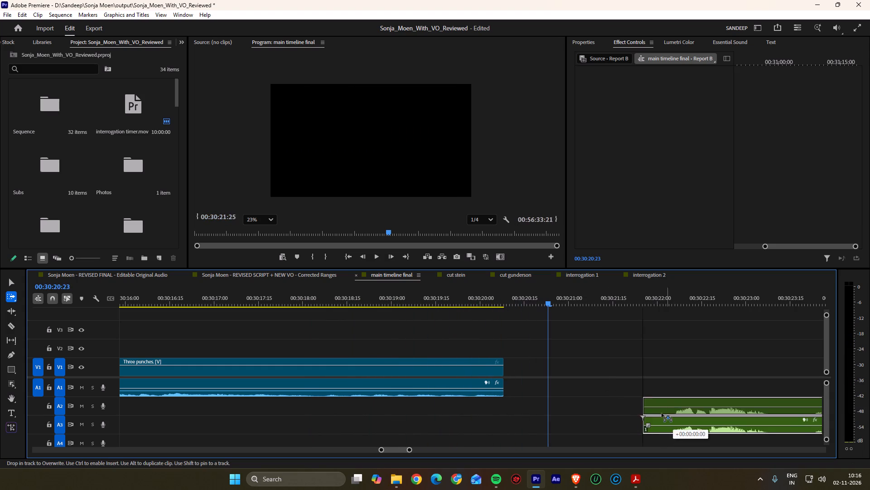
drag(662, 413, 647, 409)
click(610, 384)
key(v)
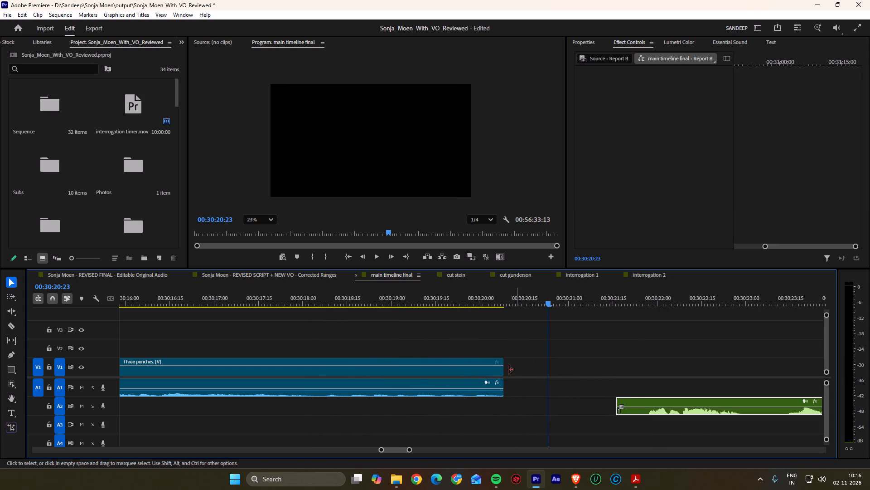
Extend the end of the Three punches clip to about 00:30:21:22 and play the transition into the voice-over.
drag(503, 370, 633, 385)
drag(545, 306, 474, 305)
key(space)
scroll(529, 344, down, 9)
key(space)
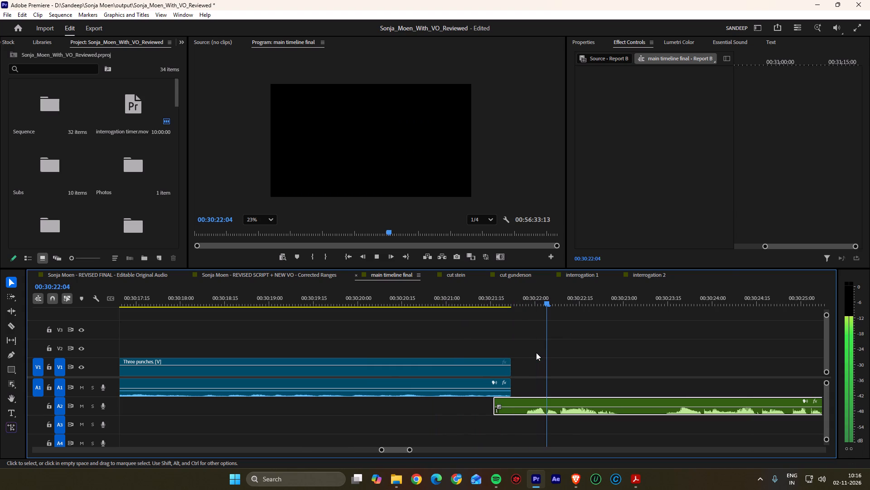
Shift the following clips about 1.6 seconds later, extend Three punches to about 00:30:22:22 and play its ending.
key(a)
drag(518, 409, 657, 410)
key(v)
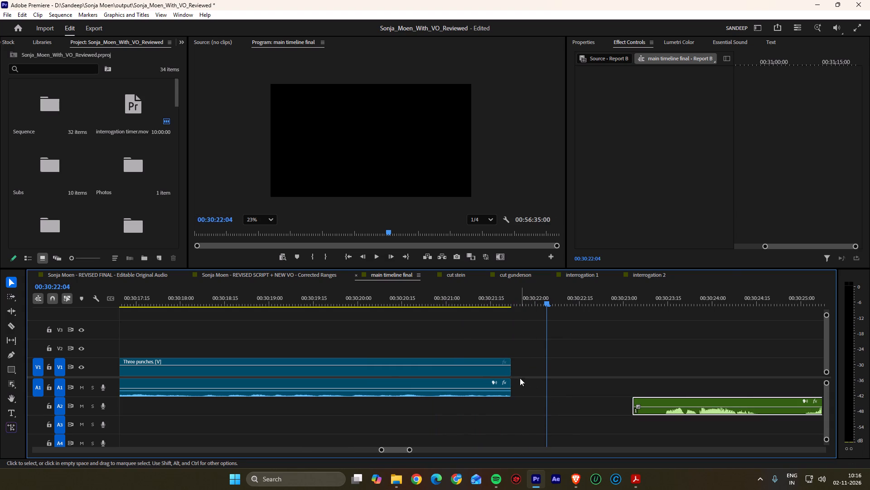
drag(513, 374, 602, 376)
drag(551, 302, 440, 301)
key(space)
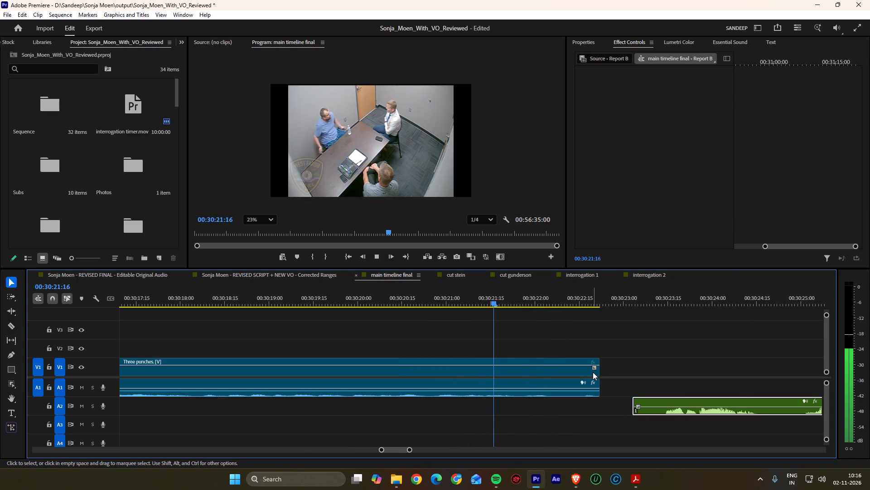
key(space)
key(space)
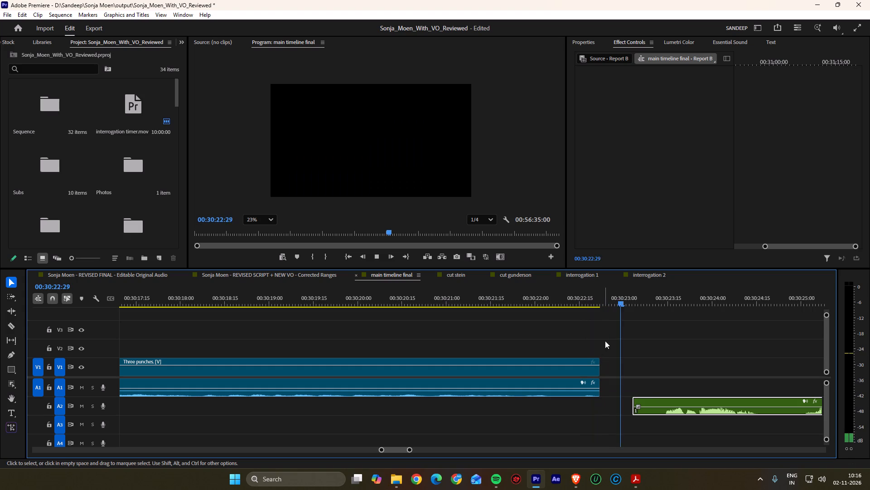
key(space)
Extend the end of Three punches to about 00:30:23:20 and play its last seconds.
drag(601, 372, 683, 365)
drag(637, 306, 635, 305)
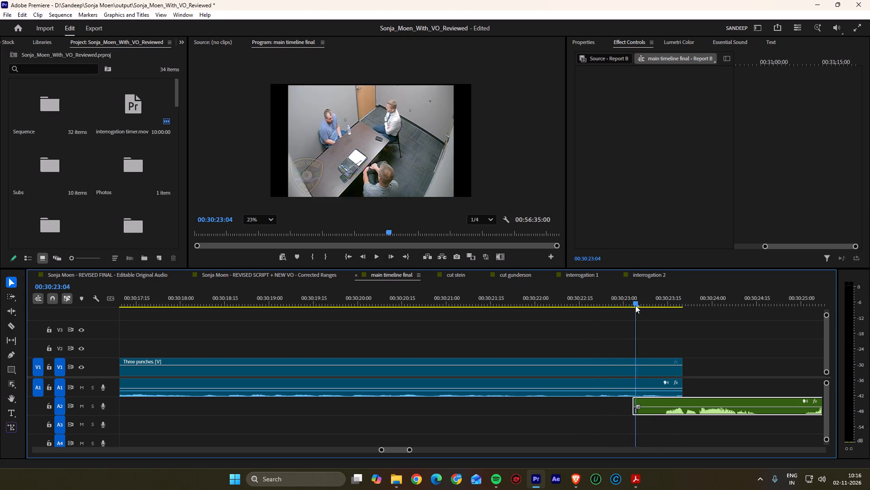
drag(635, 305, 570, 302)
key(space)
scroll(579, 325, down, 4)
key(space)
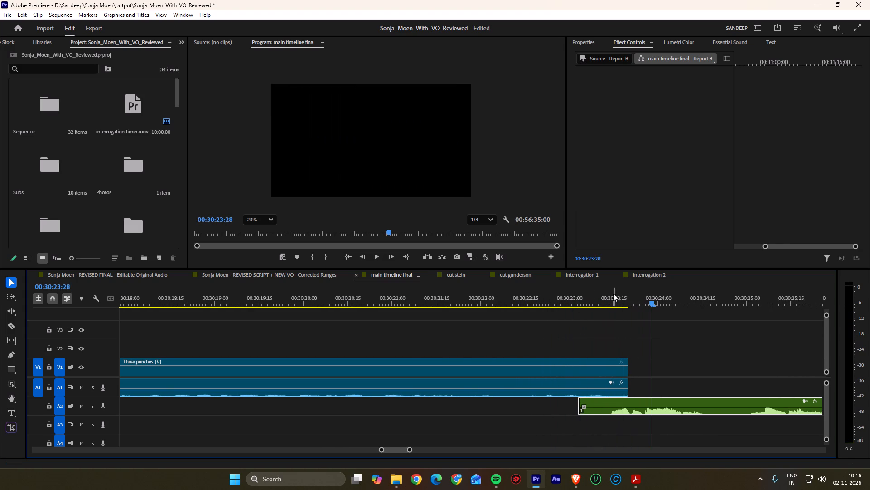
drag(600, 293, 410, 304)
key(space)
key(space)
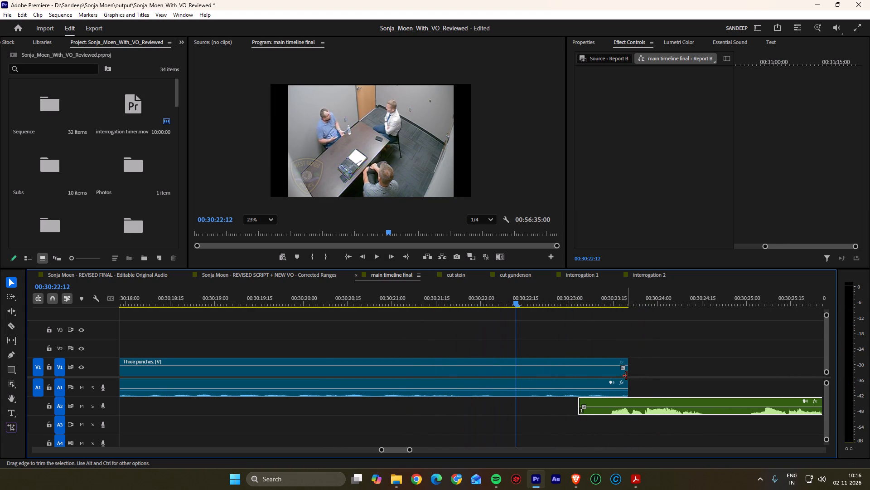
Trim the end of the Three punches clip back to about 00:30:22:14, checking the cut by playback.
drag(631, 377, 549, 372)
drag(630, 368, 540, 364)
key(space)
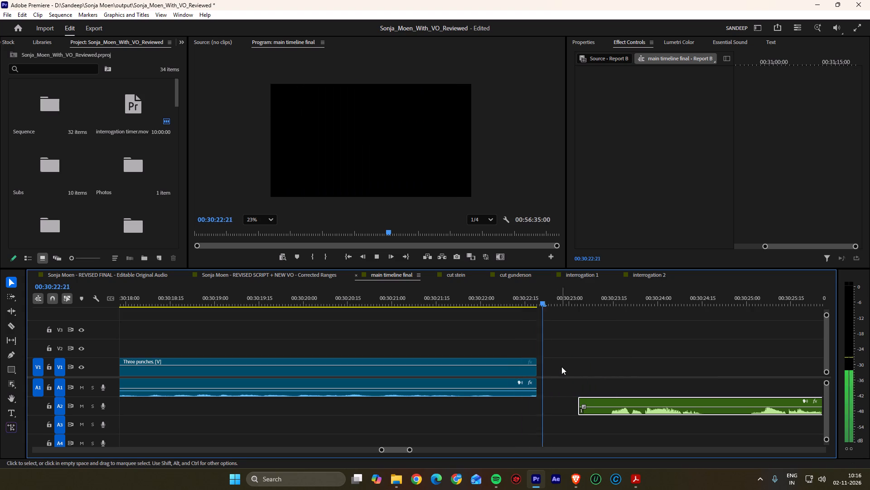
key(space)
drag(534, 371, 524, 372)
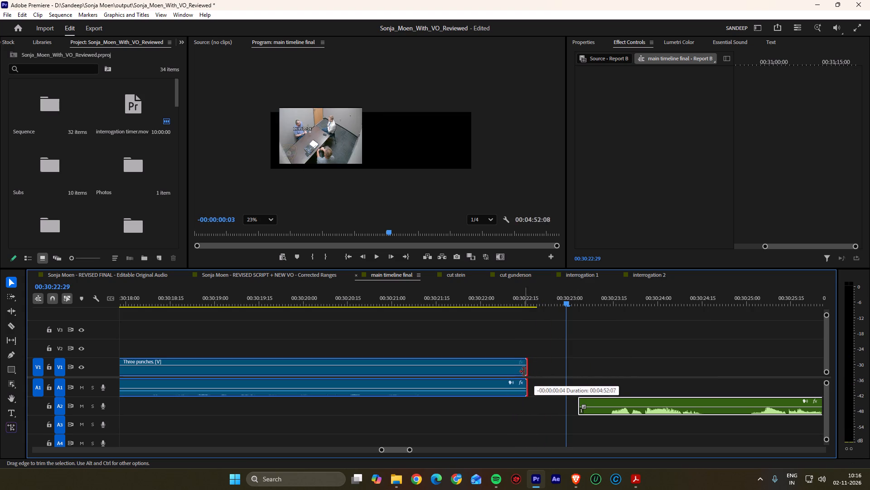
drag(524, 372, 521, 371)
Move the voice-over and all following clips back to start right at the end of Three punches.
click(542, 396)
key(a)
click(610, 405)
drag(612, 403, 558, 402)
click(553, 382)
click(551, 382)
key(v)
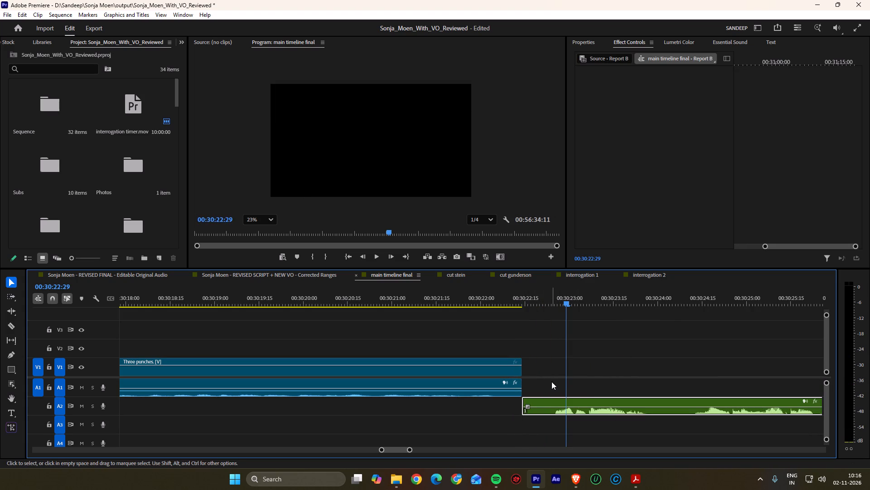
click(551, 382)
Split the A2 voice-over after its opening silence at 00:30:22:21 and around the pauses near 00:30:24:05 and 00:30:27:00.
alt+scroll(562, 383, up, 8)
click(604, 387)
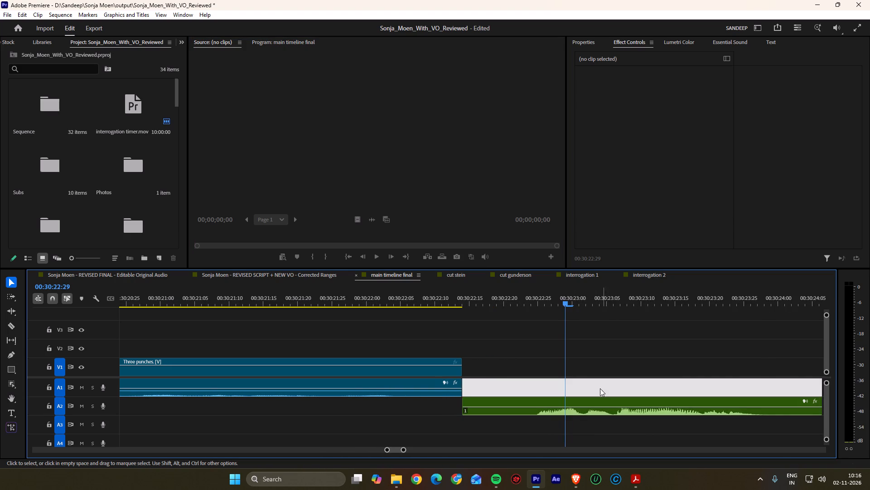
alt+scroll(587, 377, up, 4)
drag(548, 295, 478, 304)
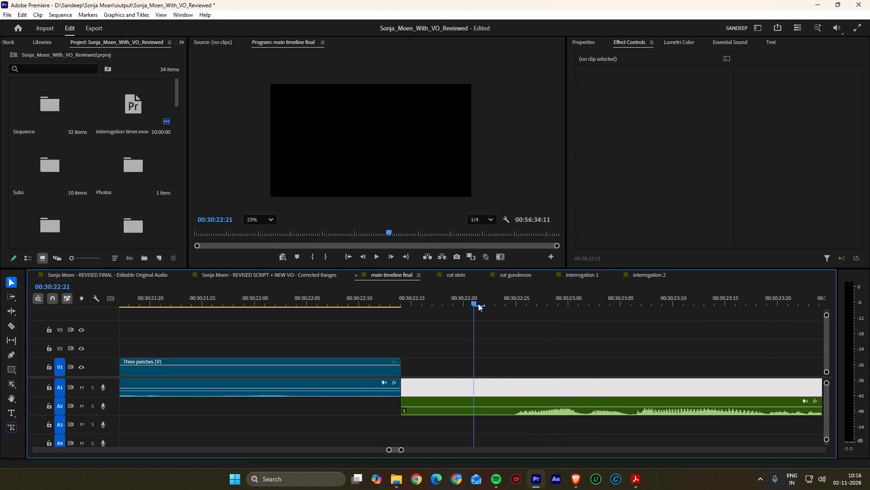
drag(478, 304, 478, 304)
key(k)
alt+scroll(474, 305, down, 14)
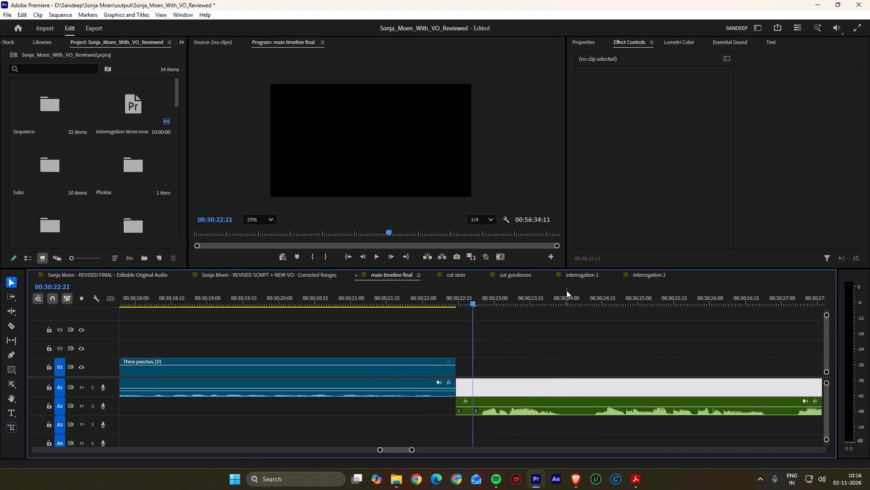
drag(564, 292, 585, 296)
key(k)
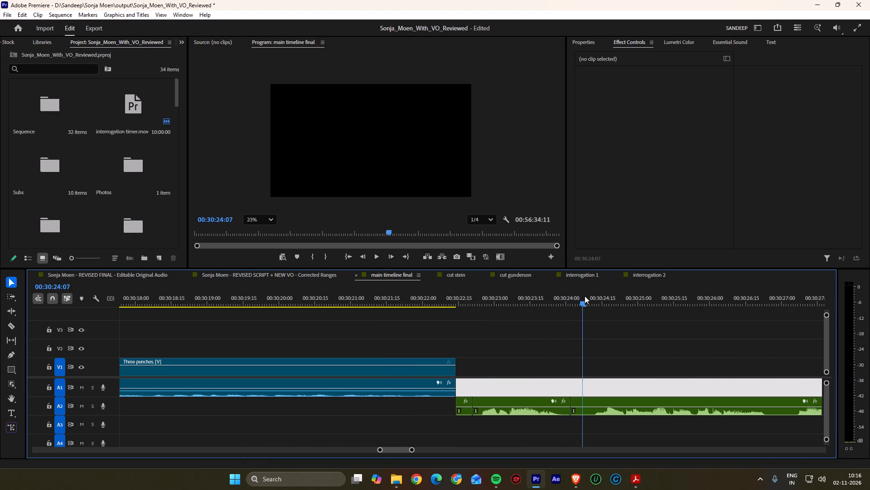
drag(585, 296, 776, 314)
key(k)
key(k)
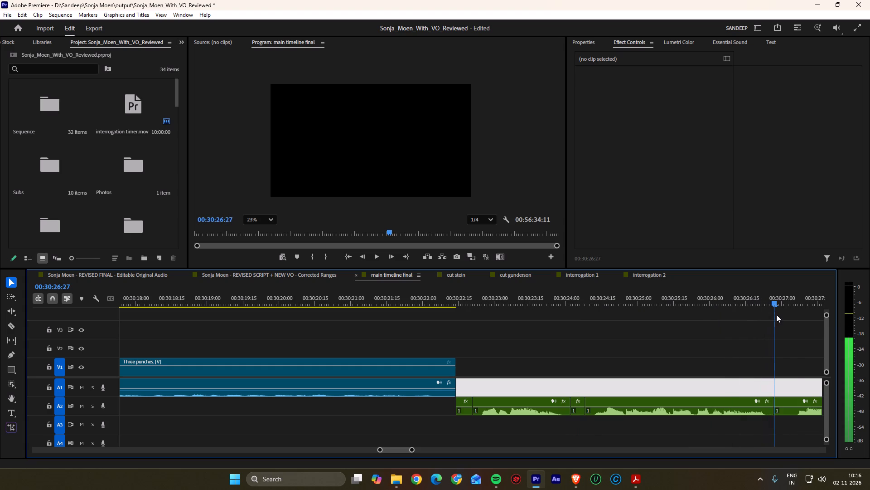
drag(776, 314, 598, 315)
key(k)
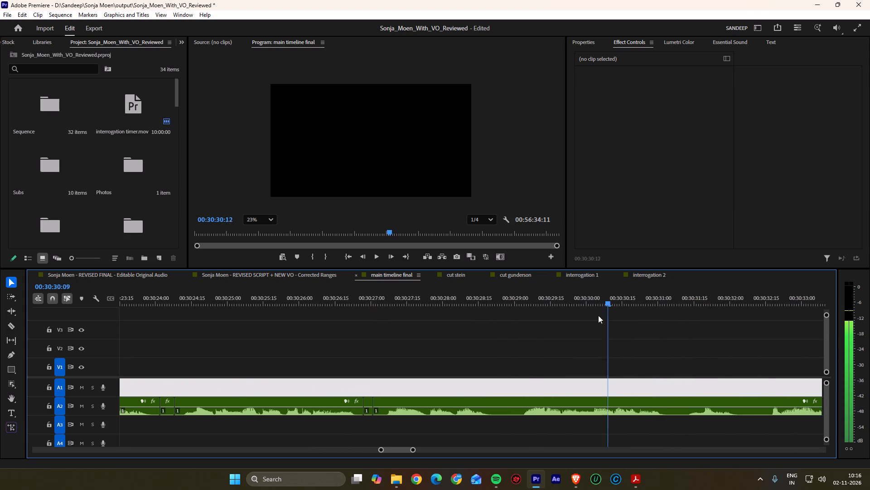
Split the A2 voice-over on both sides of the pauses near 00:30:28:26, 00:30:31:08 and 00:30:32:11.
drag(598, 315, 513, 312)
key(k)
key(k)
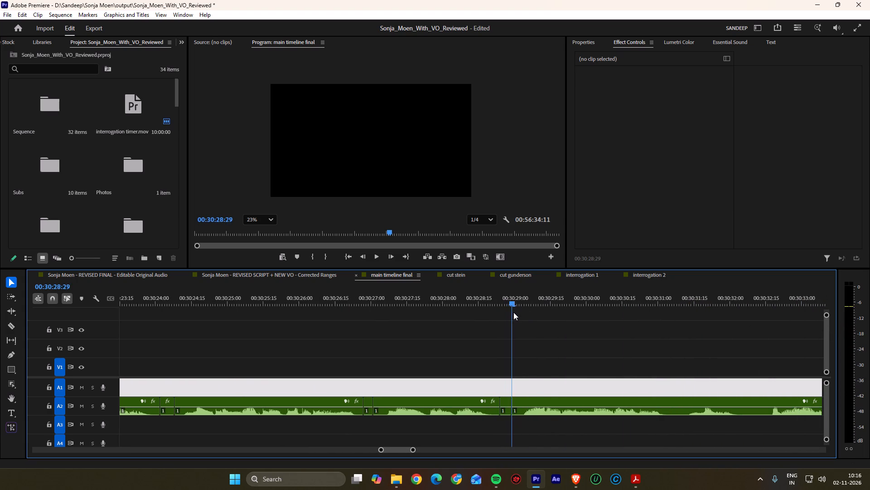
drag(513, 312, 748, 329)
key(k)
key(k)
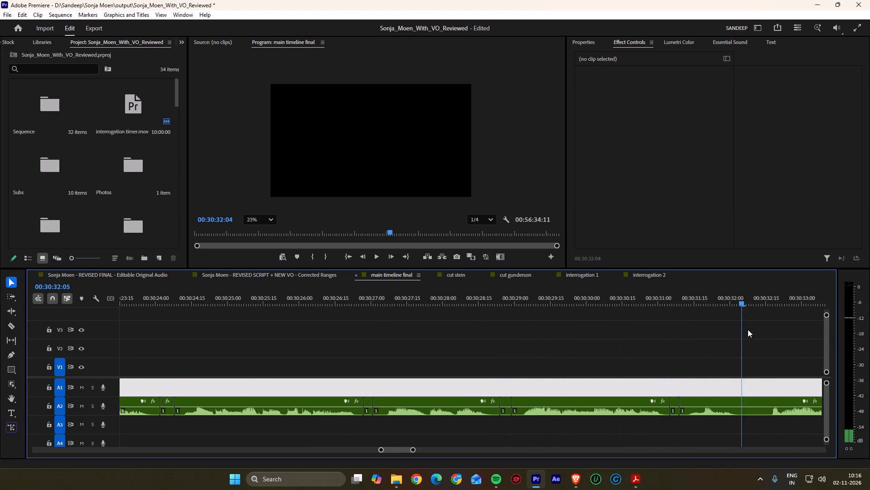
drag(748, 329, 808, 342)
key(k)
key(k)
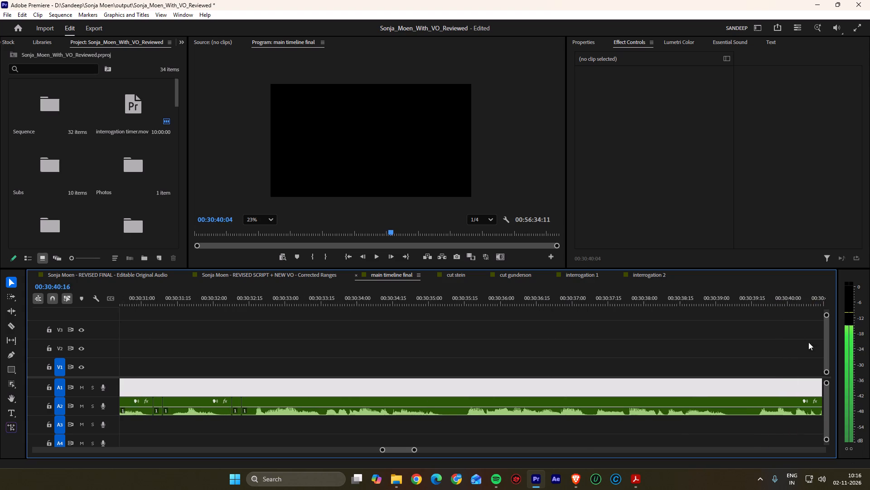
Split the A2 voice-over on both sides of the pauses near 00:30:35:15 and 00:30:39:14.
drag(808, 342, 453, 318)
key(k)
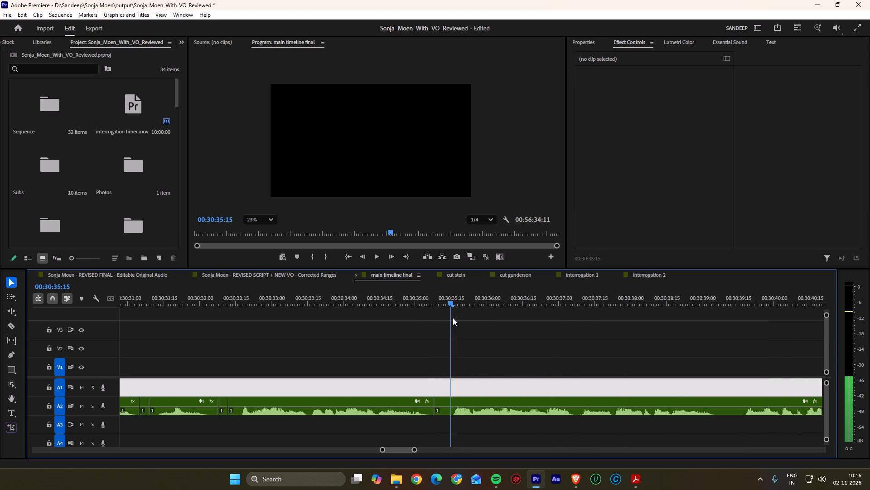
drag(453, 318, 720, 342)
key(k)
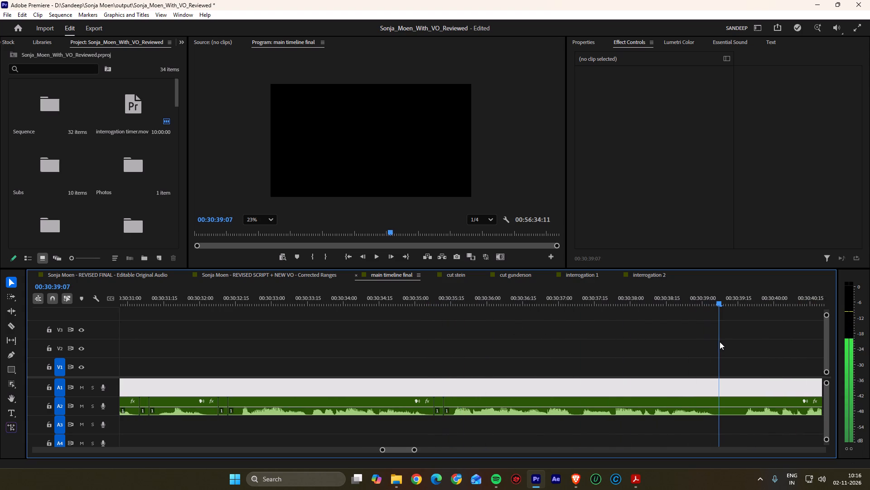
drag(720, 342, 735, 338)
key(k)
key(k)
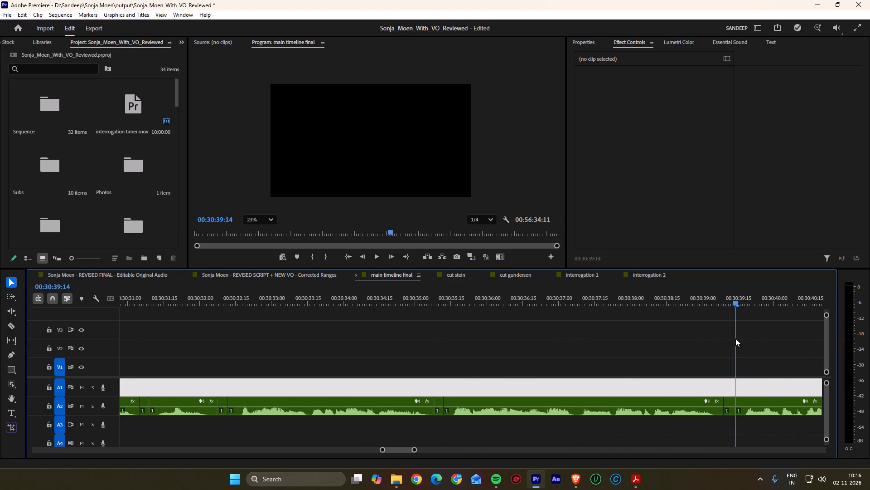
Split the A2 voice-over on both sides of the pauses near 00:30:43:15 and 00:30:47:02.
drag(735, 338, 485, 335)
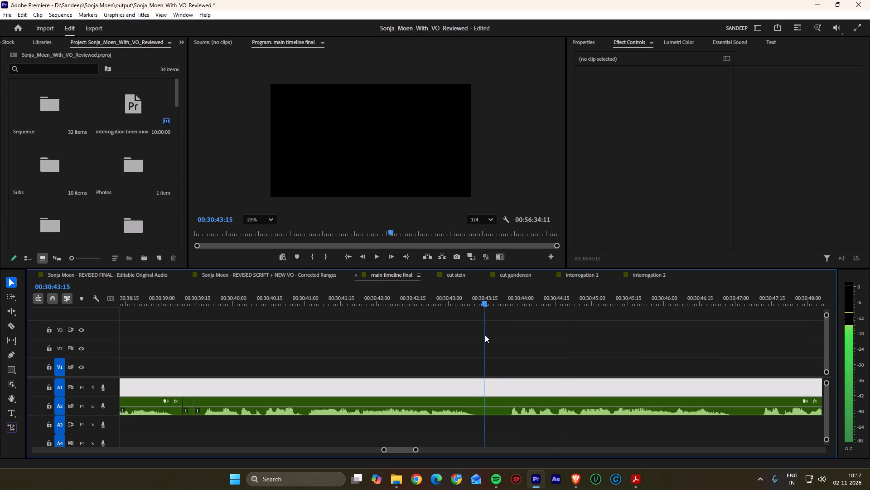
drag(485, 335, 742, 349)
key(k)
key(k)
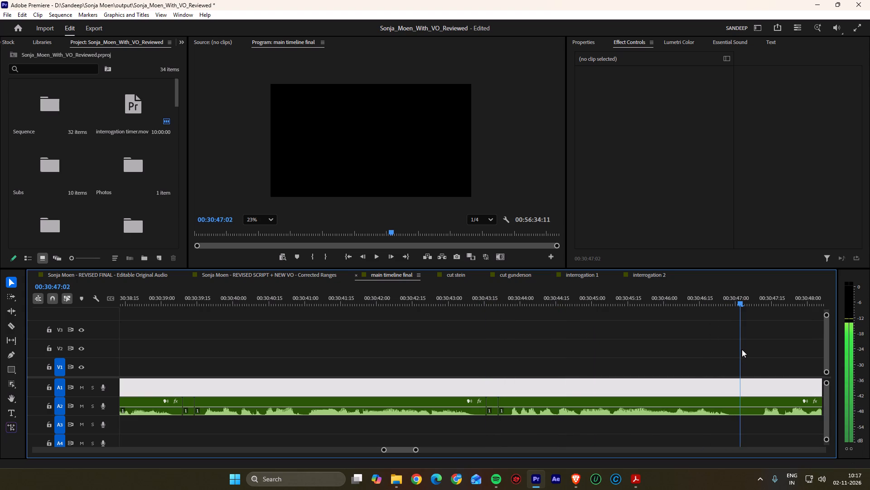
drag(742, 349, 517, 343)
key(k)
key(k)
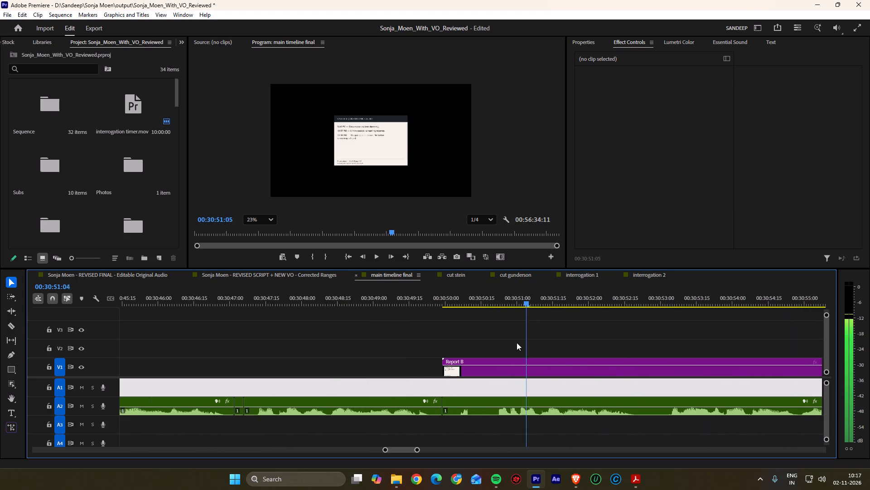
Split the Report B clip and A2 voice-over together on both sides of the pauses near 00:30:50:14 and 00:30:52:29.
drag(517, 343, 480, 345)
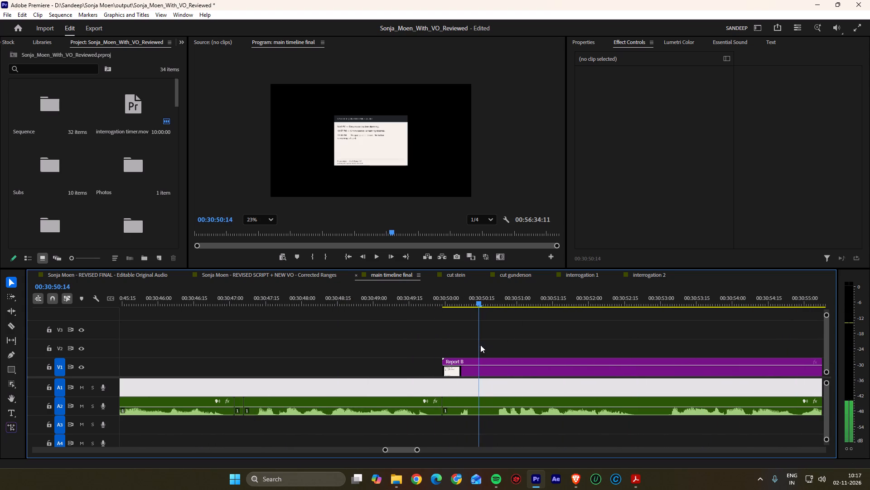
drag(480, 345, 544, 345)
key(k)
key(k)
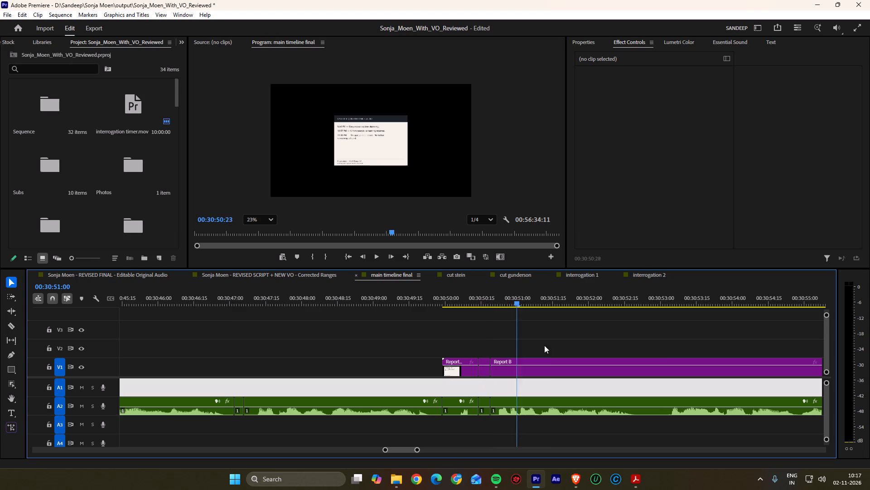
drag(544, 345, 659, 353)
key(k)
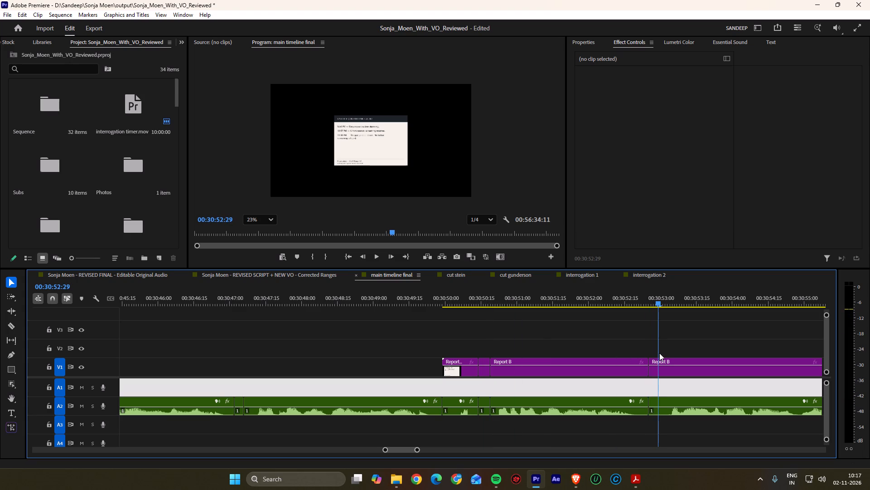
drag(659, 353, 381, 338)
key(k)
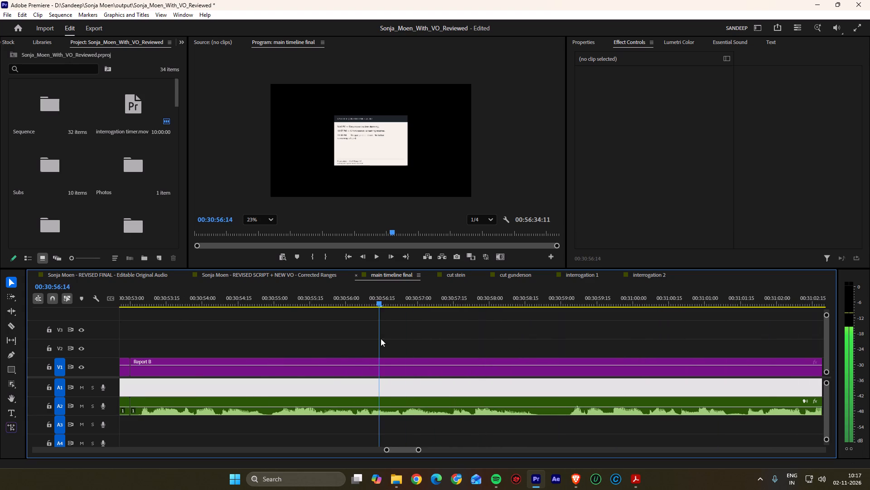
Split Report B and the A2 voice-over on both sides of the pauses near 00:30:58:28, 00:31:06:01 and 00:31:08:03.
drag(381, 338, 557, 345)
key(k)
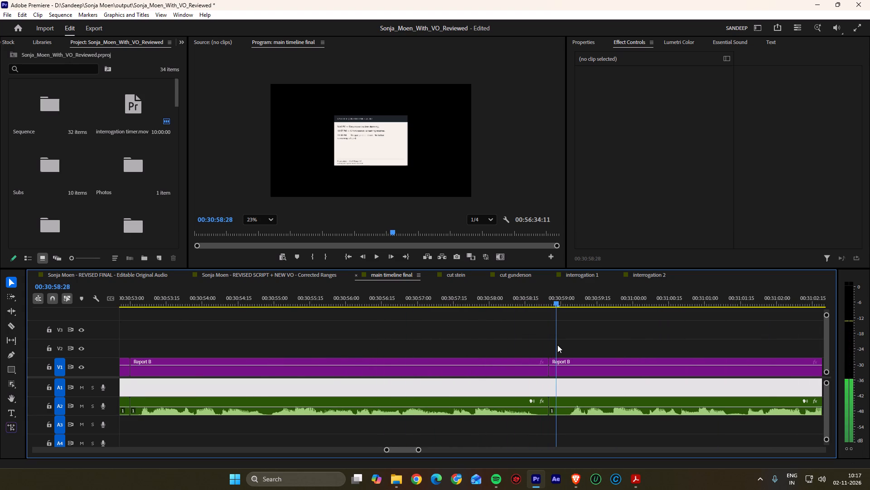
drag(557, 345, 607, 361)
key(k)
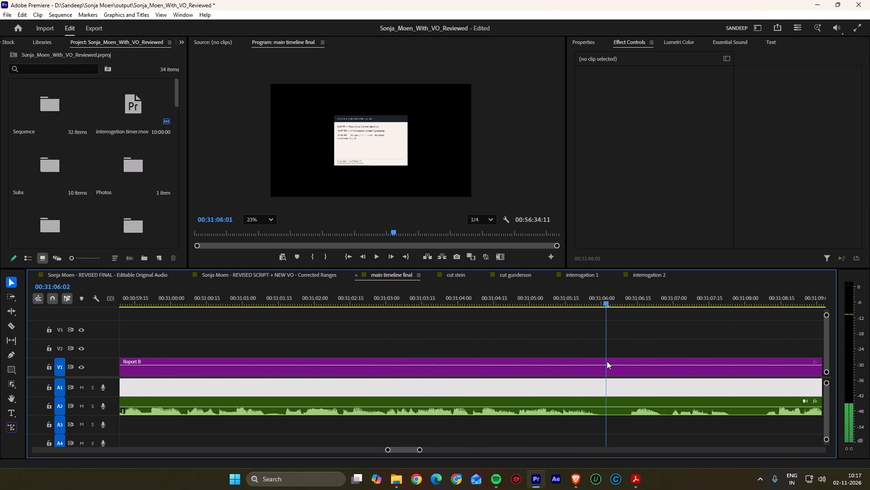
drag(607, 361, 696, 367)
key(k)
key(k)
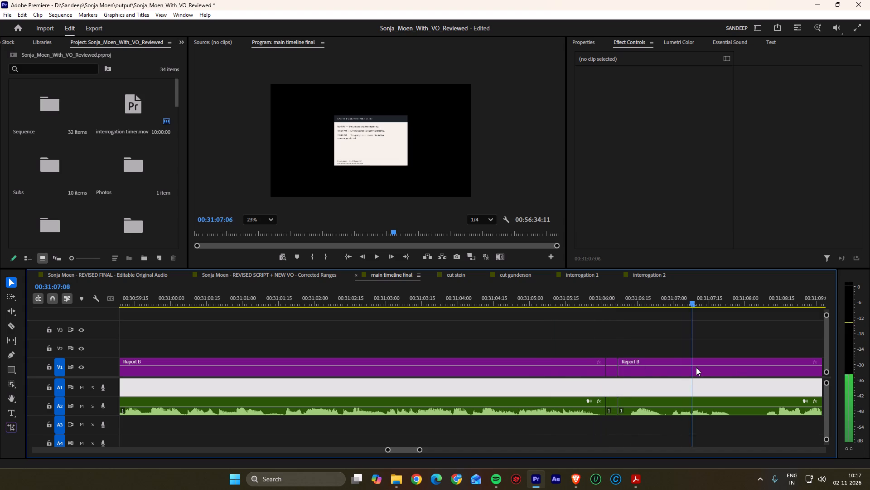
drag(696, 367, 752, 369)
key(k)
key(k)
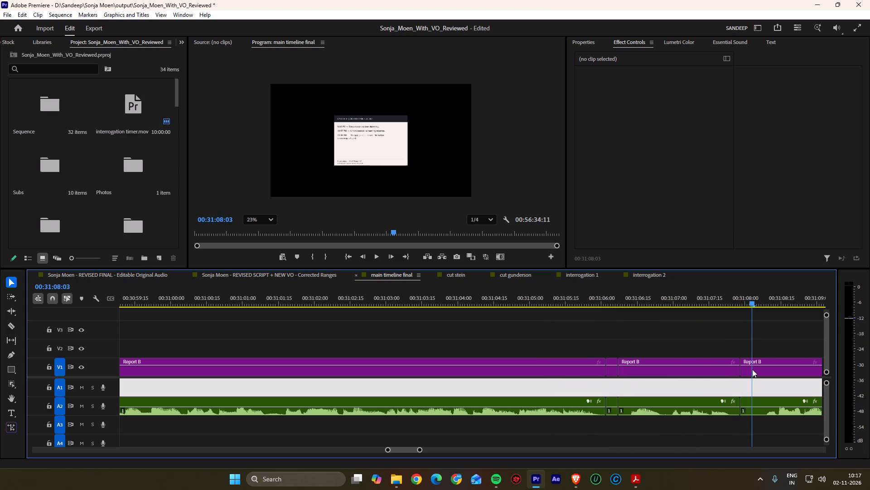
Split Report B and the A2 voice-over on both sides of the pauses near 00:31:16:08 and 00:31:12:17.
drag(752, 369, 619, 368)
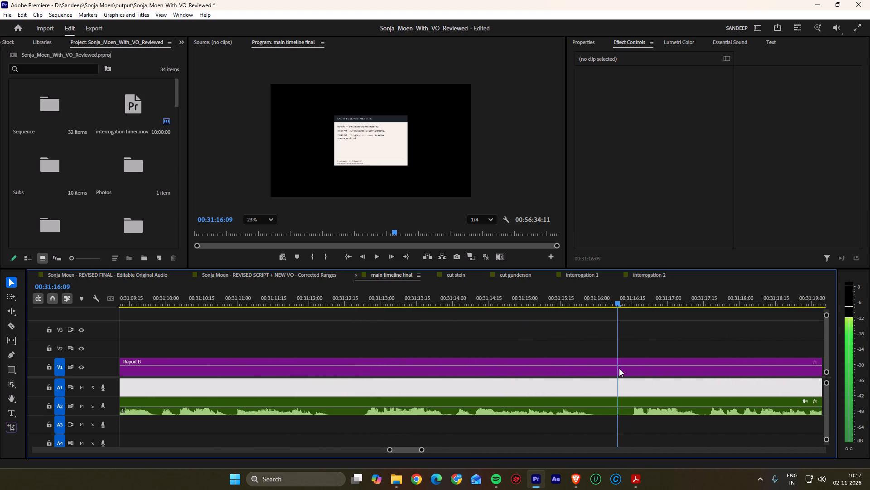
drag(619, 368, 614, 367)
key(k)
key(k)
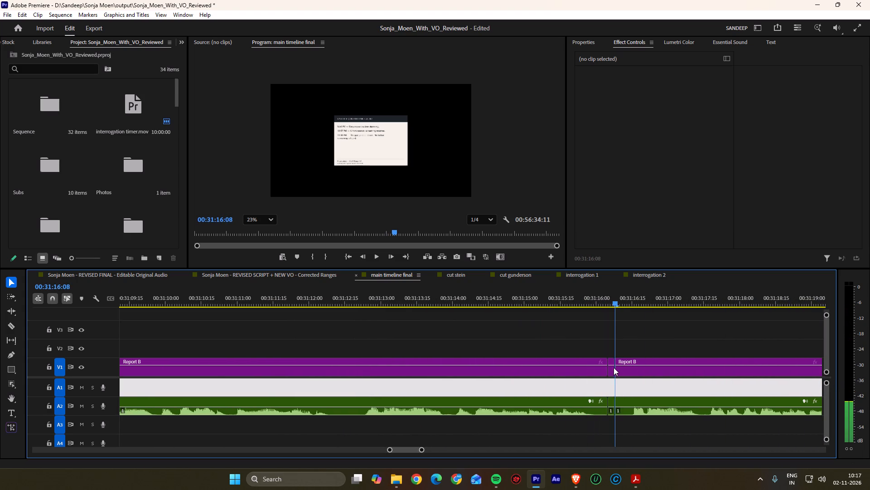
drag(614, 367, 350, 352)
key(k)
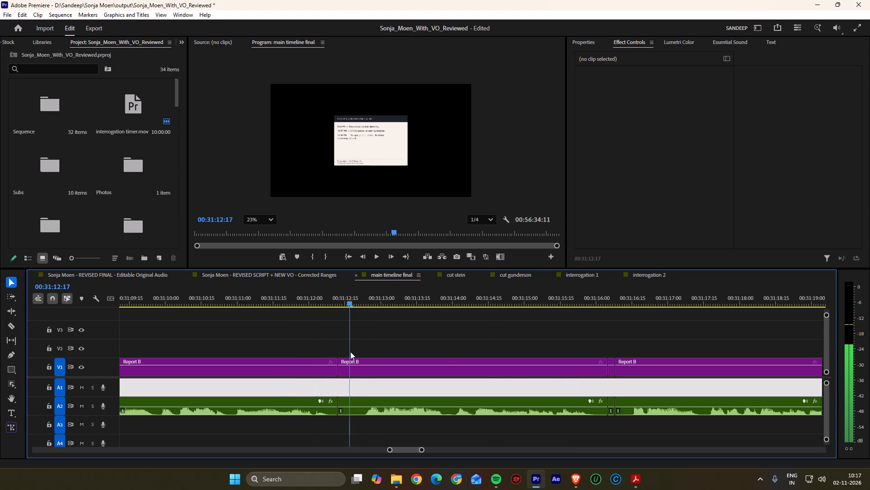
drag(350, 352, 834, 392)
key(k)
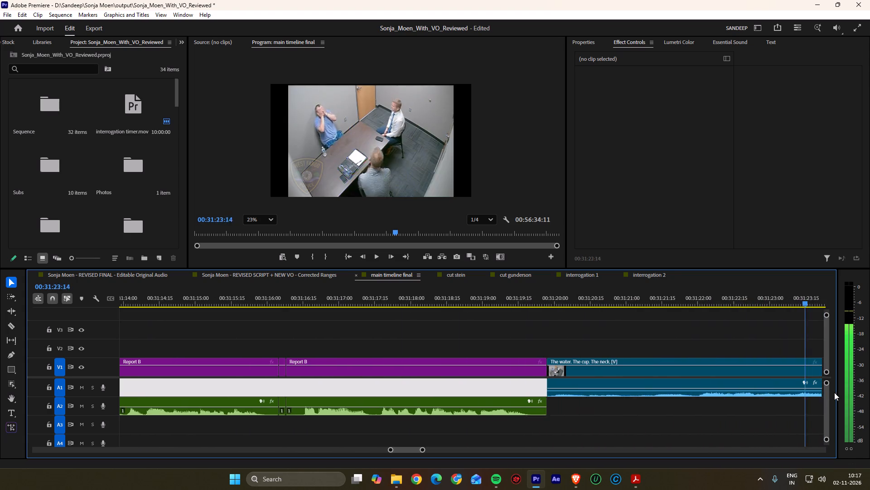
Split Report B and its voice-over at 00:31:19:22 and ripple-delete the leftover pieces before The water. The cup. The neck. clip.
drag(834, 392, 386, 373)
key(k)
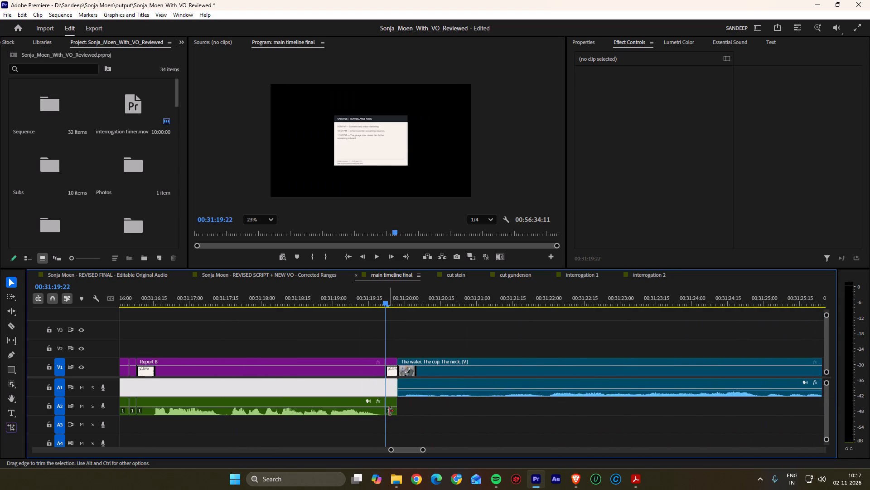
click(393, 411)
key(shift+Delete)
key(Up)
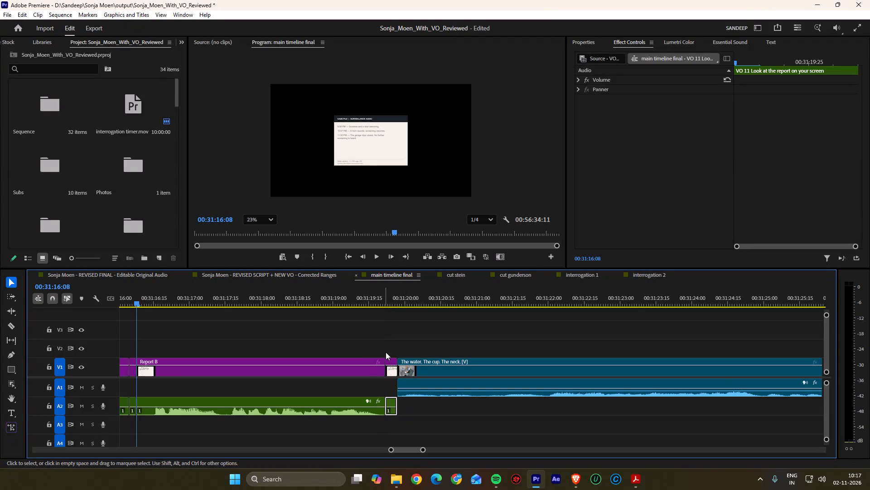
click(390, 363)
key(shift+Delete)
click(395, 406)
key(shift+Delete)
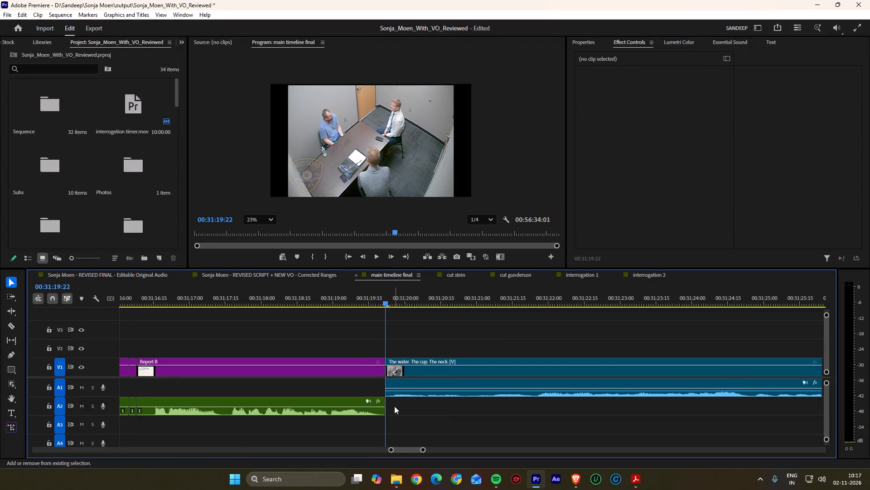
Ripple-delete the short Report B and voice-over pause pieces near 00:31:16:08 and 00:31:12:12.
scroll(412, 407, up, 5)
scroll(503, 411, down, 7)
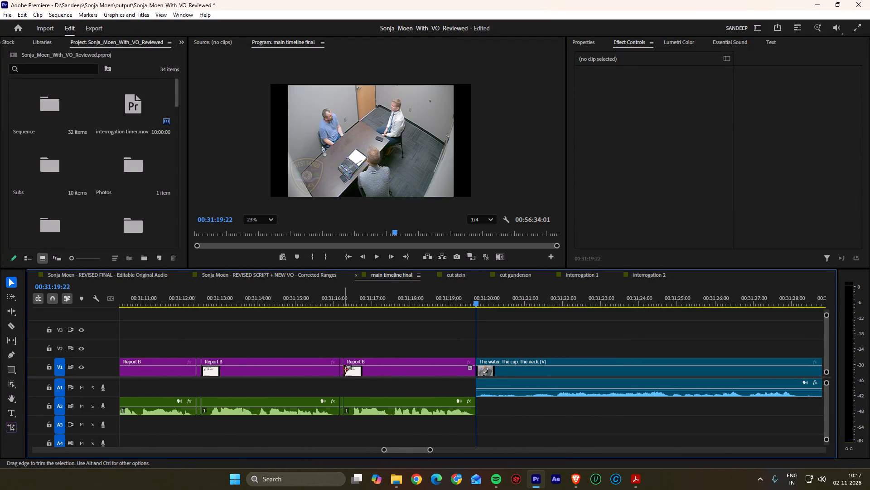
click(341, 372)
shift+click(341, 402)
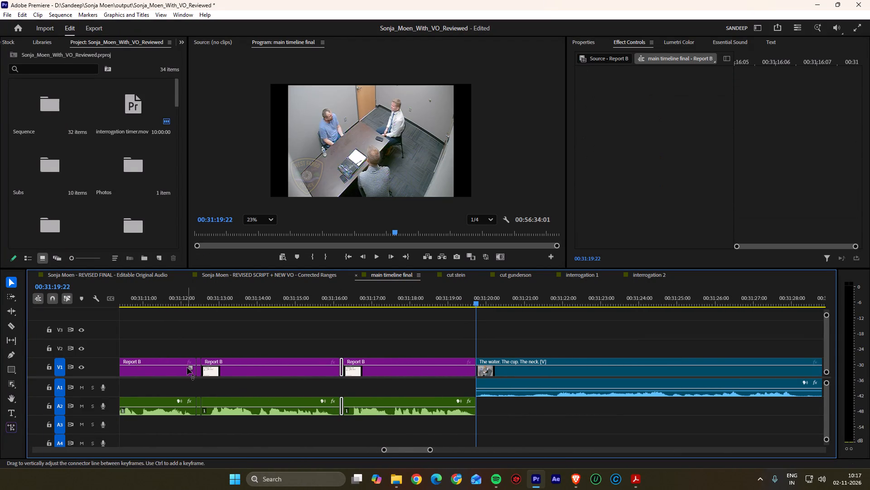
shift+click(199, 373)
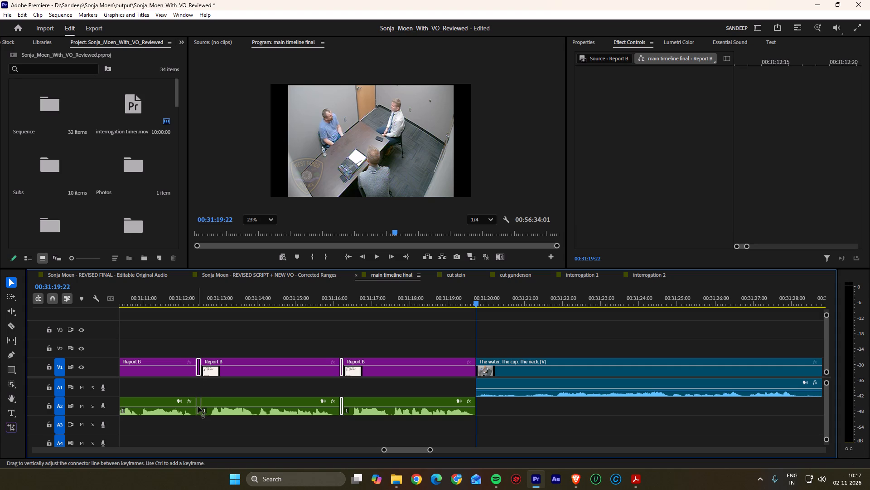
shift+click(198, 407)
key(shift+Delete)
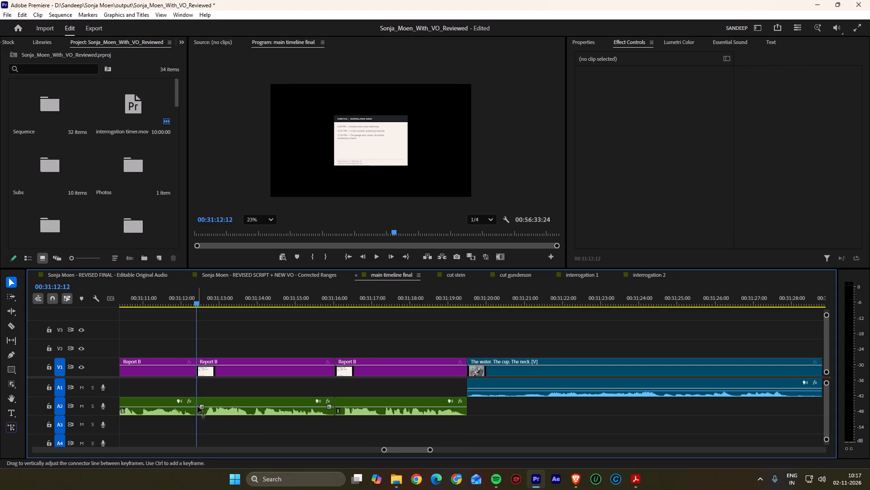
Ripple-delete the short Report B and voice-over pause pieces near 00:31:08:00, 00:31:06:05 and 00:30:58:28.
key(Up)
click(470, 372)
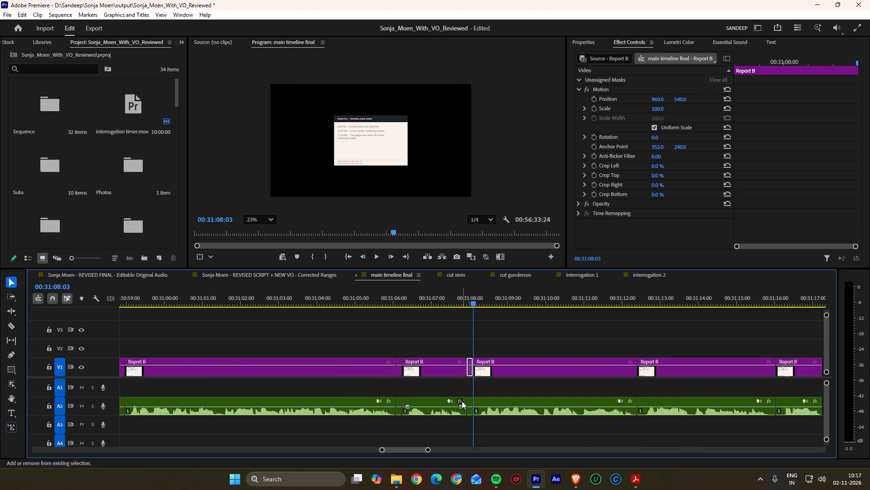
shift+click(470, 403)
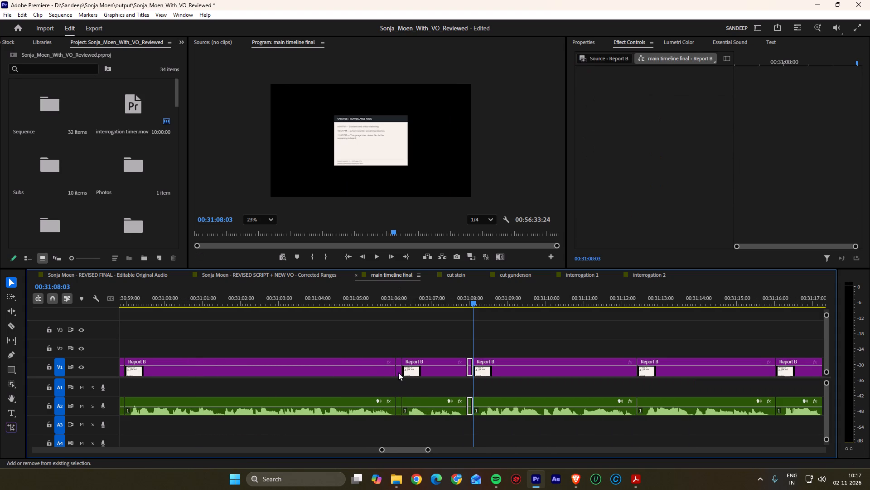
shift+click(398, 372)
shift+click(399, 403)
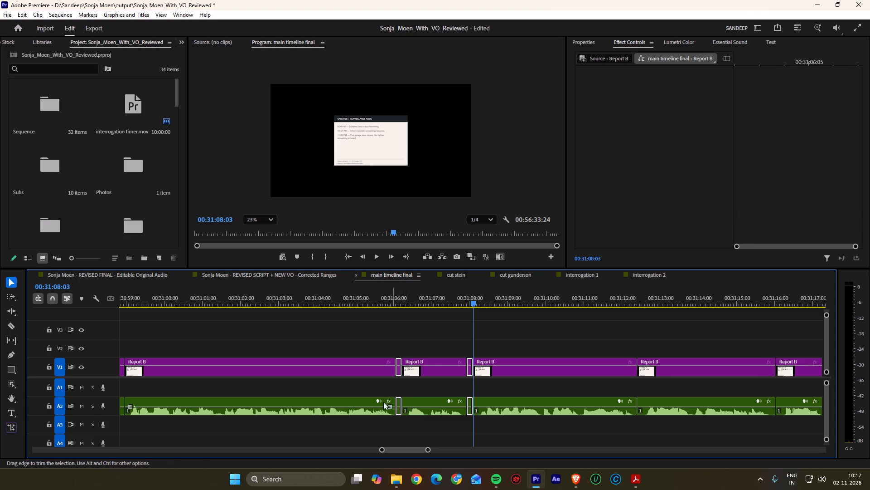
scroll(168, 367, up, 5)
shift+click(190, 372)
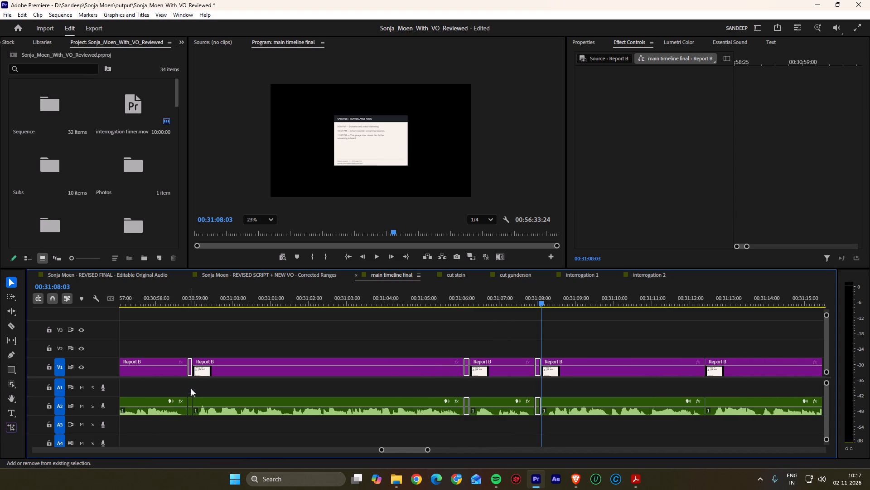
shift+click(188, 400)
key(shift+Delete)
Ripple-delete the short Report B and voice-over pause pieces near 00:30:53:00 and 00:30:50:14.
key(Up)
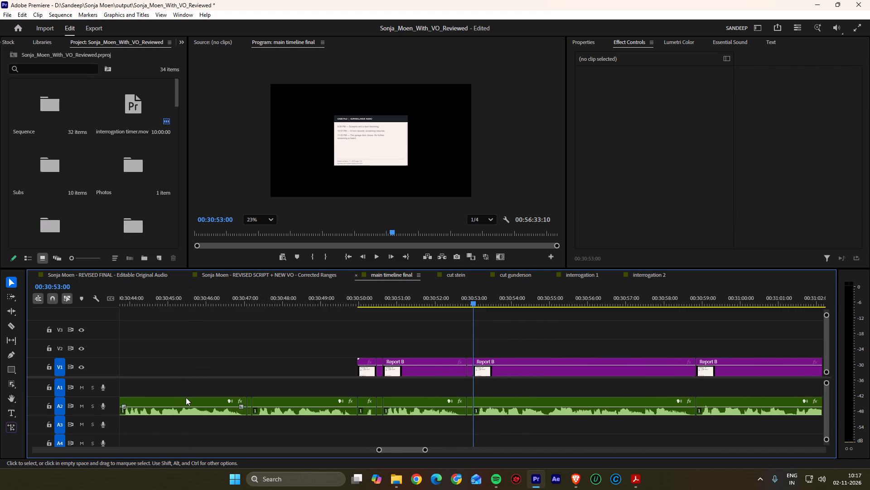
click(469, 372)
shift+click(469, 398)
shift+click(379, 375)
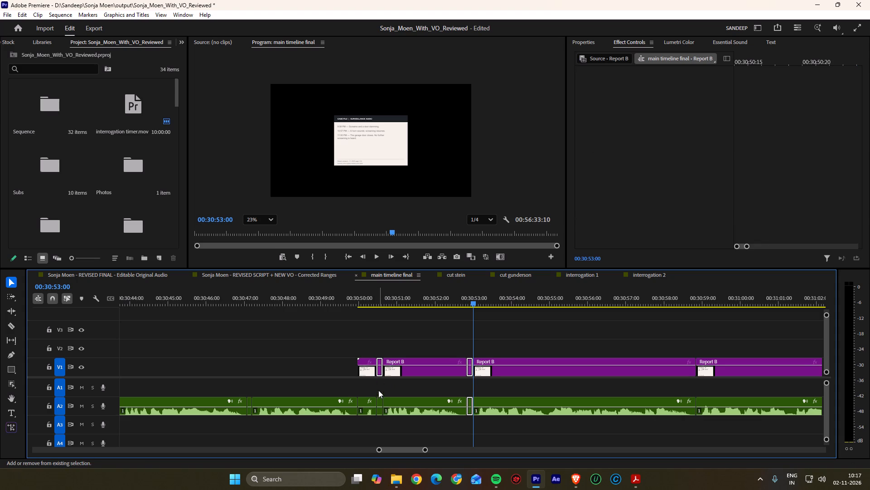
shift+click(378, 405)
key(shift+Delete)
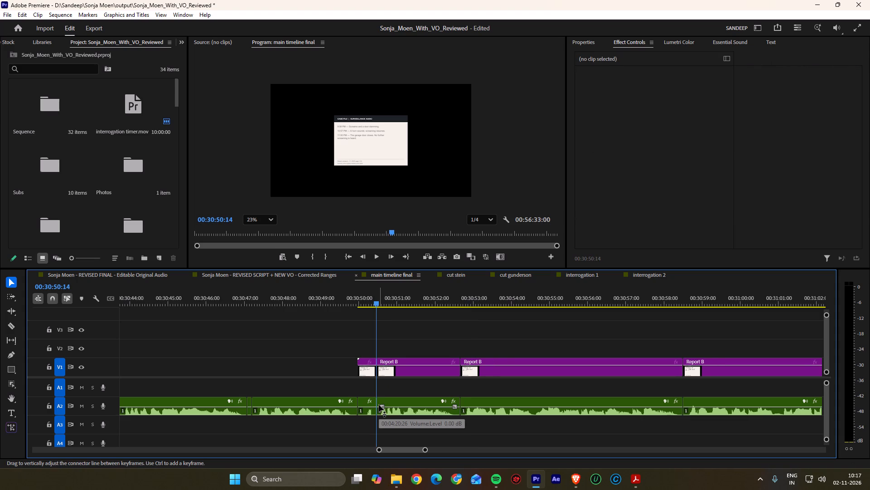
Ripple-delete the A2 voice-over pause pieces near 00:30:47:02 and 00:30:39:09.
key(Up)
key(Up)
key(Up)
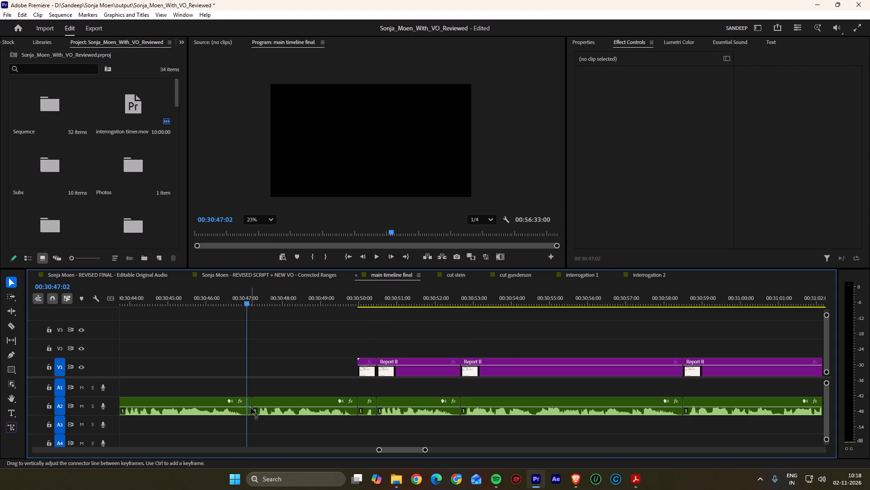
click(251, 407)
key(shift+Delete)
key(Up)
key(Up)
key(Up)
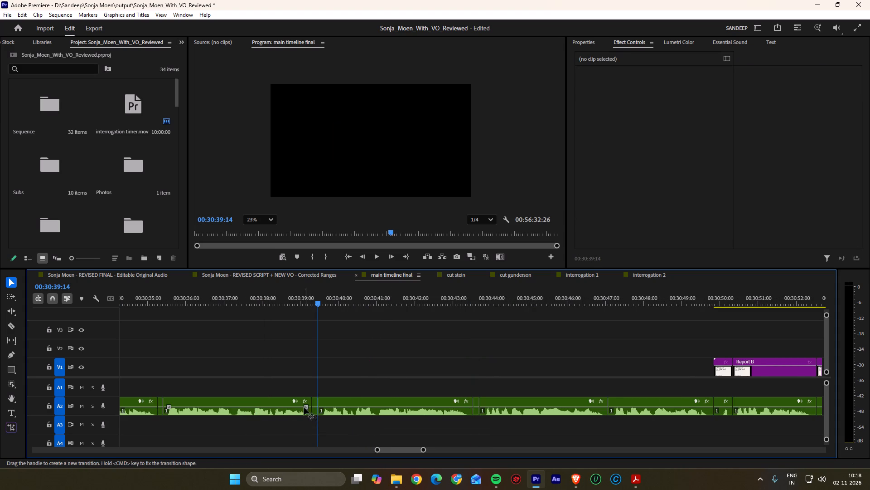
click(314, 410)
key(shift+Delete)
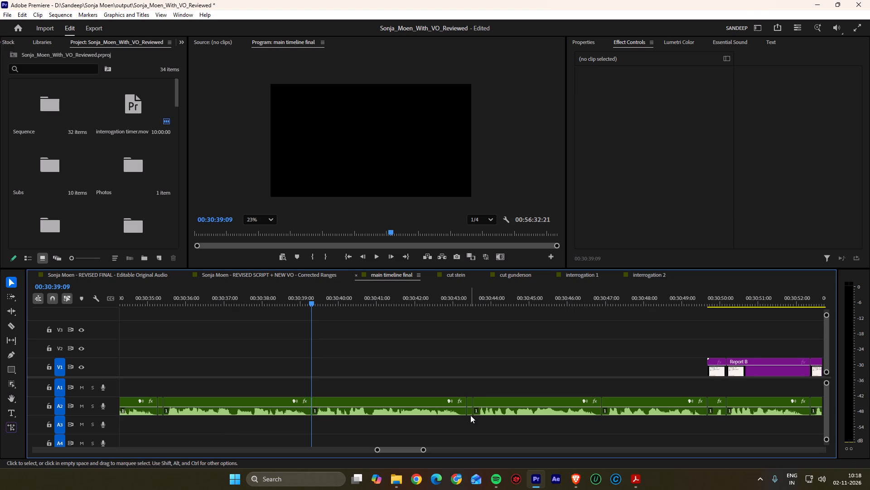
Ripple-delete the short A2 voice-over pause pieces near 00:30:43 and 00:30:31:05.
click(470, 415)
key(shift+Delete)
key(Up)
key(Up)
key(Up)
key(Up)
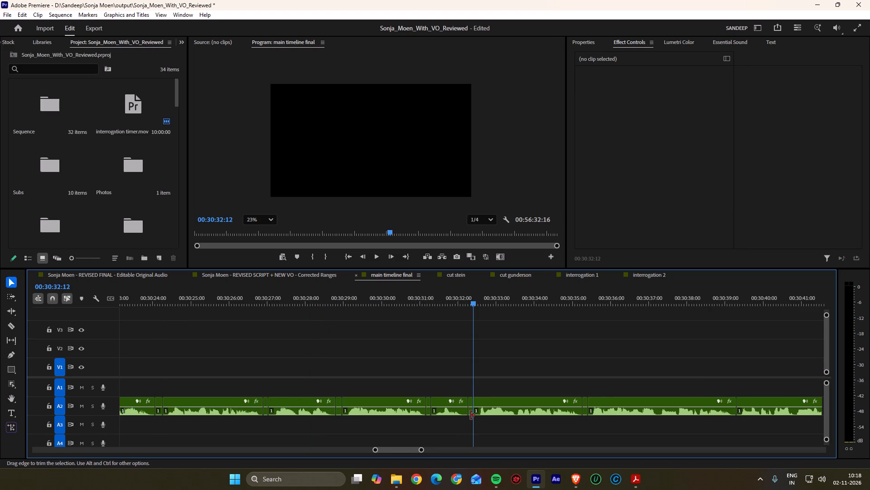
click(430, 412)
key(shift+Delete)
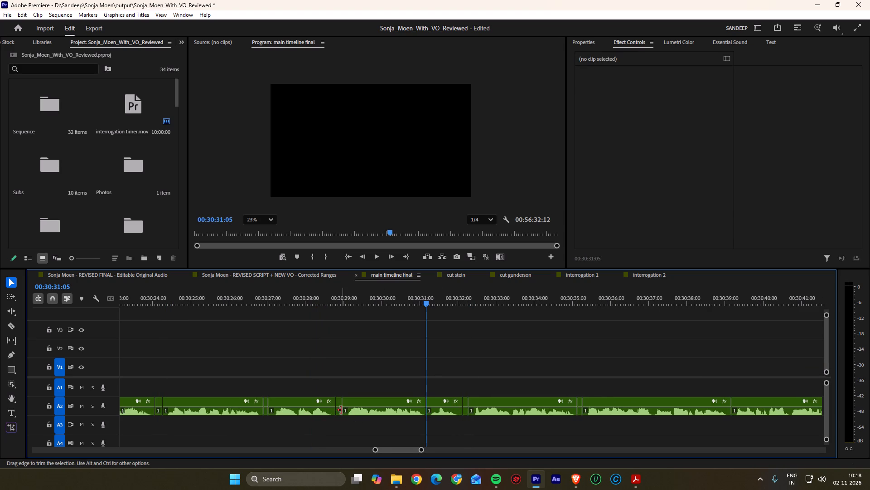
Ripple-delete the short A2 voice-over pause pieces near 00:30:28:24 and 00:30:26:27.
click(341, 410)
click(338, 410)
key(shift+Delete)
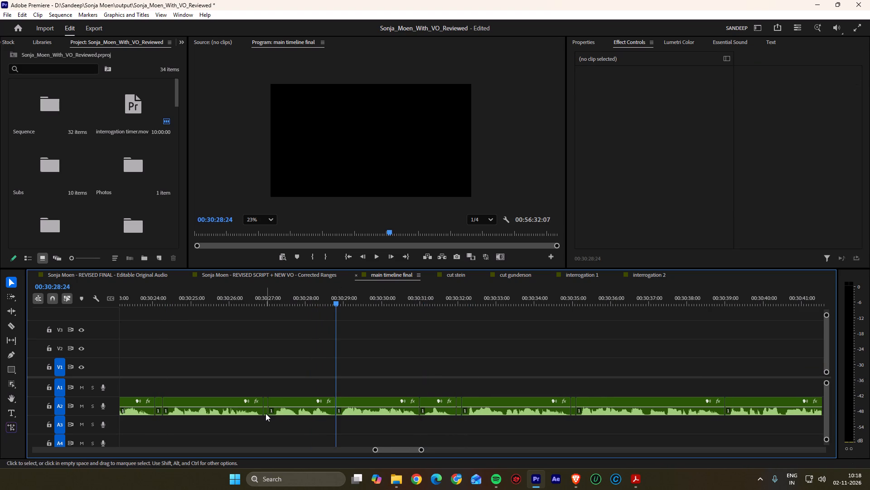
click(266, 413)
key(shift+Delete)
Ripple-delete the short A2 voice-over pause pieces near 00:30:31:25 and 00:30:34:21.
click(453, 414)
key(shift+Delete)
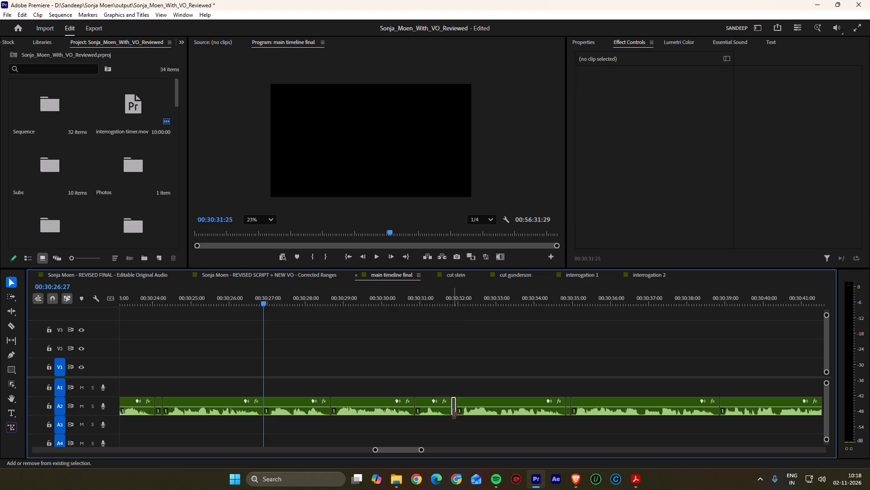
key(Up)
click(564, 414)
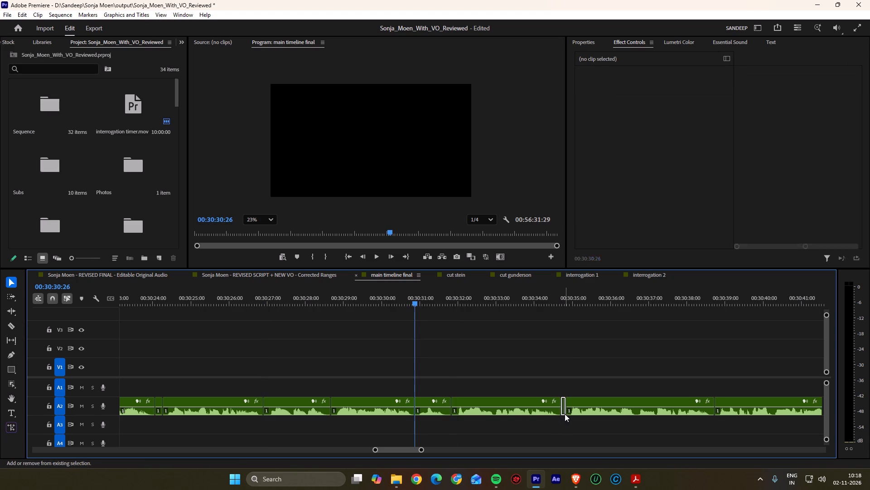
key(shift+Delete)
Ripple-delete the short A2 voice-over pause pieces near 00:30:24:02 and 00:30:22:14, just after the Three punches clip.
key(Up)
key(Up)
key(Up)
key(Up)
key(Up)
key(Up)
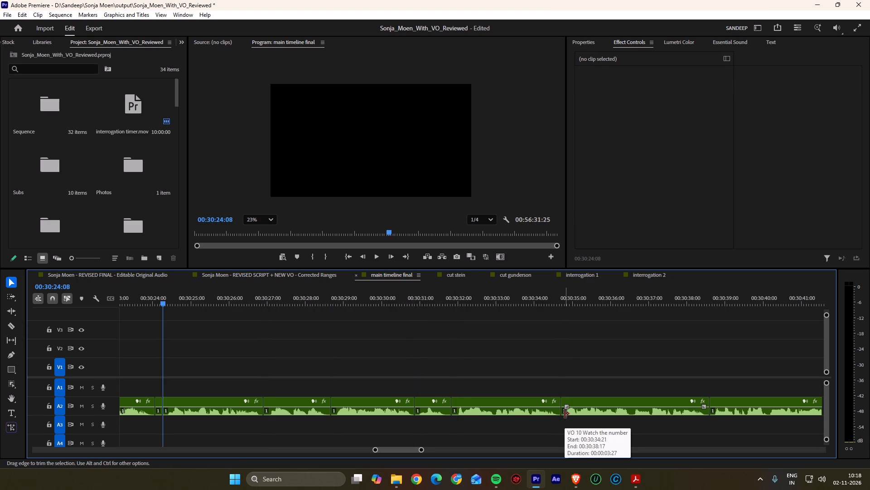
key(Up)
click(529, 414)
key(shift+Delete)
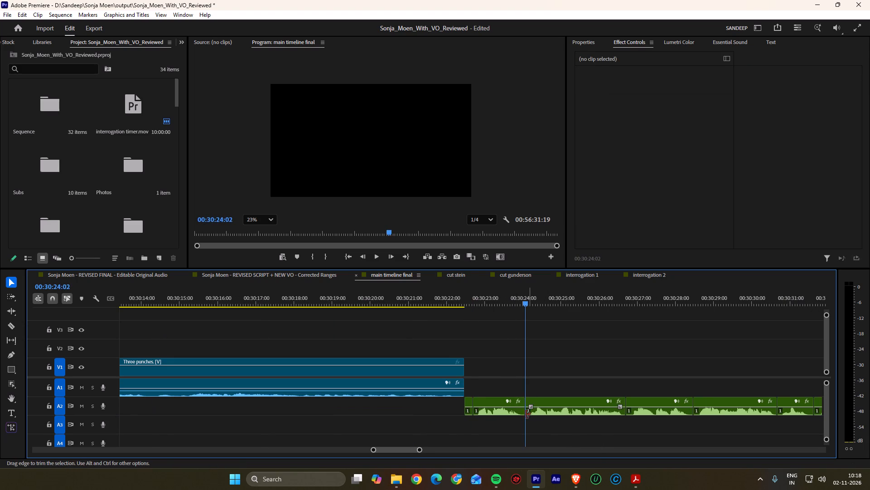
click(469, 401)
key(shift+Delete)
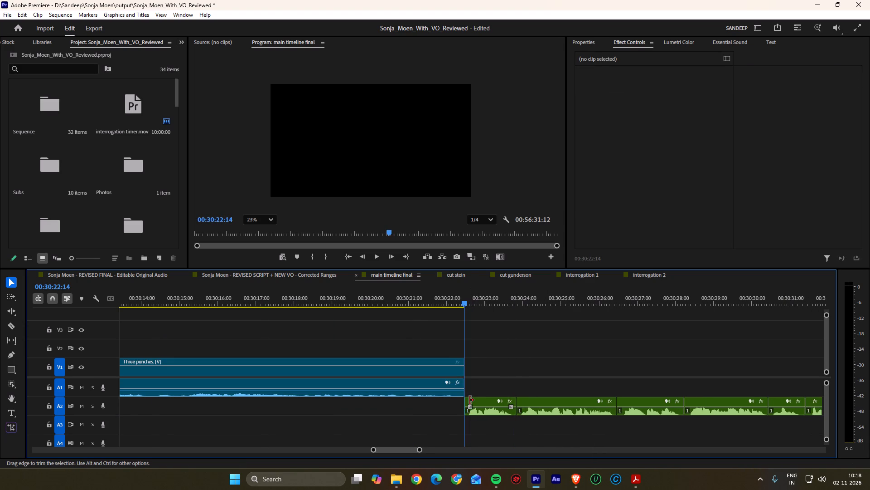
Play the voice-over following the Three punches clip and check it against the "Watch the number" paragraph in the browser's final script.
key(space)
alt+scroll(445, 400, down, 20)
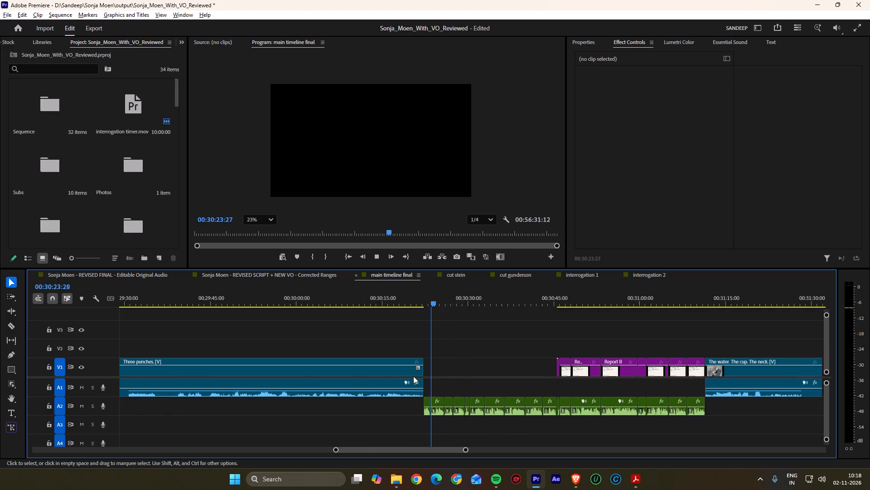
click(576, 485)
scroll(354, 305, down, 4)
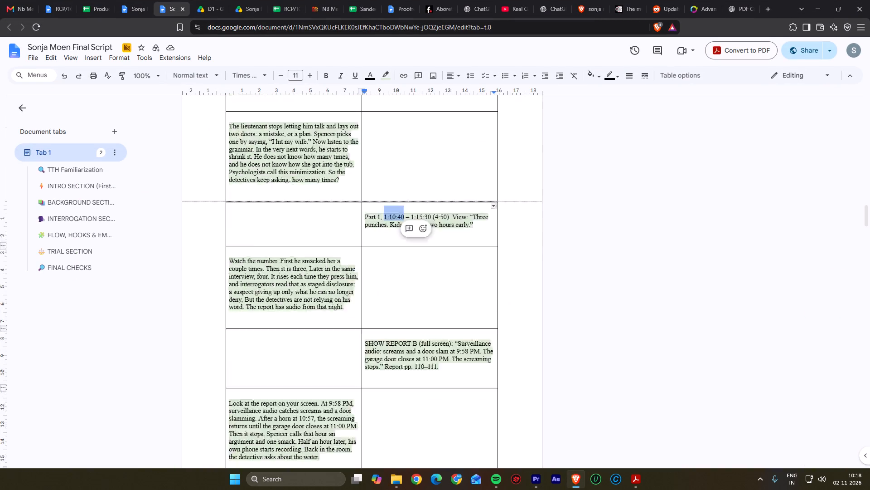
click(357, 168)
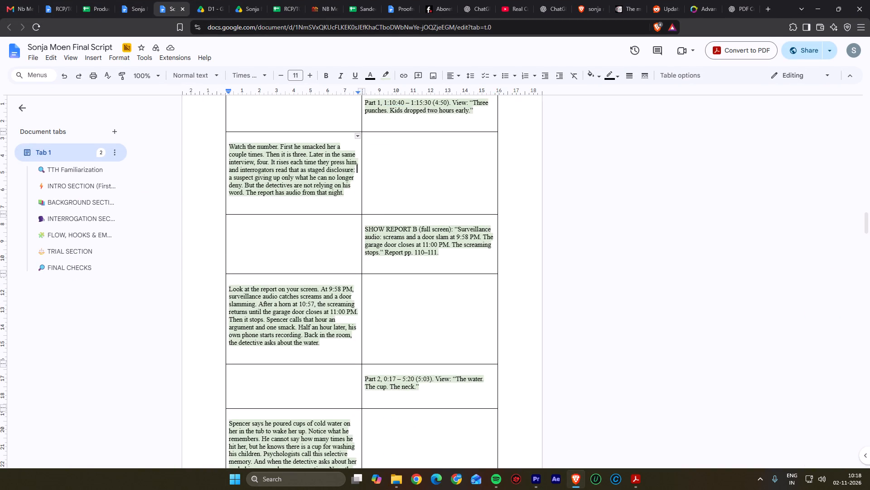
scroll(356, 172, down, 1)
scroll(356, 172, up, 3)
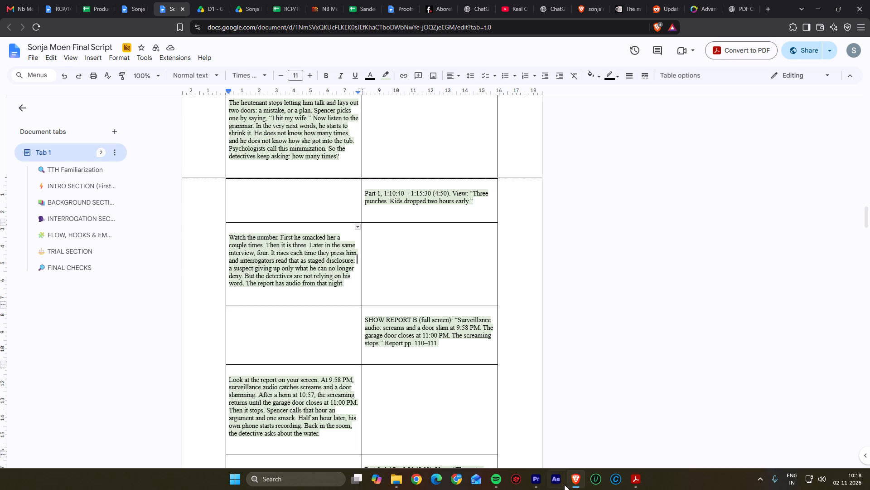
click(575, 478)
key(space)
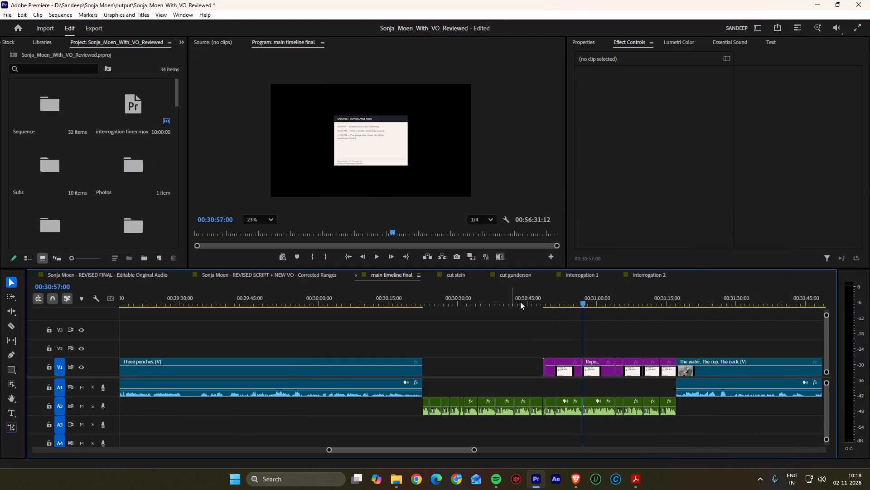
Review the start of the Report B section and delete its first short VO 11 piece and the Report B piece above it.
alt+scroll(586, 355, up, 1)
alt+scroll(586, 355, down, 1)
alt+scroll(586, 355, up, 18)
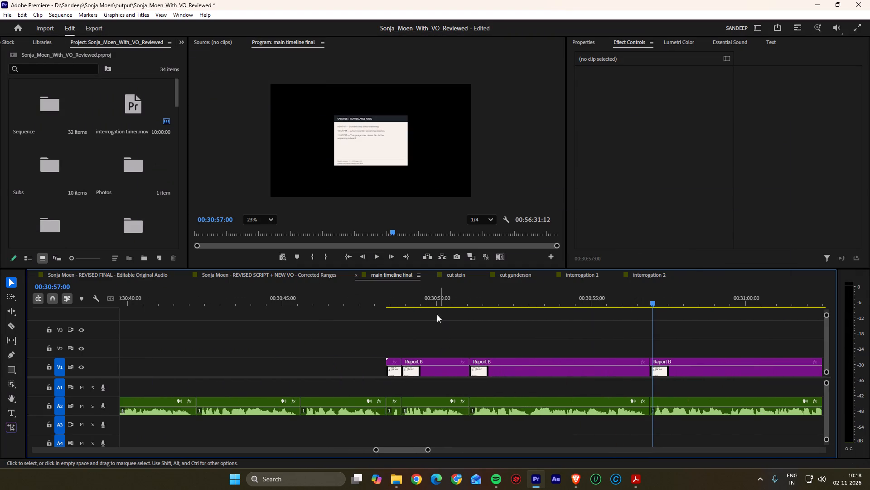
drag(386, 300, 321, 299)
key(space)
alt+scroll(365, 363, up, 7)
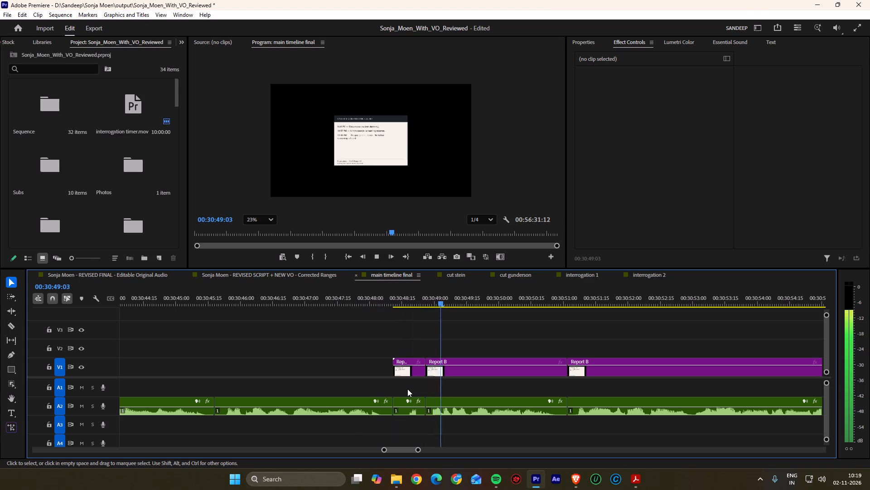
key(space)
click(416, 409)
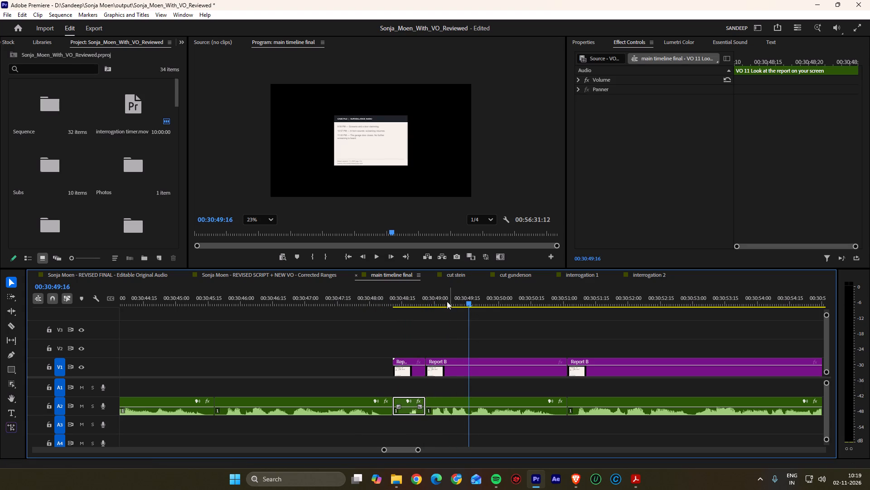
drag(445, 301, 434, 304)
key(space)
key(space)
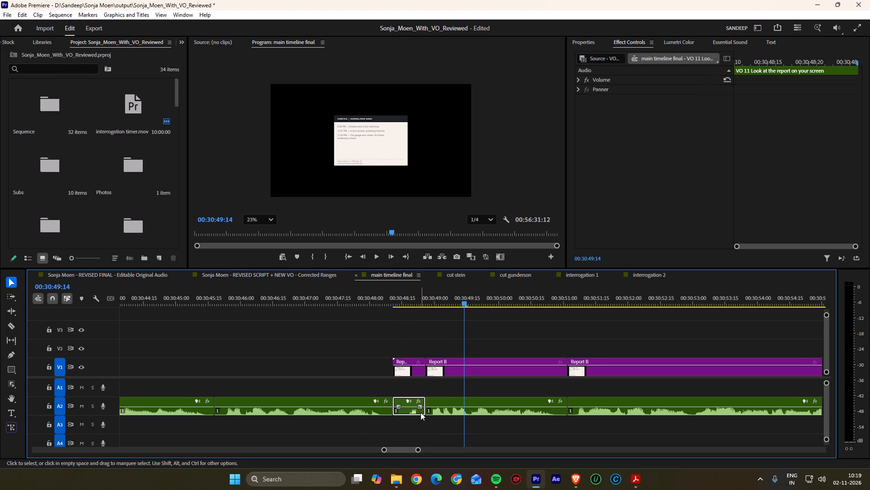
key(Delete)
click(410, 370)
key(Delete)
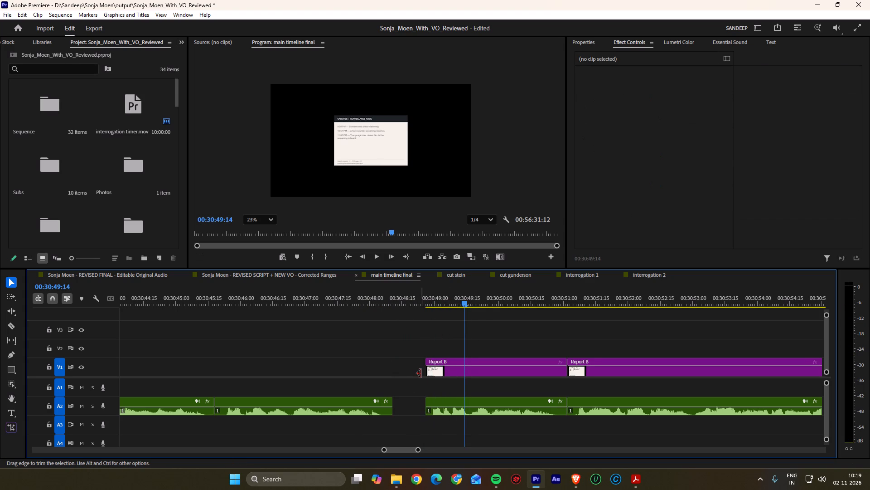
Shift Report B and all following clips 15 frames earlier to close the gap at 00:30:48:11, and play across the join.
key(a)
click(436, 372)
drag(452, 372, 423, 373)
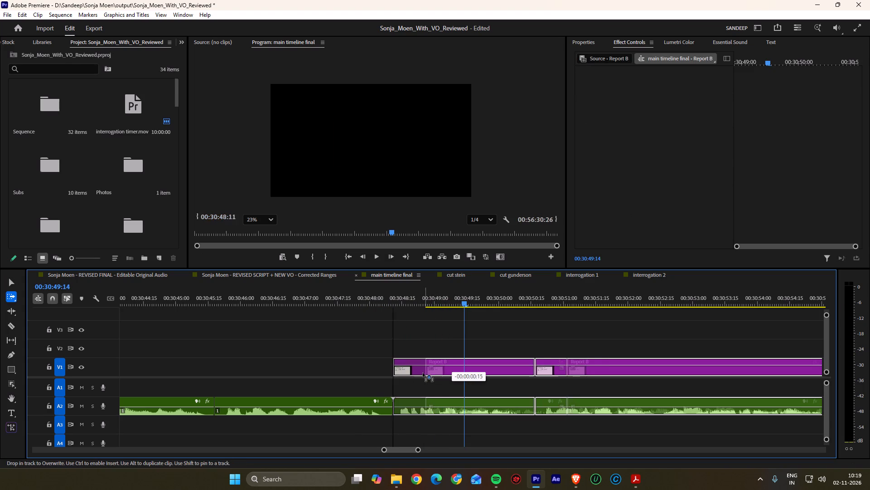
drag(423, 373, 420, 373)
drag(356, 302, 342, 299)
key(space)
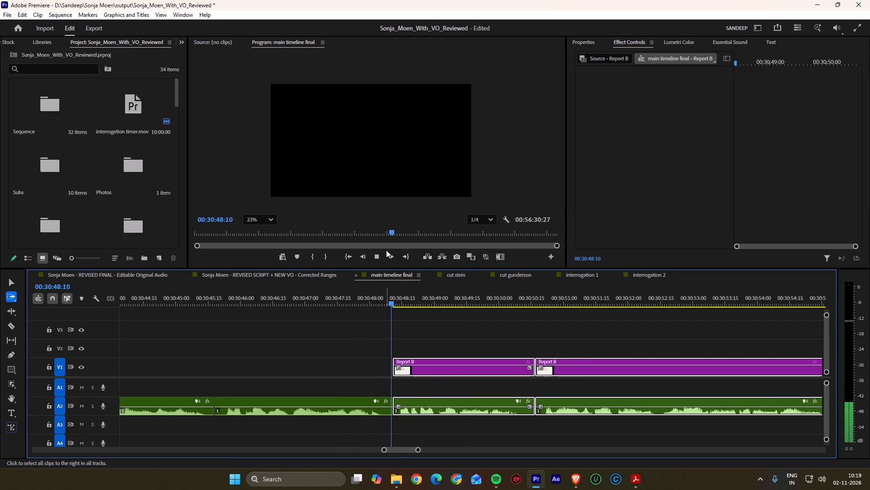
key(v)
click(413, 330)
Check the playing Report B voice-over against the "Look at the report on your screen" paragraph in the browser's final script.
alt+scroll(371, 346, down, 6)
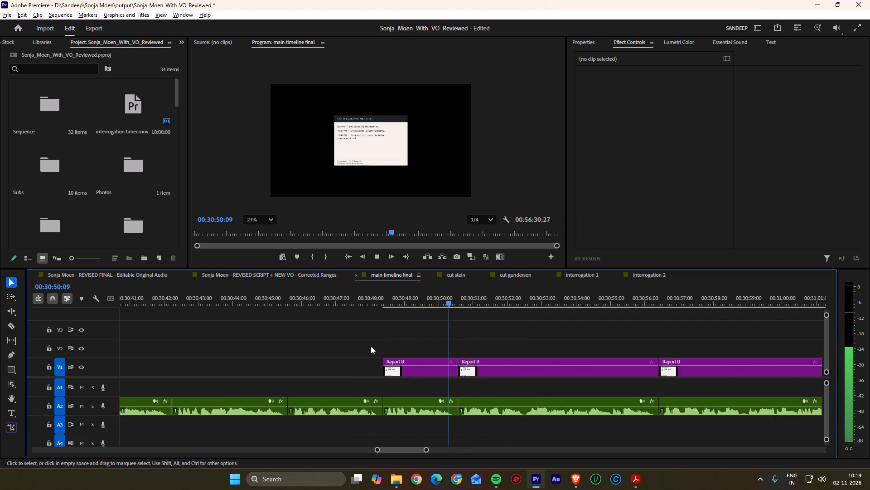
alt+scroll(371, 346, down, 9)
click(572, 476)
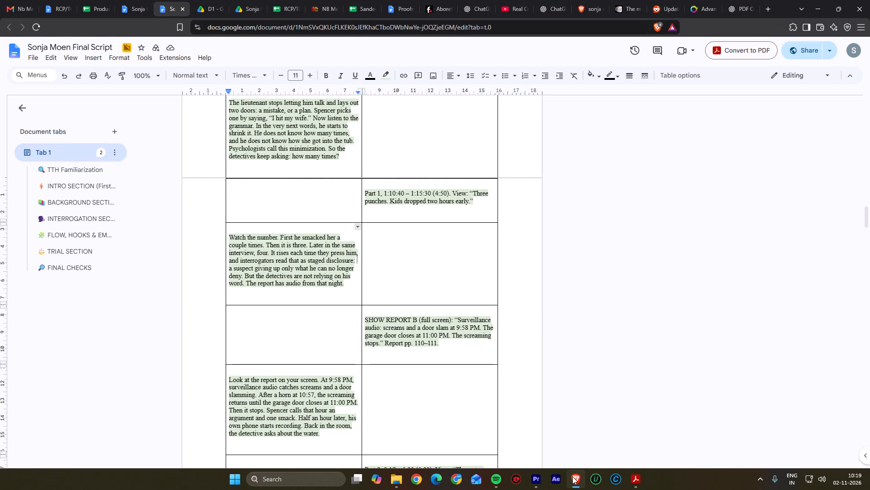
click(572, 476)
scroll(509, 386, down, 7)
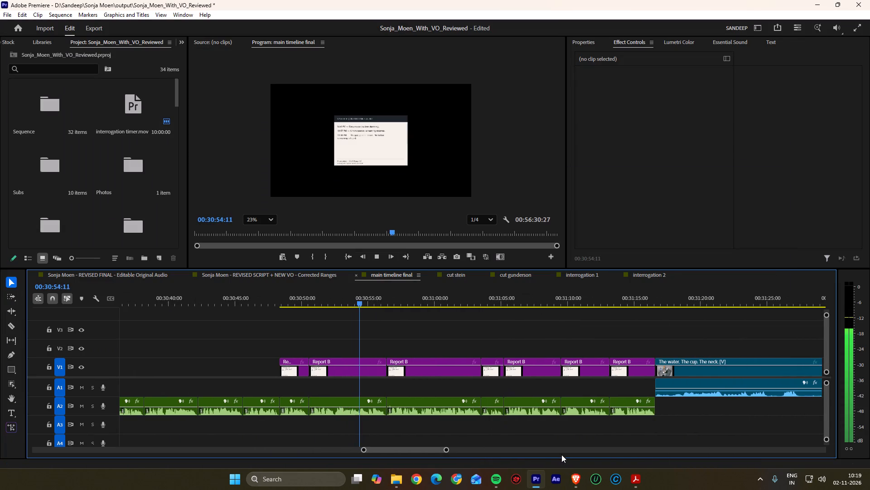
click(575, 478)
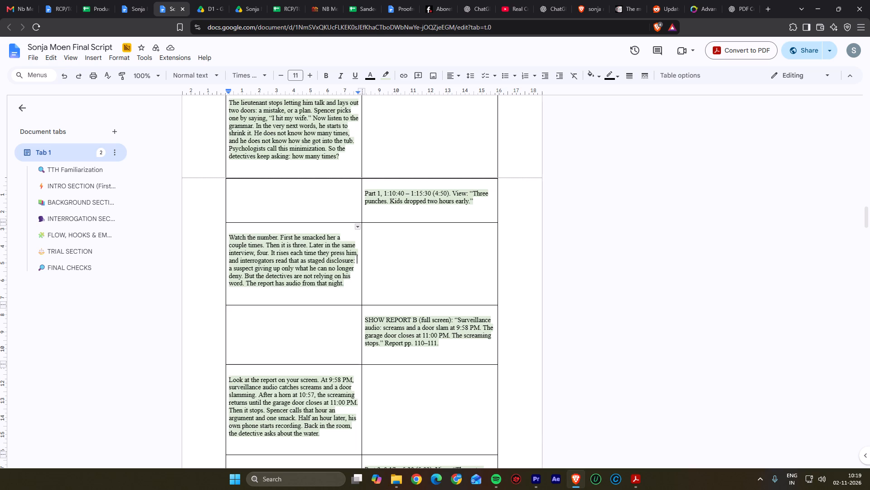
scroll(475, 363, down, 3)
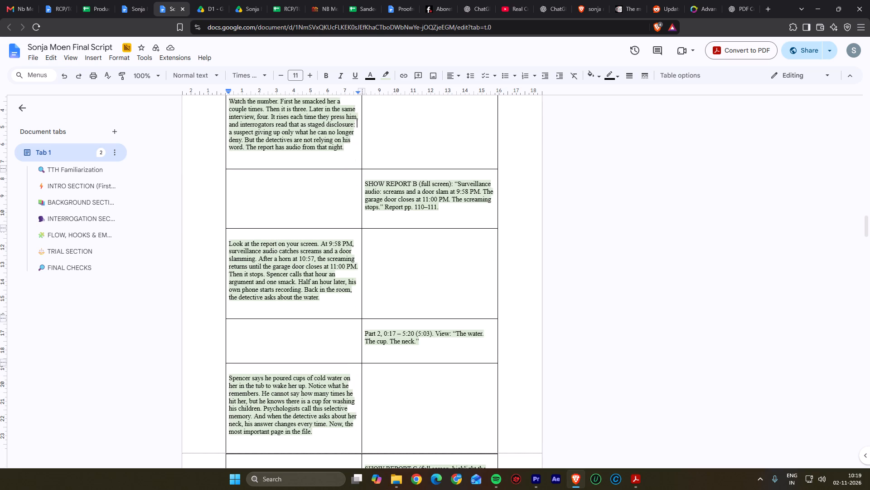
scroll(370, 328, down, 1)
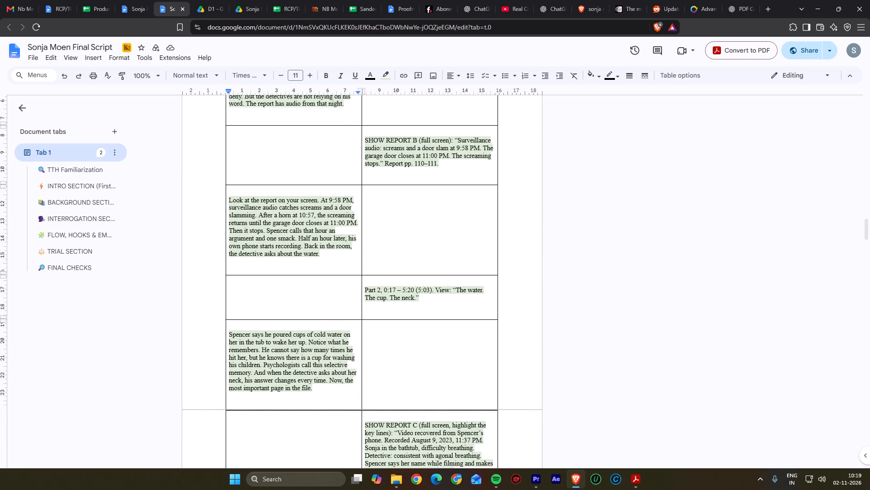
Copy the start time 0:17 from the script's Part 2 entry for "The water. The cup. The neck.".
drag(394, 284, 383, 285)
key(ctrl+c)
key(ctrl+c)
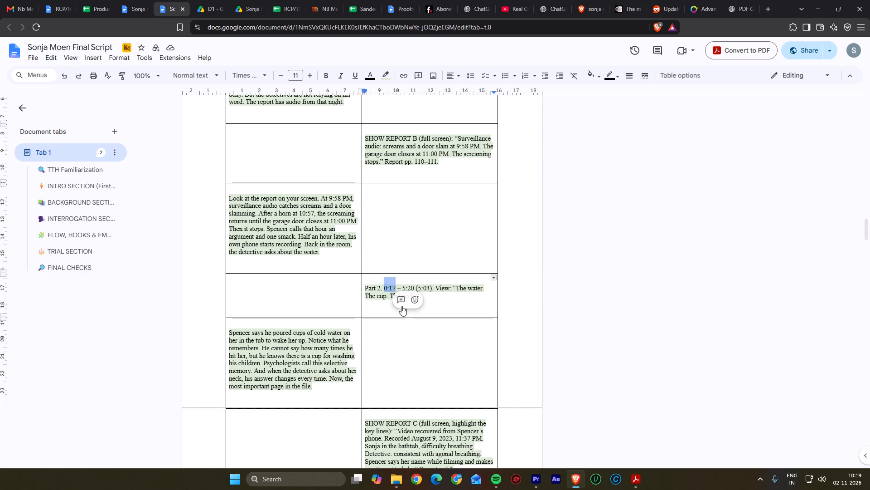
key(ctrl+c)
Switch back to Premiere and review the main timeline's playback into the opening of "The water. The cup. The neck.".
click(579, 479)
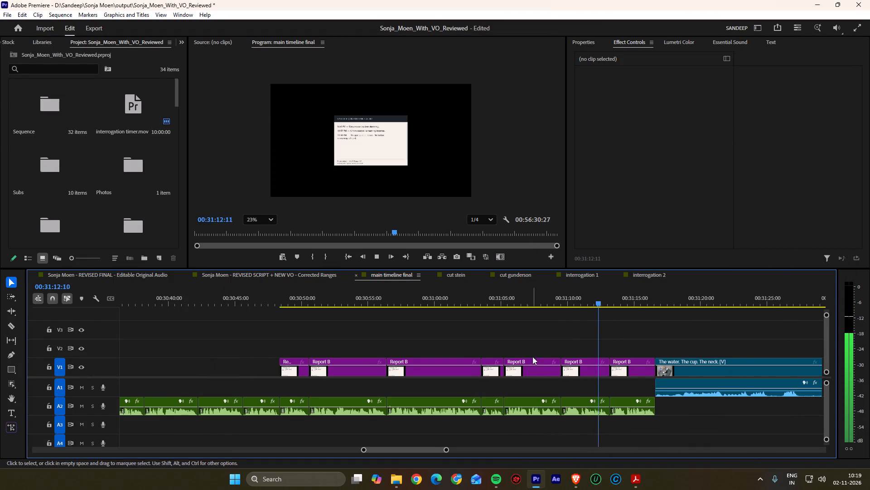
scroll(503, 373, down, 8)
scroll(502, 373, up, 1)
click(569, 478)
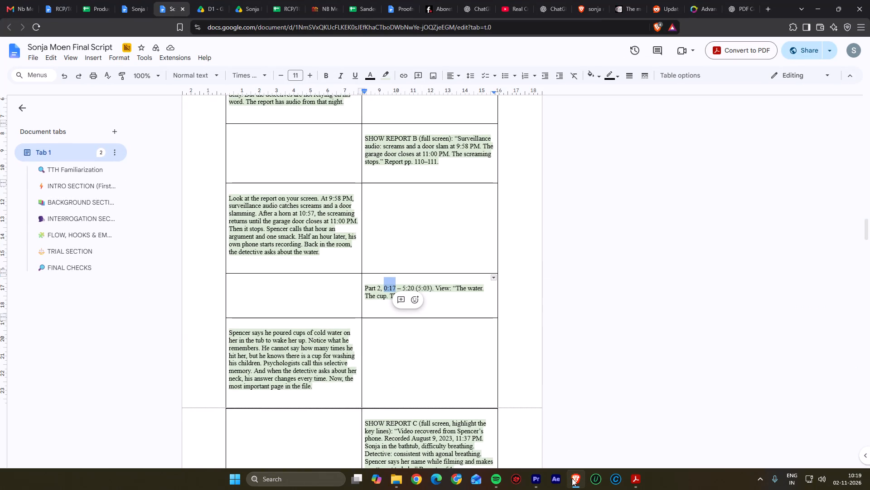
click(572, 478)
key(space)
scroll(541, 427, down, 14)
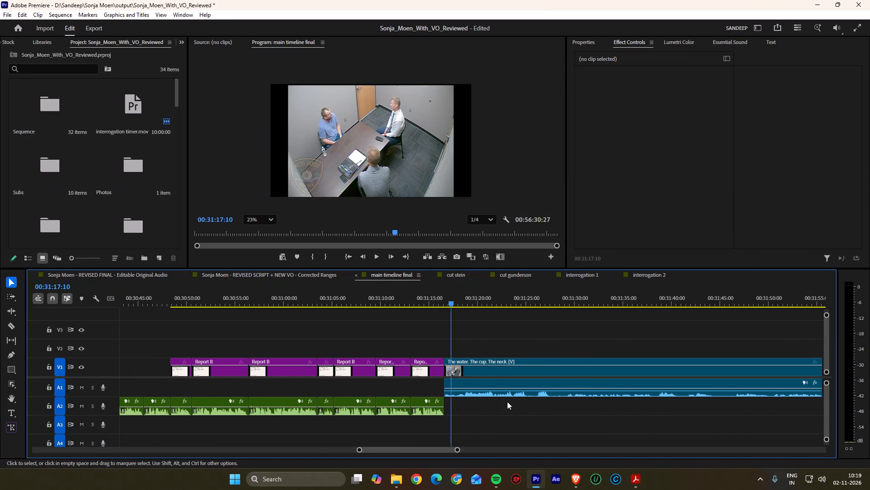
Play the interrogation 2 sequence from 00:00:17:00 to compare it with the clip's opening in the main timeline.
click(650, 277)
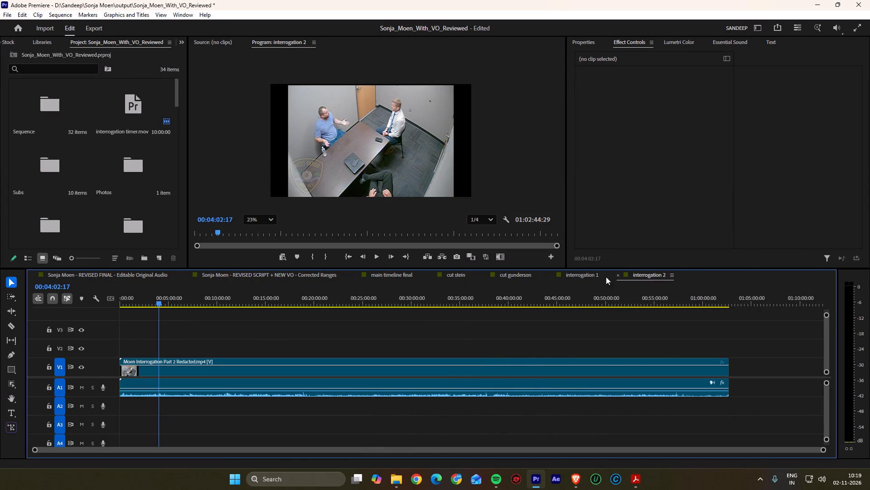
click(217, 219)
key(ctrl+v)
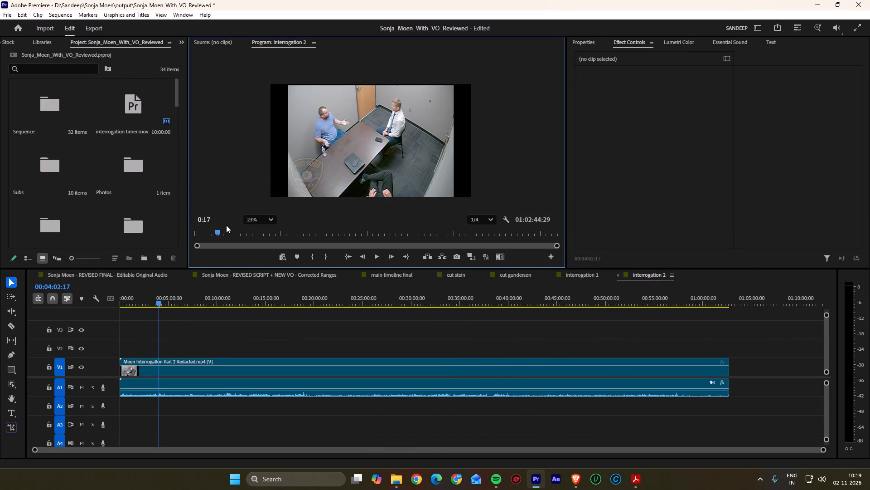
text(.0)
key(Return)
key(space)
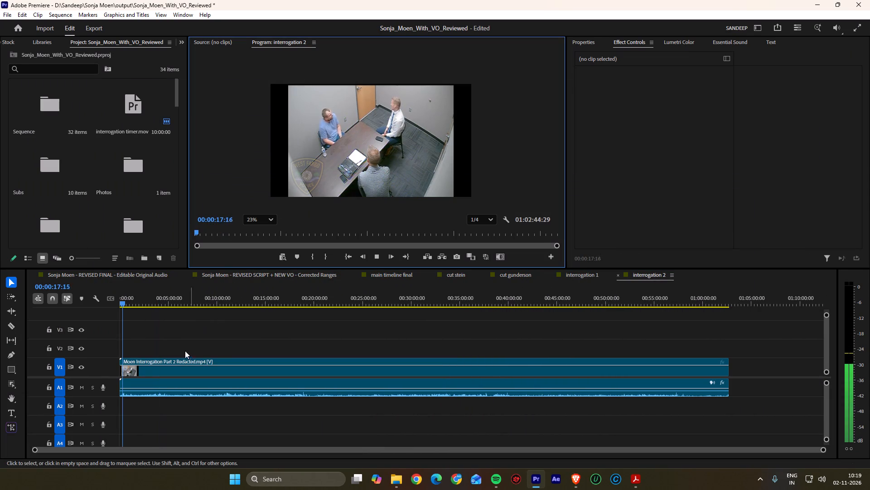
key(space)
click(394, 273)
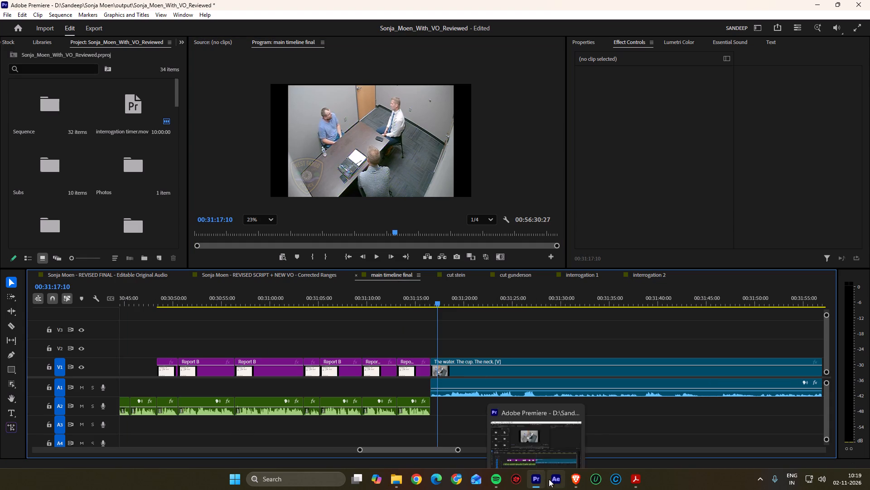
click(570, 477)
click(570, 477)
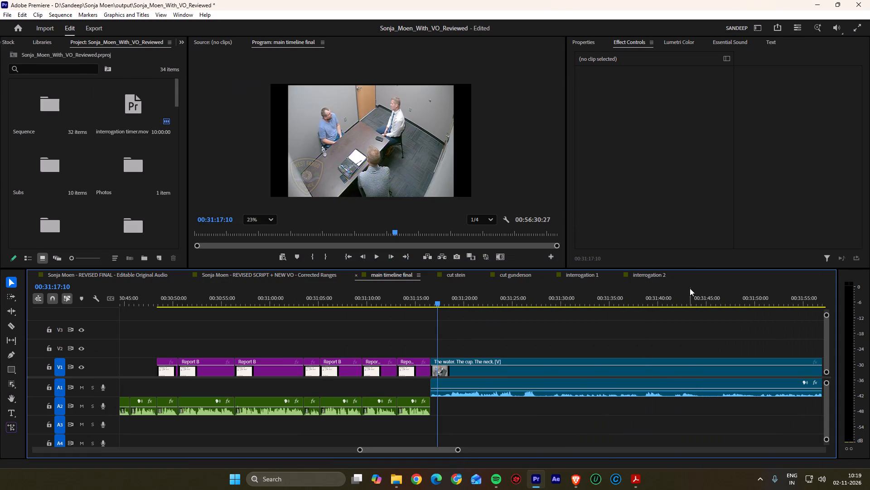
Play the interrogation 2 sequence around 00:05:16 to 00:05:20 to examine where "The water. The cup. The neck." should end.
click(660, 269)
click(657, 274)
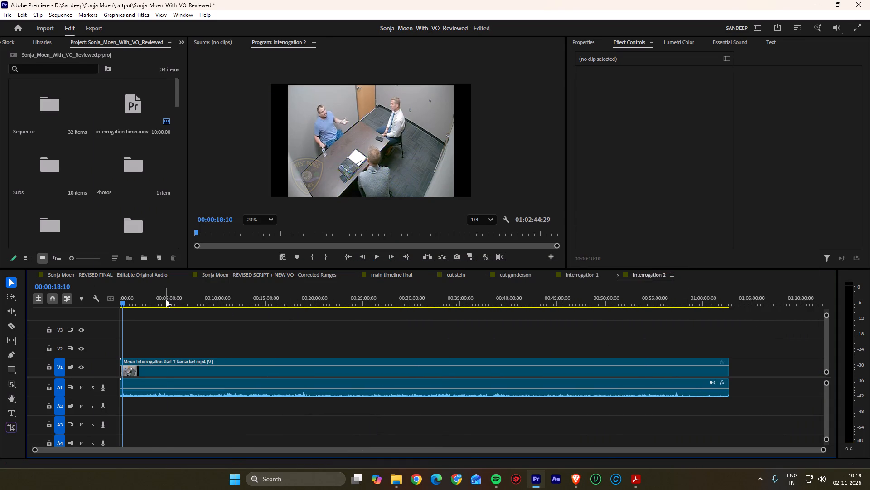
click(165, 299)
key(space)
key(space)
scroll(167, 321, up, 11)
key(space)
scroll(161, 329, up, 2)
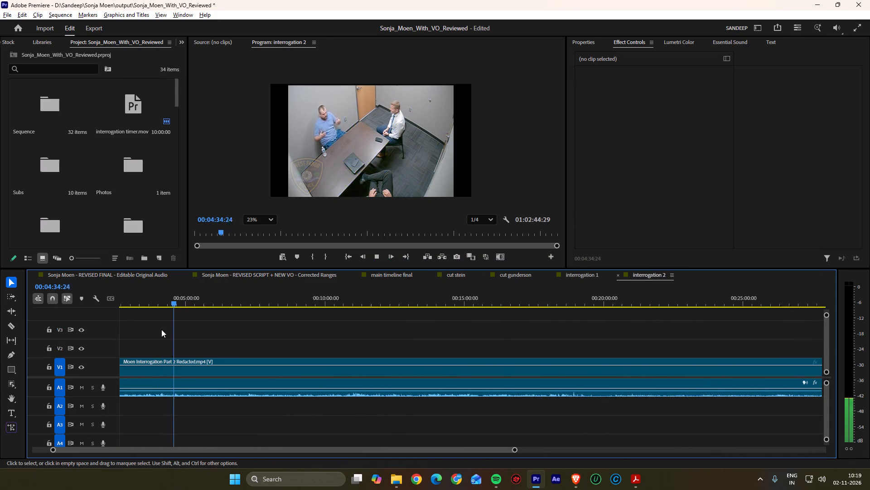
scroll(161, 329, up, 16)
click(243, 302)
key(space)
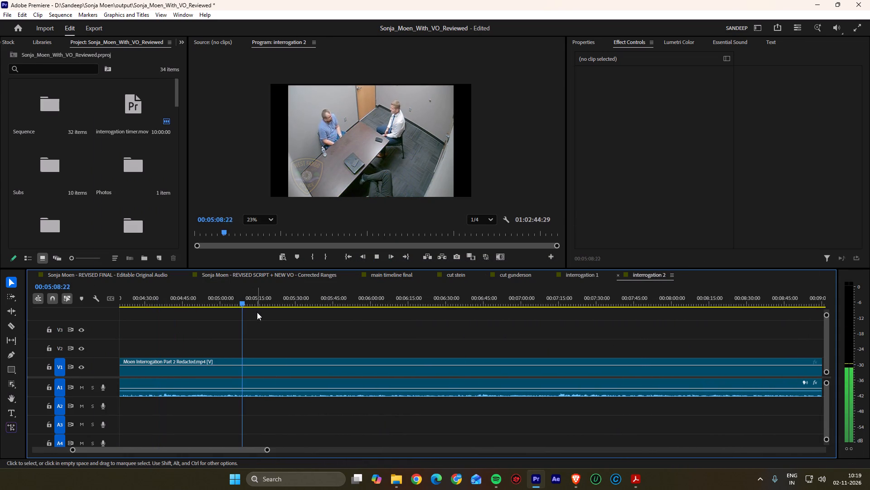
alt+scroll(259, 314, up, 4)
click(262, 302)
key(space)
alt+scroll(261, 319, up, 2)
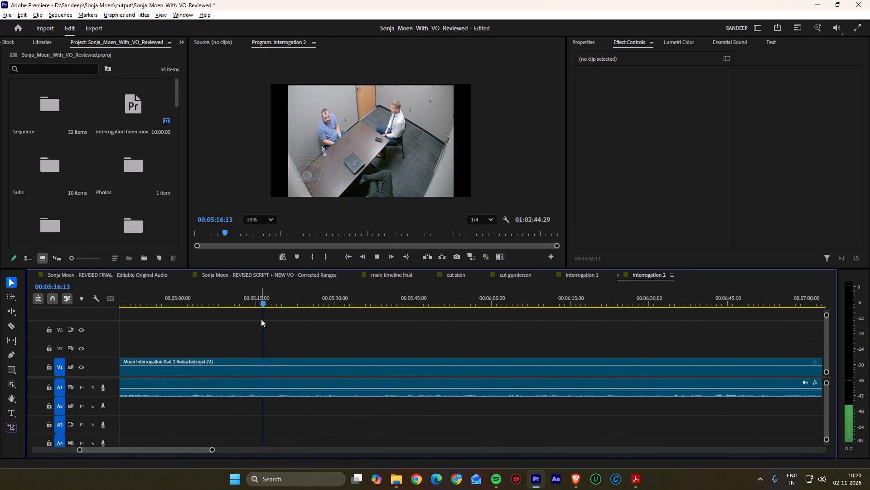
alt+scroll(261, 319, up, 8)
scroll(302, 307, up, 1)
click(312, 303)
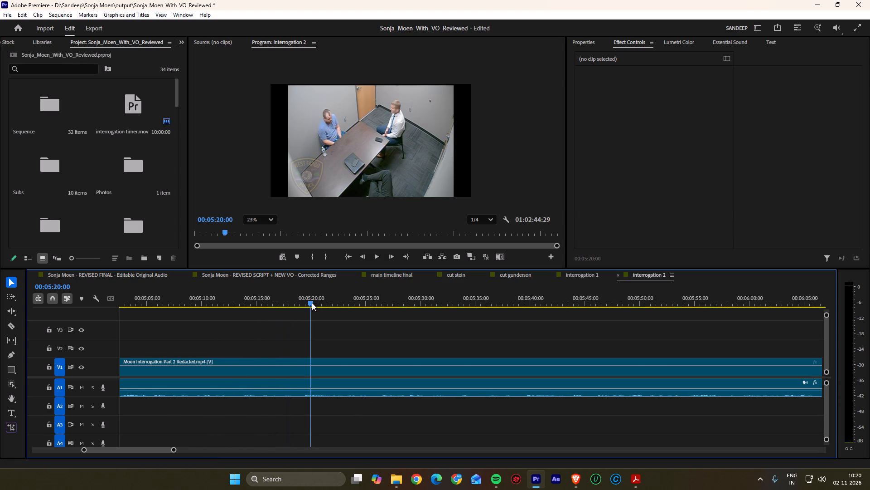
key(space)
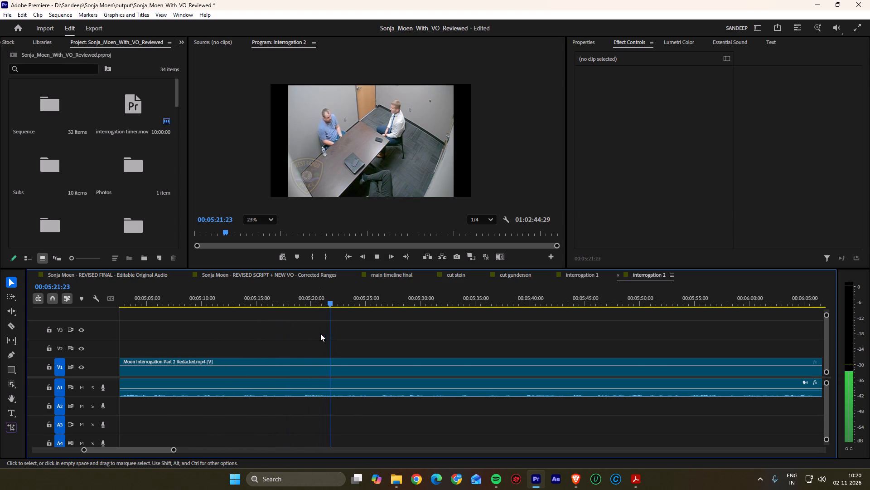
drag(320, 295, 257, 300)
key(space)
alt+scroll(302, 333, up, 3)
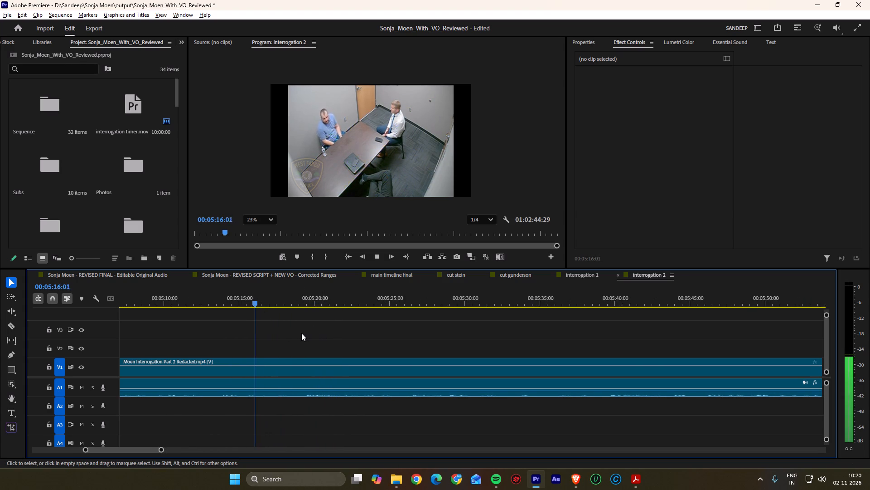
alt+scroll(301, 333, up, 4)
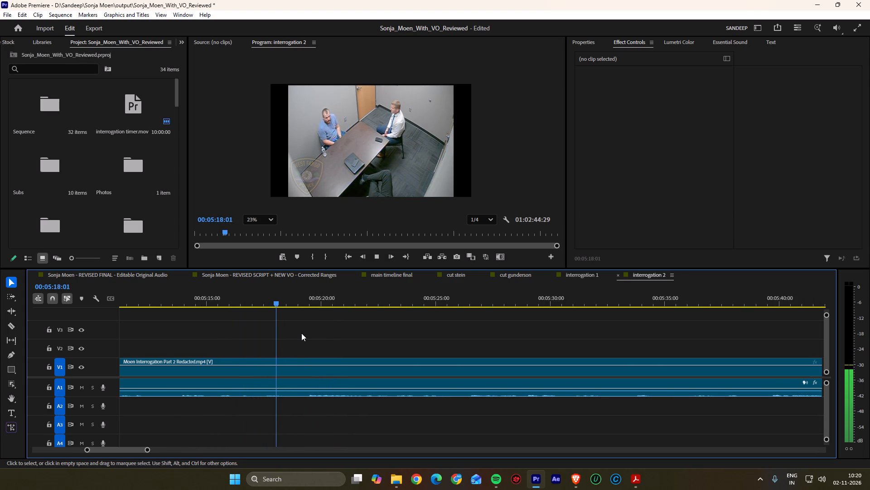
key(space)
Review the end of "The water. The cup. The neck." in the main timeline and trim its out point to about 00:36:18:26.
click(388, 277)
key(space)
alt+scroll(428, 339, down, 5)
key(Down)
scroll(264, 345, up, 7)
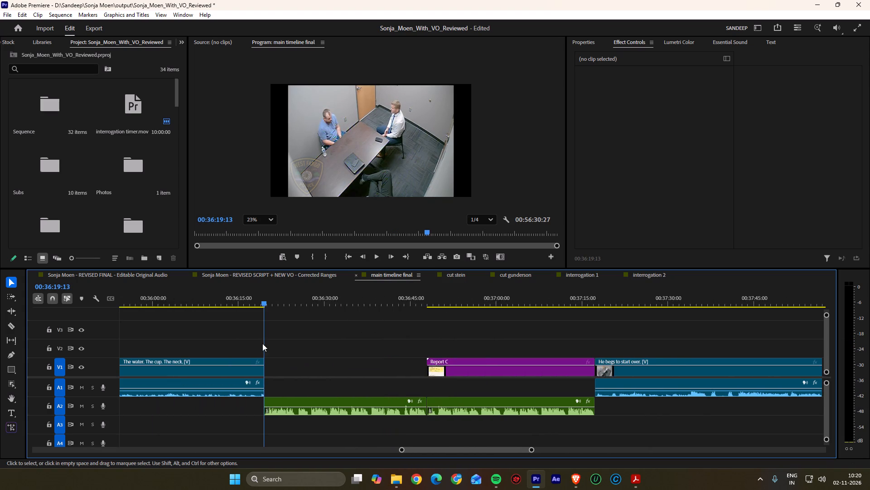
scroll(262, 343, up, 6)
drag(312, 304, 308, 304)
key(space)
alt+scroll(321, 349, up, 6)
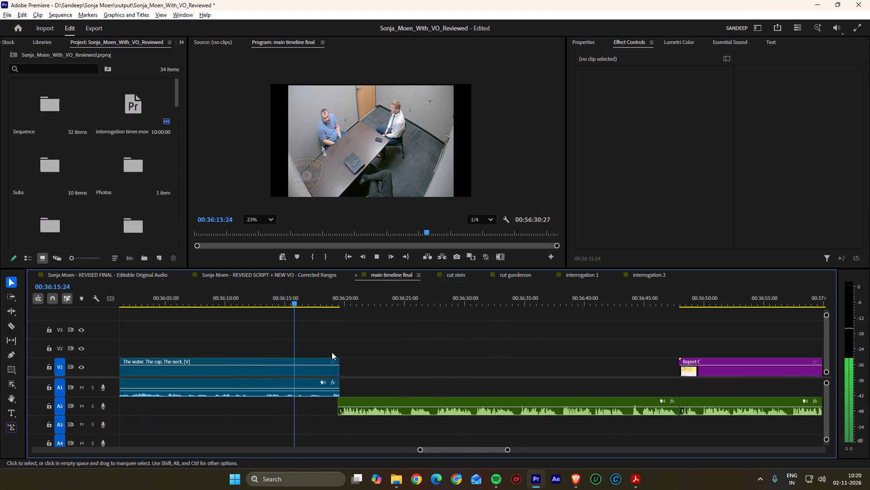
alt+scroll(332, 352, up, 5)
scroll(332, 352, down, 3)
alt+scroll(262, 386, up, 7)
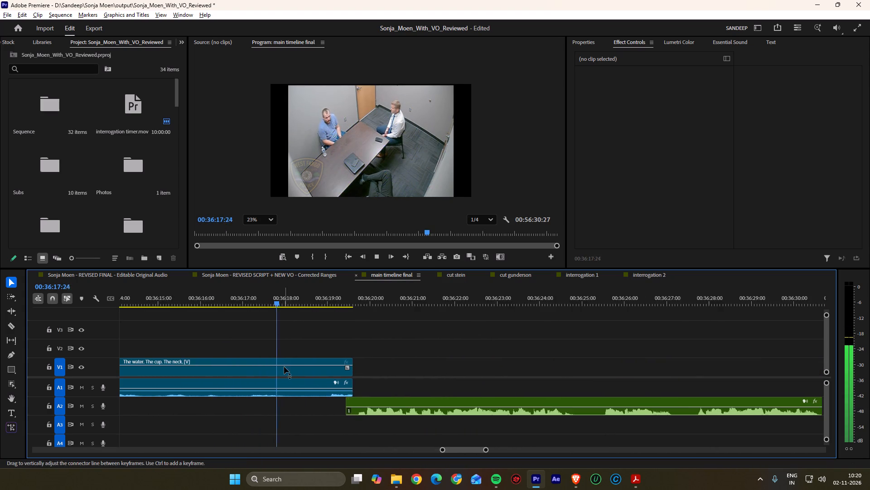
alt+scroll(284, 367, up, 5)
scroll(310, 367, up, 3)
scroll(396, 368, down, 4)
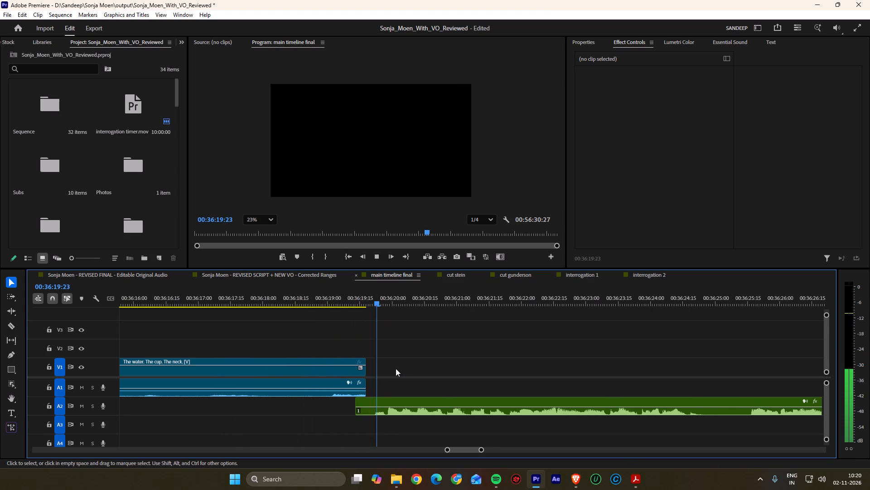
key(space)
drag(365, 367, 331, 370)
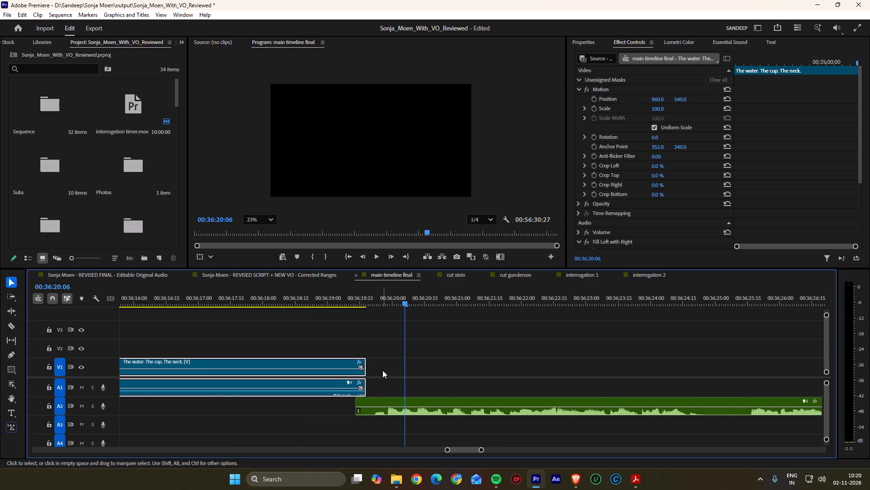
key(ctrl+z)
drag(368, 366, 320, 367)
Shift the Report C voice-over and everything after it back 17 frames to meet the end of the trimmed interrogation clip.
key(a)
click(371, 393)
drag(377, 401, 348, 403)
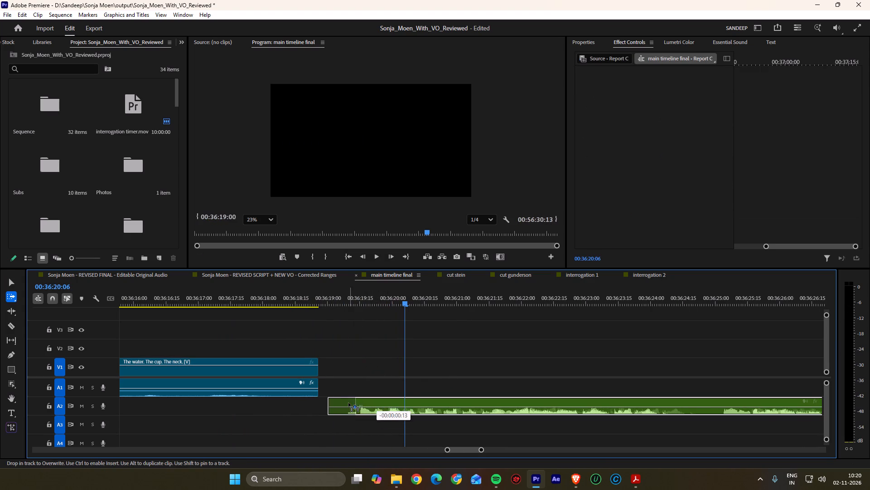
drag(348, 403, 342, 403)
click(345, 373)
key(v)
click(345, 373)
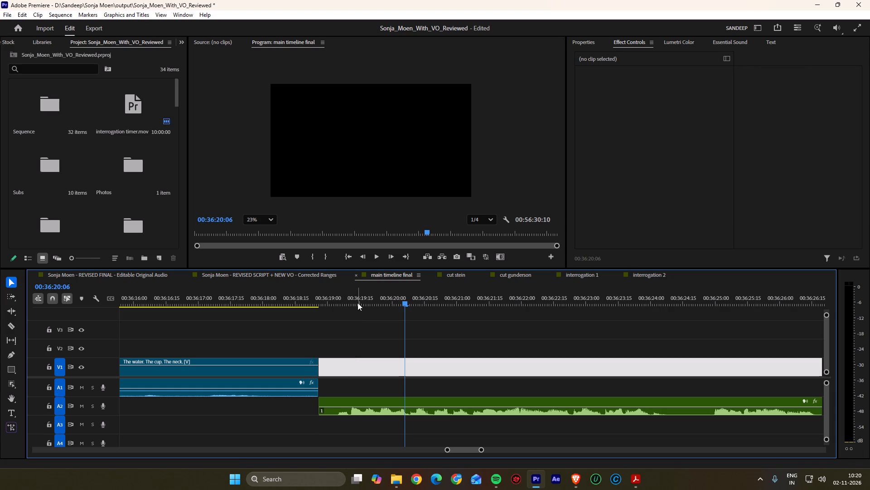
Split the A2 voice-over at 00:36:19:02, at both ends of the pause near 00:36:24:15, and at 00:36:26:21.
drag(352, 285, 327, 298)
drag(340, 297, 331, 301)
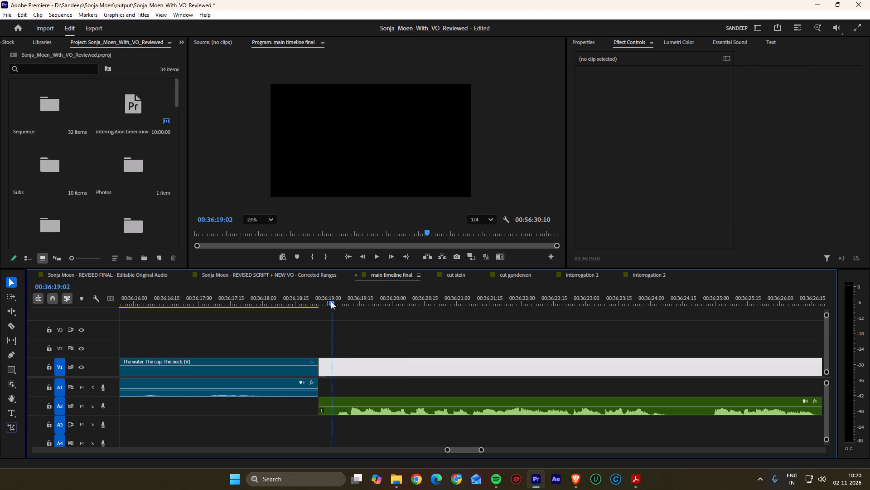
drag(331, 301, 689, 330)
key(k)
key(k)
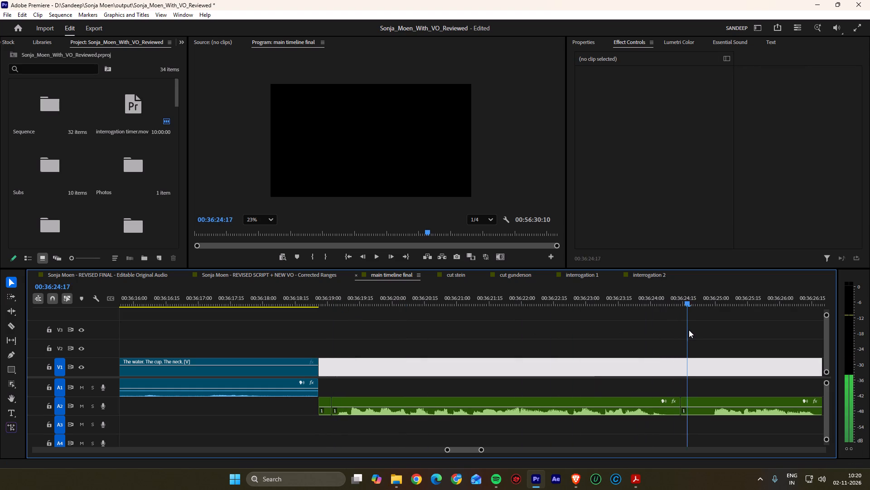
drag(689, 330, 832, 333)
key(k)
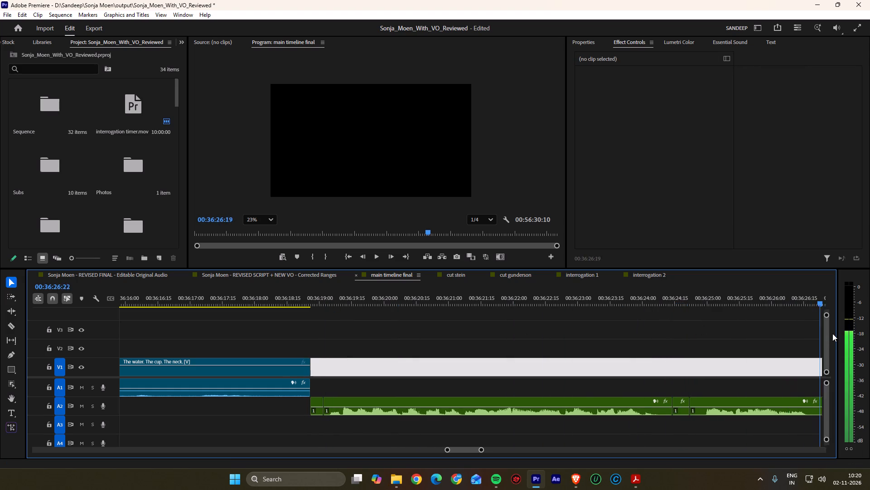
drag(832, 333, 295, 358)
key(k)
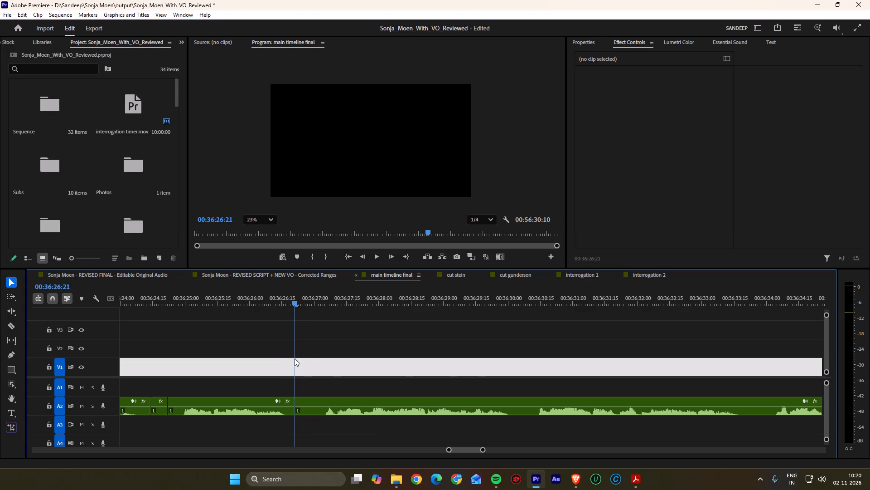
Split the voice-over at about 00:36:26:28 and around the pauses near 00:36:30:05 and 00:36:33:21.
drag(295, 358, 519, 350)
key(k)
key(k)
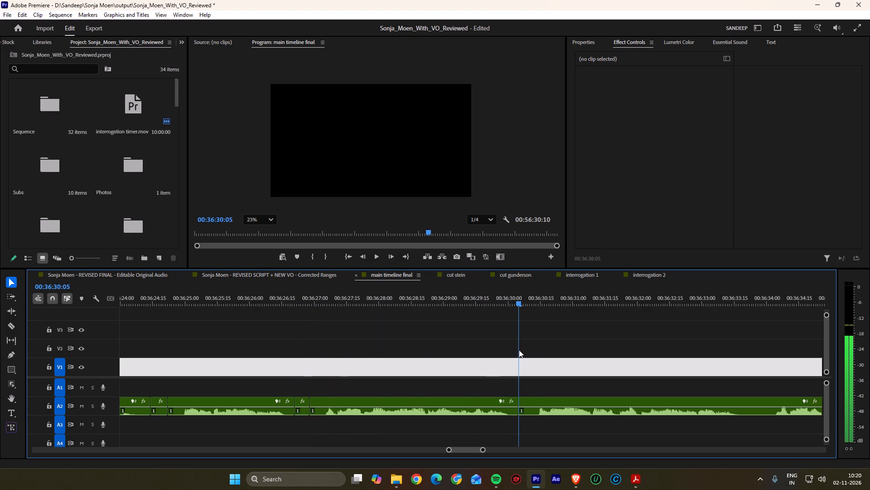
drag(519, 350, 531, 349)
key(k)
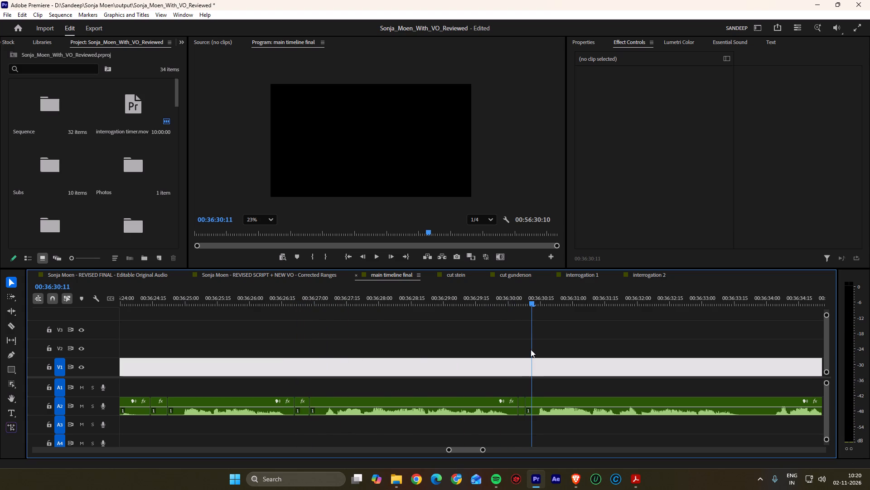
drag(531, 349, 748, 361)
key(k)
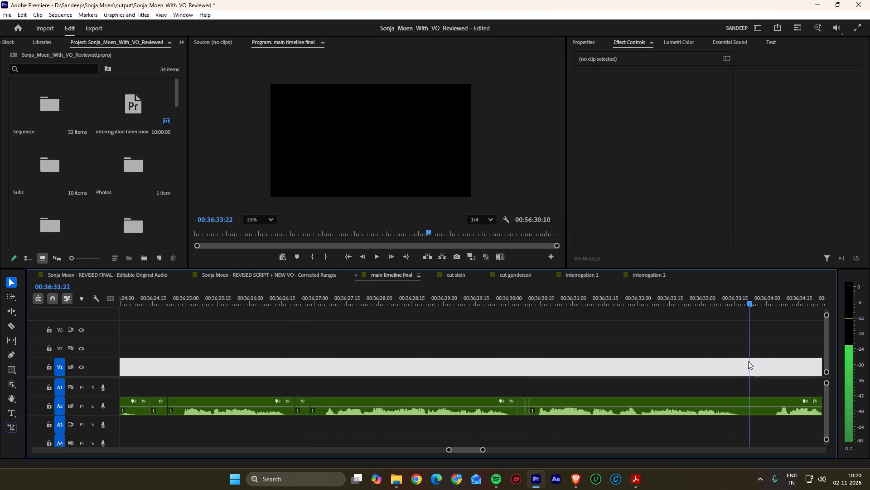
drag(748, 361, 407, 369)
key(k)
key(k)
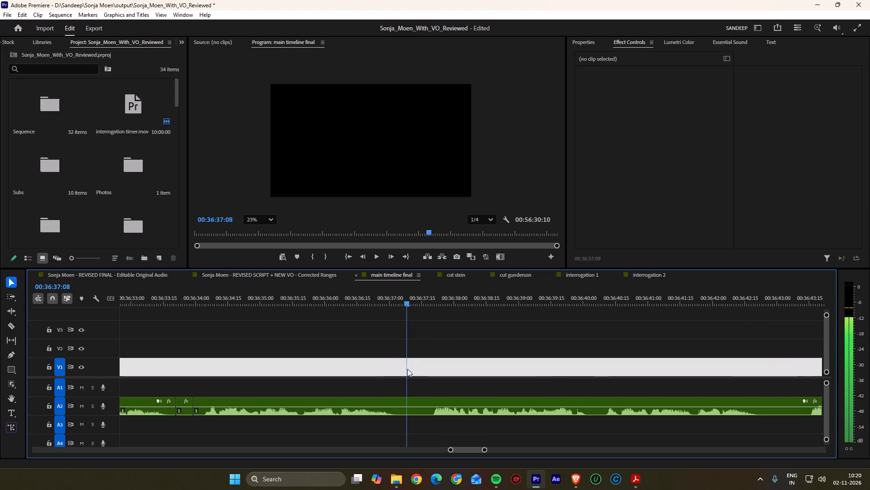
Split the voice-over at both ends of the pauses near 00:36:37:07, 00:36:40:05 and 00:36:43:00.
drag(407, 369, 418, 365)
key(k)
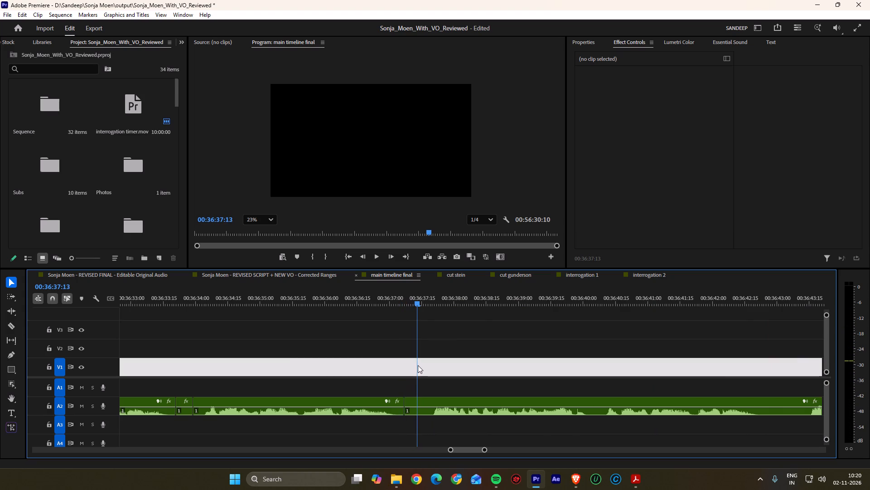
drag(418, 365, 599, 370)
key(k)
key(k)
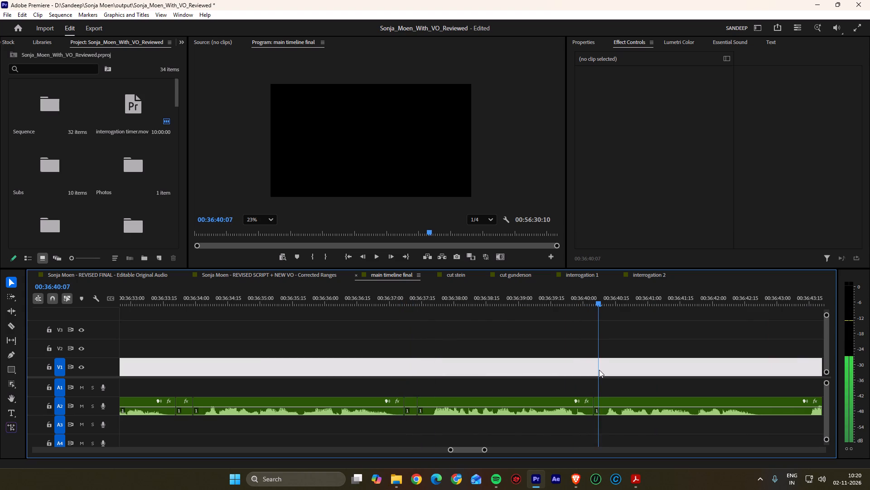
drag(599, 370, 792, 379)
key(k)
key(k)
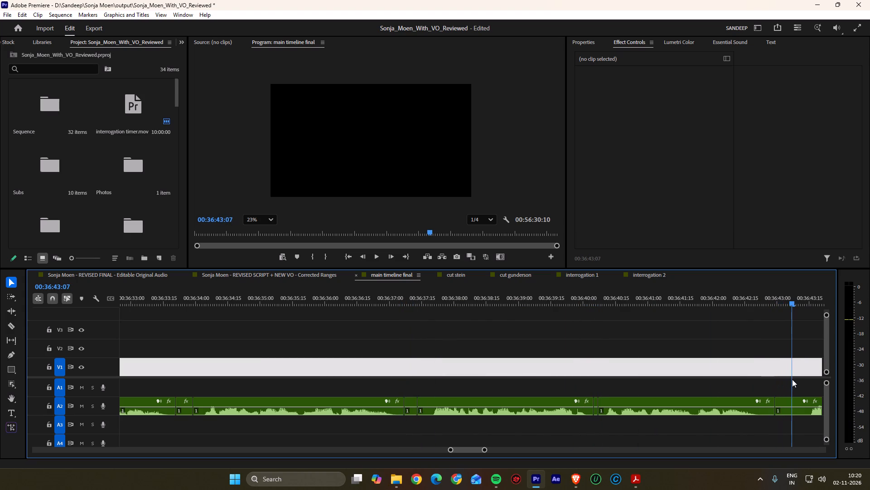
drag(792, 379, 630, 384)
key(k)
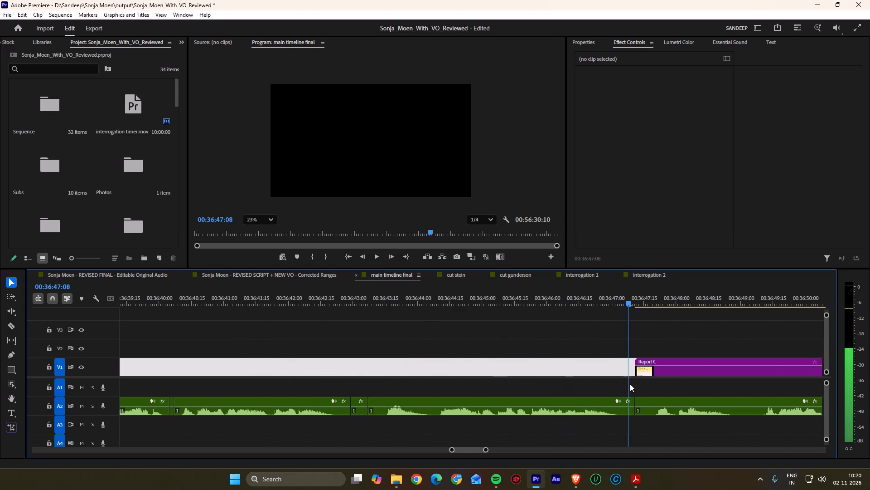
Split the voice-over and Report C video around the pauses near 00:36:47:08 and 00:36:49:01, and at about 00:36:56:16.
drag(630, 384, 646, 384)
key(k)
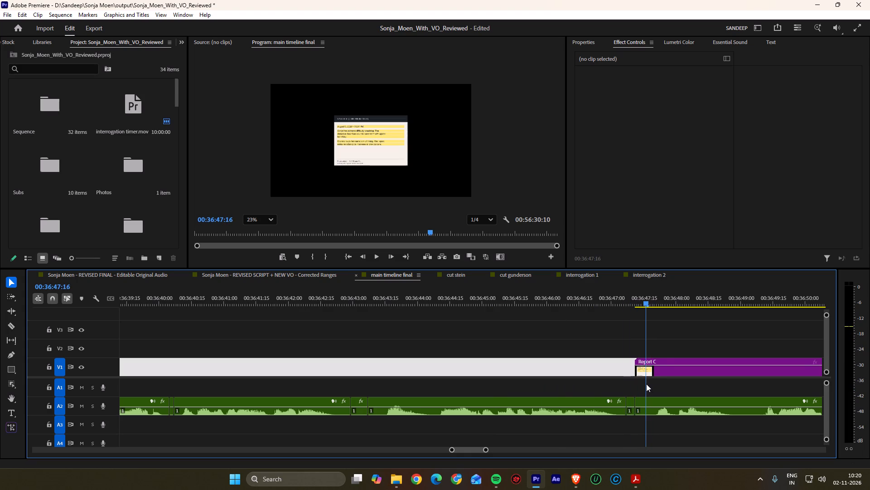
drag(646, 384, 753, 382)
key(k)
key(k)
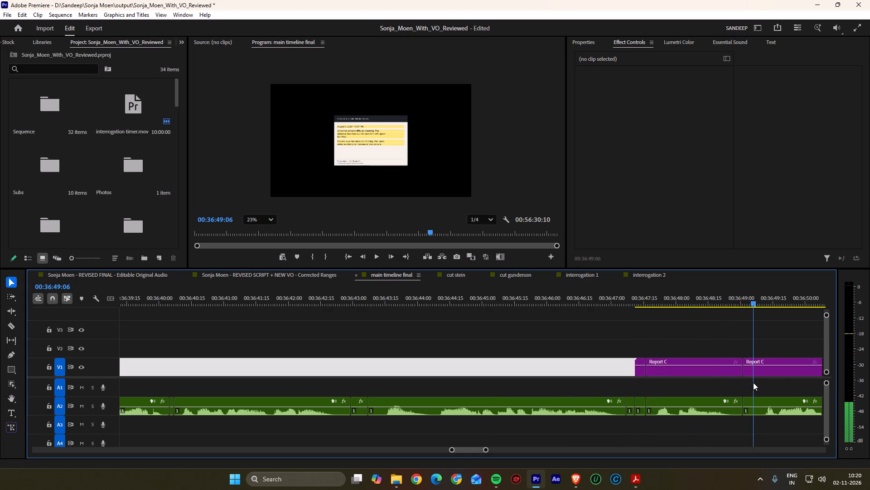
drag(753, 382, 846, 388)
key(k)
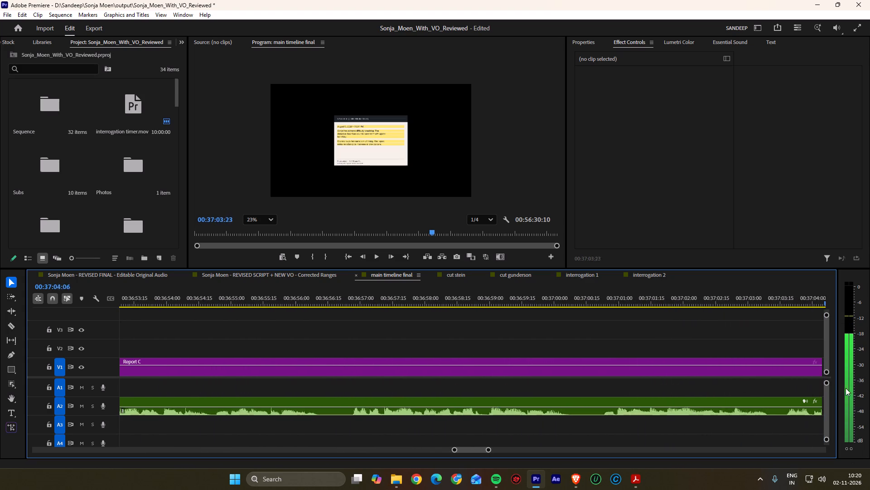
drag(846, 388, 260, 382)
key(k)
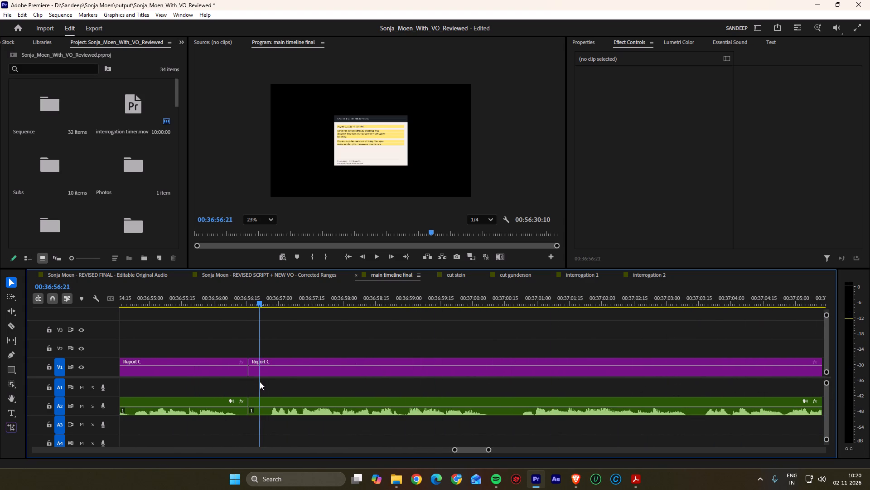
Split the voice-over and Report C video at 00:36:56:21 and at both ends of the pauses near 00:37:00:12 and 00:37:03:12.
drag(260, 382, 507, 382)
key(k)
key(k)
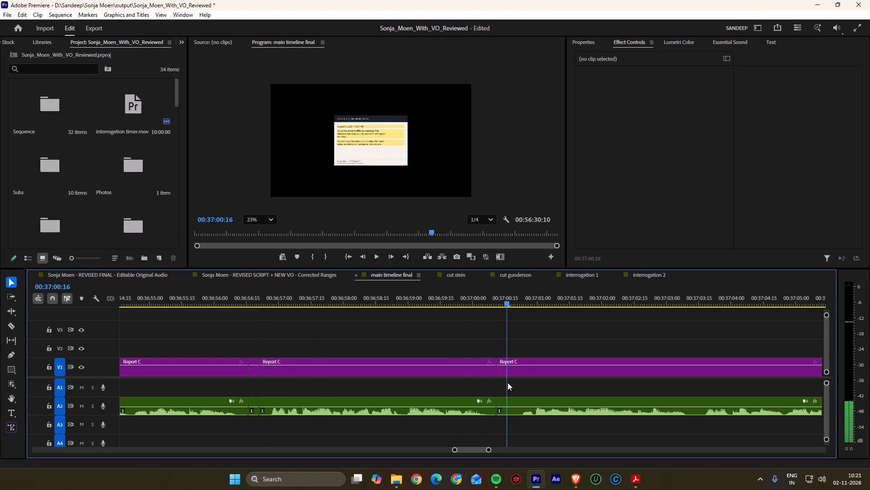
drag(507, 382, 698, 388)
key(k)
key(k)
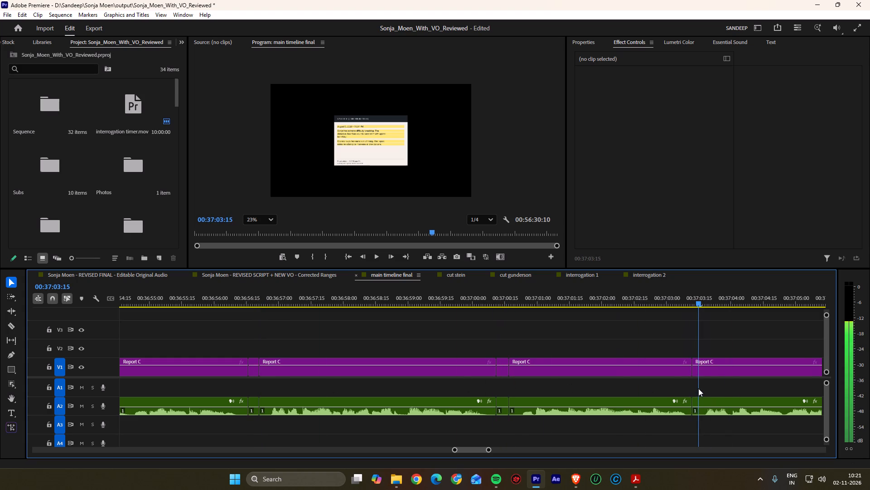
drag(698, 388, 833, 402)
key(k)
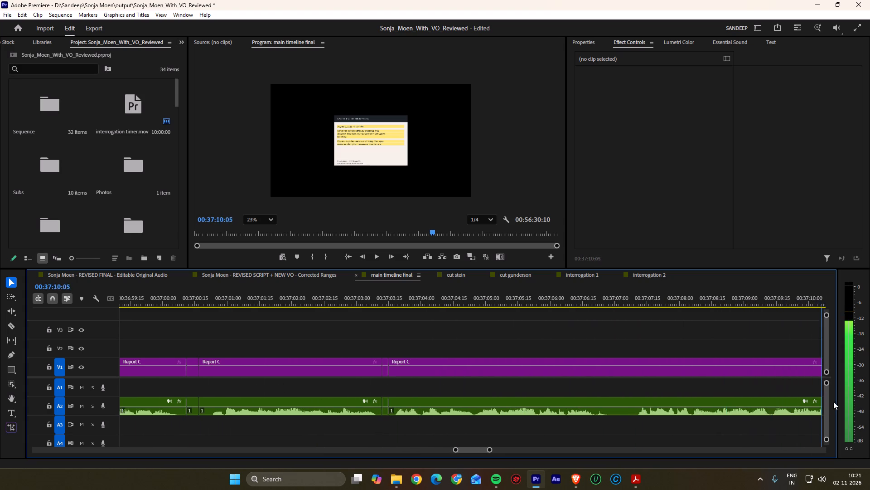
Split the voice-over and Report C video at both ends of the pauses near 00:37:07:01 and 00:37:11:25.
drag(833, 402, 173, 392)
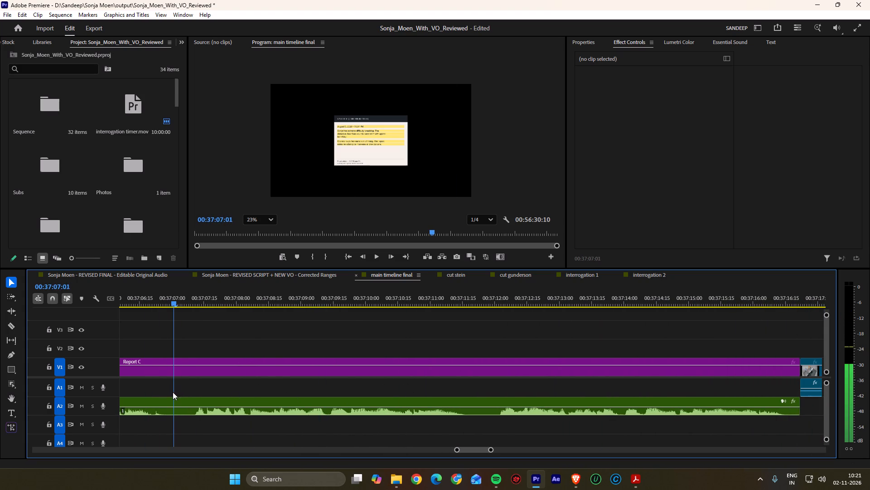
drag(173, 392, 483, 393)
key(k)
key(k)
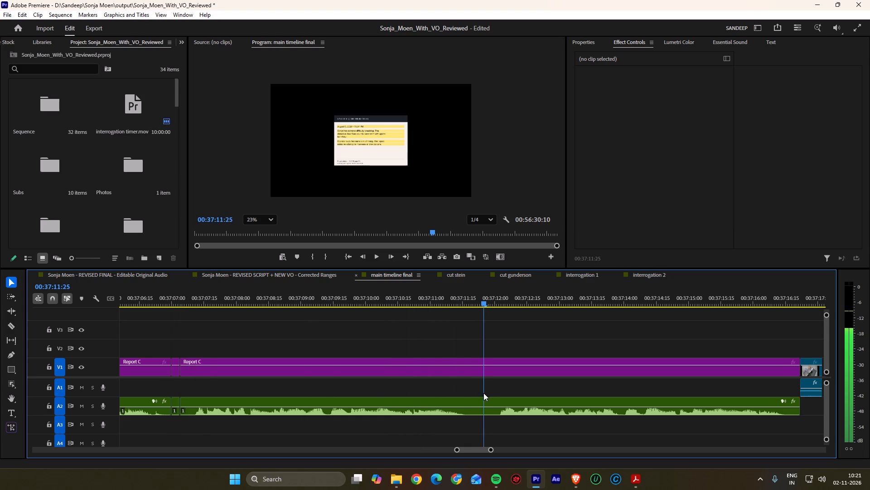
drag(483, 393, 559, 465)
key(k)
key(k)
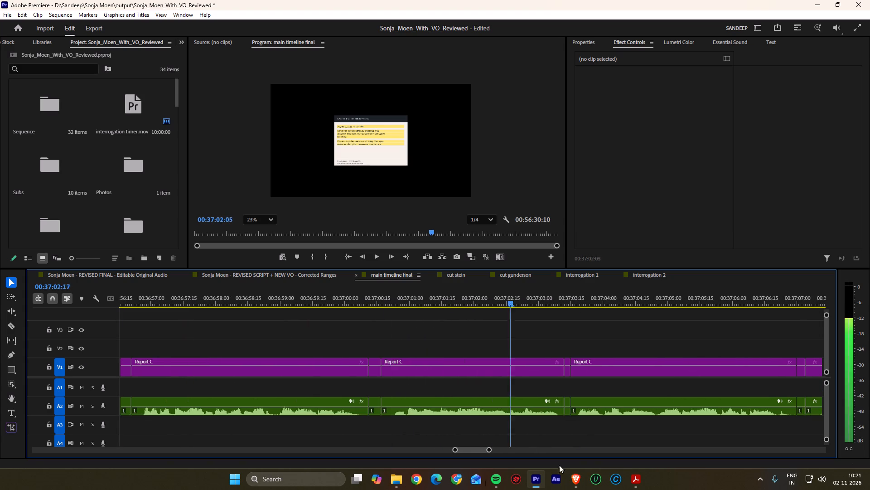
Split the voice-over and Report C video at 00:37:16:18, just before the "He begs to start over" clip.
drag(559, 465, 587, 449)
scroll(327, 411, down, 13)
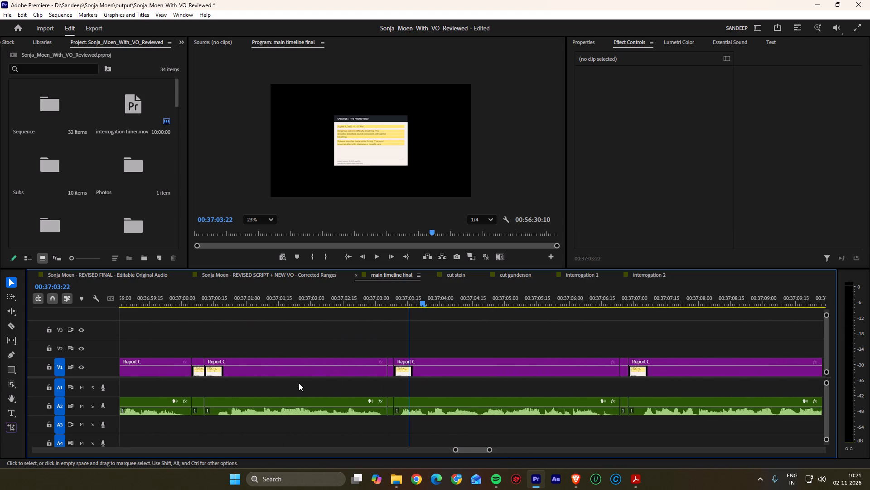
scroll(299, 383, down, 19)
scroll(458, 396, down, 7)
scroll(445, 392, up, 1)
scroll(445, 392, down, 2)
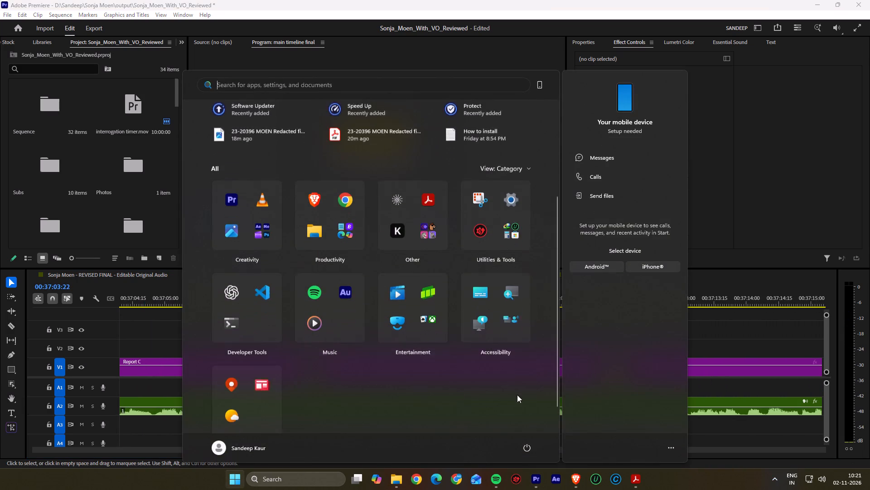
click(716, 396)
alt+scroll(707, 393, up, 17)
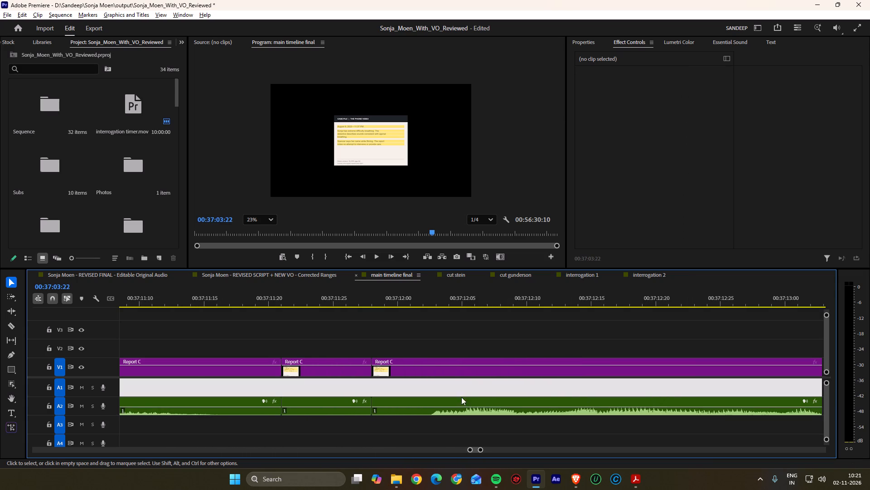
alt+scroll(411, 392, down, 20)
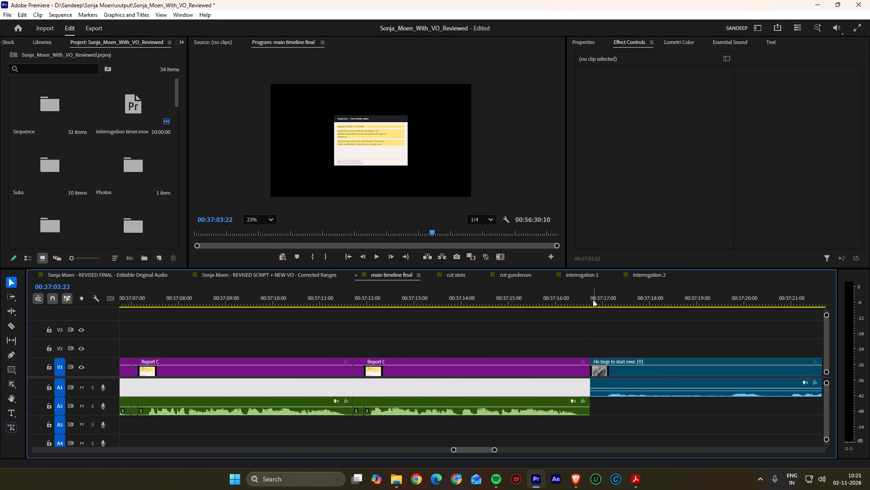
drag(590, 299, 585, 295)
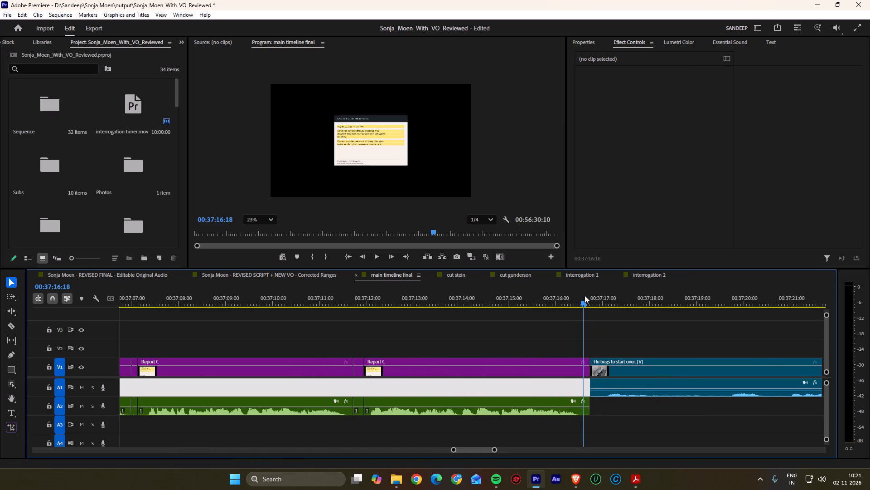
drag(585, 295, 584, 295)
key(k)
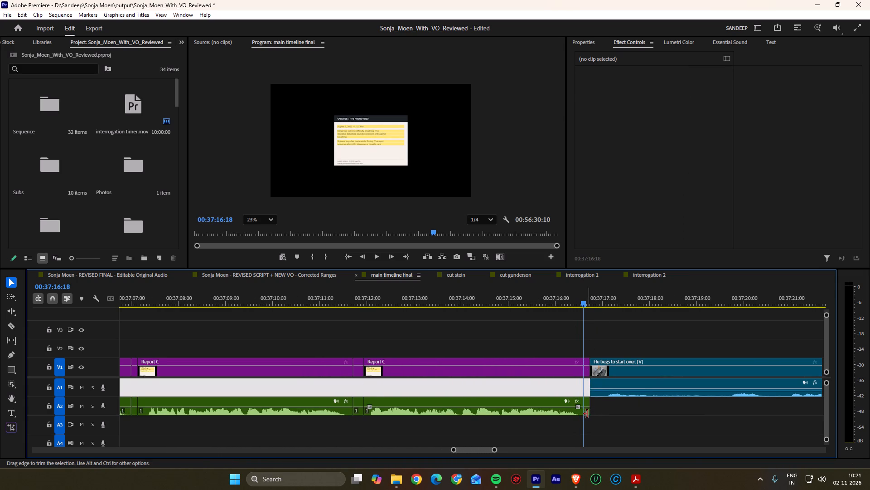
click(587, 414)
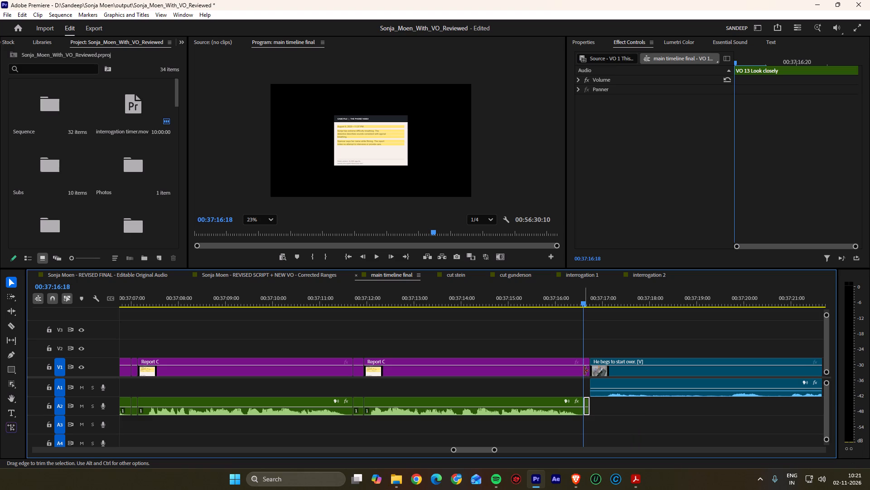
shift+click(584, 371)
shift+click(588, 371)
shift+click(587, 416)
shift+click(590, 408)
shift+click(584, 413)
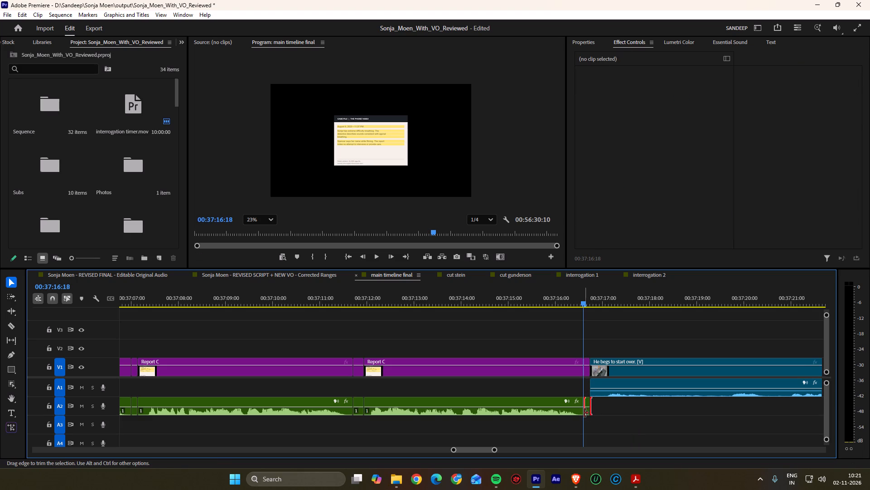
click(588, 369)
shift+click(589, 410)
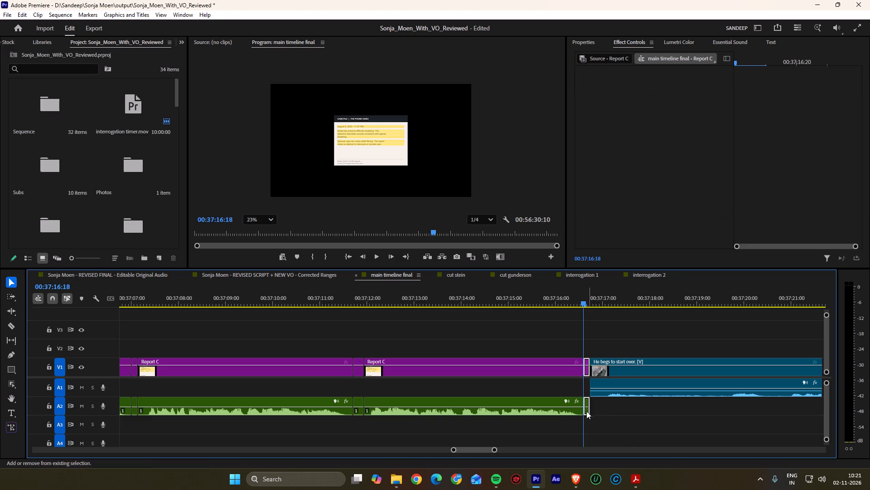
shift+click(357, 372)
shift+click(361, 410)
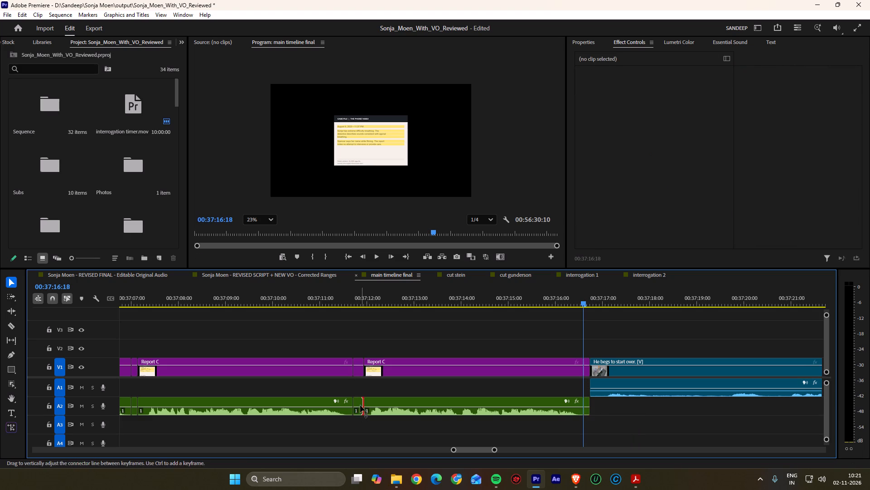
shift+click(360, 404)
Ripple-delete all the short pause segments of the A2 voice-over and Report C video from about 00:36:47:07 through 00:37:16:18.
shift+click(357, 370)
shift+click(358, 401)
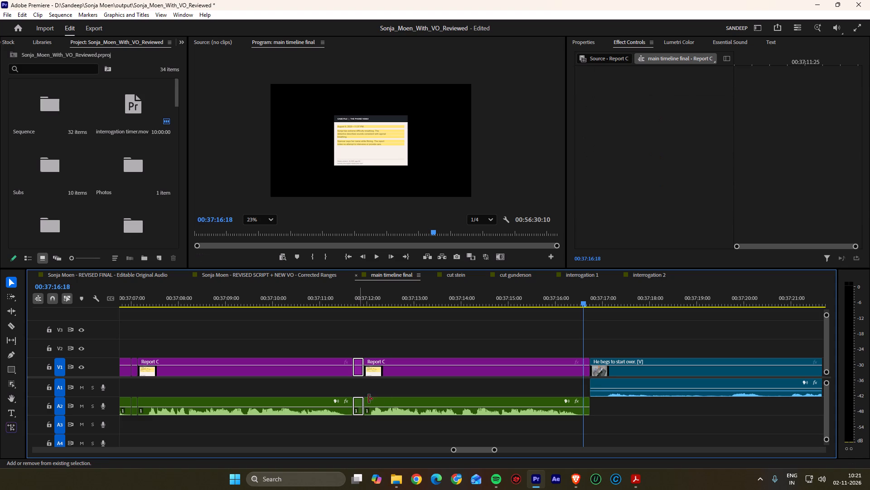
shift+click(587, 375)
shift+click(587, 402)
scroll(291, 397, up, 19)
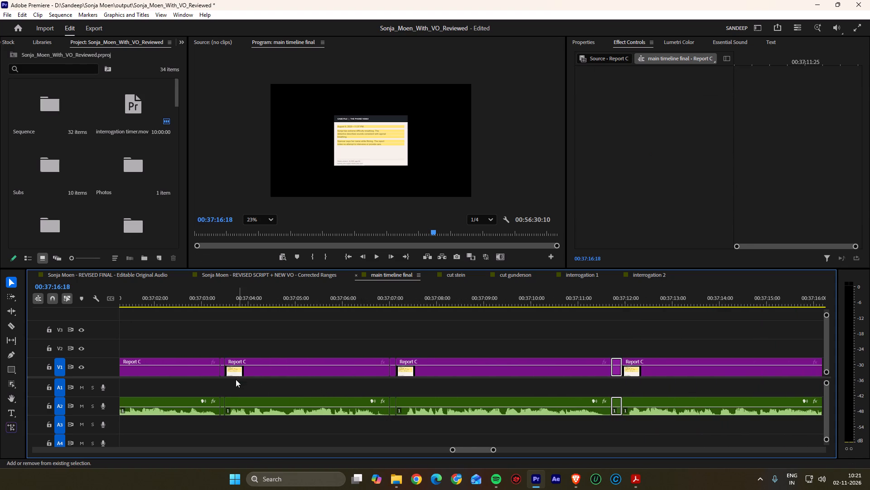
shift+click(222, 372)
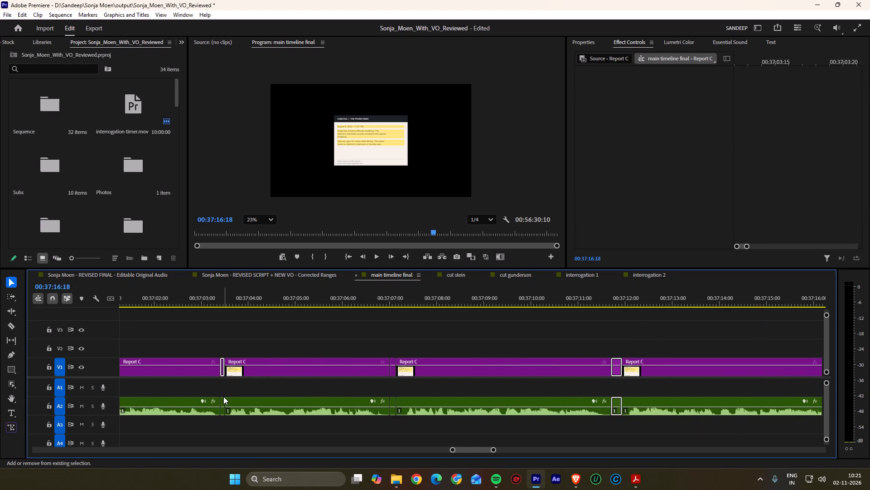
shift+click(222, 400)
shift+click(394, 372)
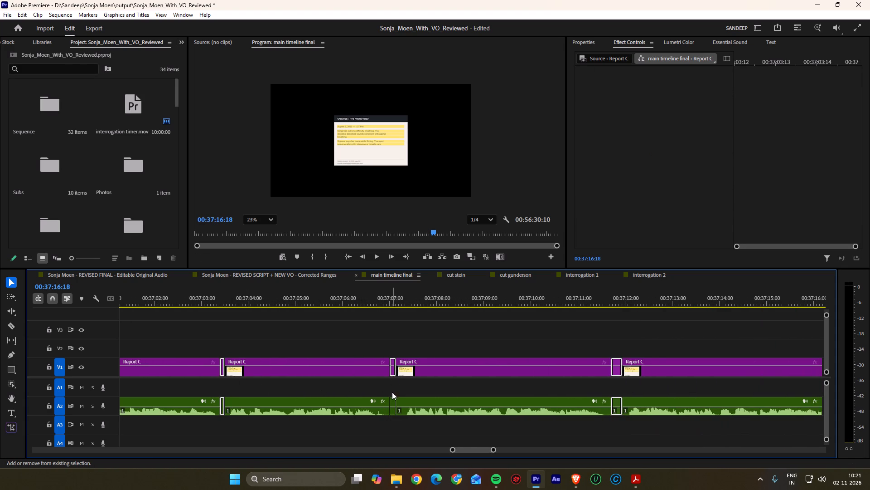
shift+click(391, 403)
scroll(406, 403, up, 19)
scroll(406, 403, down, 1)
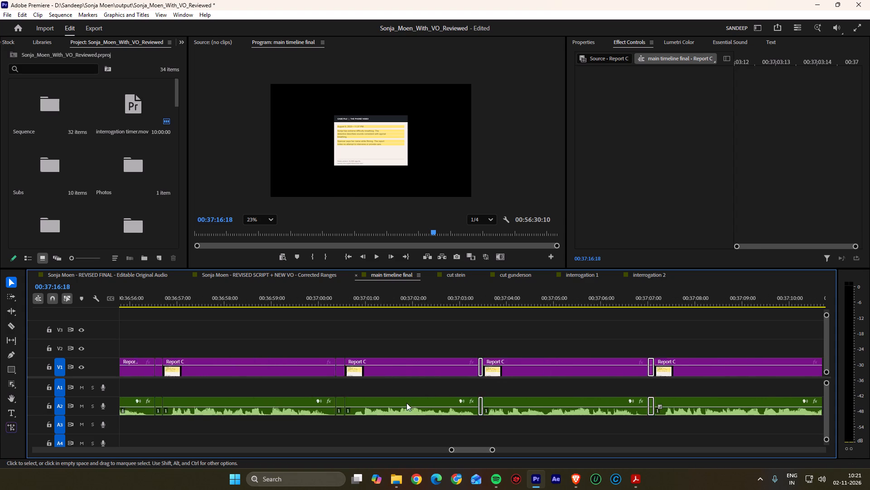
scroll(406, 403, up, 4)
shift+click(381, 373)
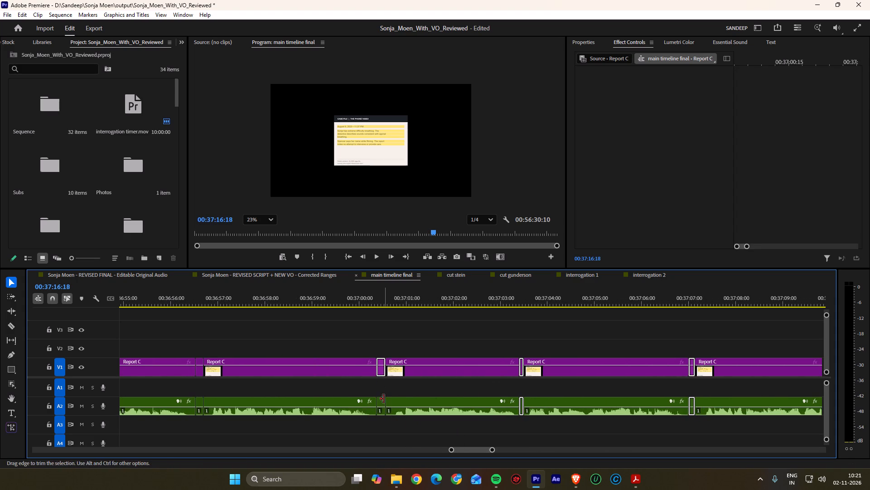
shift+click(381, 401)
scroll(246, 387, up, 8)
shift+click(307, 374)
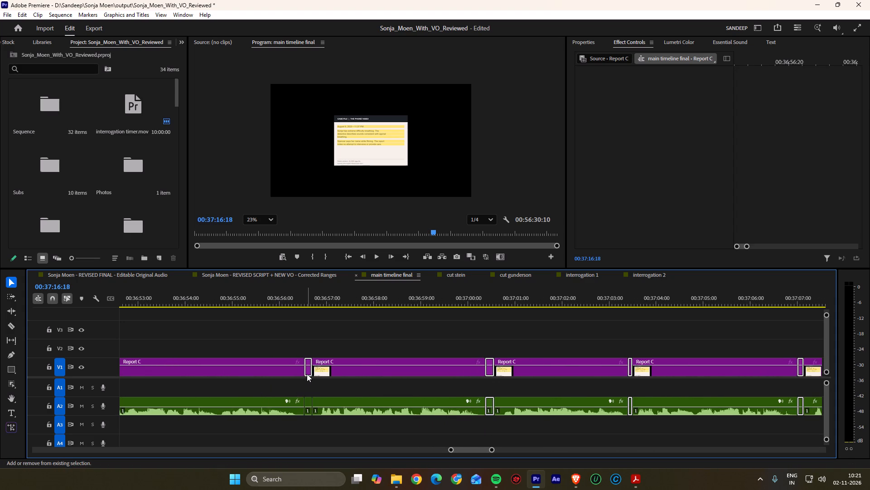
shift+click(307, 404)
scroll(299, 394, up, 20)
scroll(299, 394, up, 1)
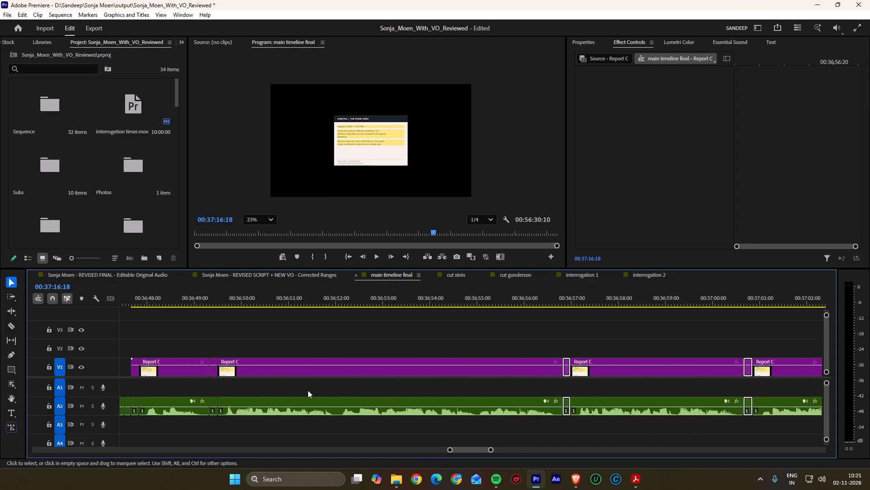
scroll(308, 390, up, 11)
shift+click(391, 371)
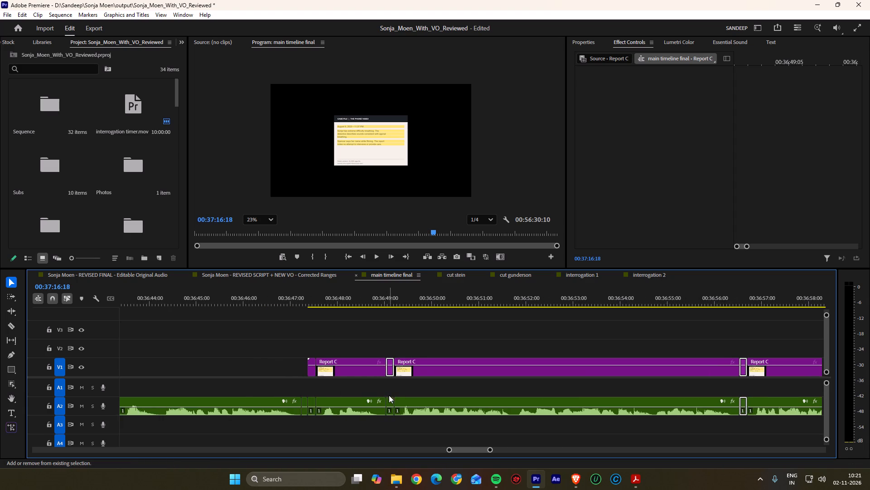
shift+click(389, 403)
shift+click(311, 372)
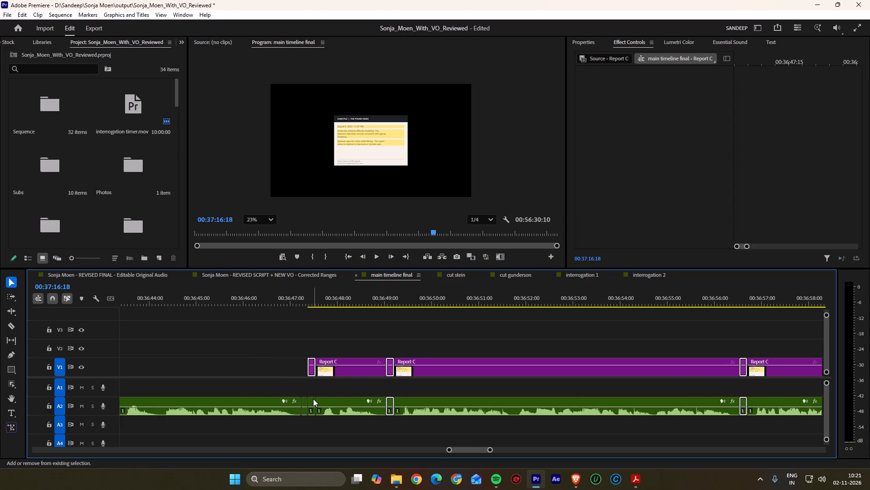
shift+click(313, 400)
shift+click(304, 402)
key(shift+Delete)
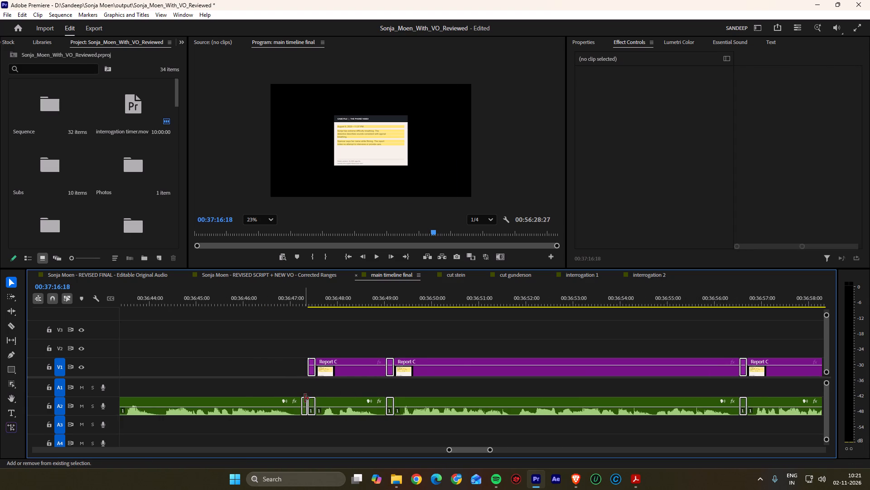
Ripple-delete the short pause segments of the A2 "VO 12 Spencer says he poured" voice-over between about 00:36:24:15 and 00:36:43:00.
scroll(316, 399, up, 10)
alt+scroll(552, 414, down, 4)
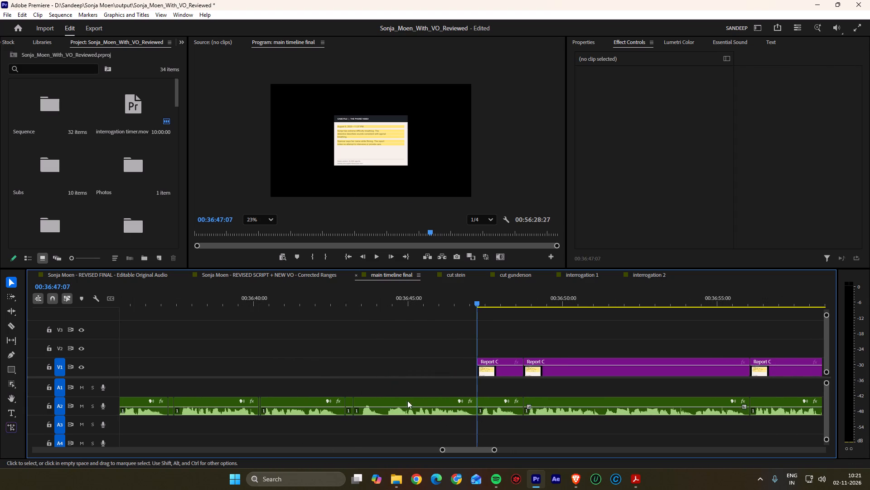
click(349, 403)
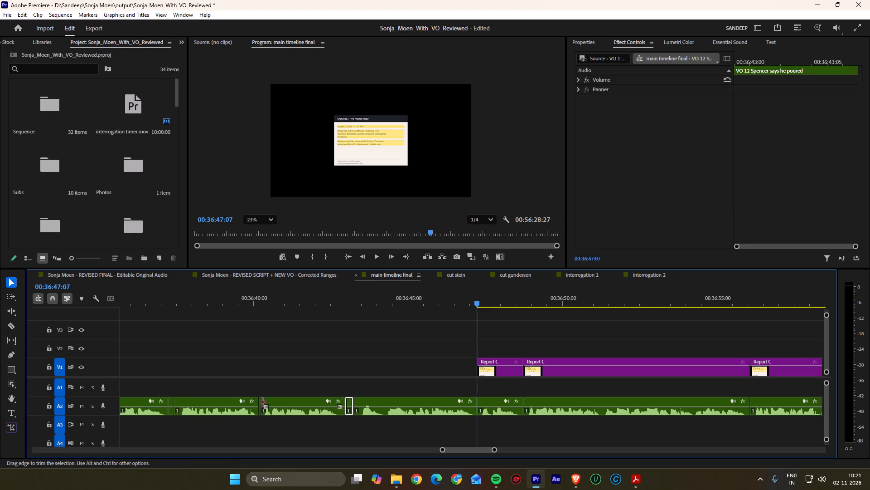
shift+click(259, 402)
scroll(224, 401, up, 13)
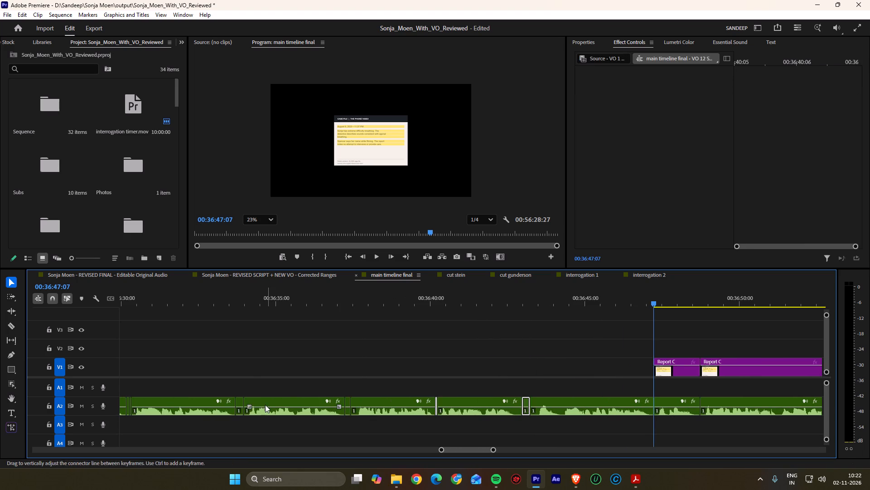
shift+click(238, 401)
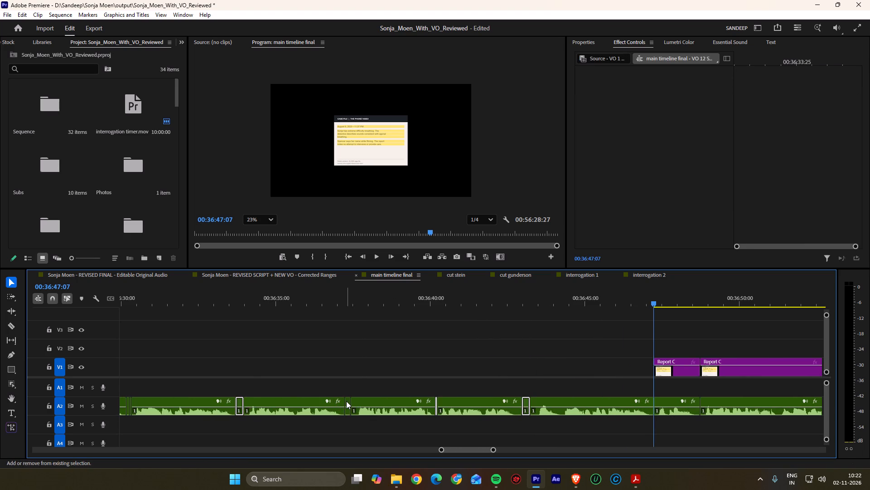
shift+click(347, 401)
scroll(262, 396, up, 17)
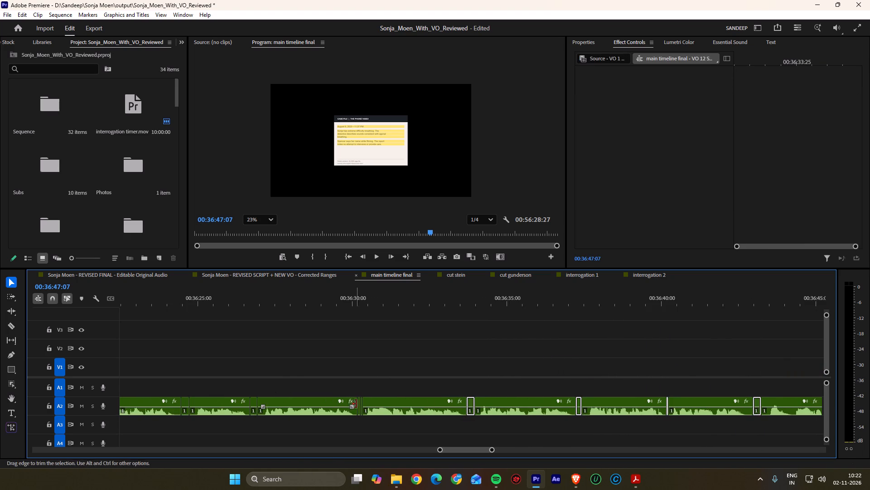
shift+click(360, 402)
shift+click(361, 402)
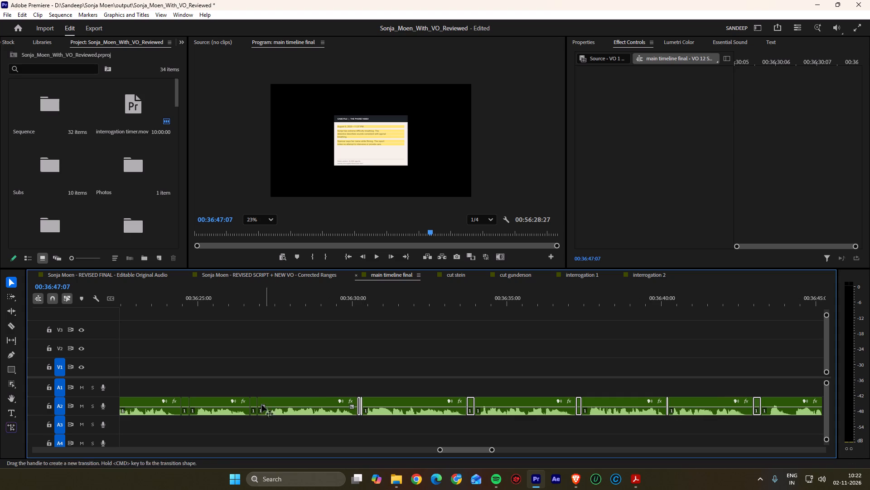
shift+click(254, 402)
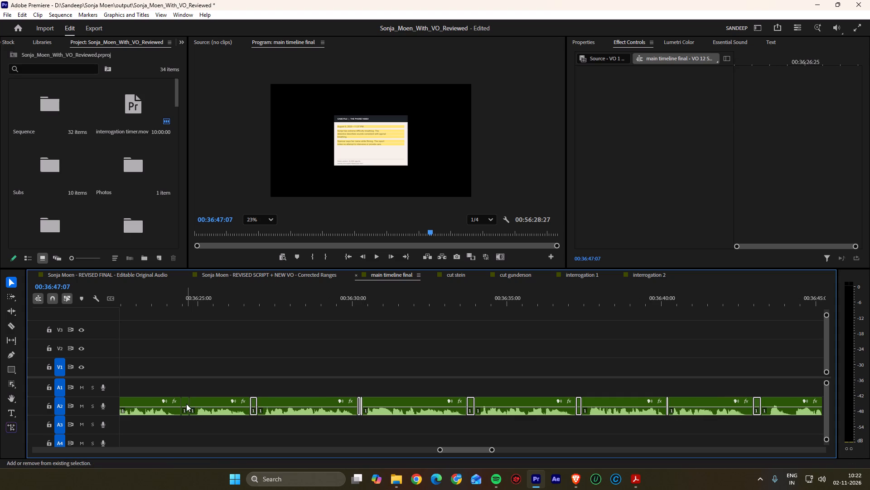
shift+click(186, 404)
scroll(193, 404, up, 14)
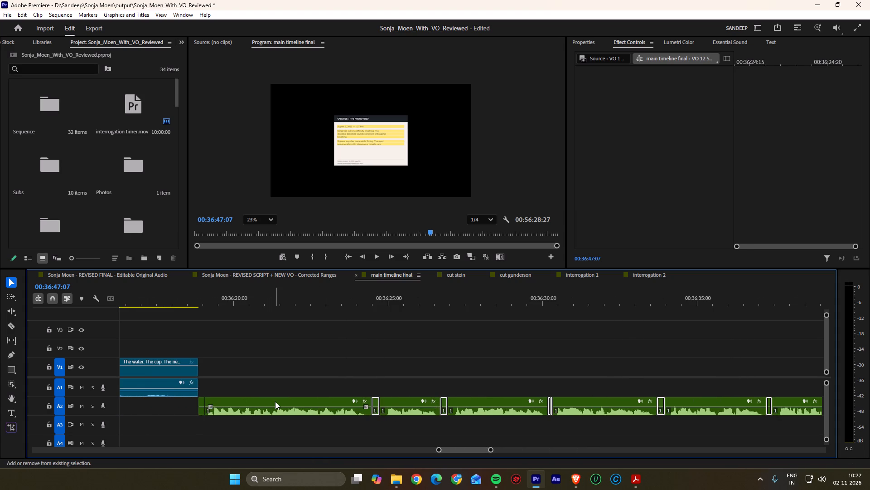
key(shift+Delete)
Ripple-delete the short pause segment opening the A2 voice-over at 00:36:18:26, right after "The water. The cup. The neck." clip.
click(202, 403)
key(shift+Delete)
key(shift+Delete)
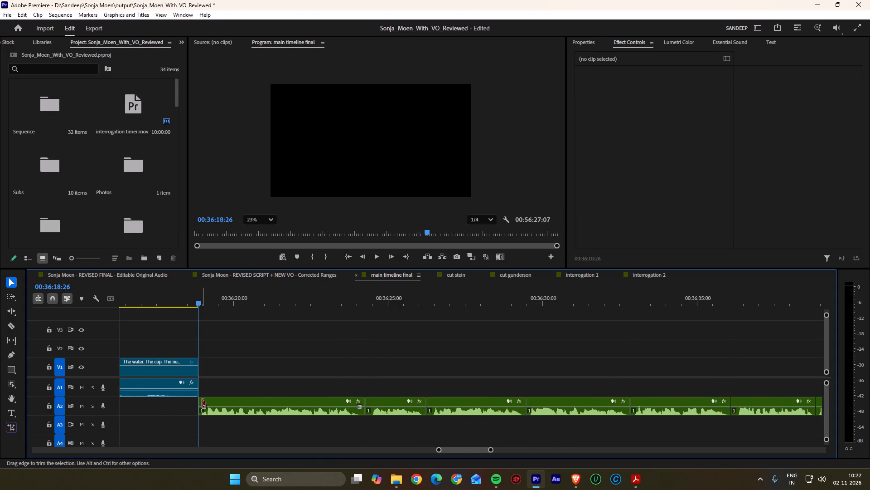
Play the tightened voice-over from 00:36:18:26 and into Report C, checking it against the Report C passages of the final script in Brave.
scroll(217, 401, down, 9)
alt+scroll(256, 391, up, 1)
alt+scroll(256, 390, down, 5)
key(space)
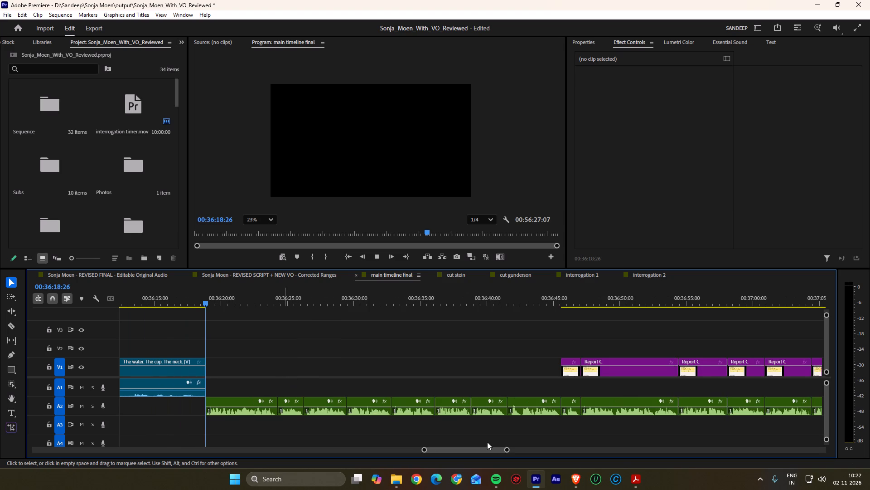
click(578, 479)
scroll(281, 265, down, 3)
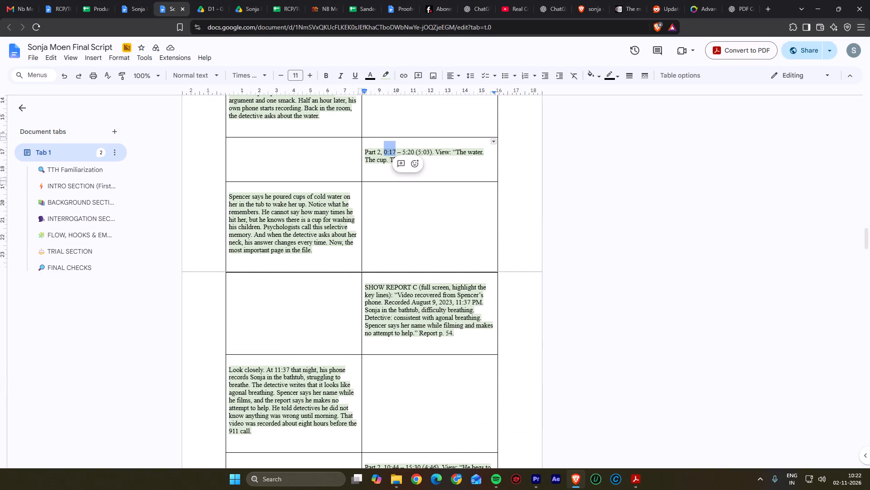
click(575, 483)
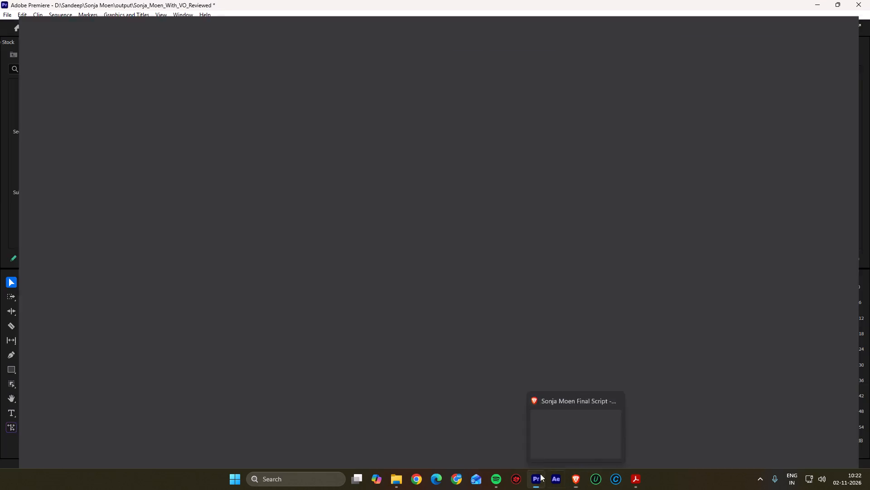
scroll(353, 394, down, 6)
scroll(306, 373, down, 16)
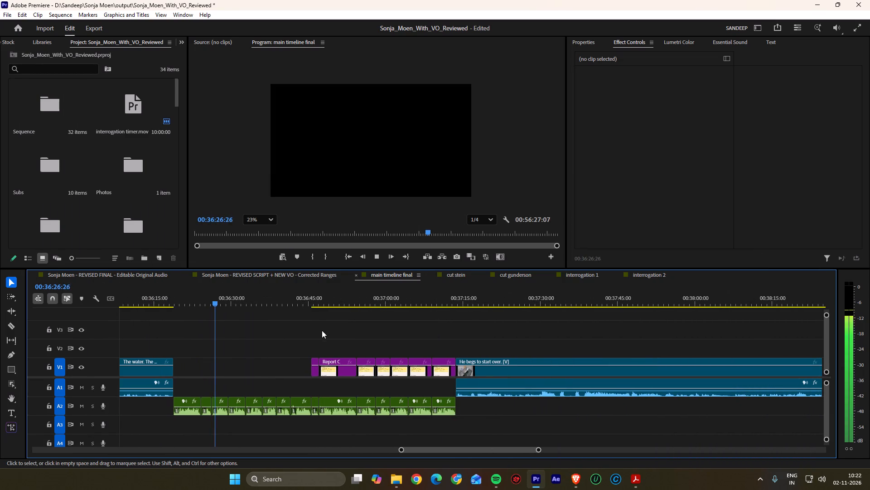
click(298, 299)
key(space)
click(574, 475)
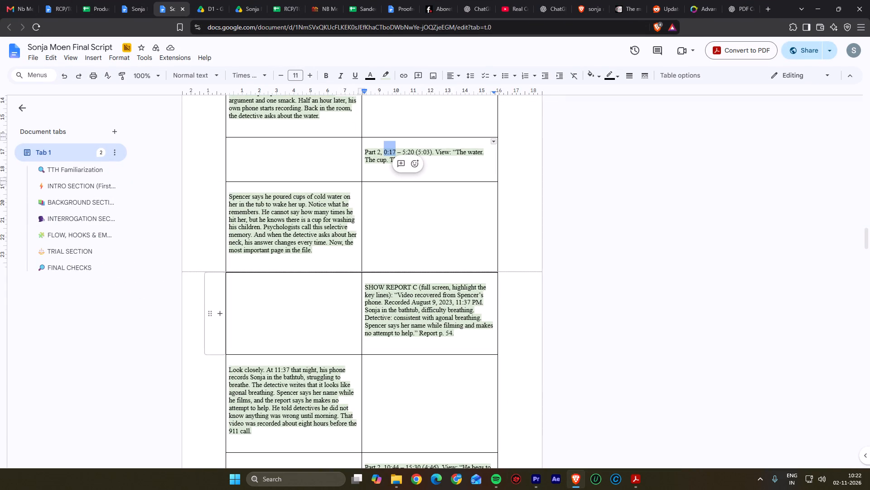
scroll(373, 319, down, 3)
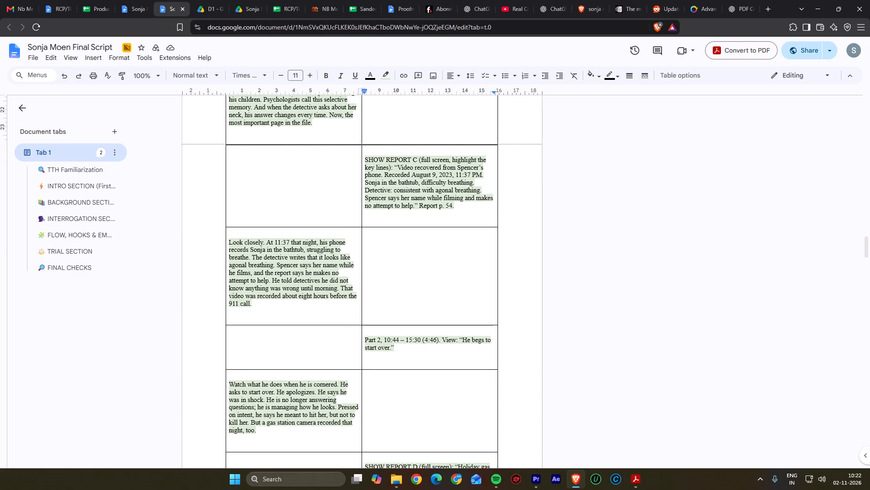
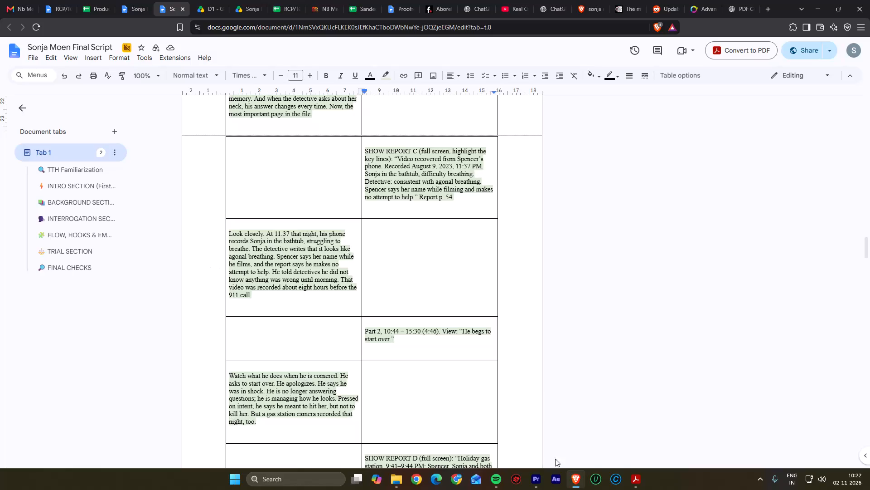
Switch to Premiere and play the Report C clips from about 00:36:52 to inspect how the report graphic sits in the frame.
click(576, 483)
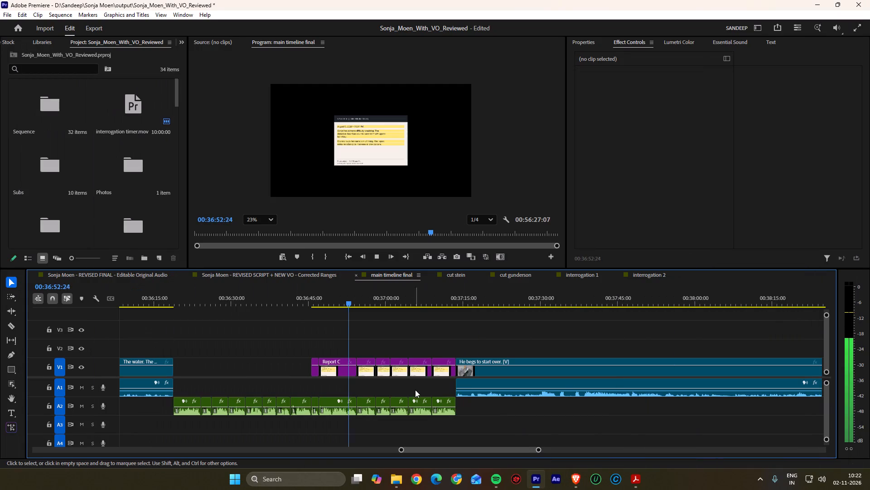
scroll(413, 388, down, 4)
alt+scroll(333, 390, up, 11)
click(294, 372)
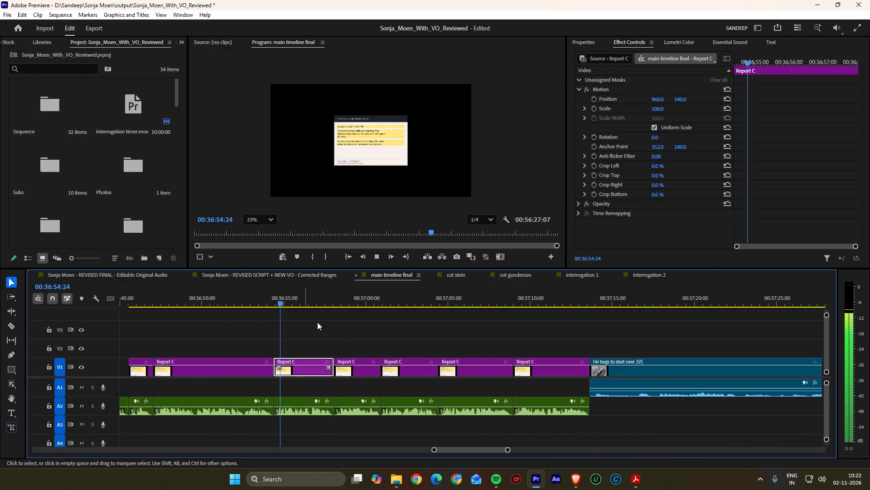
scroll(393, 61, up, 12)
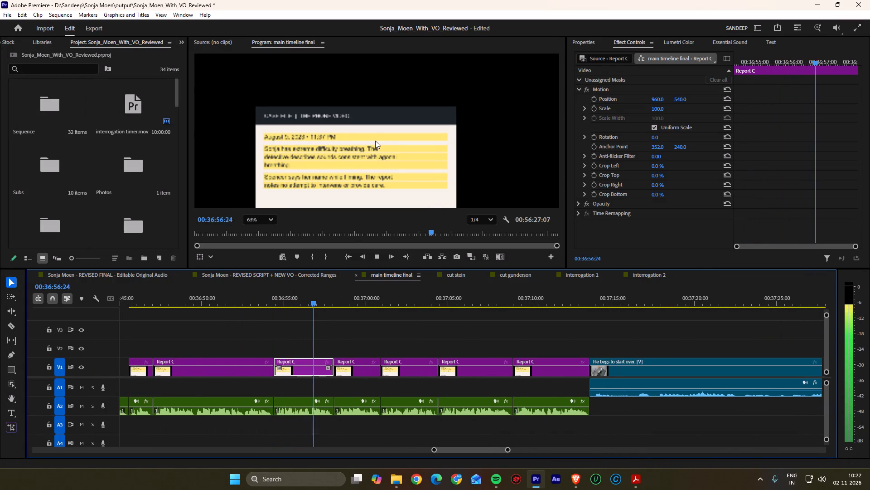
scroll(375, 139, down, 9)
middle_drag(392, 132, 393, 117)
scroll(393, 117, down, 2)
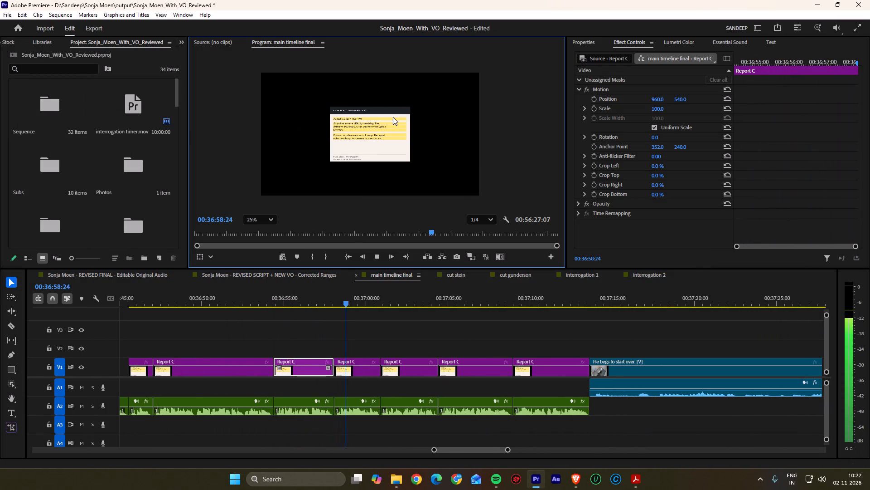
key(space)
Scale the Report C clip at 00:36:59:27 to the frame size and play on from it.
click(363, 372)
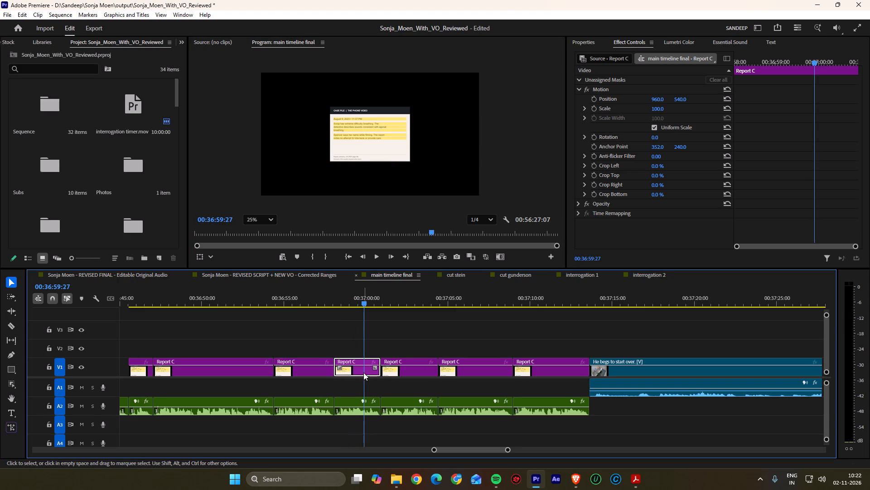
key(f)
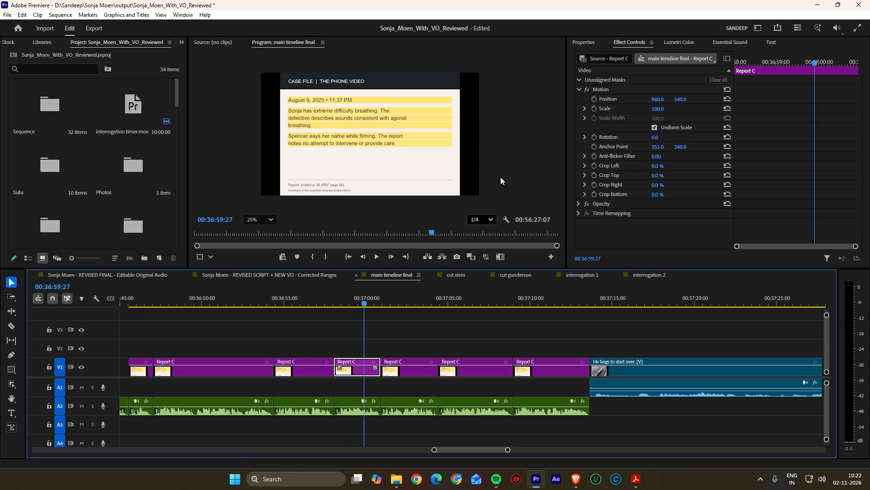
key(space)
alt+scroll(352, 402, down, 4)
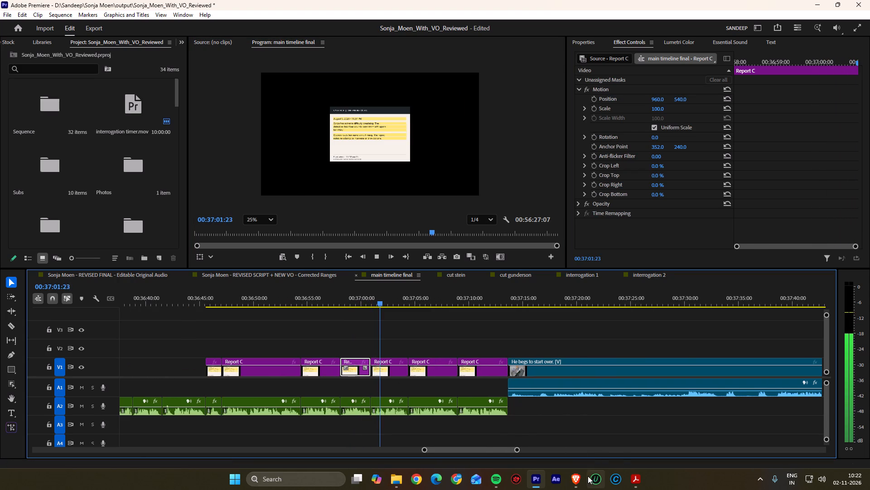
Switch to the final script in Brave and copy the start time 10:44 of the Part 2 "He begs to start over" entry.
click(579, 480)
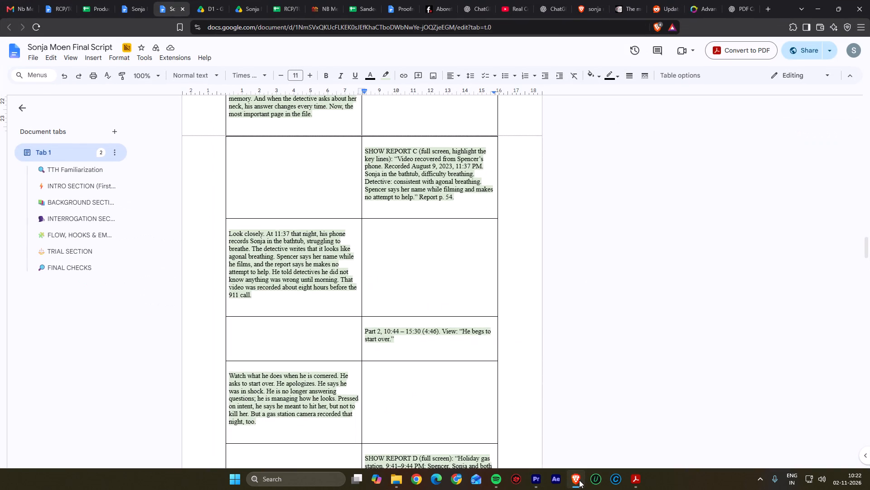
scroll(402, 345, down, 5)
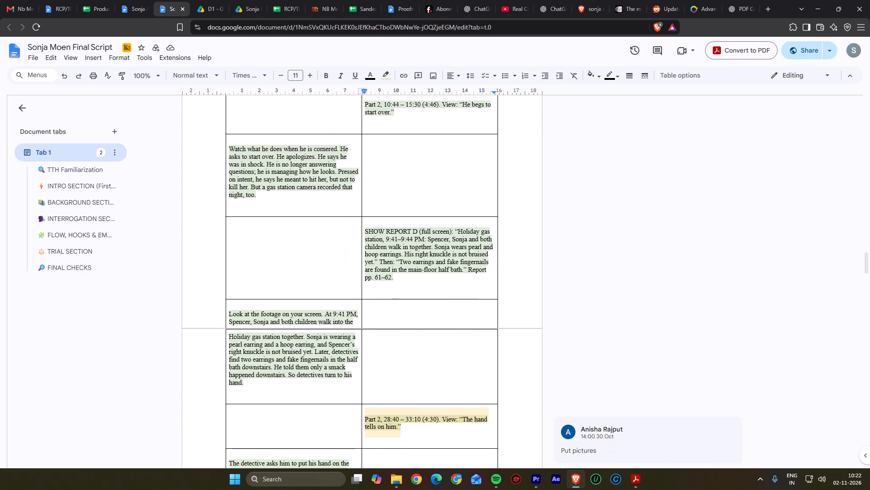
scroll(402, 345, up, 6)
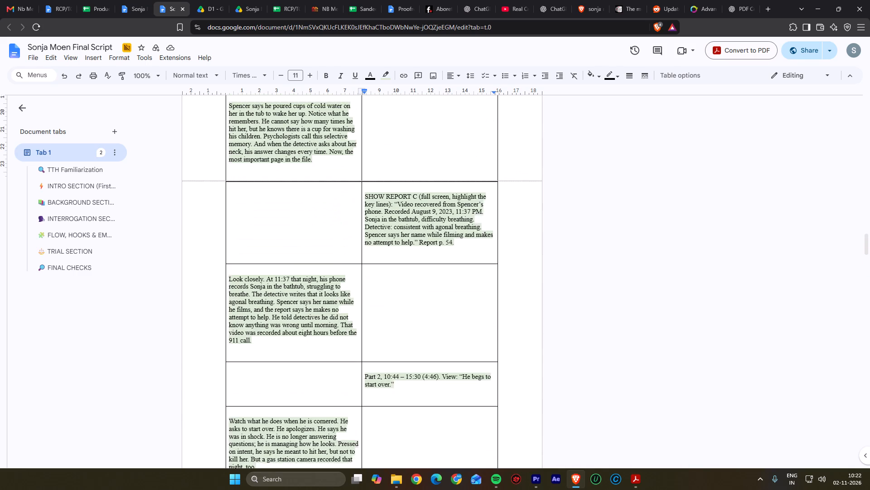
scroll(402, 345, up, 4)
scroll(402, 345, down, 8)
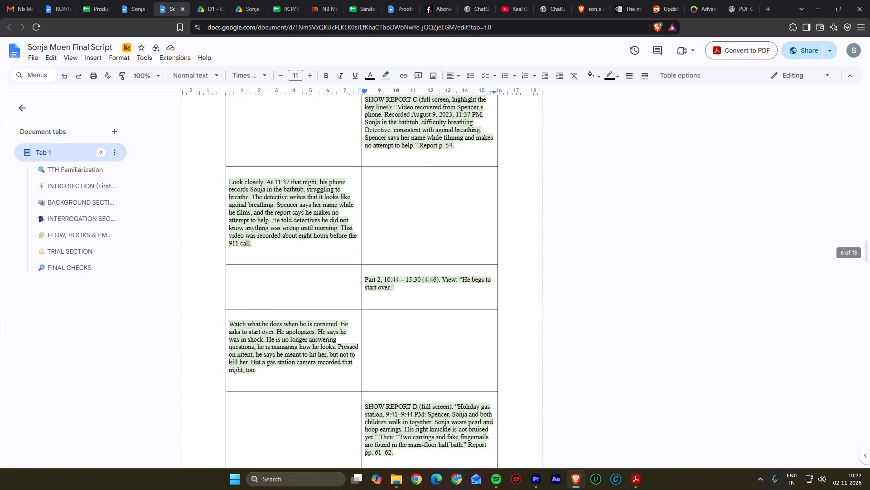
scroll(402, 323, up, 2)
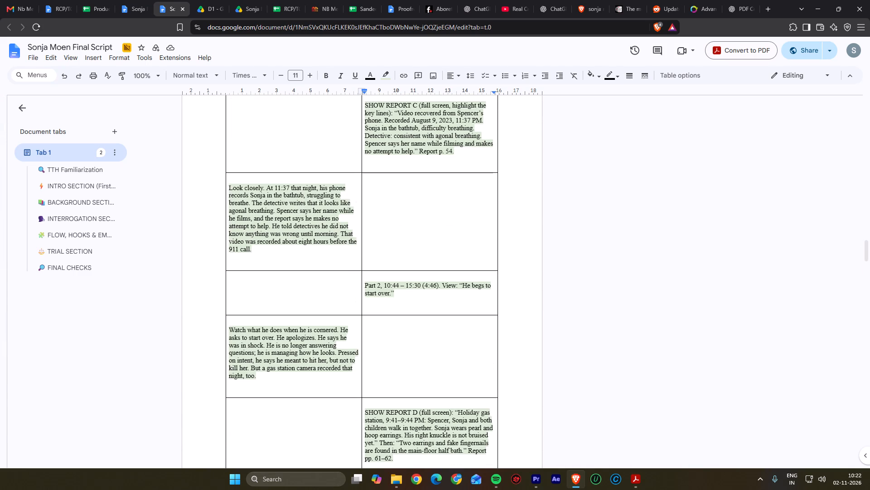
drag(398, 286, 385, 287)
key(ctrl+c)
key(ctrl+c)
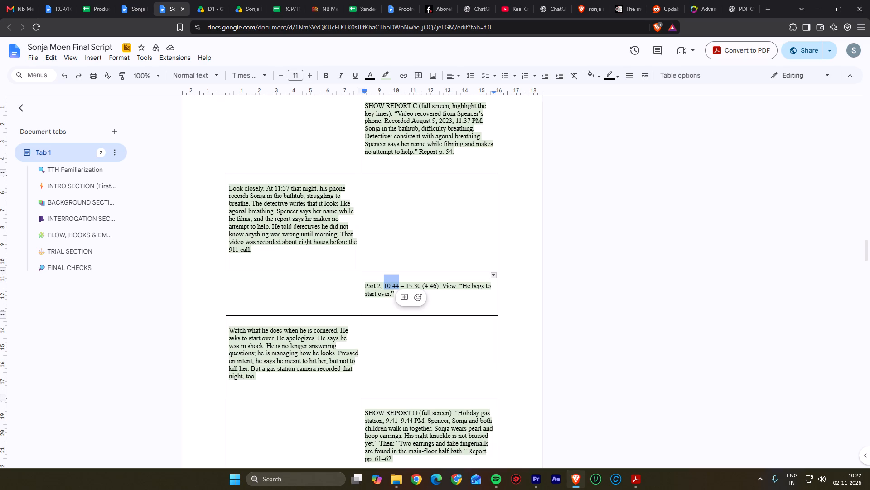
key(ctrl+c)
Return to Premiere, move the interrogation 2 sequence's playhead to the copied time 10:44.0, and play the footage from there.
click(579, 478)
key(space)
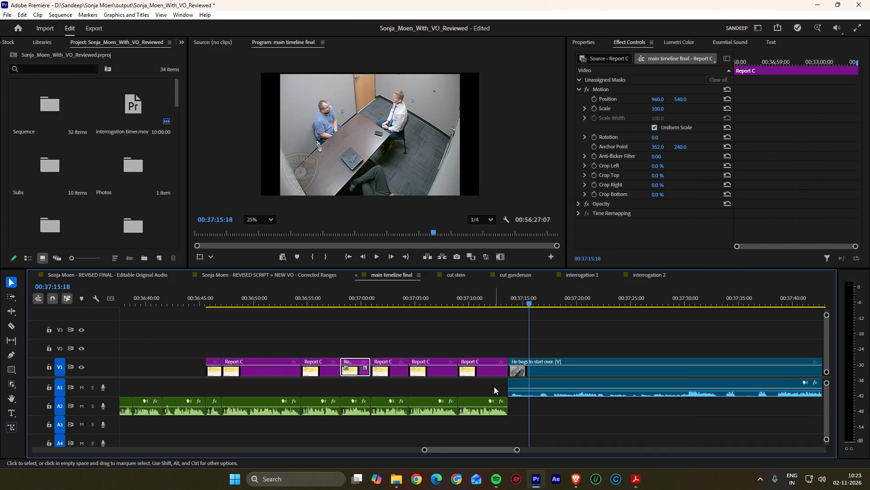
scroll(494, 387, down, 4)
click(656, 277)
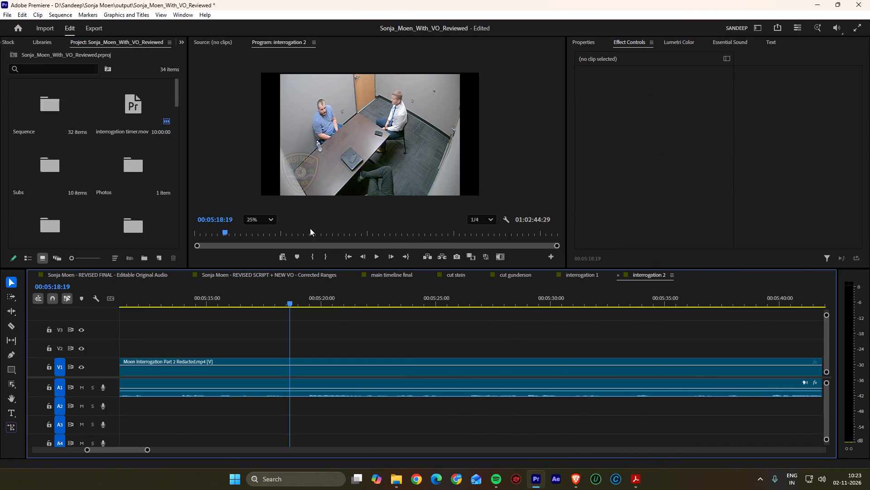
click(219, 219)
key(ctrl+v)
text(.0)
key(Return)
key(space)
scroll(338, 313, down, 11)
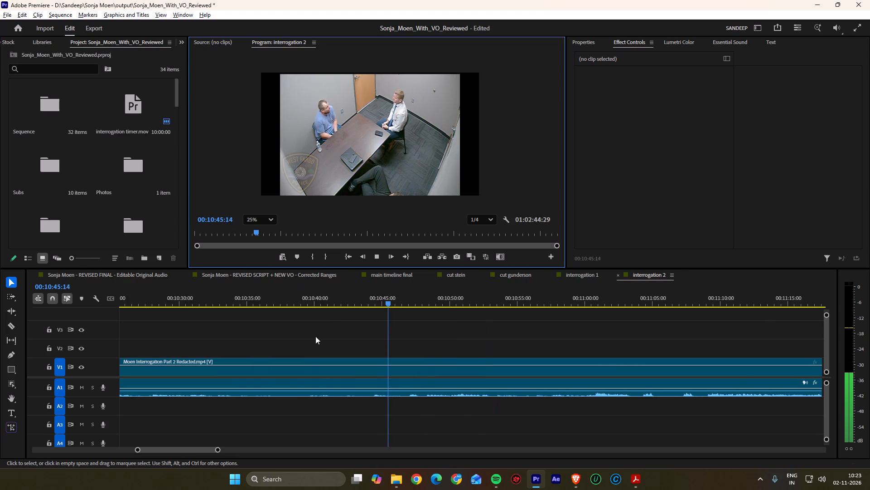
scroll(315, 336, down, 8)
key(space)
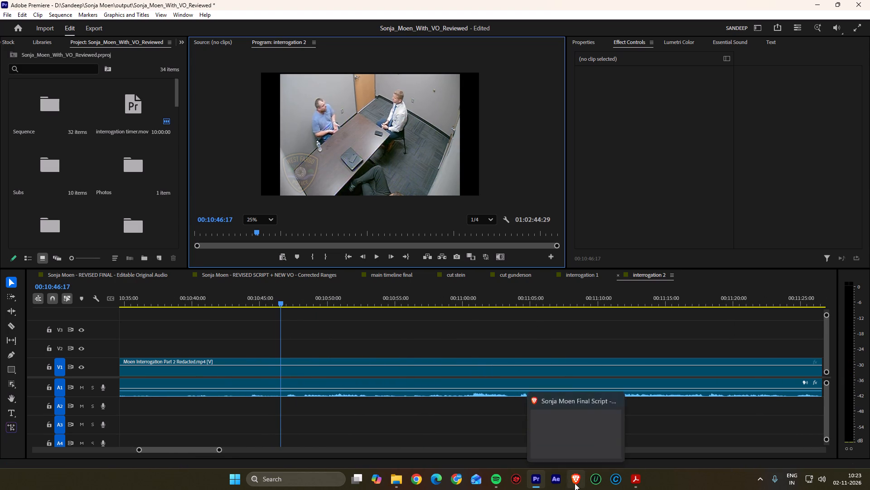
Review the end of the scripted range in interrogation 2, playing from about 00:14:34 and from 00:15:24 to 00:15:30.
click(575, 483)
click(575, 483)
alt+scroll(358, 370, down, 6)
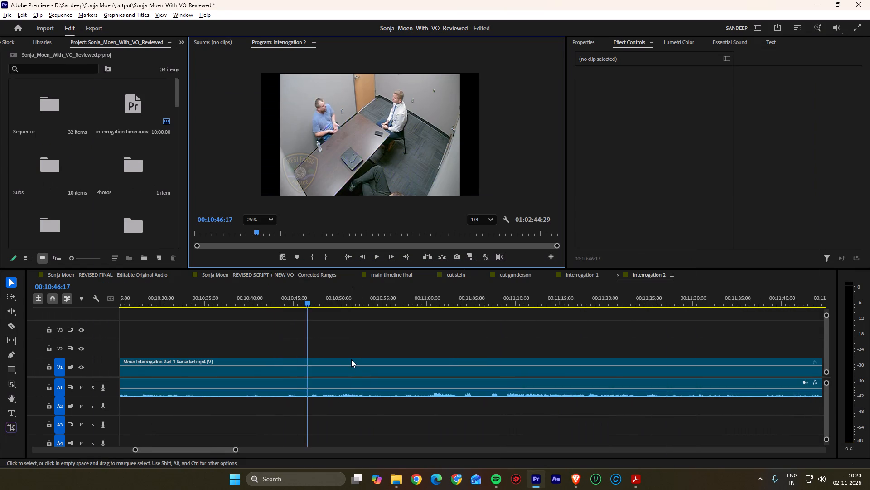
alt+scroll(351, 359, down, 19)
drag(561, 301, 566, 301)
key(space)
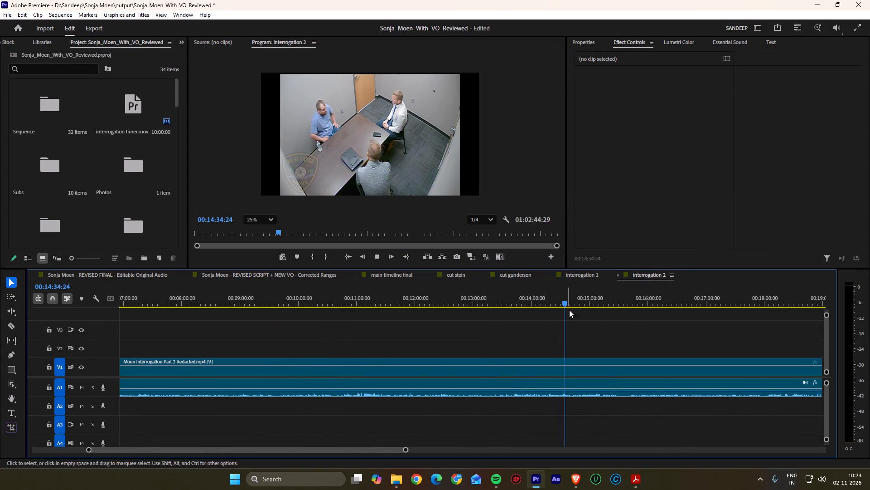
scroll(565, 316, down, 9)
alt+scroll(518, 336, up, 8)
click(576, 482)
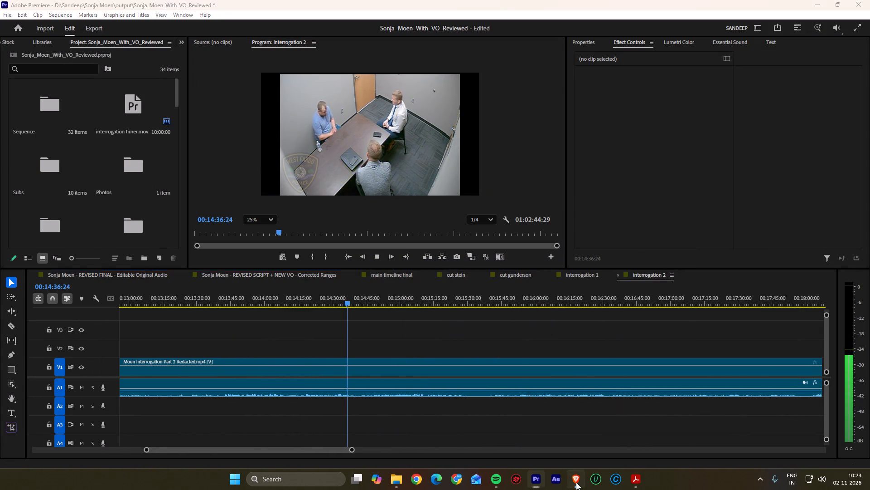
click(576, 482)
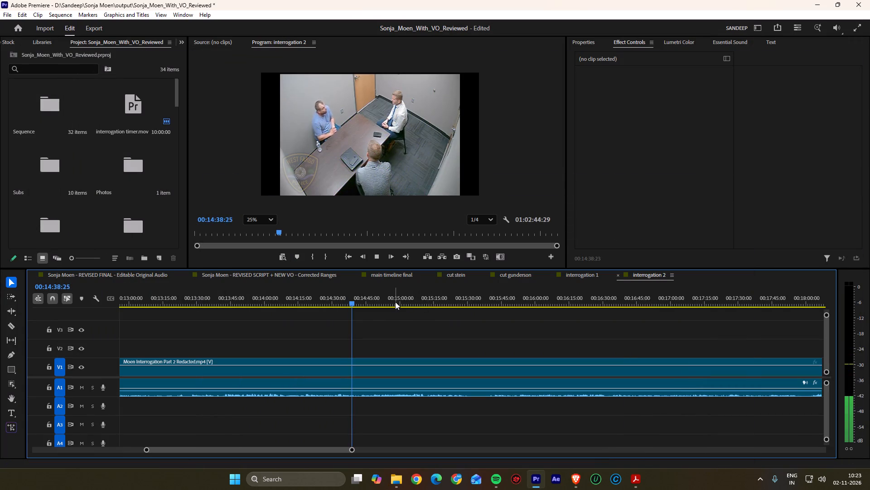
click(457, 303)
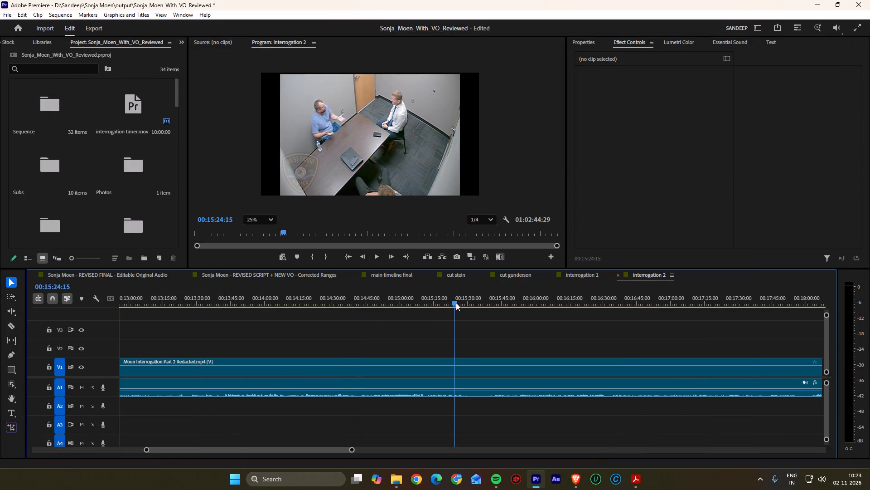
key(space)
scroll(454, 314, down, 4)
alt+scroll(451, 333, up, 12)
scroll(407, 346, up, 6)
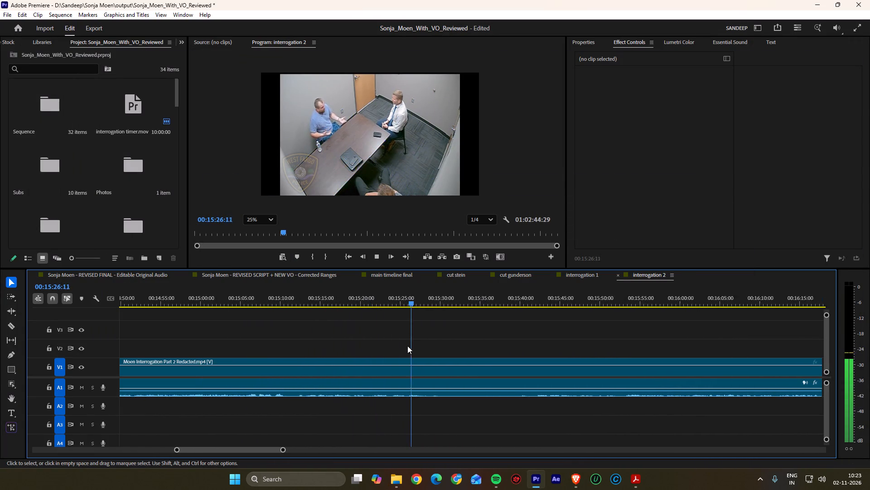
scroll(407, 346, up, 2)
alt+scroll(465, 348, down, 8)
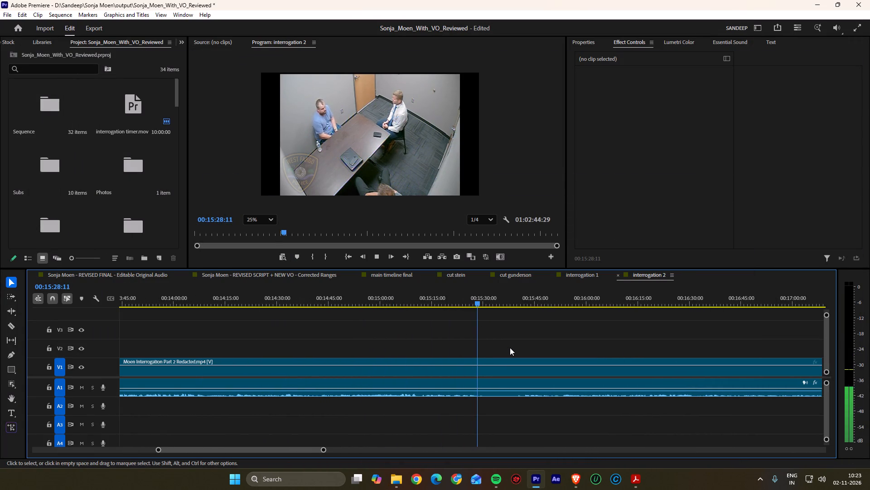
scroll(503, 347, down, 2)
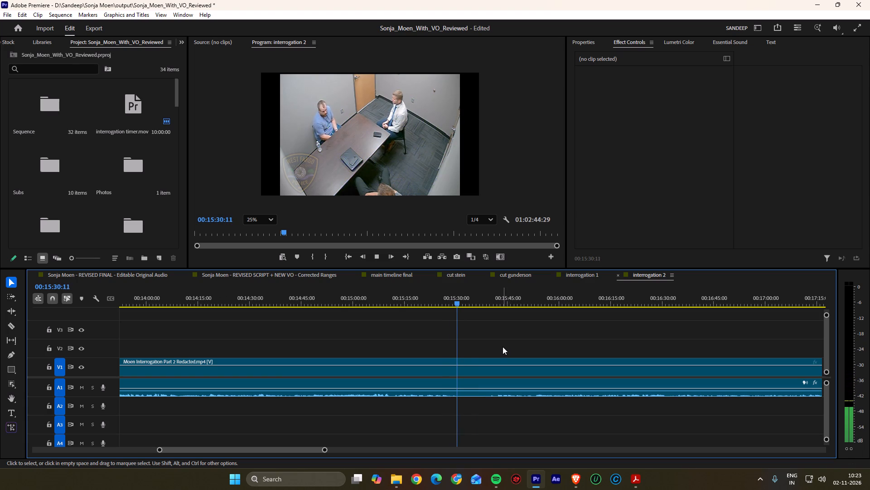
key(space)
In main timeline final, play the "He begs to start over" clip near its start and end, through to about 00:42:01.
click(460, 275)
click(401, 274)
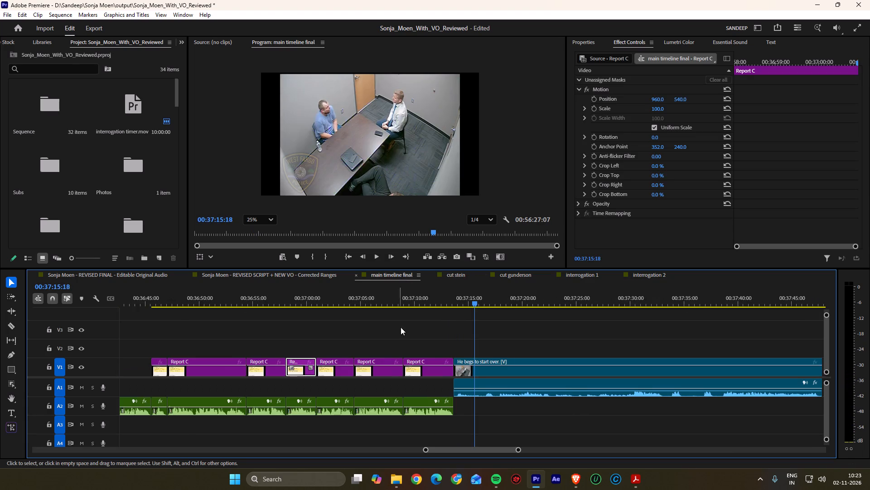
key(space)
scroll(432, 351, down, 20)
scroll(432, 351, down, 7)
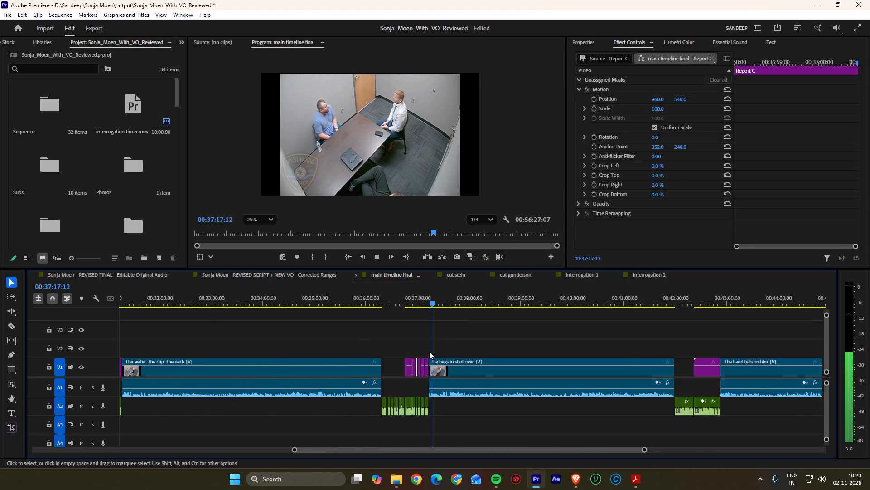
scroll(429, 351, down, 4)
click(586, 300)
key(space)
scroll(586, 311, down, 5)
alt+scroll(561, 358, up, 7)
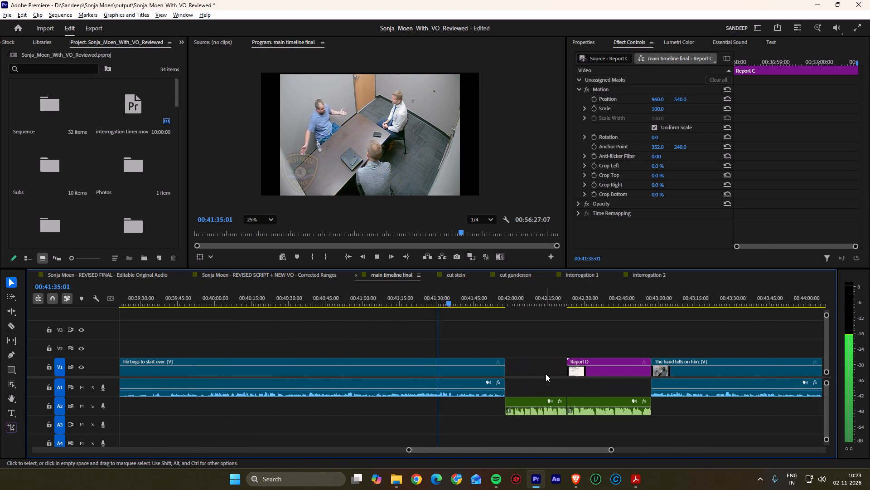
alt+scroll(546, 374, up, 14)
alt+scroll(475, 378, down, 1)
alt+scroll(475, 377, up, 6)
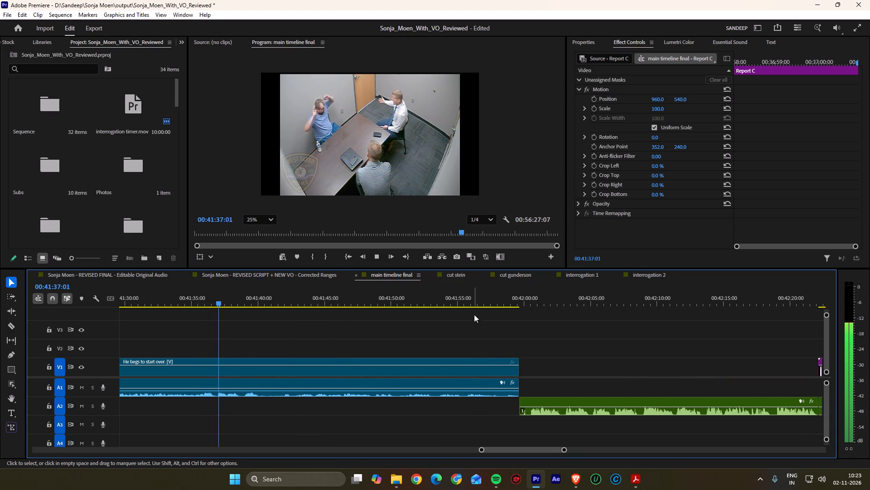
click(479, 294)
key(space)
scroll(489, 326, down, 3)
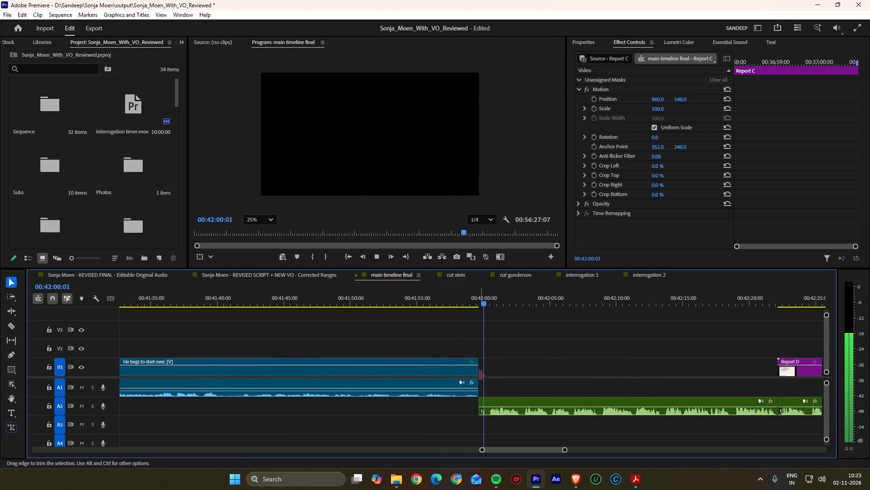
scroll(480, 375, down, 8)
key(space)
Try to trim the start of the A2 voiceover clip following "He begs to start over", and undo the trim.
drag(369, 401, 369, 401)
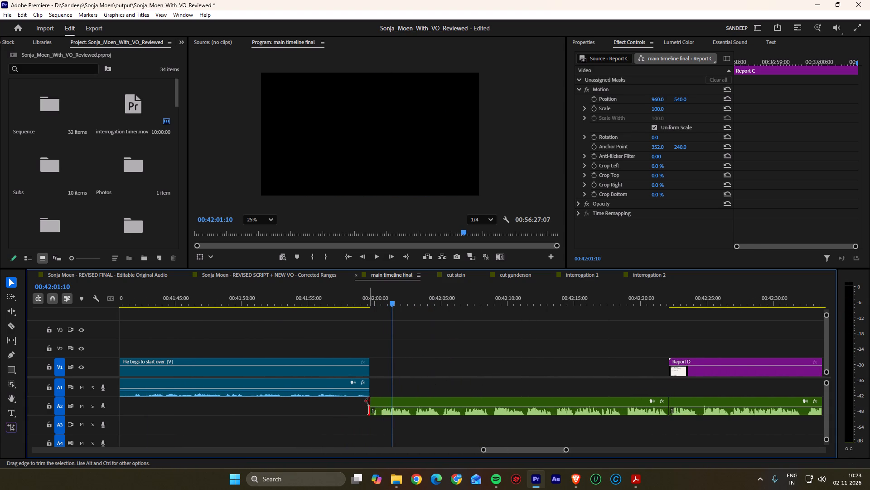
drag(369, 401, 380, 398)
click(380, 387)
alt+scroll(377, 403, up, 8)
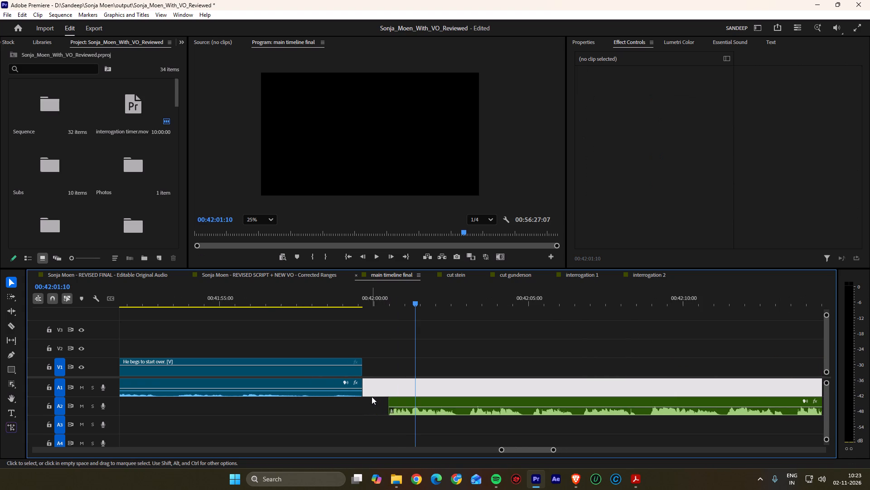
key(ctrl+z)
Trim about 16 frames off the start of the A2 voiceover clip that follows "He begs to start over".
drag(362, 399, 378, 399)
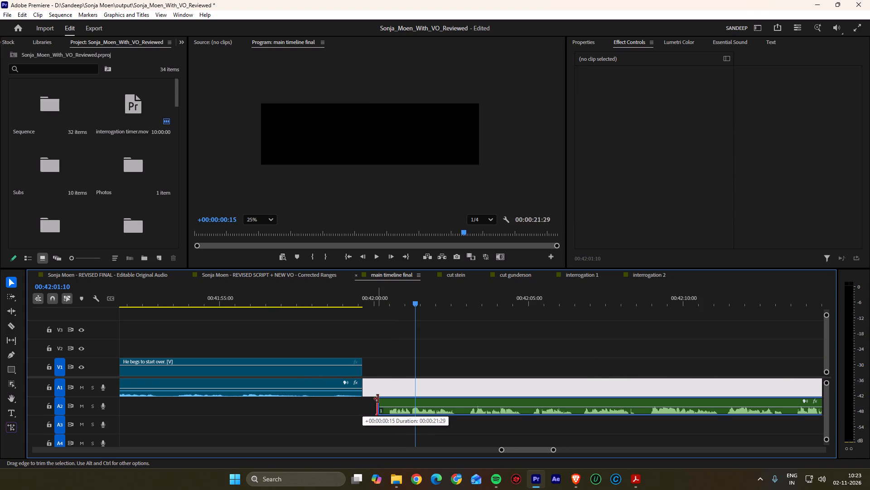
drag(378, 399, 379, 398)
click(381, 385)
Shift the trimmed voiceover and all clips after it back to meet the end of "He begs to start over", and play the result.
key(a)
click(393, 403)
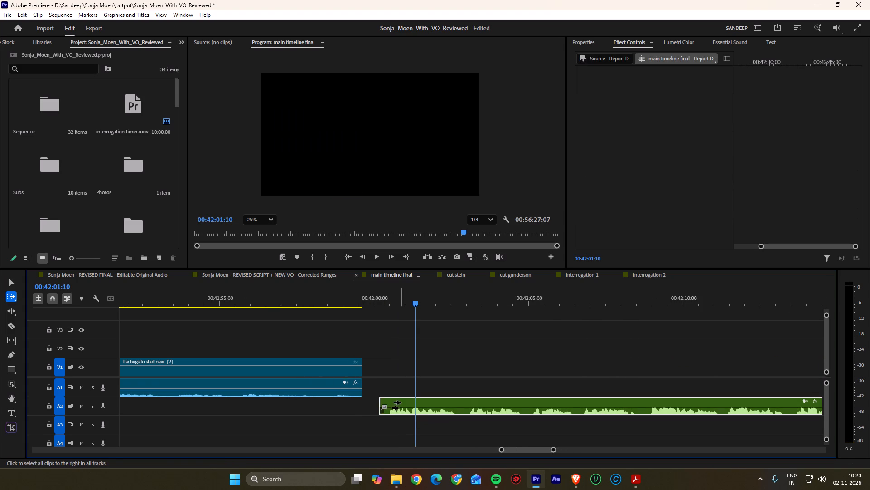
drag(401, 402, 387, 402)
click(387, 391)
key(v)
click(387, 391)
key(space)
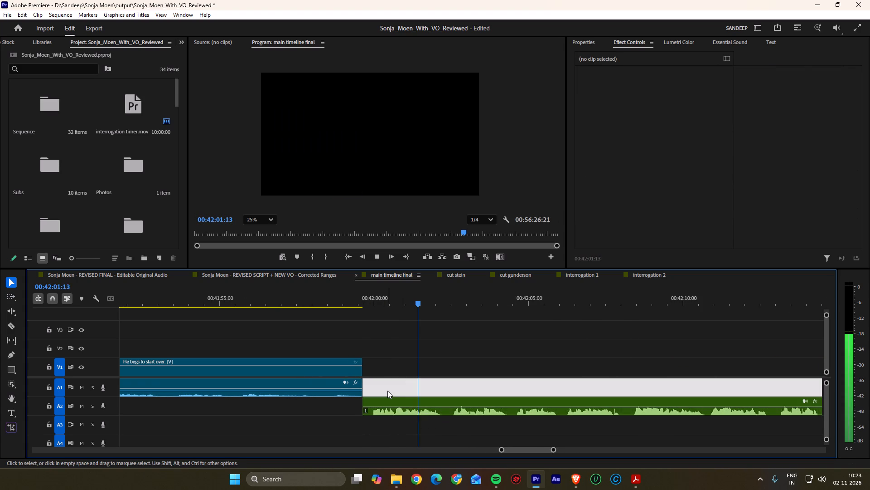
Stop playback and cut the A2 voiceover on both sides of its pauses near 00:42:02 and 00:42:04.
scroll(387, 391, down, 4)
alt+scroll(392, 396, up, 9)
key(space)
drag(415, 304, 396, 308)
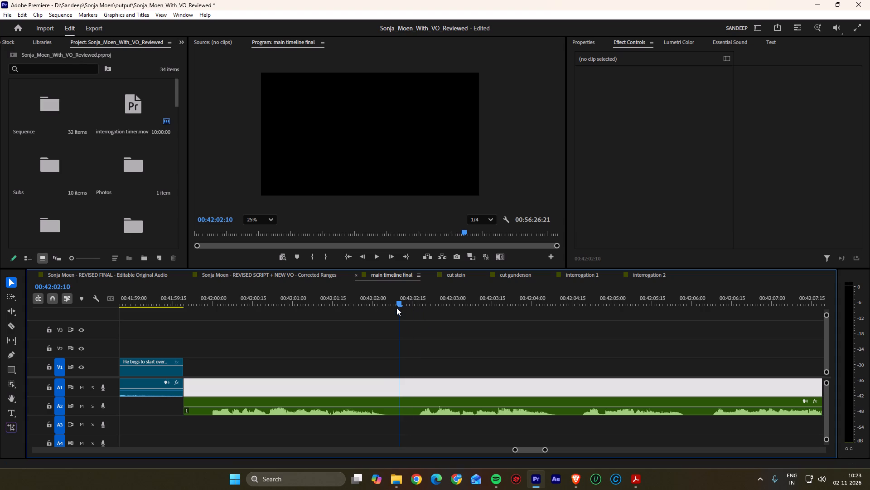
drag(396, 308, 410, 306)
key(k)
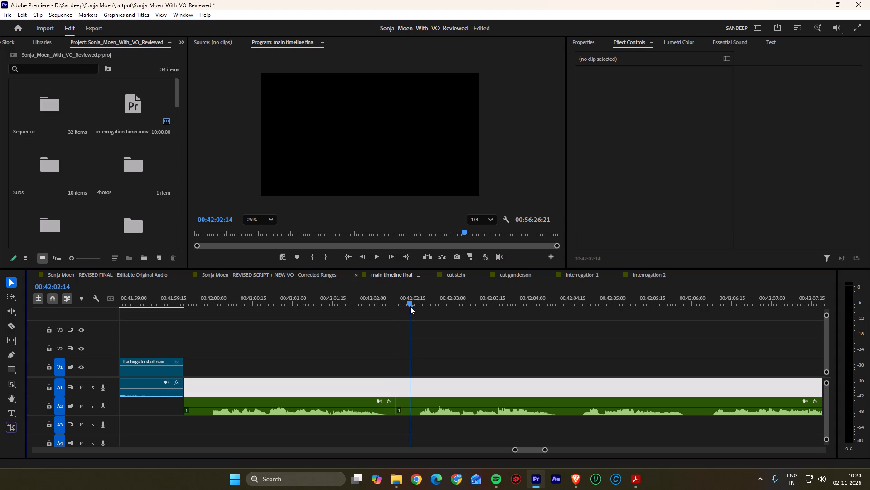
drag(410, 306, 574, 325)
key(k)
key(k)
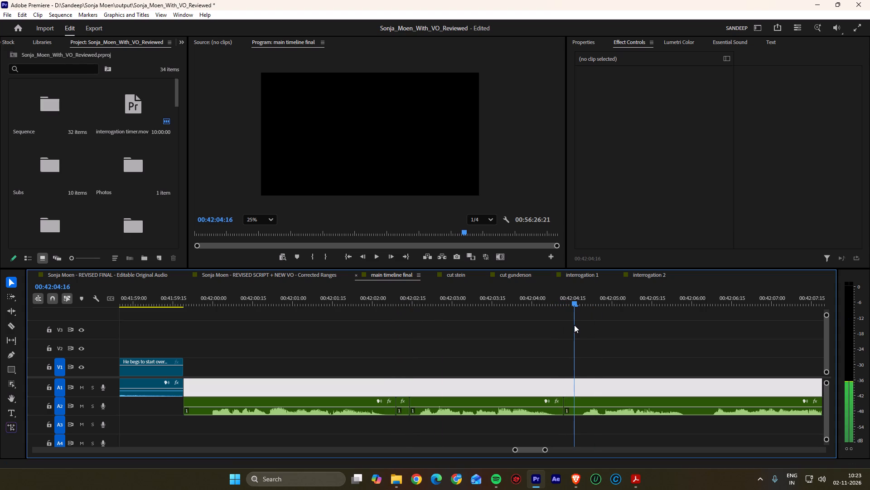
drag(574, 325, 574, 325)
key(k)
scroll(544, 367, down, 12)
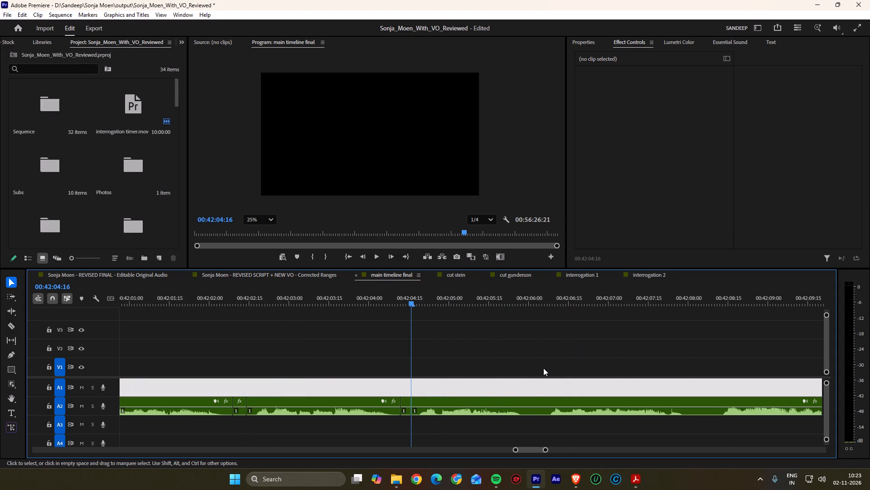
scroll(543, 368, down, 9)
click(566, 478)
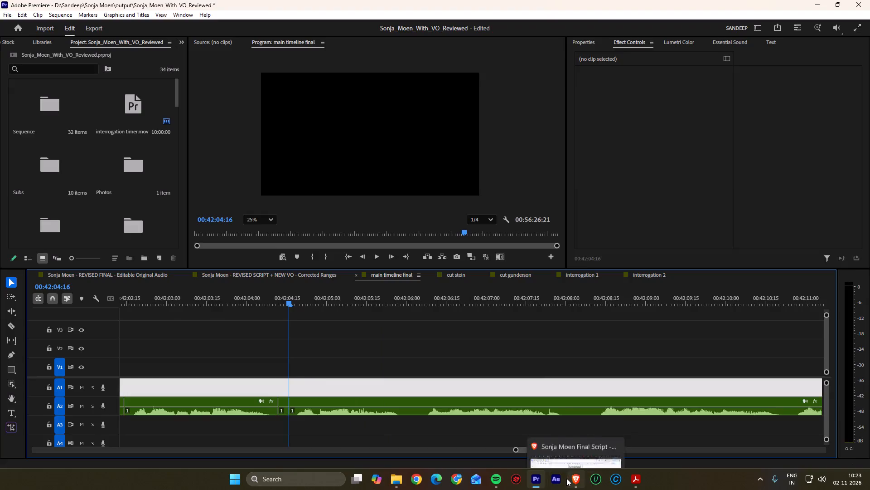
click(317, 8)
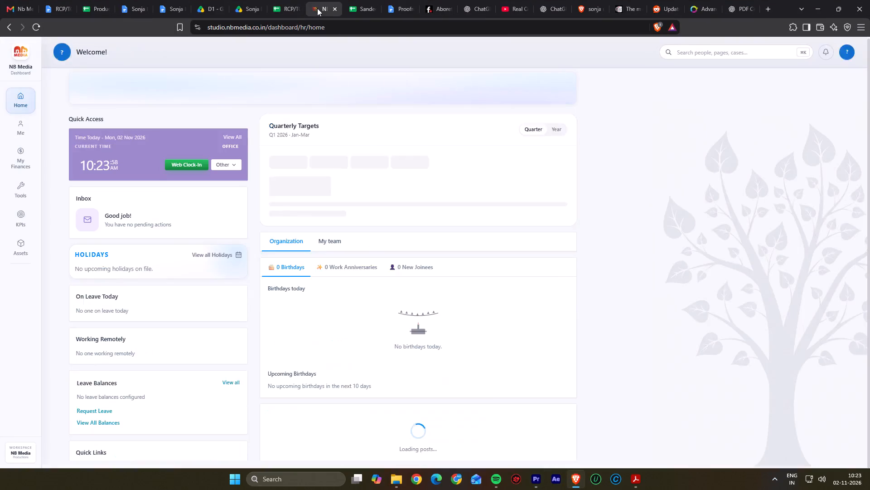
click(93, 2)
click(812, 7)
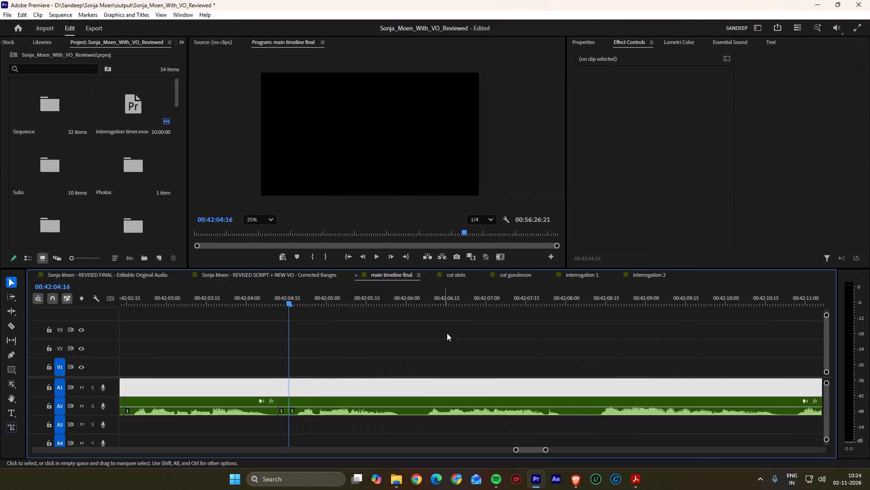
Cut the A2 voiceover on both sides of its pauses near 00:42:06, 00:42:08 and 00:42:10.
scroll(355, 409, down, 4)
drag(347, 297, 356, 297)
key(k)
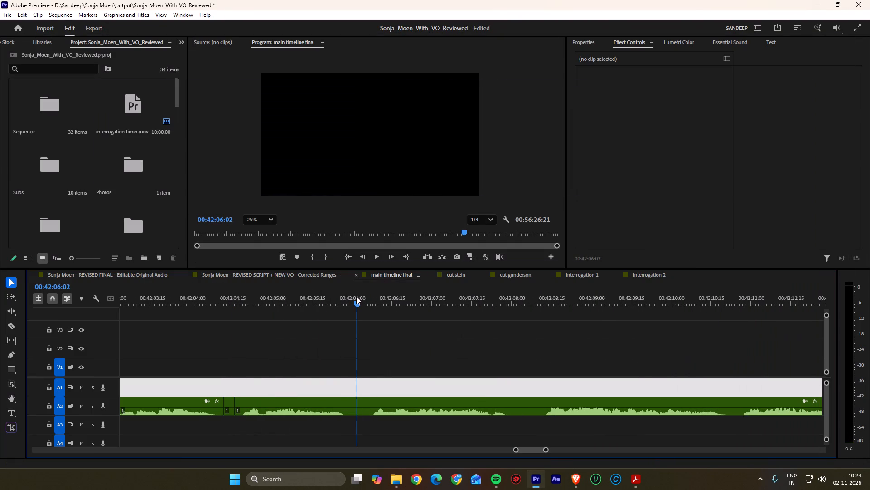
drag(356, 297, 522, 304)
key(k)
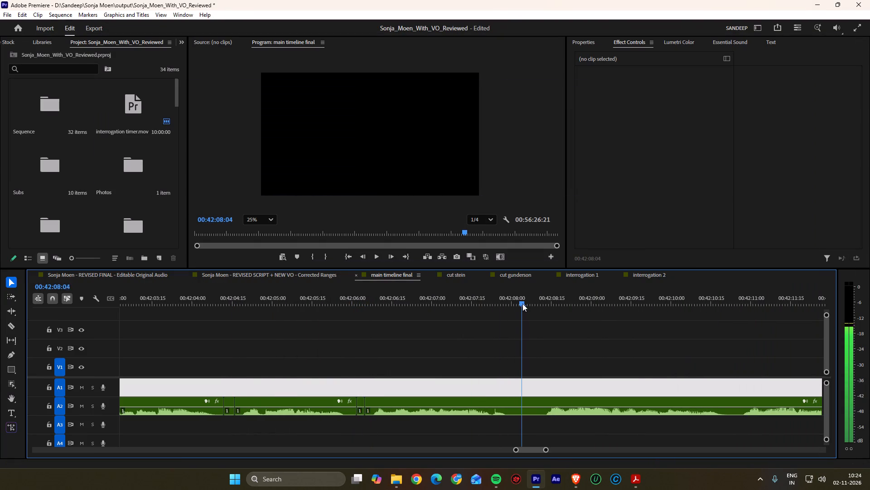
drag(522, 304, 701, 314)
key(k)
key(k)
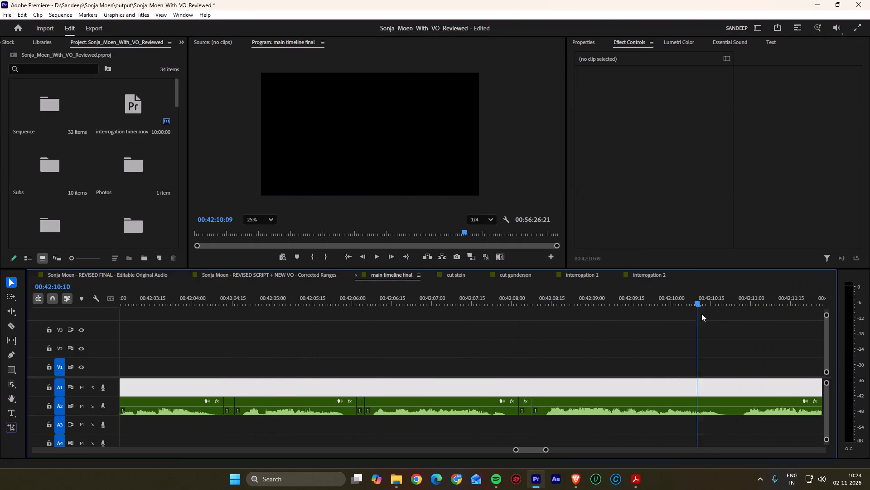
drag(701, 314, 835, 325)
key(k)
key(k)
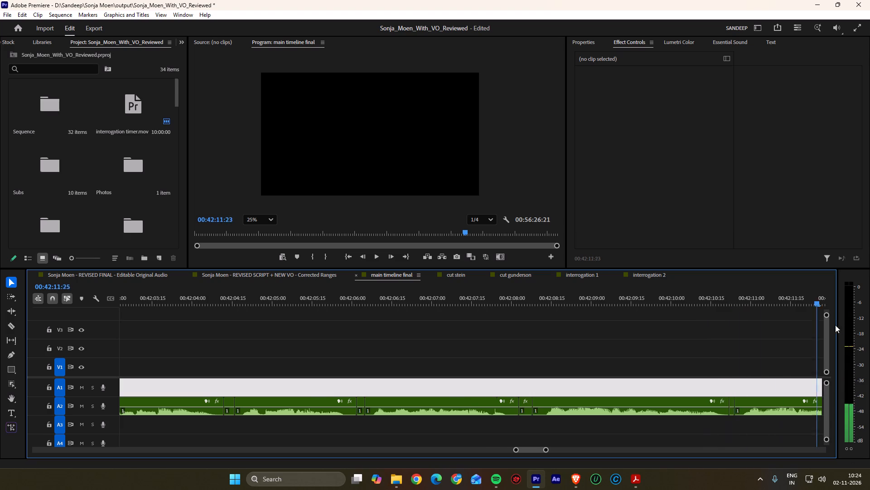
Cut the A2 voiceover around its pauses near 00:42:13 and 00:42:18, and just after Report D starts near 00:42:21.
drag(835, 325, 451, 329)
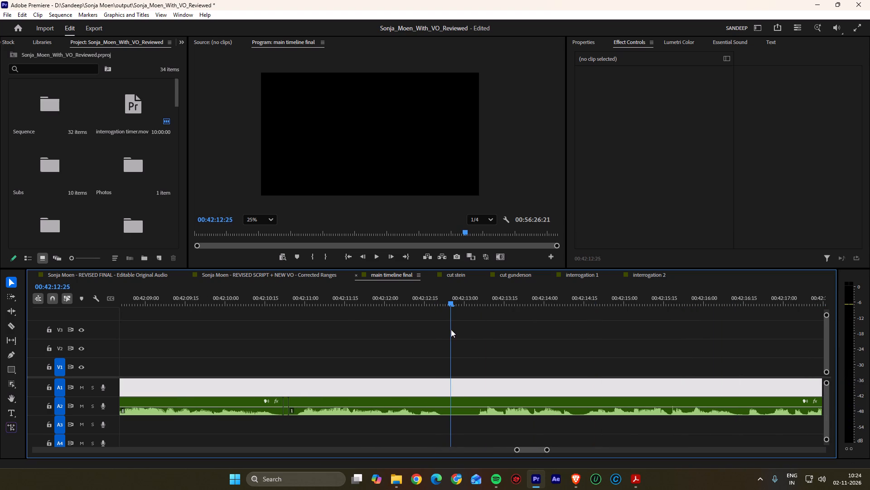
drag(451, 329, 838, 348)
key(k)
key(k)
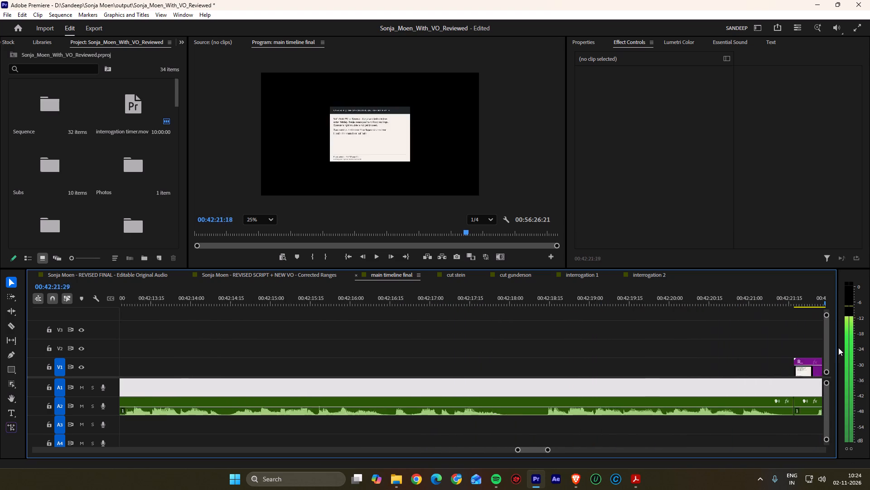
drag(838, 348, 378, 349)
key(k)
key(k)
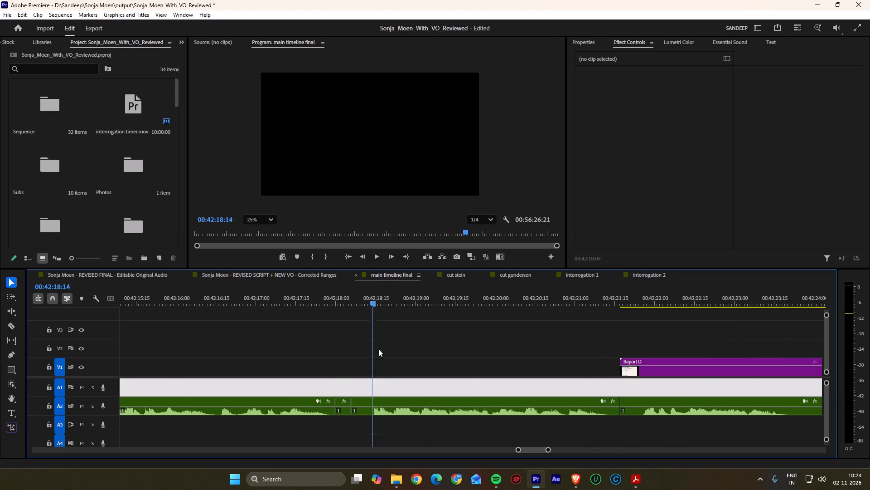
drag(378, 349, 732, 366)
key(k)
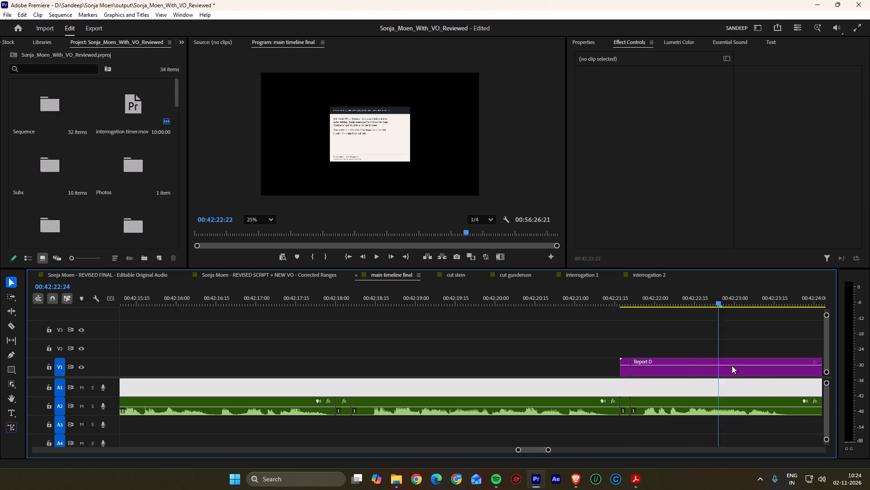
Cut Report D and its A2 voiceover on both sides of the pauses near 00:42:24 and 00:42:31.
drag(732, 366, 512, 360)
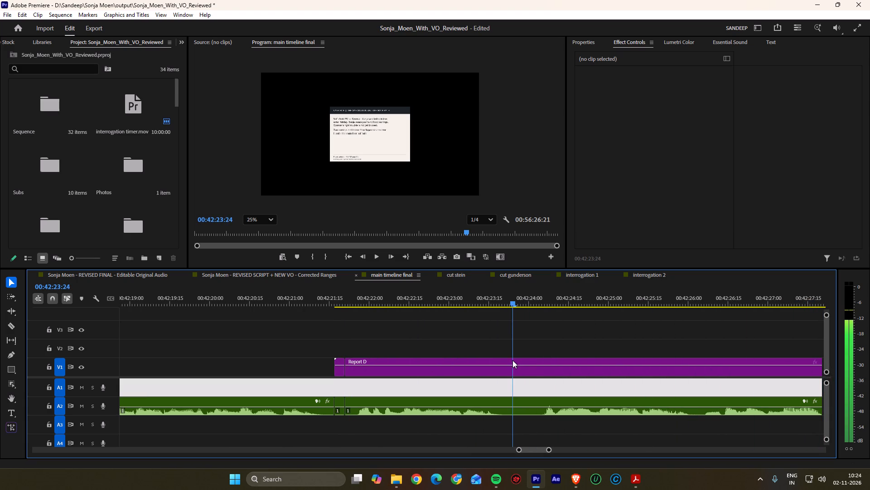
drag(512, 360, 694, 367)
key(k)
key(k)
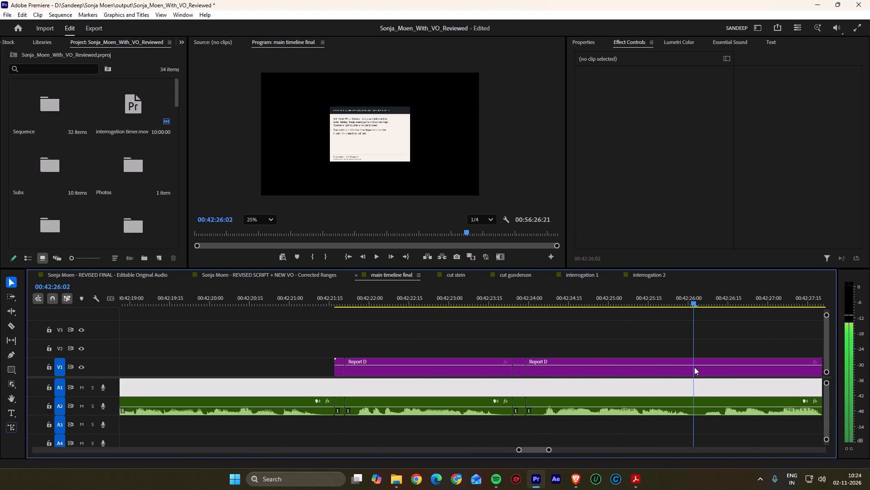
drag(694, 367, 576, 367)
key(k)
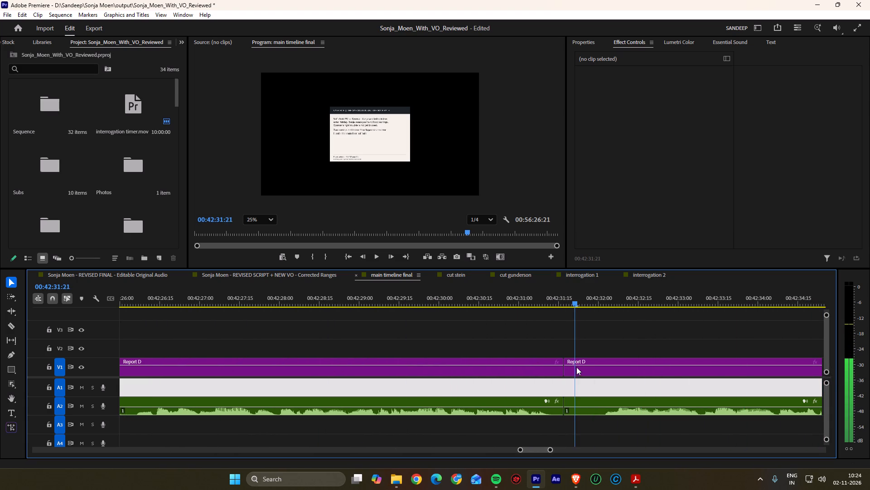
drag(576, 367, 650, 380)
key(k)
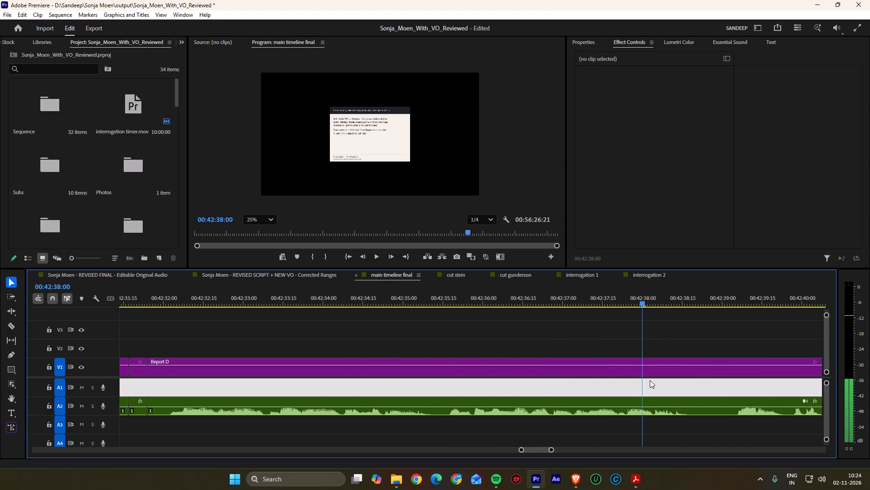
Cut Report D and its voiceover around the pauses near 00:42:39, 00:42:45 and 00:42:49, and at 00:42:52:04 before "The hand tells on him".
drag(650, 380, 714, 367)
key(k)
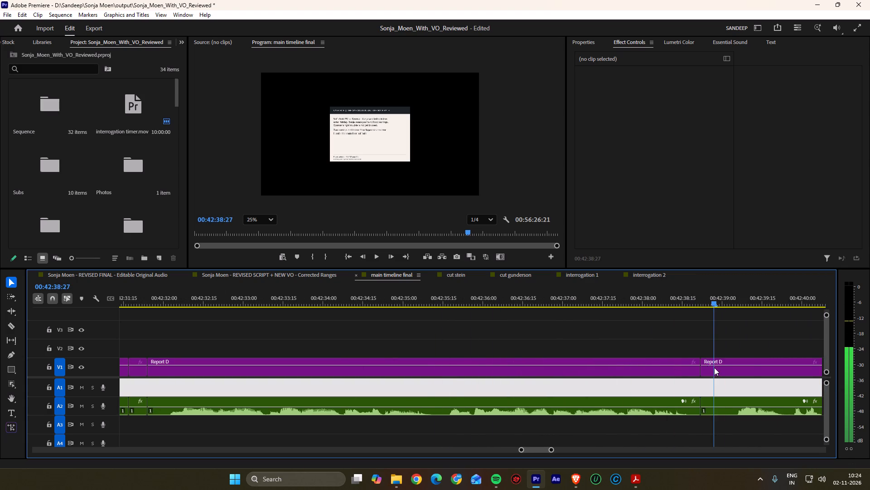
drag(714, 367, 515, 366)
key(k)
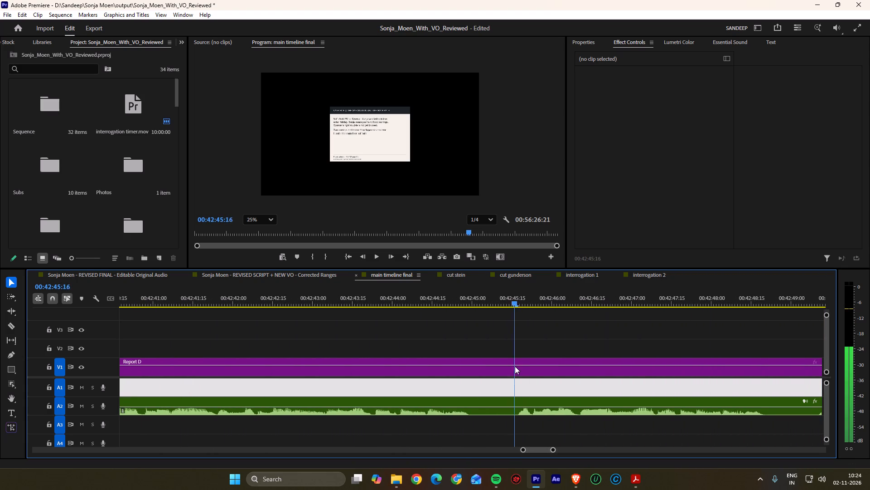
drag(515, 366, 738, 377)
key(k)
key(k)
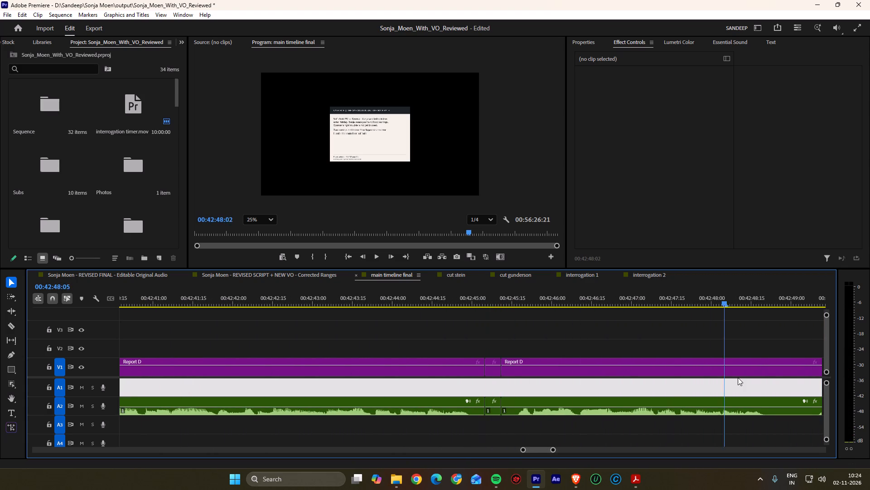
drag(738, 377, 225, 379)
key(k)
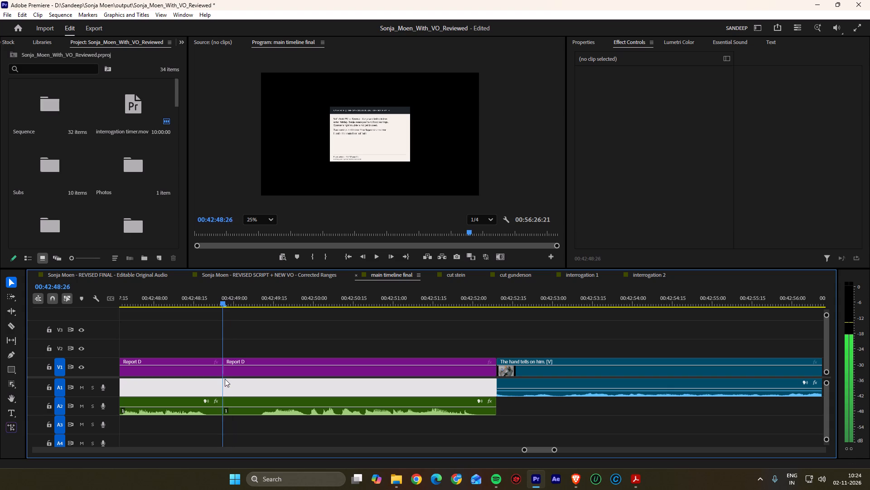
drag(225, 379, 485, 372)
key(k)
key(k)
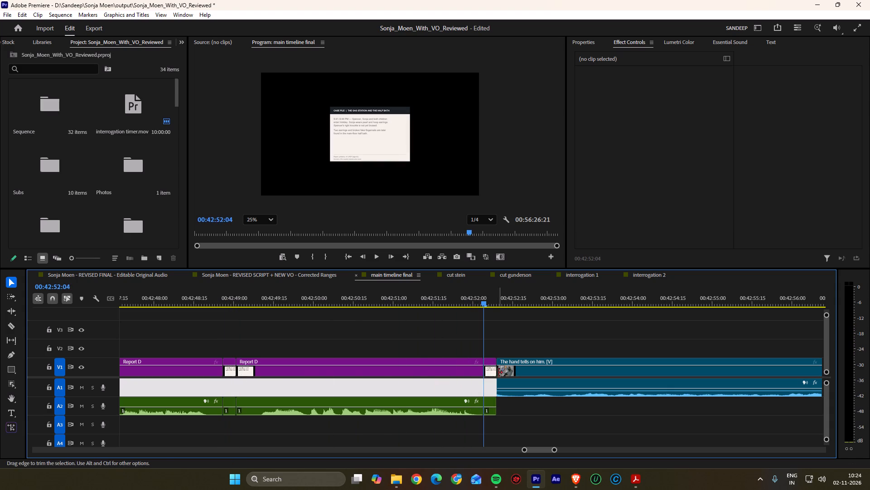
Ripple-delete the short Report D and A2 voiceover fragments just before "The hand tells on him".
click(491, 373)
key(Delete)
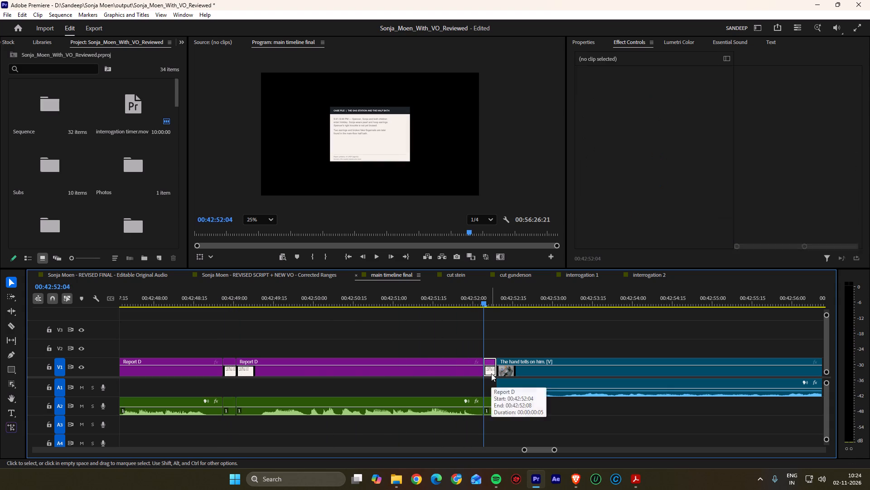
click(488, 409)
key(shift+Delete)
Ripple-delete the six short Report D pause fragments and their A2 voiceover pieces between about 00:42:21 and 00:42:49.
key(Up)
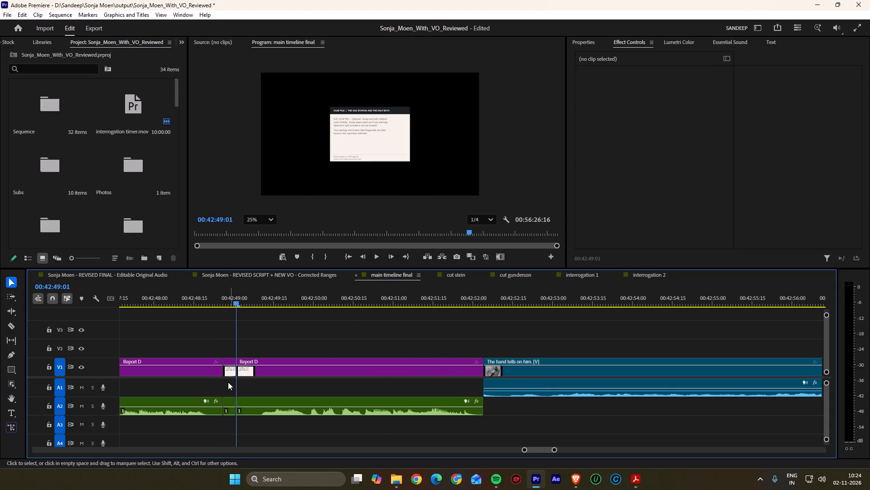
click(232, 372)
click(226, 372)
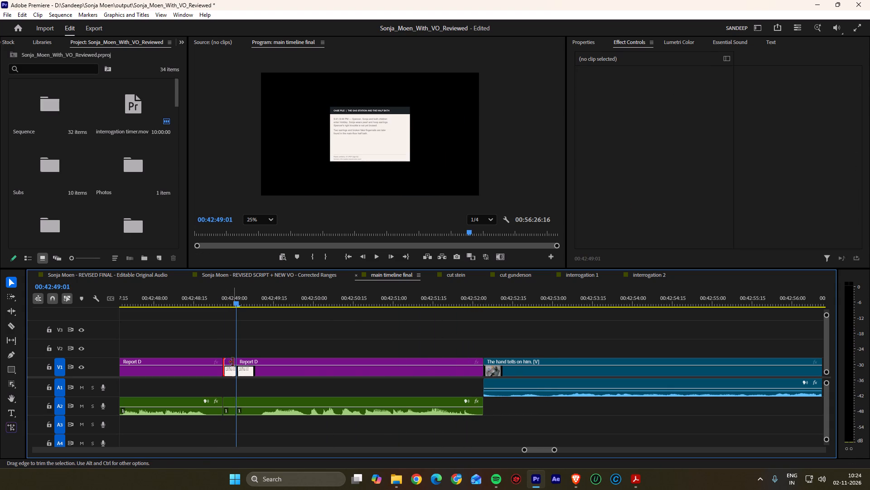
click(233, 362)
click(228, 363)
shift+click(229, 404)
scroll(235, 392, up, 2)
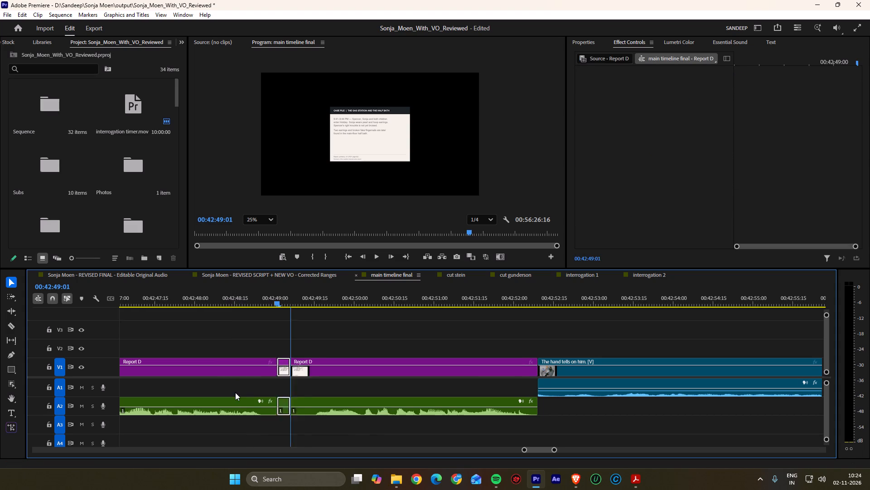
scroll(235, 392, up, 8)
alt+scroll(462, 390, down, 8)
shift+click(310, 370)
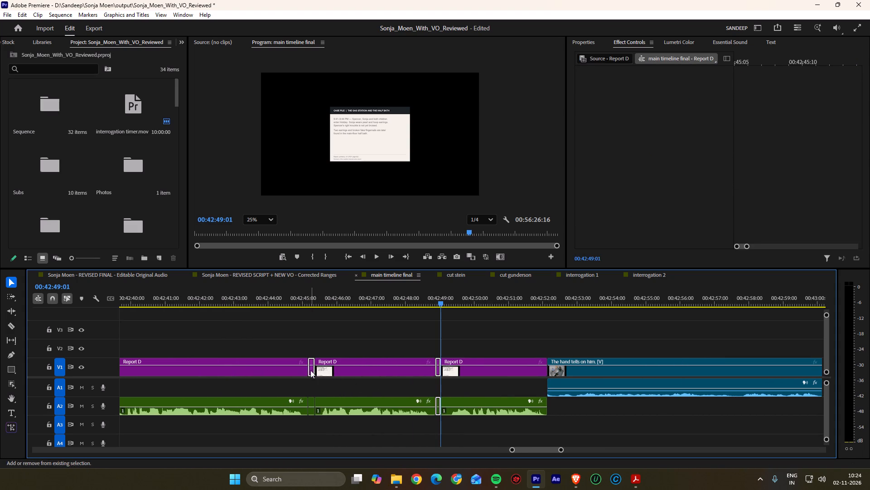
shift+click(310, 401)
scroll(291, 387, up, 20)
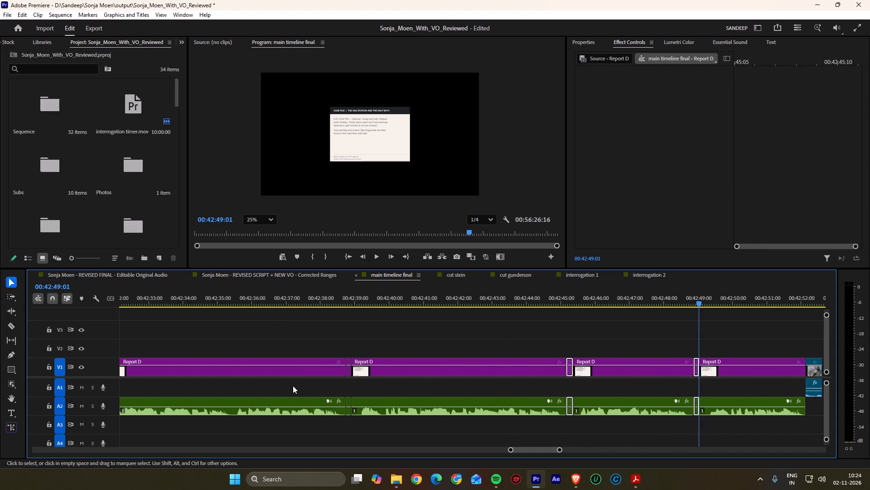
shift+click(362, 373)
shift+click(362, 401)
scroll(349, 403, up, 5)
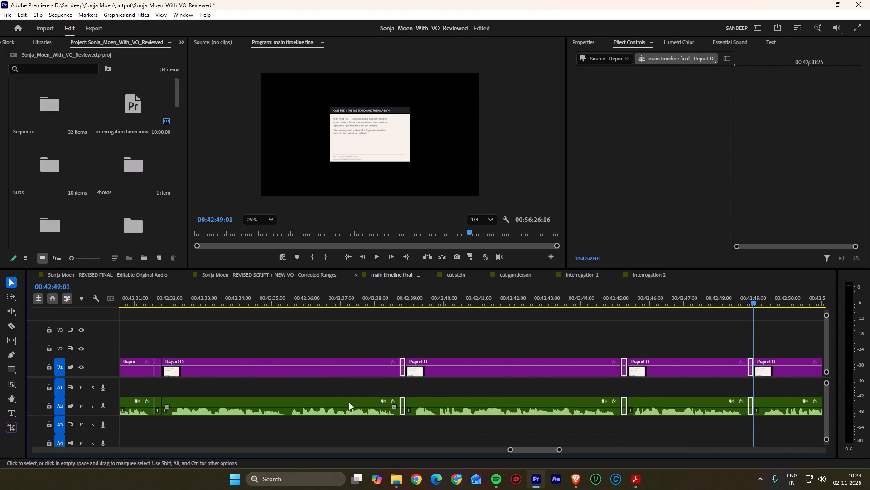
scroll(349, 402, up, 9)
shift+click(306, 369)
shift+click(307, 404)
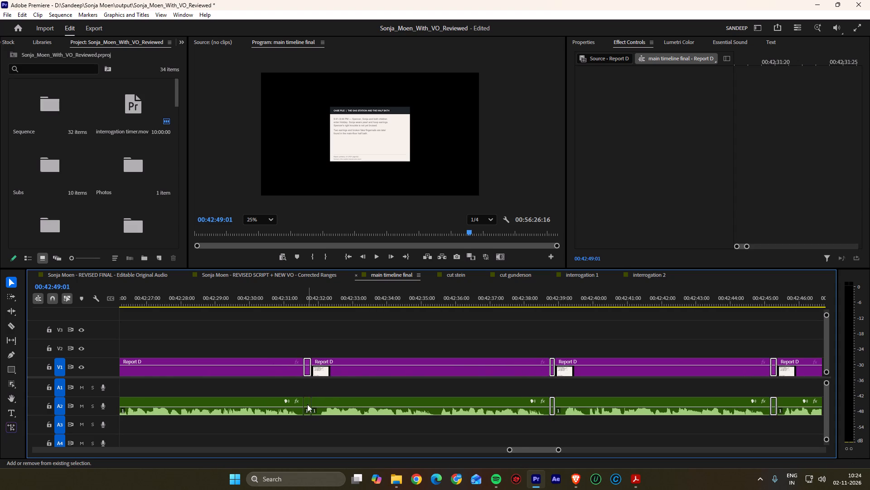
scroll(308, 402, up, 20)
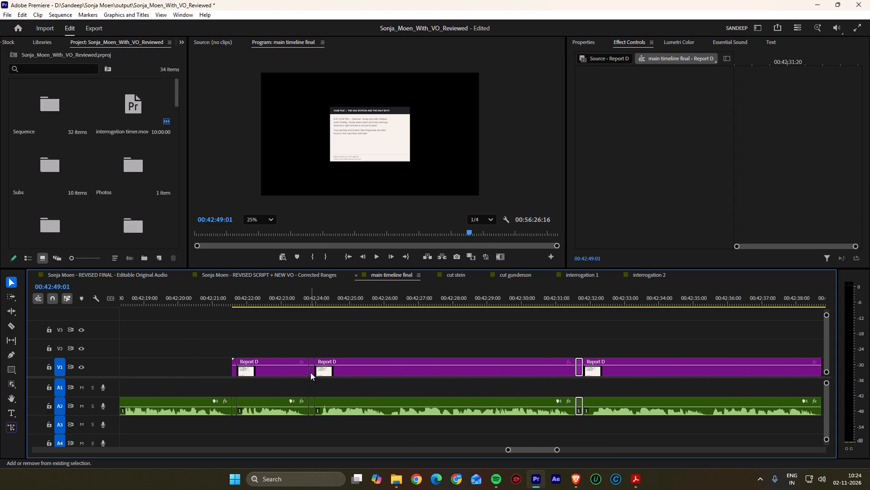
shift+click(310, 372)
shift+click(312, 402)
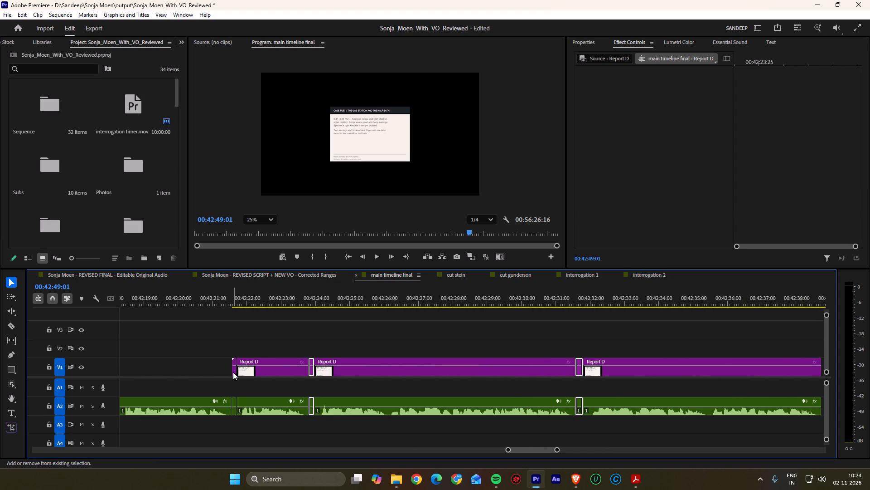
shift+click(233, 372)
shift+click(233, 405)
key(shift+Delete)
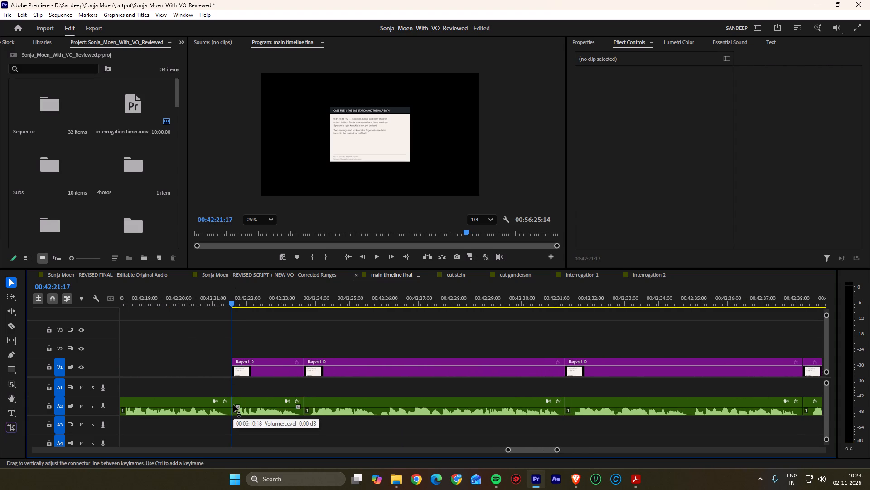
Play back the start of the Report D section from 00:42:21:17 to check the pause cuts.
scroll(235, 396, down, 12)
key(space)
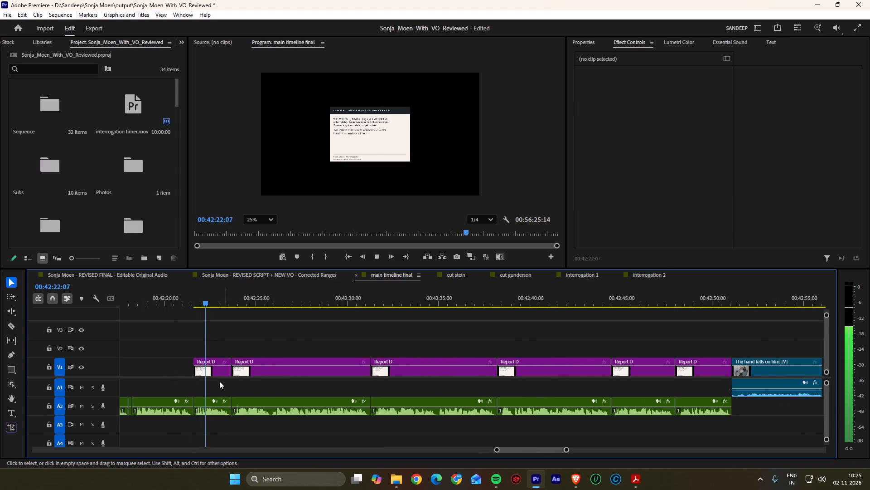
alt+scroll(218, 380, up, 4)
key(space)
Switch to Brave and review the November posting dates and statuses in the RCP/TCP/TCC Main sheet against the calendar.
click(571, 477)
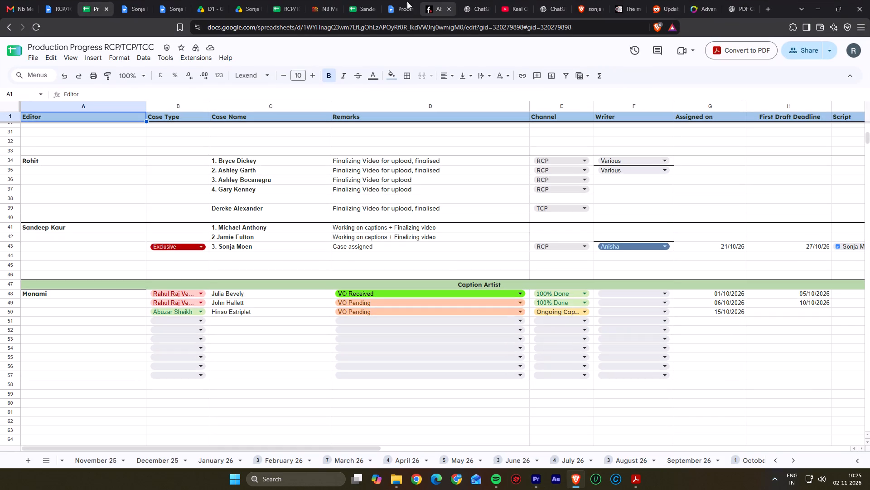
click(283, 8)
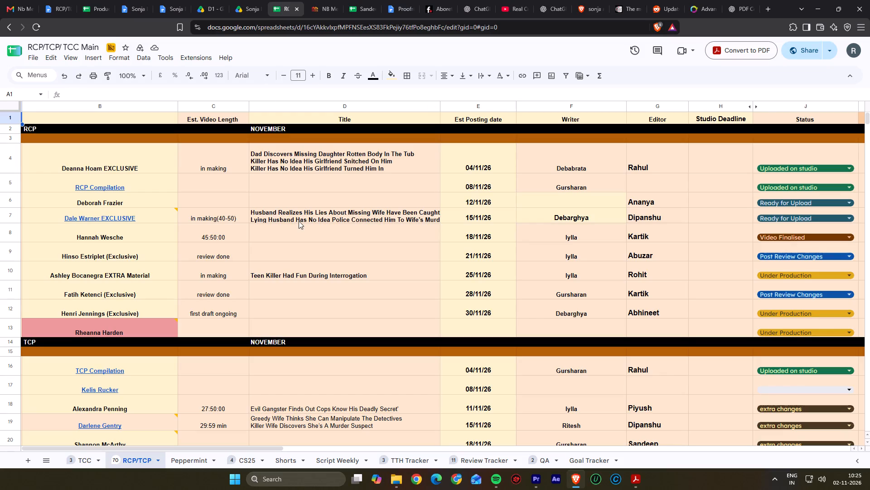
scroll(299, 221, up, 3)
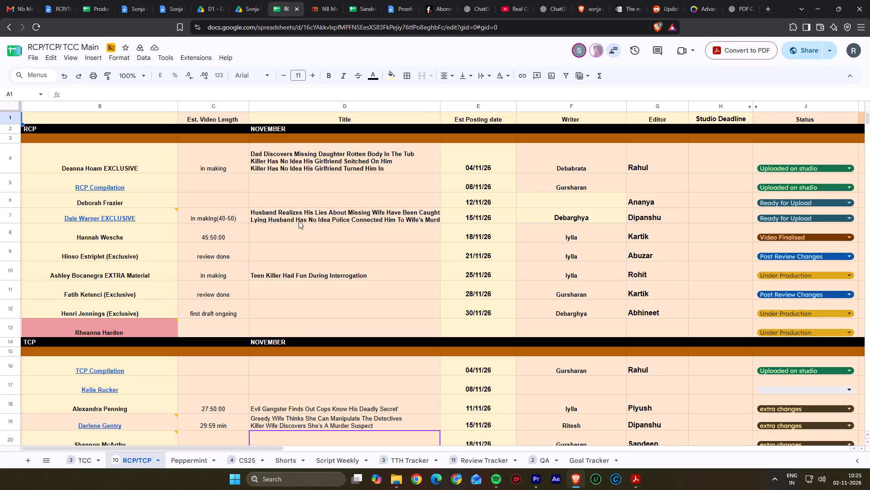
scroll(299, 221, down, 3)
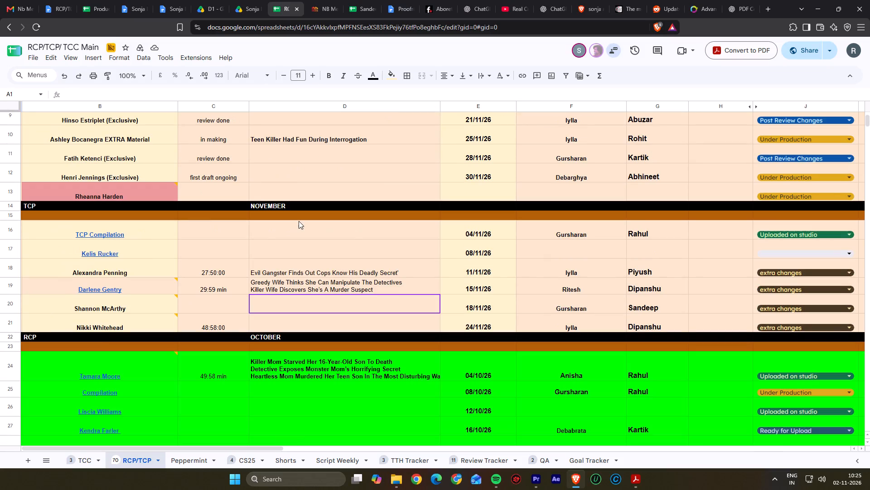
scroll(281, 338, up, 4)
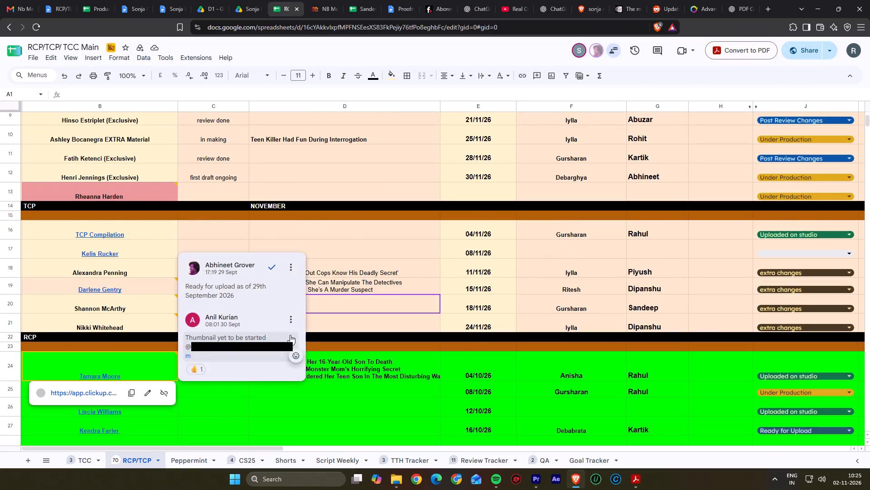
scroll(404, 323, up, 3)
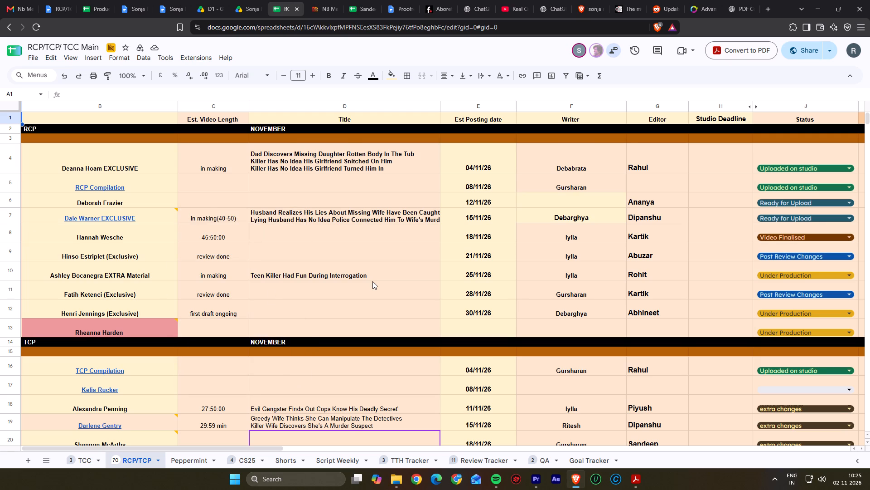
scroll(372, 281, down, 2)
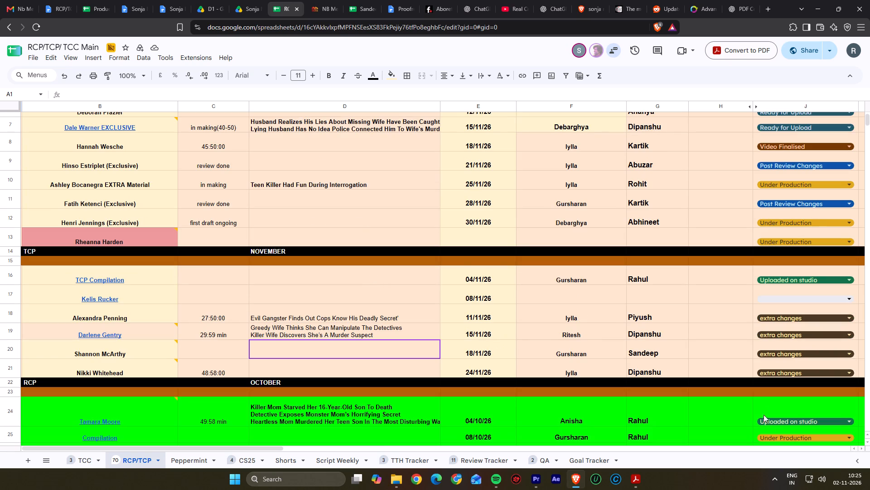
click(841, 477)
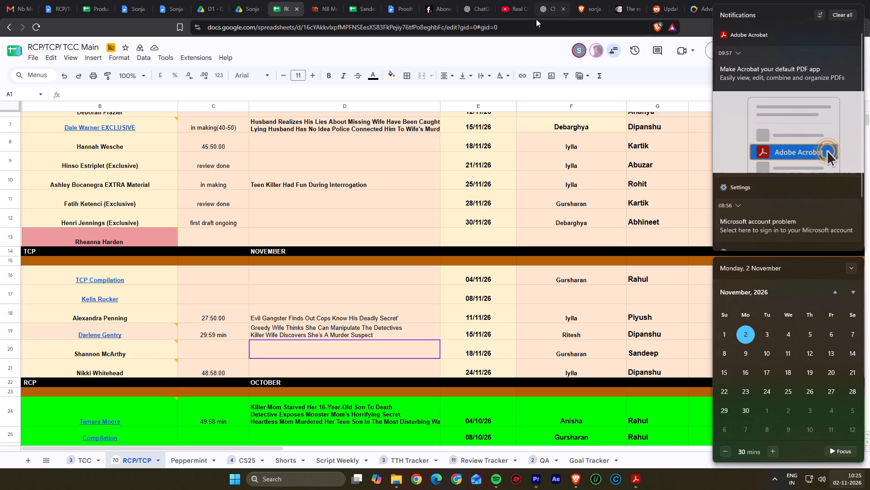
click(502, 50)
click(740, 7)
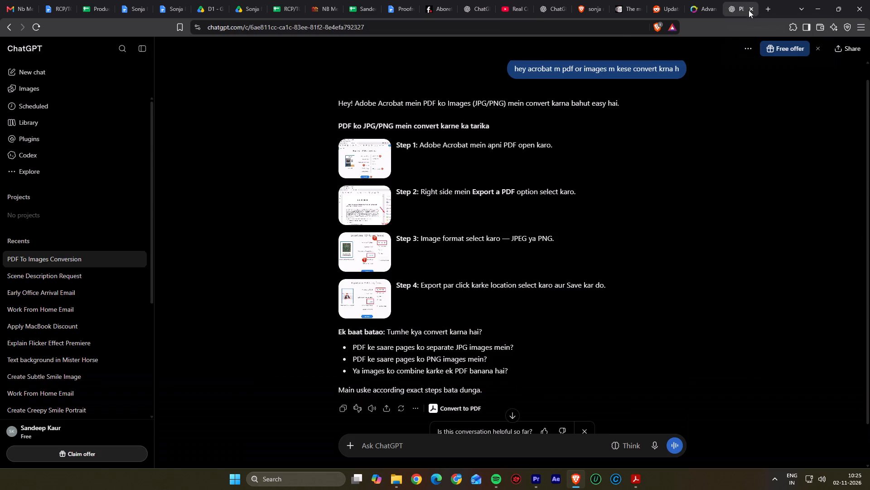
click(817, 14)
key(space)
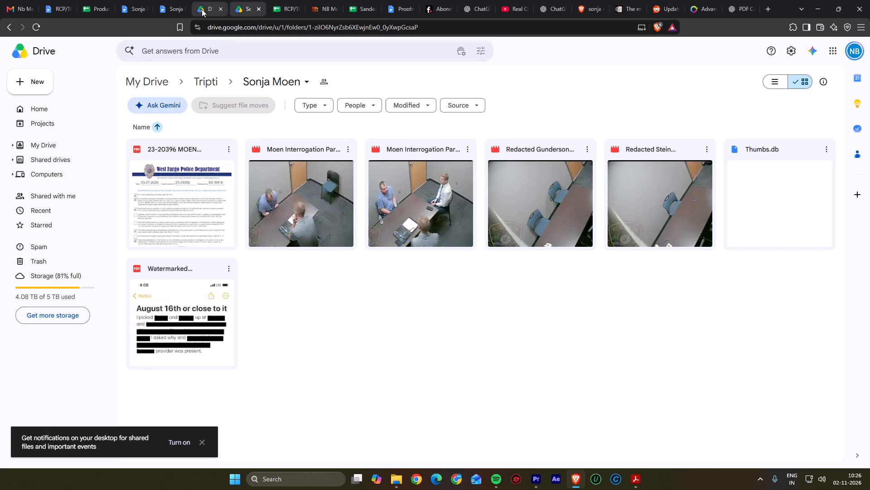
click(169, 6)
scroll(370, 211, down, 3)
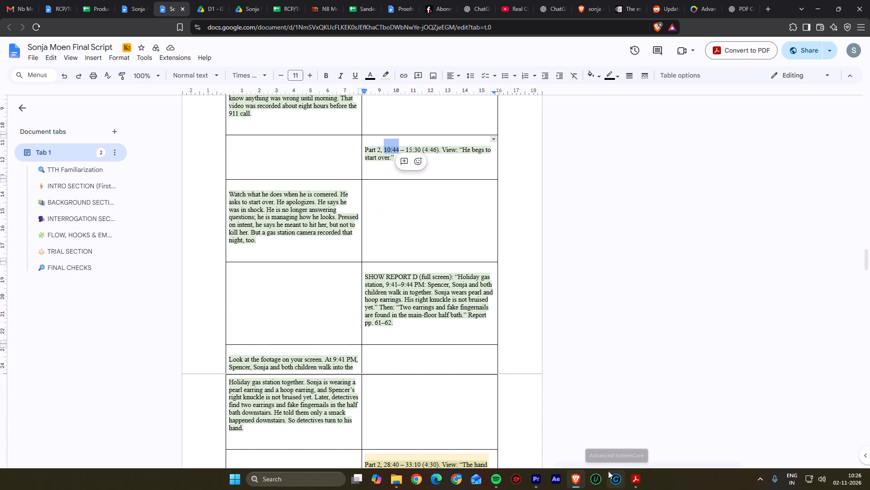
click(570, 476)
Play from about 00:42:49 across the end of Report D into the "The hand tells on him" clip, glancing at the script.
scroll(388, 398, down, 12)
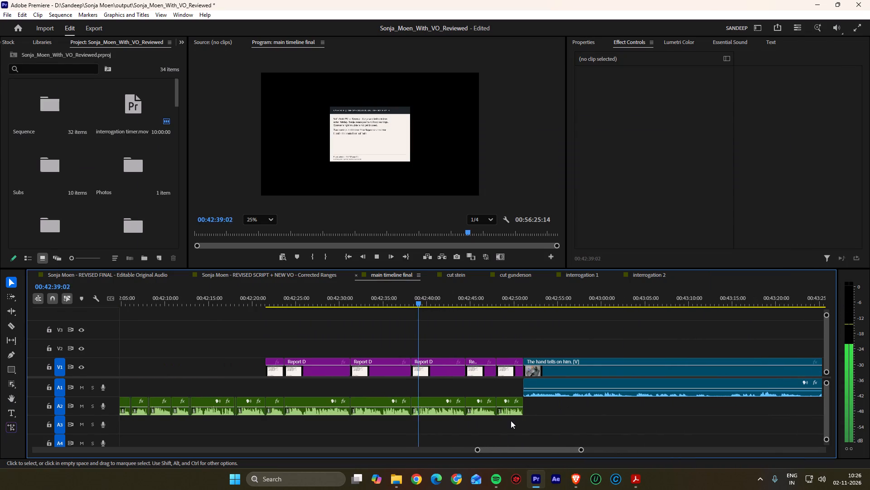
click(511, 421)
click(511, 300)
key(space)
scroll(509, 300, down, 4)
alt+scroll(491, 383, up, 4)
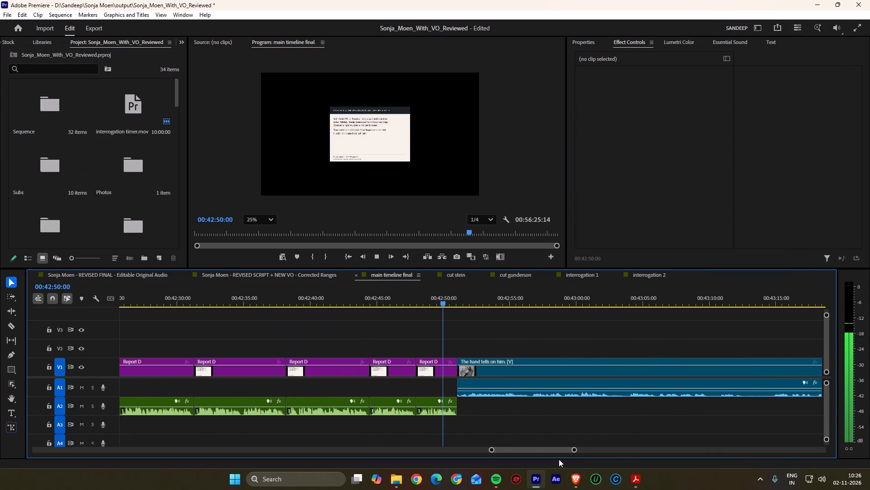
click(578, 482)
click(578, 482)
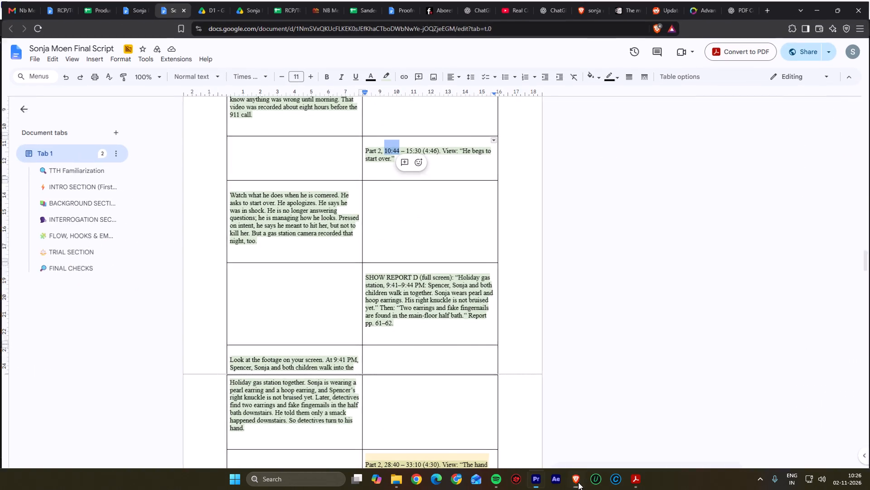
alt+scroll(458, 416, down, 14)
key(space)
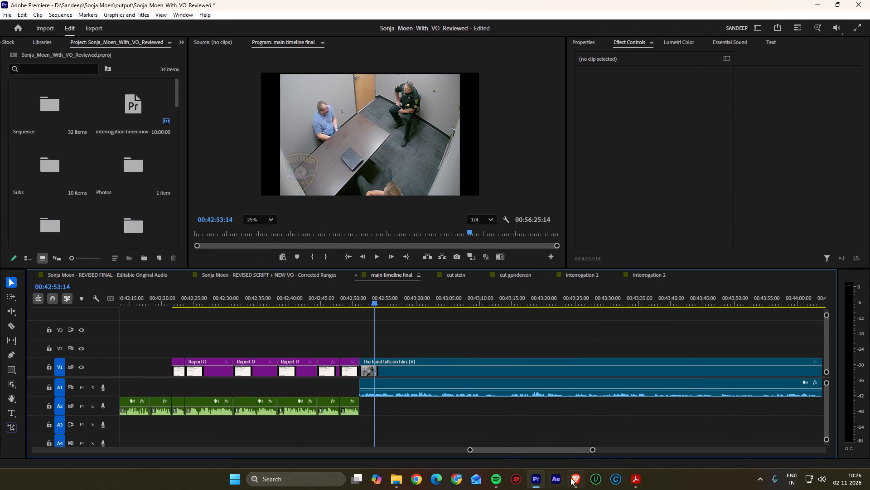
Copy the Part 2 start time 28:40 of "The hand tells on him" from the final script.
click(571, 478)
scroll(469, 374, down, 4)
drag(397, 281, 384, 284)
key(ctrl+c)
key(ctrl+c)
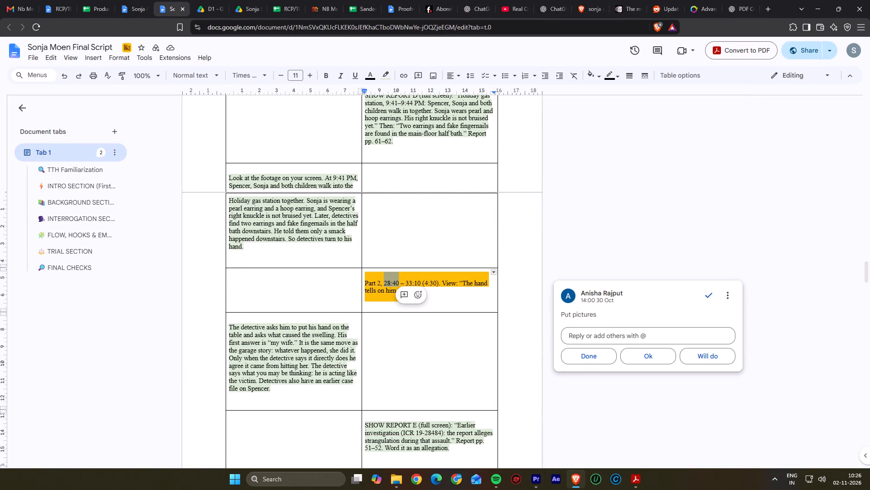
key(ctrl+c)
key(ctrl+c)
click(582, 486)
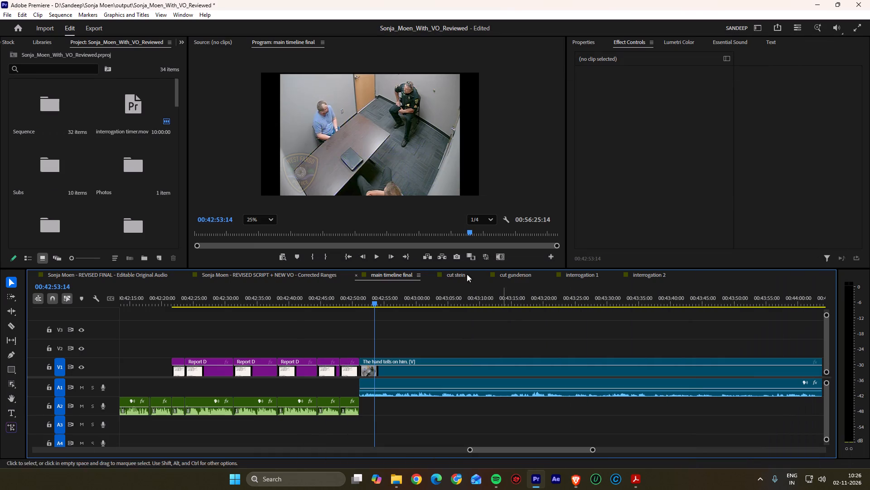
Move the interrogation 2 playhead to 28:40.0 and play the start of the scripted excerpt.
scroll(375, 312, down, 4)
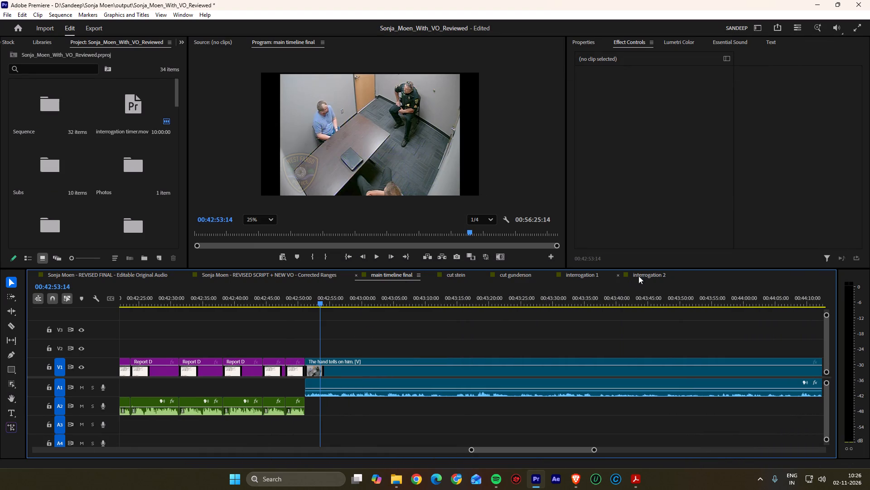
click(645, 275)
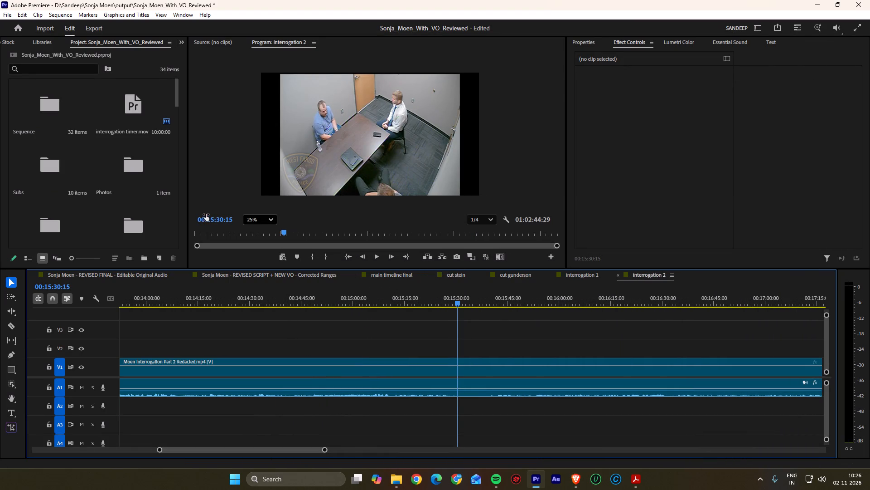
click(214, 222)
key(ctrl+v)
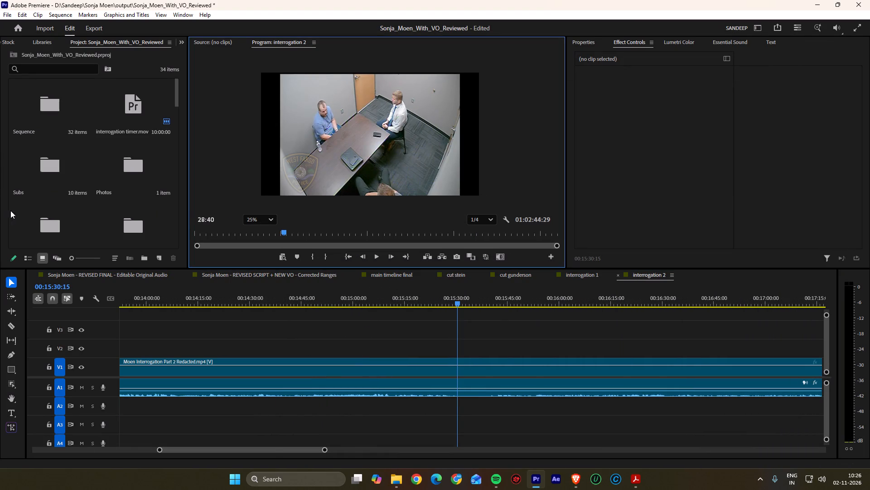
text(.0)
key(Return)
key(space)
scroll(536, 382, down, 9)
scroll(324, 377, down, 4)
alt+scroll(324, 377, up, 4)
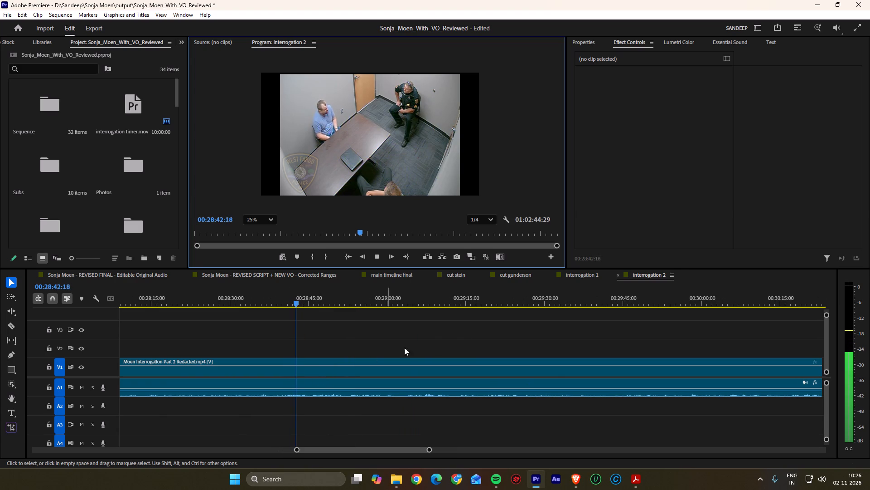
key(space)
click(409, 276)
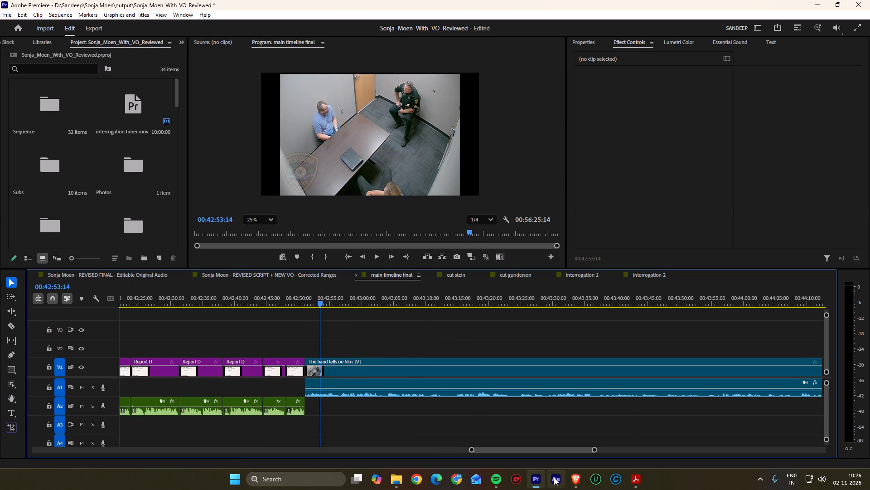
click(575, 477)
click(575, 477)
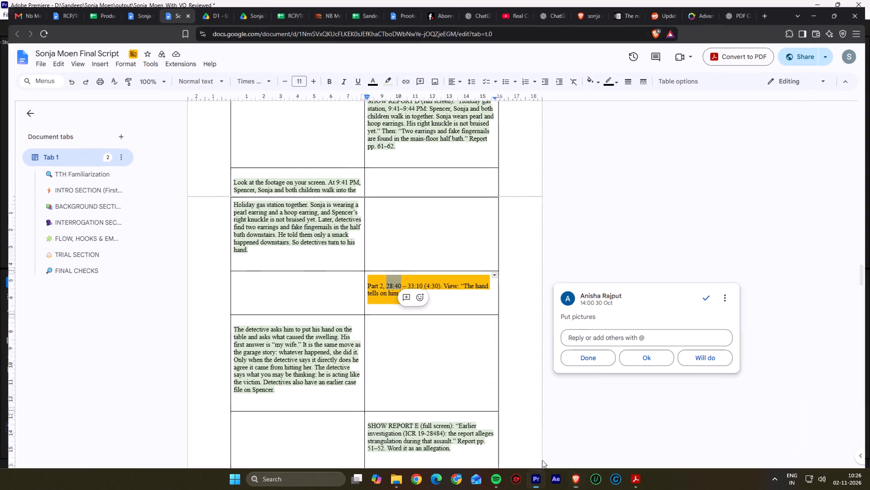
Play the interrogation 2 source in Premiere around the scripted excerpt end at 33:10.
click(640, 273)
alt+scroll(506, 375, down, 12)
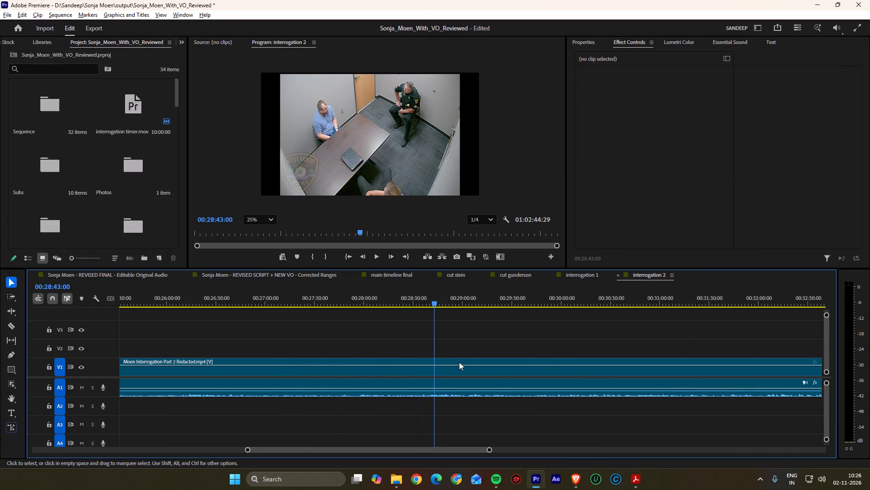
alt+scroll(459, 362, down, 3)
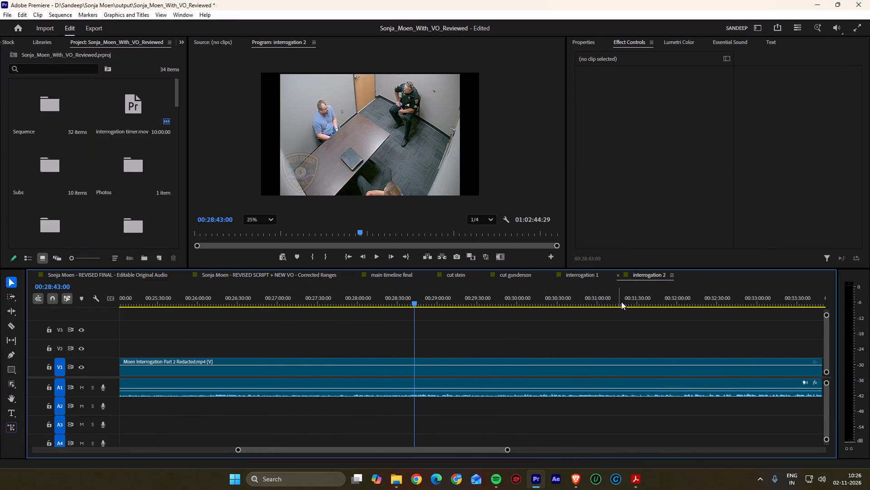
click(756, 304)
key(space)
scroll(730, 333, down, 10)
alt+scroll(701, 347, up, 10)
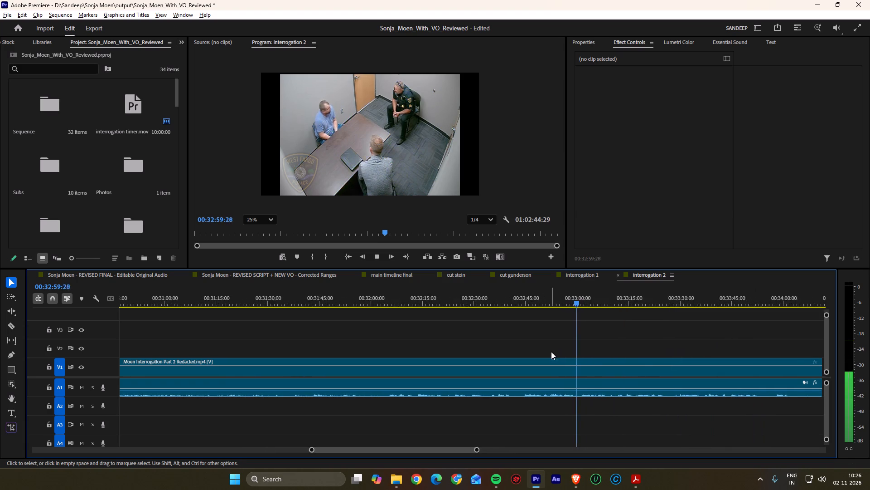
alt+scroll(551, 352, up, 13)
scroll(623, 356, down, 11)
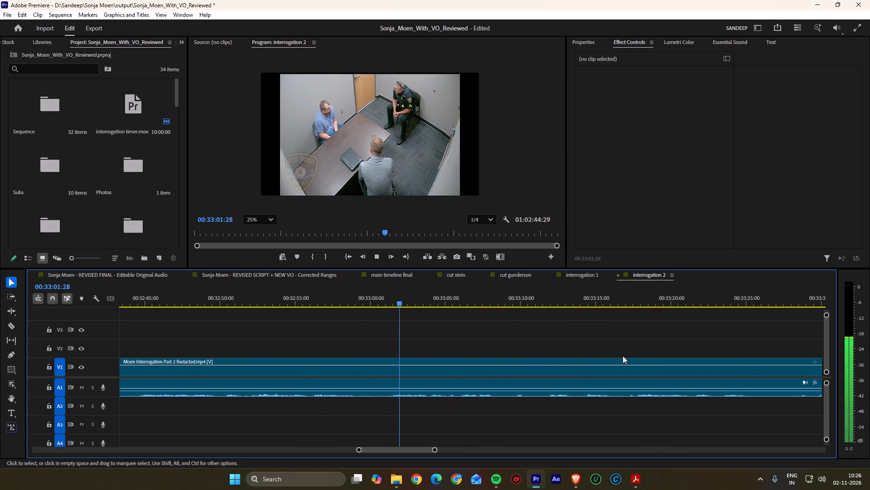
scroll(623, 356, down, 3)
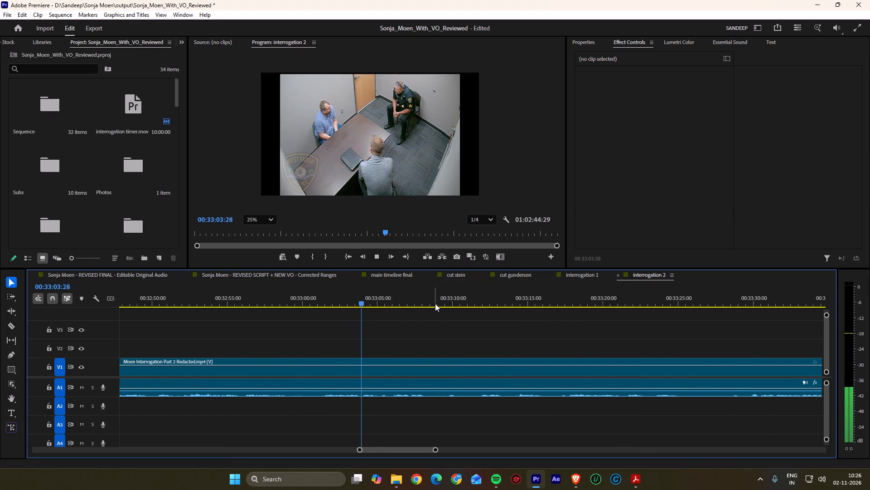
click(431, 304)
key(space)
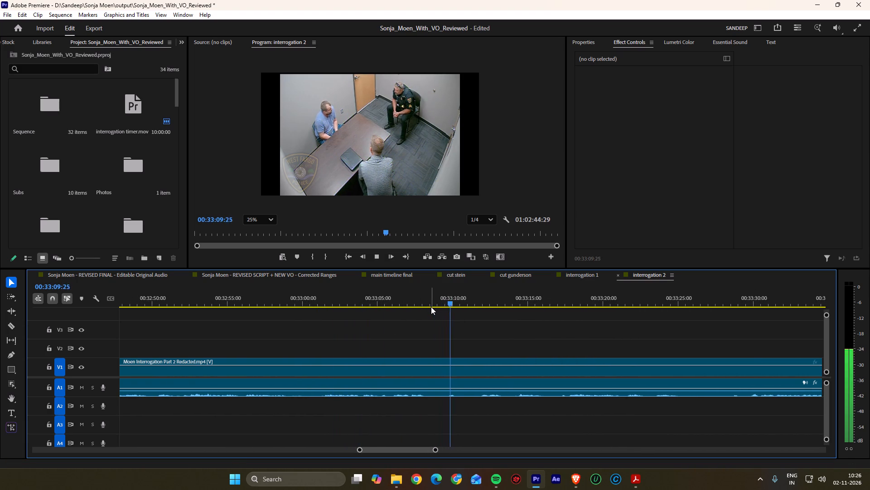
key(space)
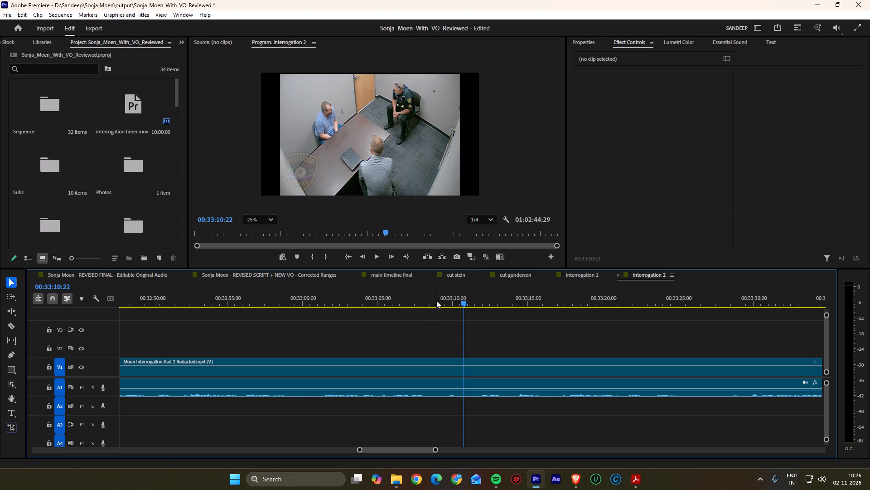
drag(426, 309, 405, 306)
click(411, 299)
key(space)
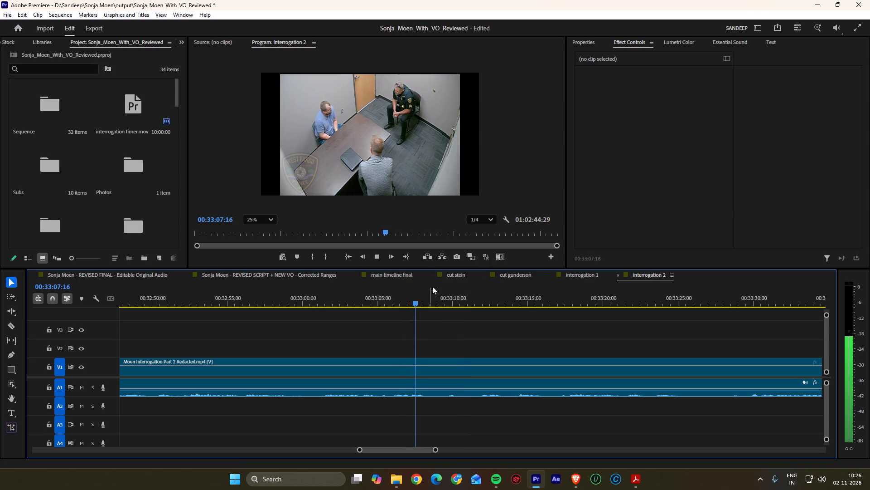
key(space)
Play the final seconds of the "The hand tells on him" clip in main timeline final, up to the following voiceover.
click(408, 275)
key(space)
alt+scroll(372, 348, down, 1)
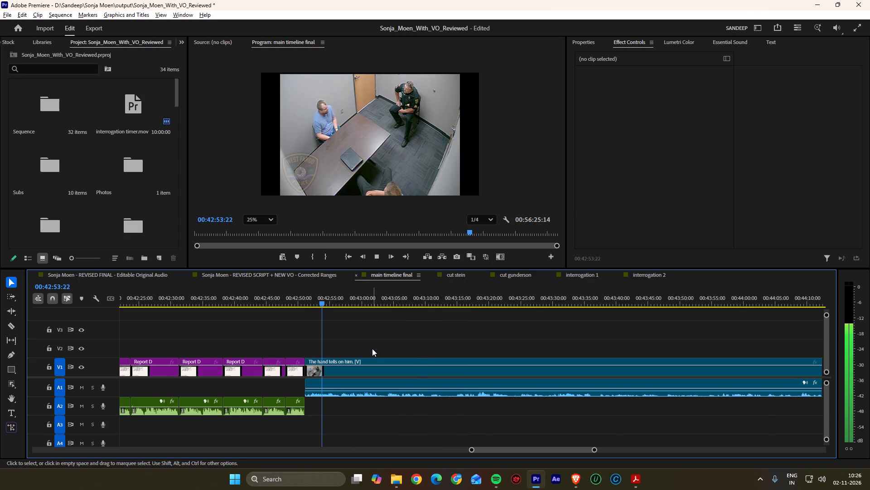
alt+scroll(372, 348, down, 8)
key(Down)
scroll(393, 356, up, 3)
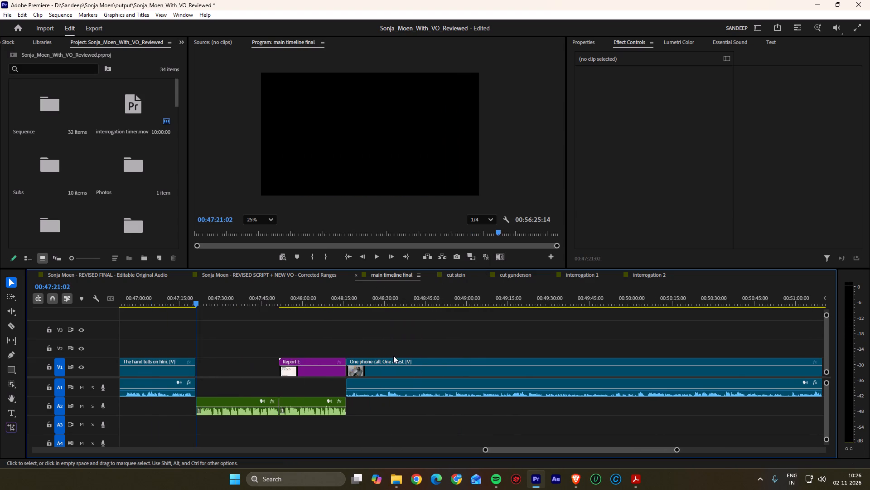
scroll(393, 356, up, 20)
scroll(393, 356, up, 4)
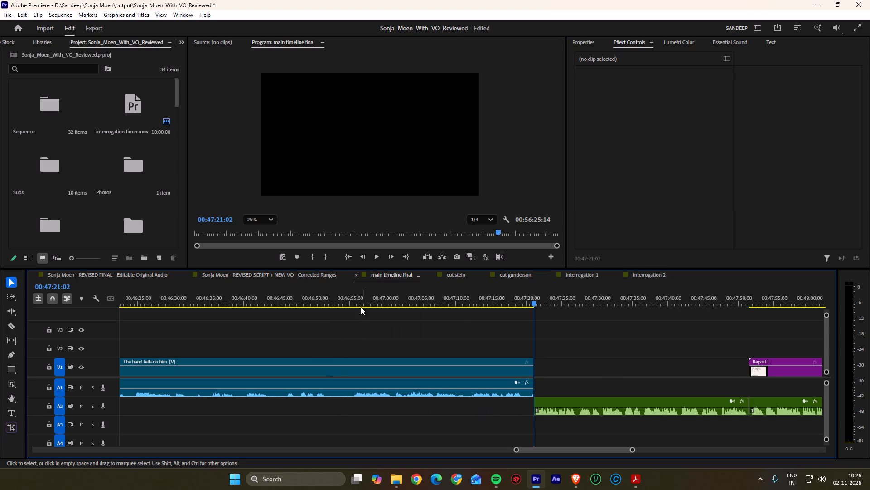
drag(356, 306, 338, 306)
key(space)
scroll(338, 326, down, 2)
alt+scroll(358, 394, up, 6)
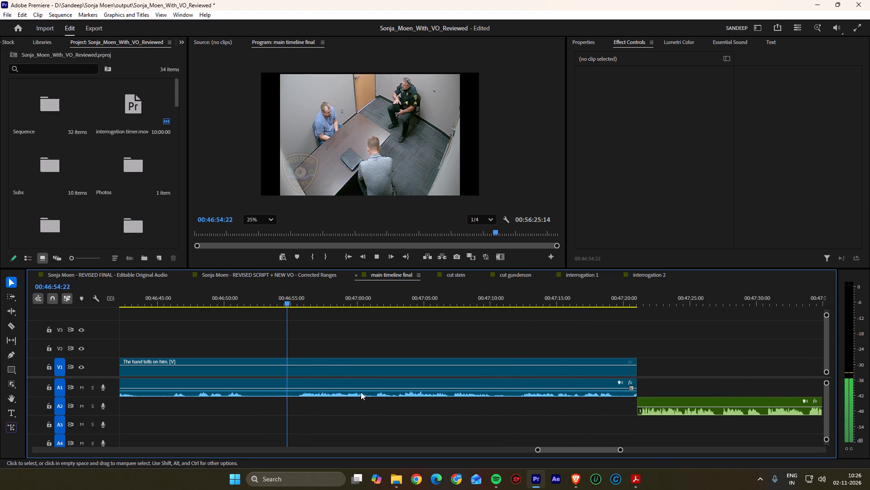
scroll(361, 392, down, 2)
click(487, 299)
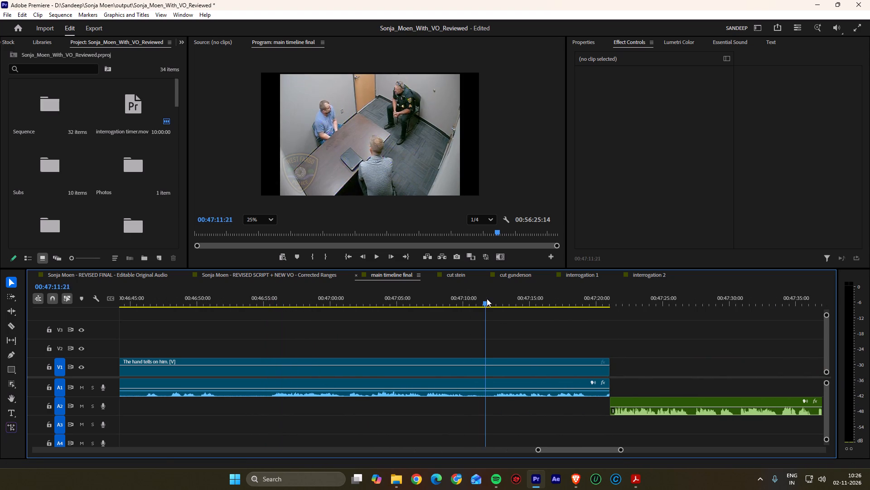
key(space)
scroll(474, 314, down, 4)
alt+scroll(507, 368, up, 7)
scroll(553, 379, down, 4)
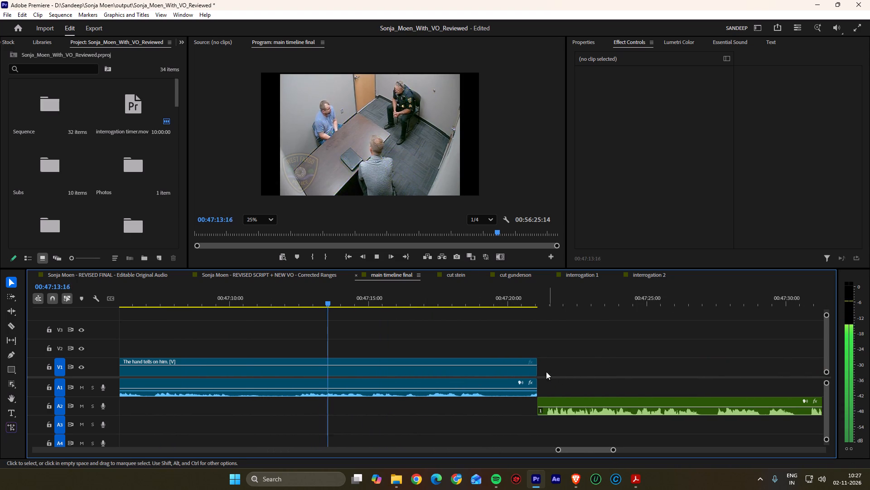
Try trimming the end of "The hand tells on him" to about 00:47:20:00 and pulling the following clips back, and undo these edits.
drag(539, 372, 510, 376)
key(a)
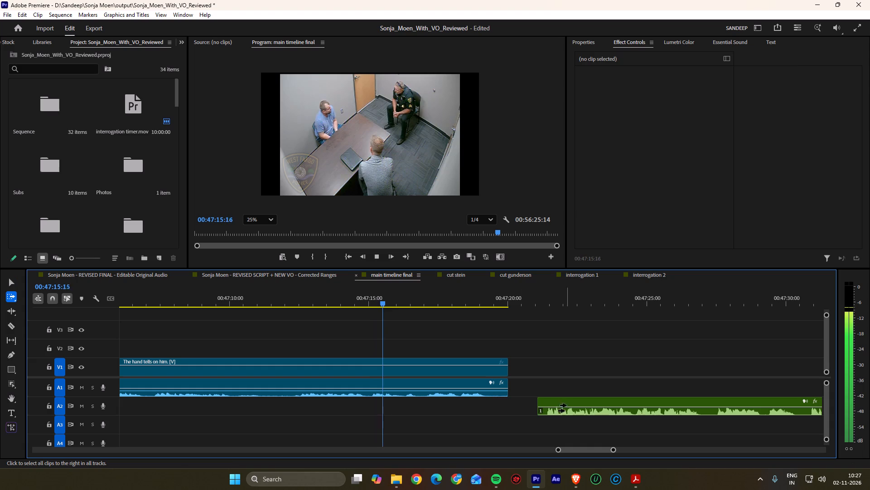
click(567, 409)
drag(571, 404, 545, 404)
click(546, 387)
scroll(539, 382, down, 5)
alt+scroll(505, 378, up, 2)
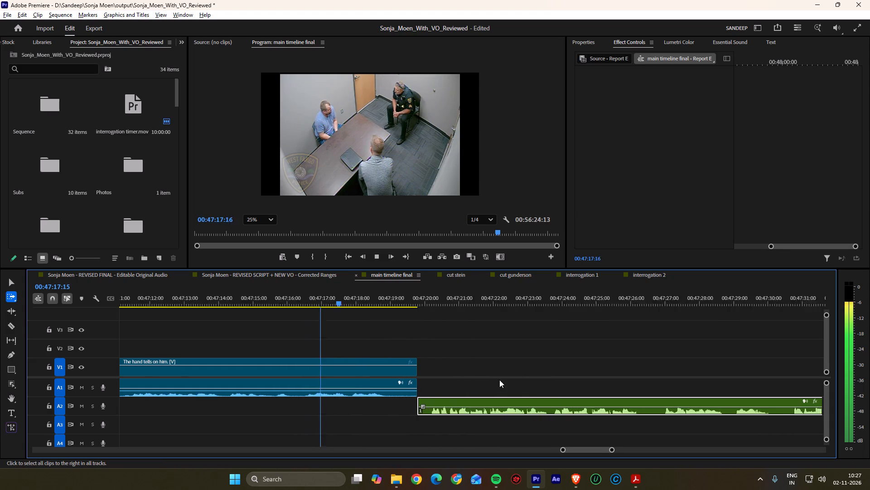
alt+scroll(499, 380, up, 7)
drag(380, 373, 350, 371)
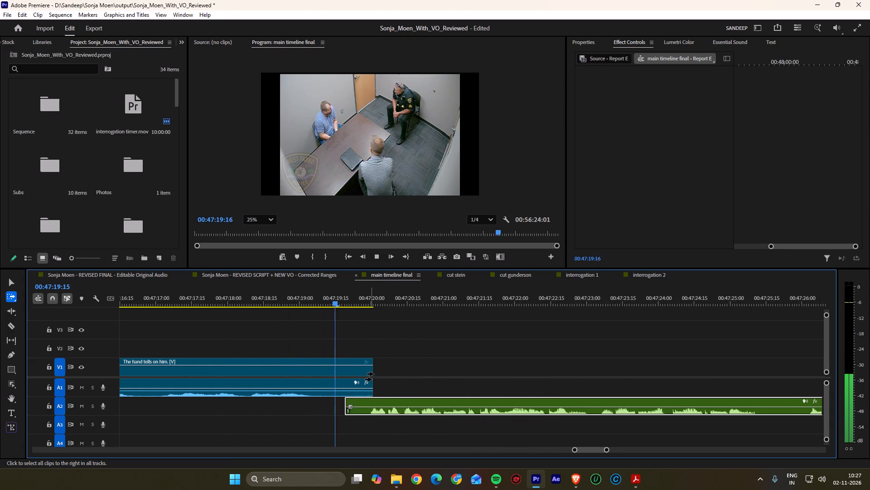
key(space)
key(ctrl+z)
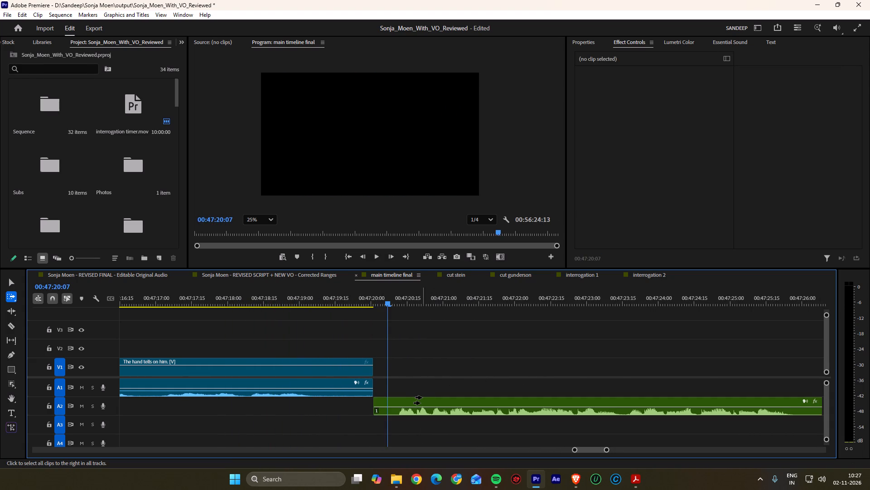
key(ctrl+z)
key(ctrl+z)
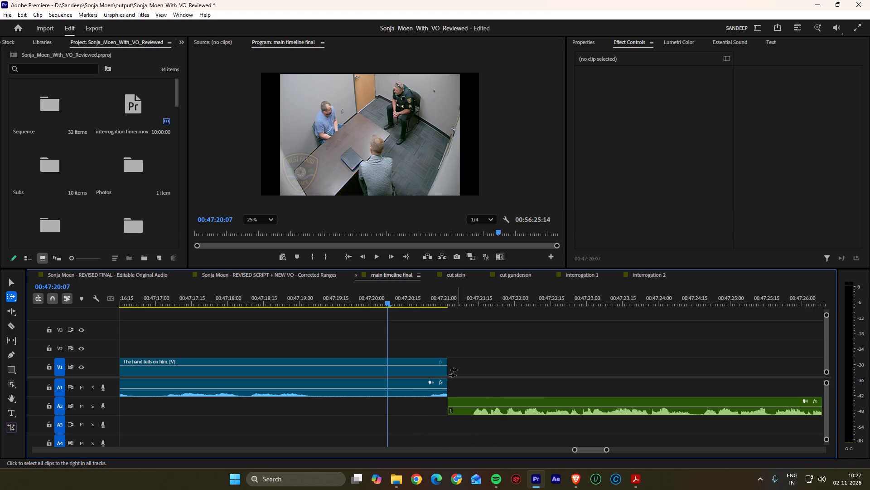
Extend the end of the "The hand tells on him" clip in stages to about 00:47:33, playing the added footage.
key(v)
drag(449, 371, 682, 381)
key(space)
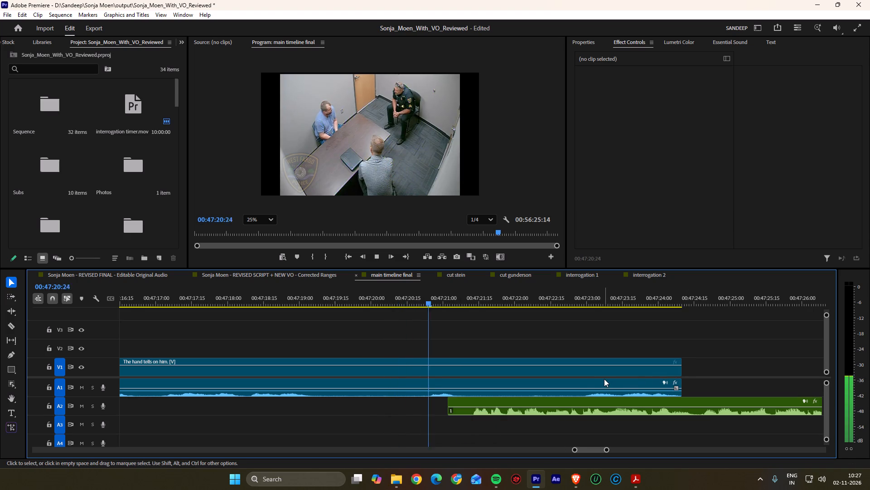
alt+scroll(575, 379, down, 12)
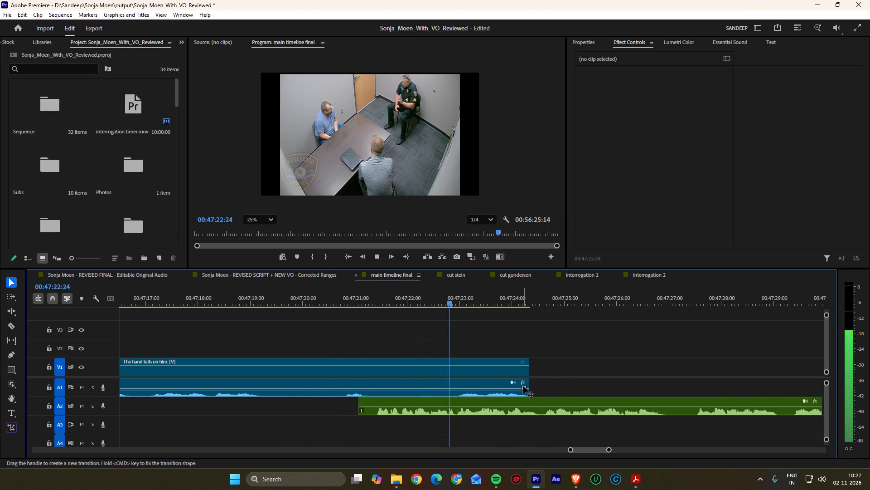
drag(530, 376, 586, 376)
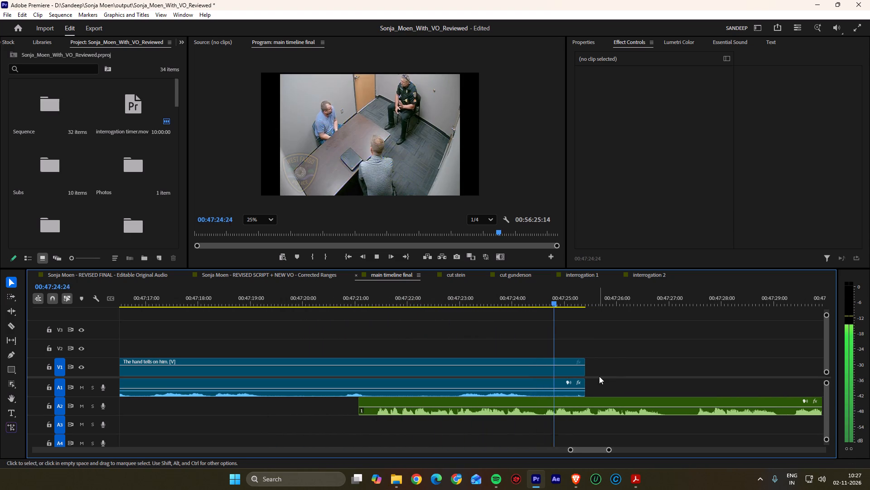
key(space)
key(space)
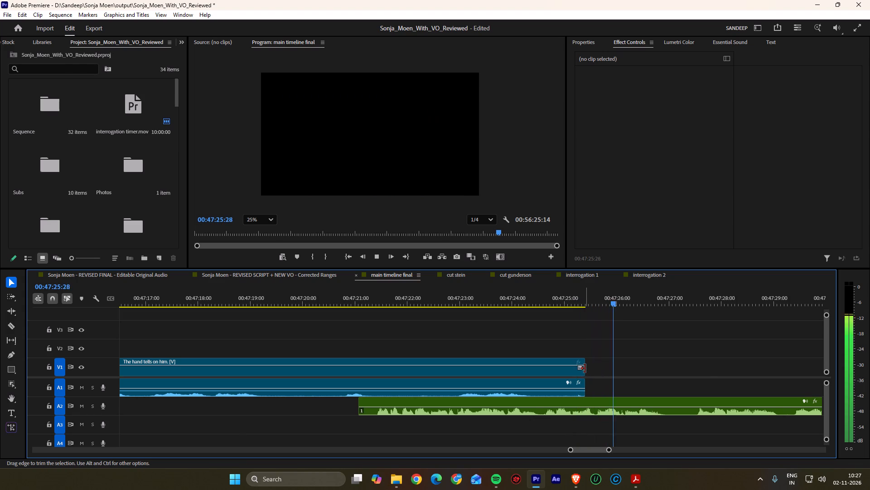
drag(585, 368, 704, 371)
alt+scroll(527, 370, down, 15)
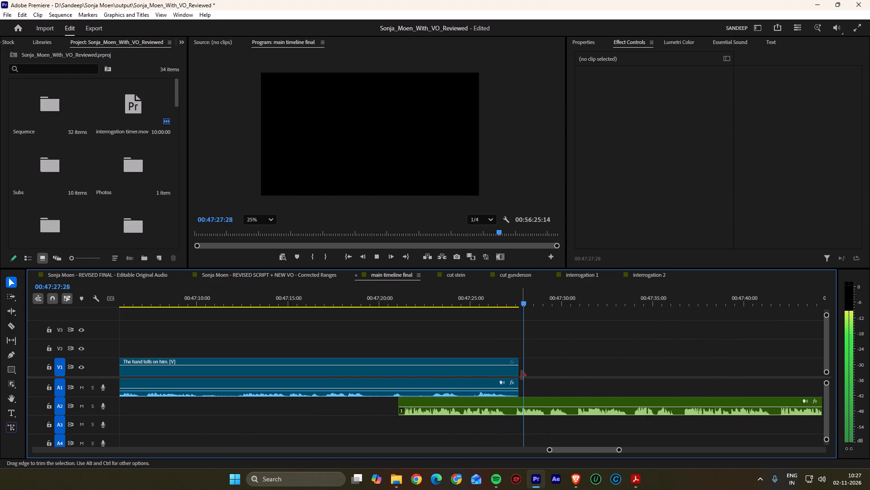
drag(520, 375, 617, 374)
Find the closing point of the excerpt and trim the end of "The hand tells on him" to 00:47:27:28.
drag(548, 299, 527, 299)
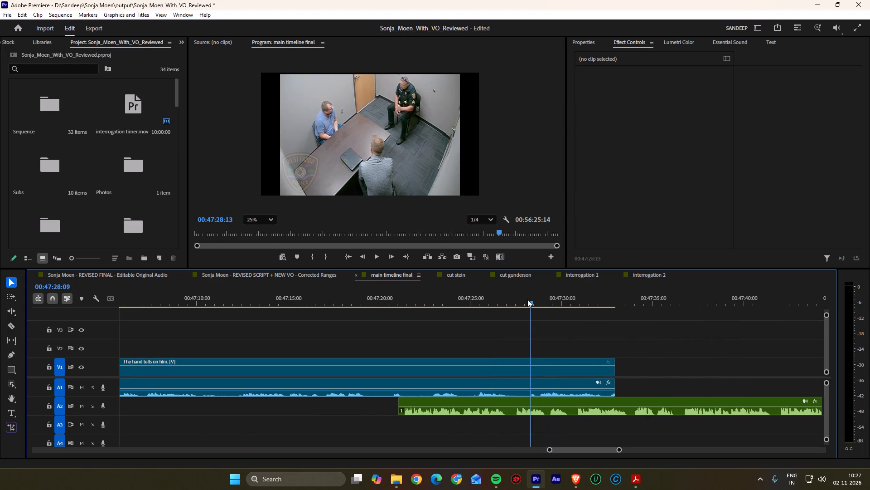
drag(527, 299, 526, 301)
key(space)
key(space)
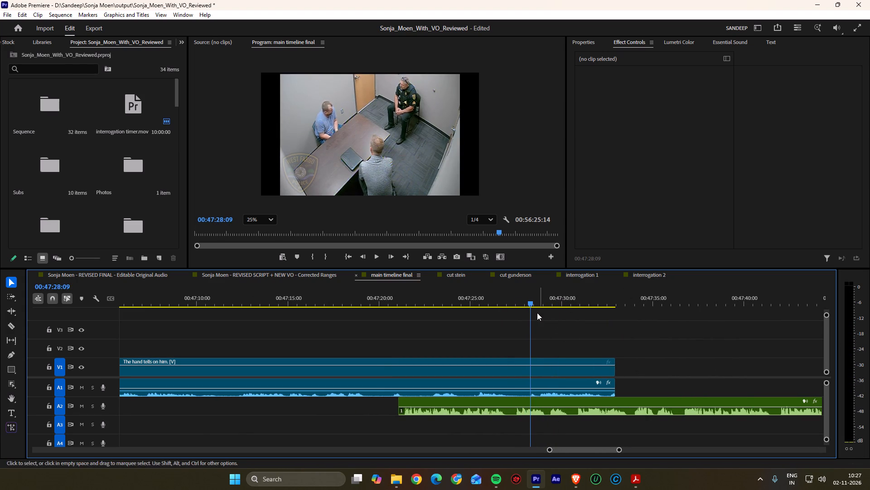
drag(530, 299, 525, 298)
drag(617, 372, 581, 372)
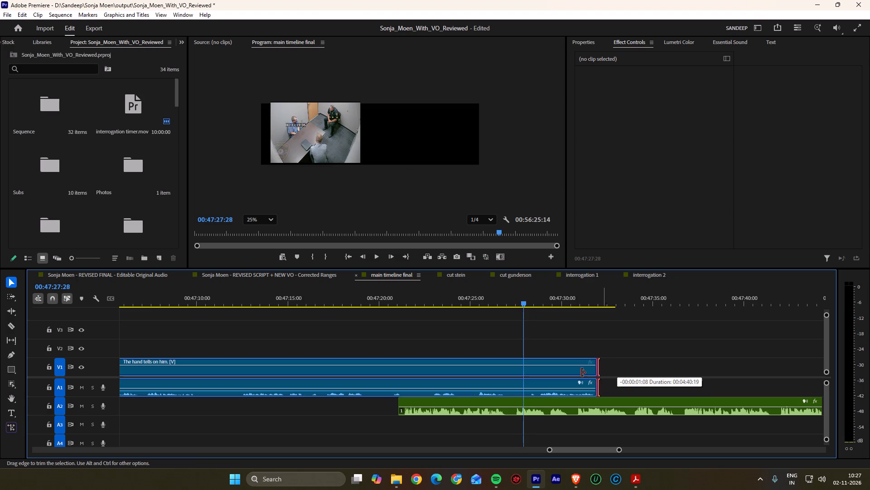
drag(581, 372, 526, 369)
Shift the following voiceover and all clips after it forward to start at the "The hand tells on him" clip's end, 00:47:27:28.
key(a)
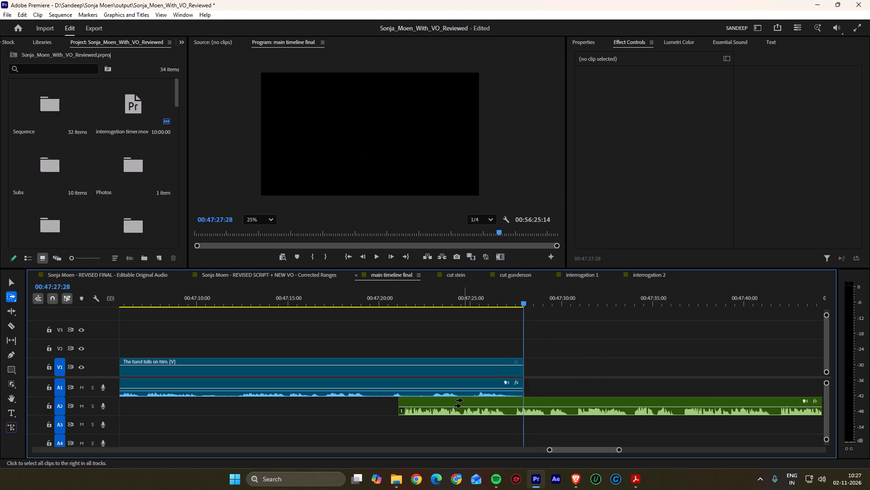
click(463, 400)
click(541, 419)
click(555, 401)
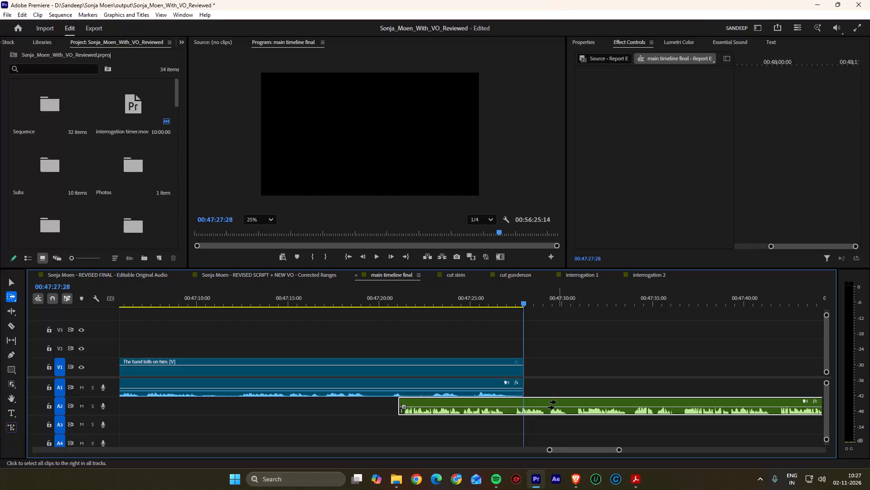
drag(555, 401, 654, 399)
click(596, 400)
drag(593, 409, 623, 406)
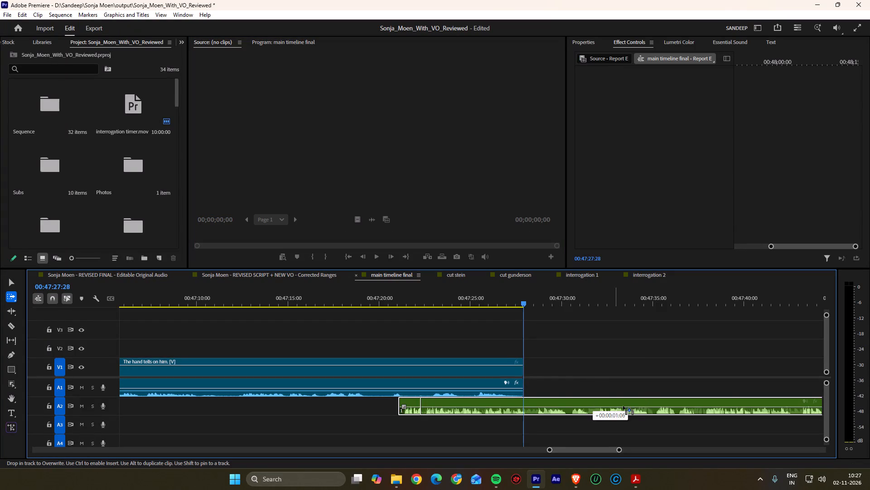
drag(623, 406, 721, 400)
click(684, 381)
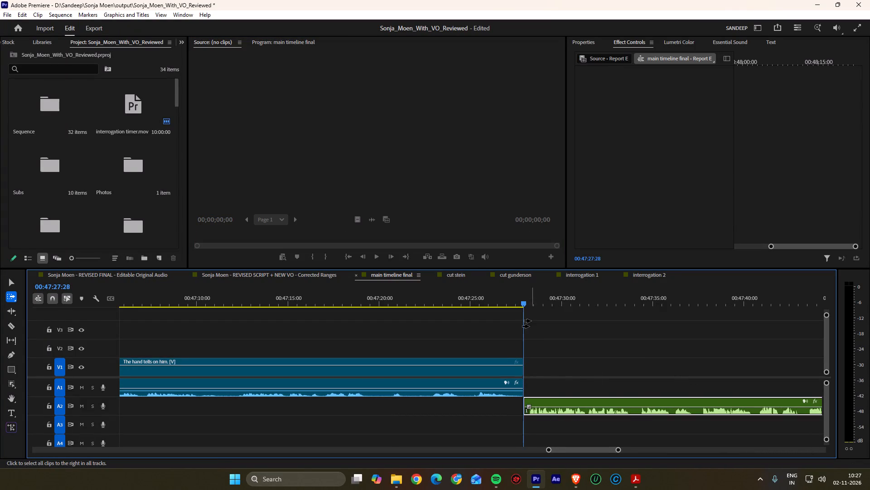
Play across the join between "The hand tells on him" and the following voiceover from about 00:47:26.
drag(524, 302, 487, 300)
click(480, 331)
key(space)
scroll(484, 334, down, 4)
key(v)
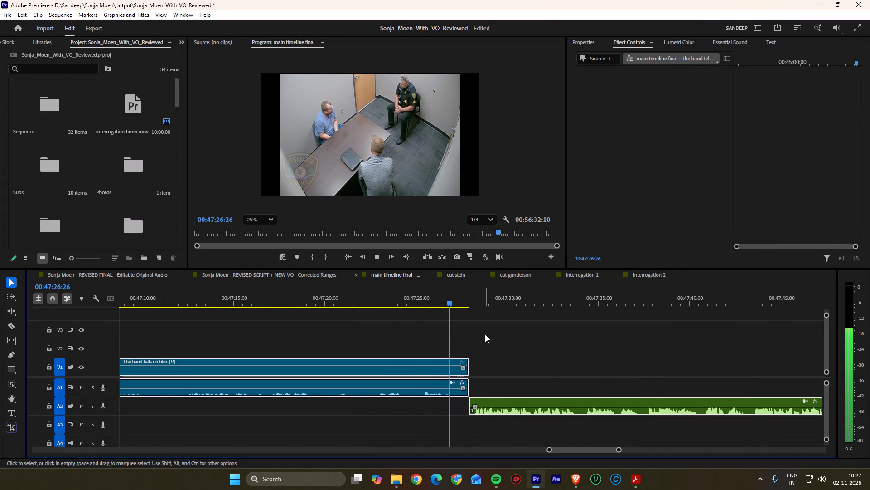
click(491, 340)
scroll(484, 345, down, 3)
alt+scroll(434, 382, up, 18)
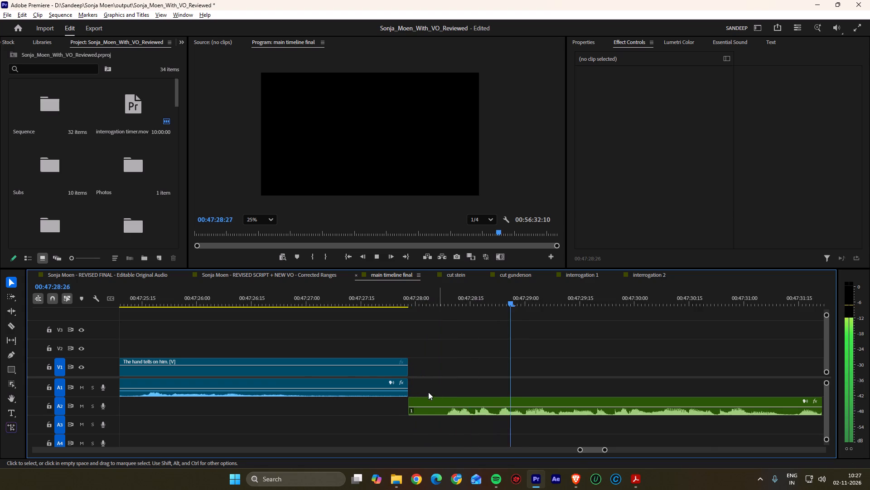
Trim about nine frames of silence from the start of the voiceover after "The hand tells on him", shifting everything following back to close the gap.
alt+scroll(428, 392, up, 3)
key(space)
drag(397, 403, 446, 400)
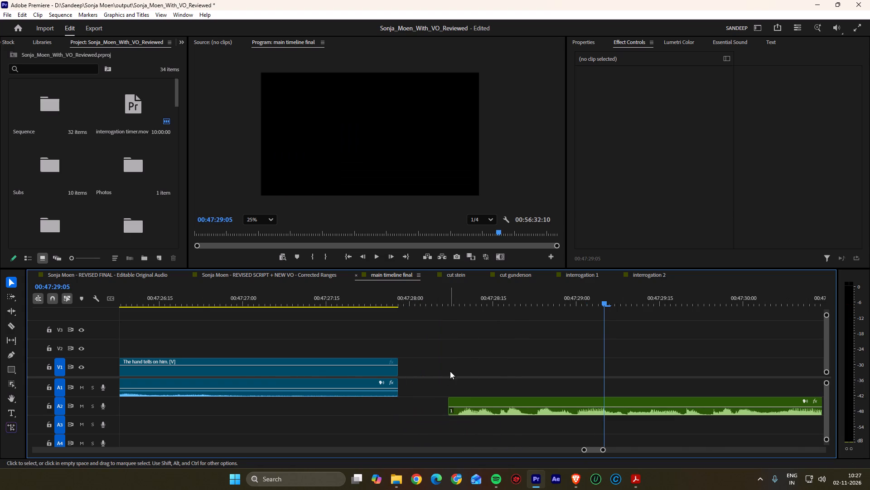
click(450, 371)
key(a)
click(467, 400)
drag(477, 400, 433, 402)
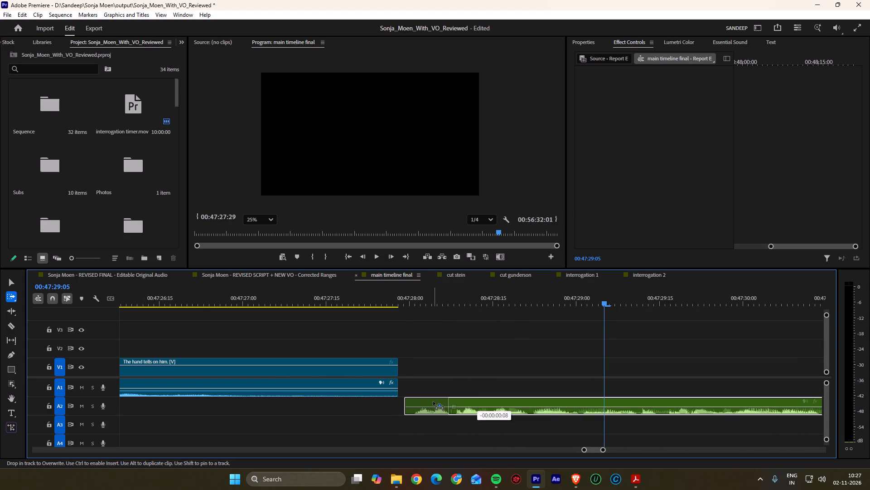
drag(433, 402, 427, 401)
click(430, 382)
Play the voiceover from about 00:47:29 to 00:47:33, listening for pauses.
key(space)
scroll(423, 382, down, 18)
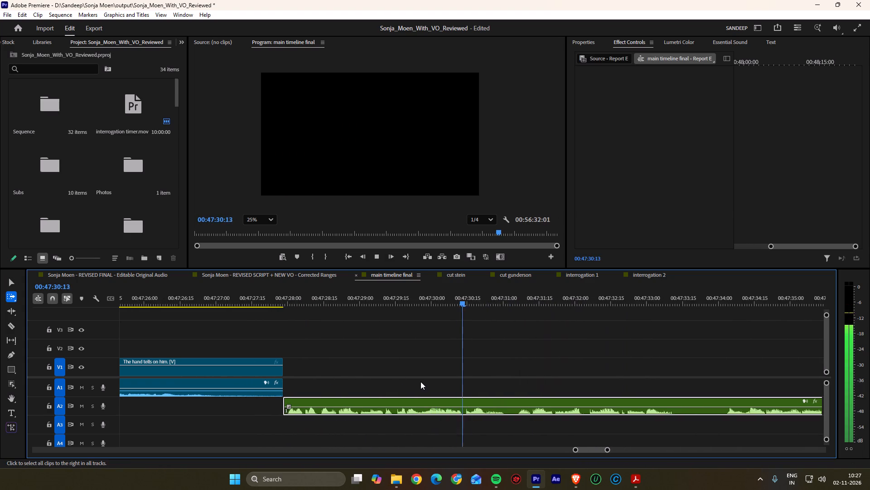
alt+scroll(544, 423, up, 4)
key(space)
click(532, 383)
click(521, 386)
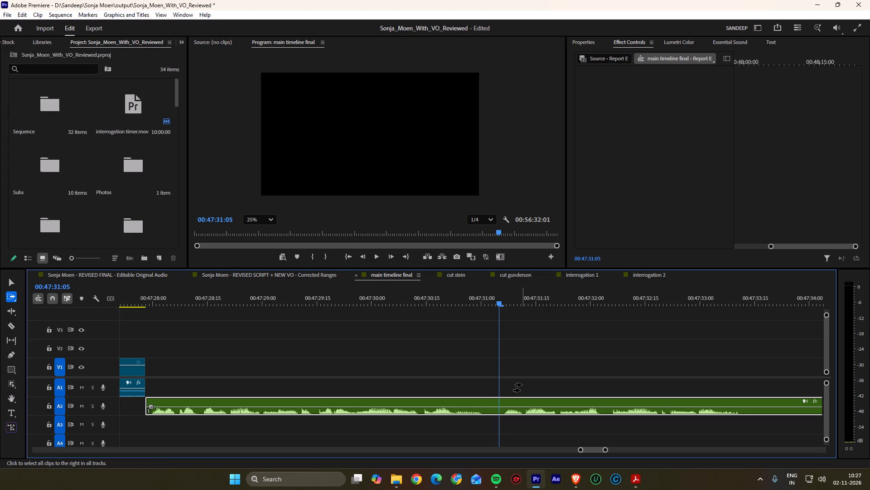
key(v)
click(522, 383)
scroll(522, 383, up, 2)
alt+scroll(522, 383, down, 6)
key(space)
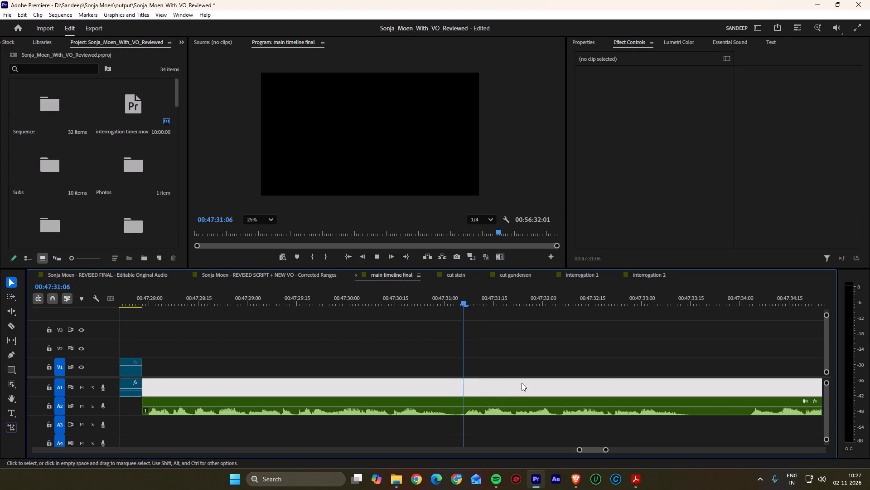
scroll(522, 383, down, 20)
scroll(522, 383, down, 3)
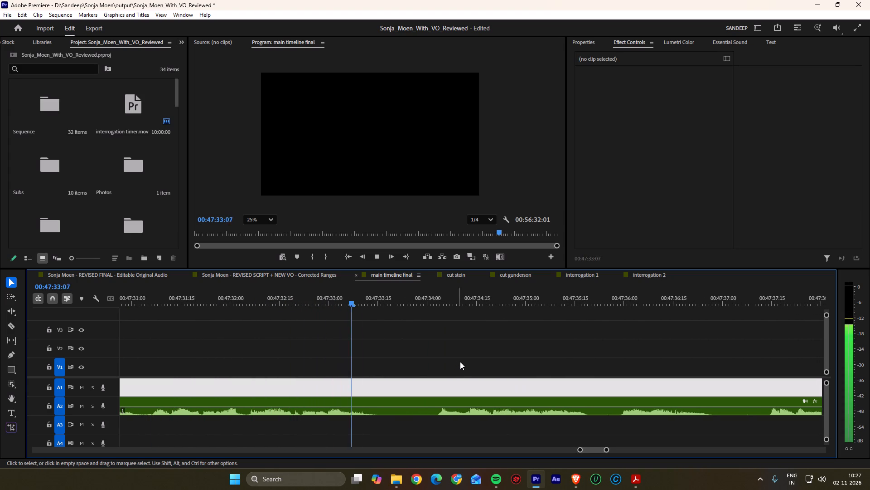
scroll(461, 361, down, 5)
key(space)
Split the voiceover at both ends of its pauses near 00:47:33:20, 00:47:35:22 and 00:47:37:00.
drag(325, 303, 320, 303)
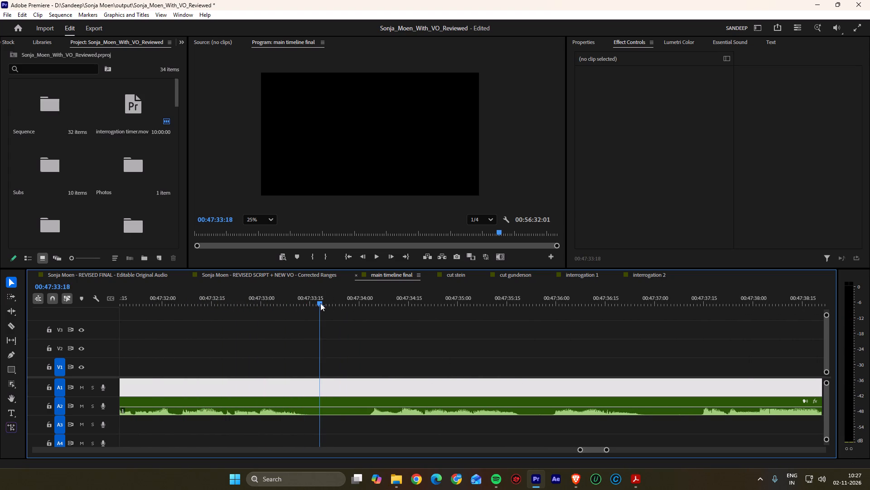
drag(320, 303, 358, 303)
key(k)
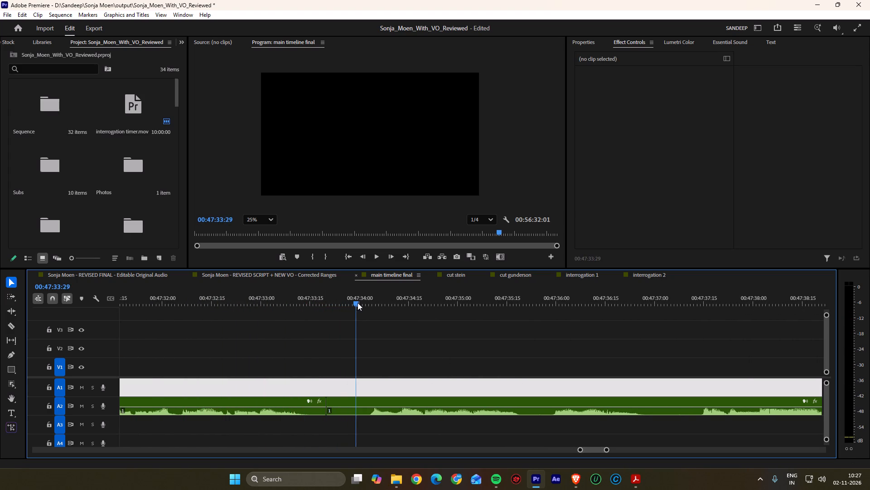
drag(358, 303, 679, 329)
key(k)
key(k)
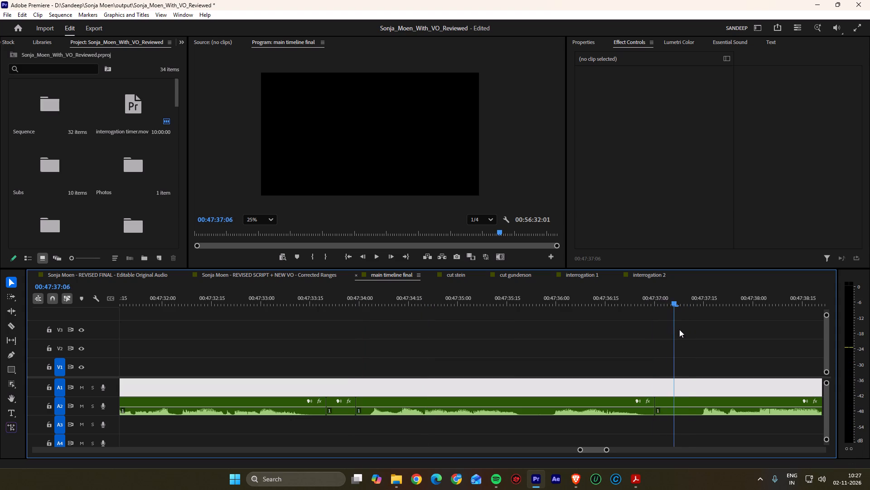
drag(679, 329, 543, 337)
key(k)
key(k)
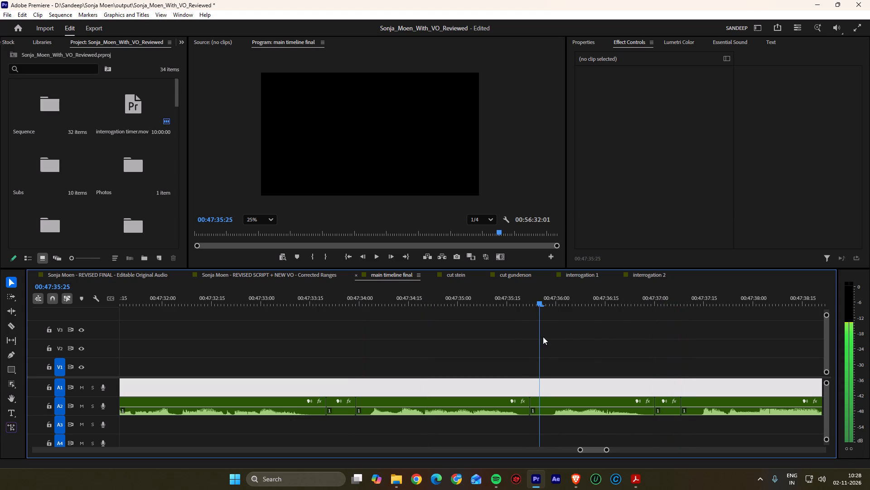
drag(543, 337, 457, 361)
key(k)
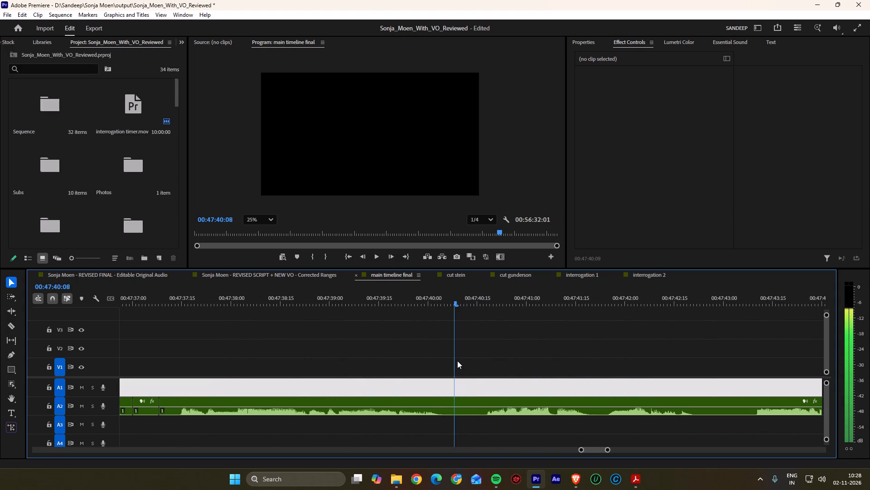
Split the voiceover around the pauses at about 00:47:40:08–40:13, 00:47:42:27–43:05 and 00:47:48:03–48:12.
drag(457, 361, 720, 362)
key(k)
key(k)
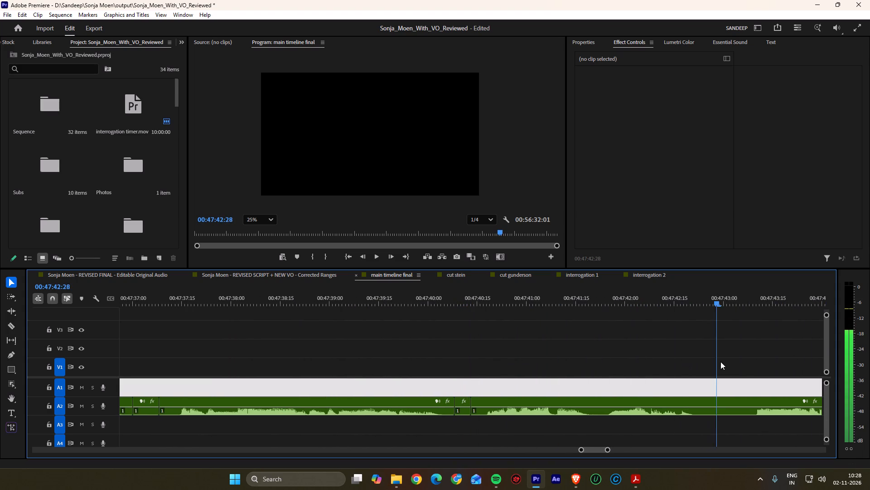
drag(720, 362, 529, 372)
key(k)
key(k)
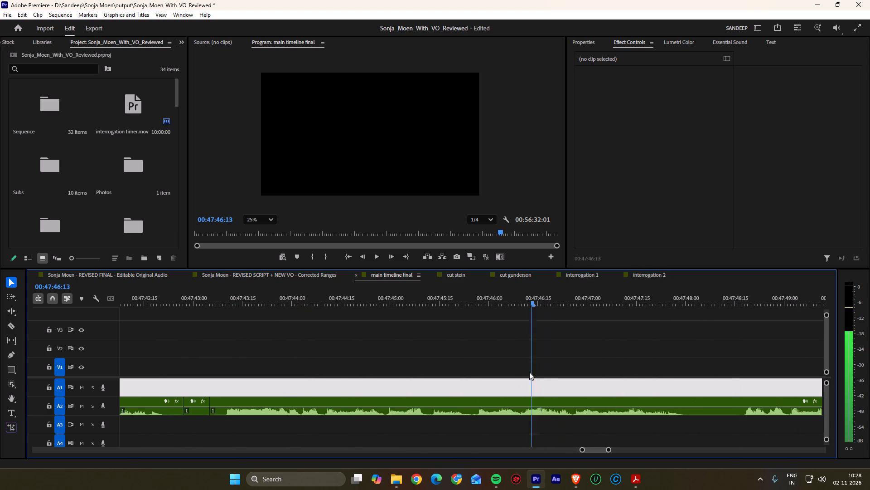
drag(529, 372, 817, 372)
key(k)
key(k)
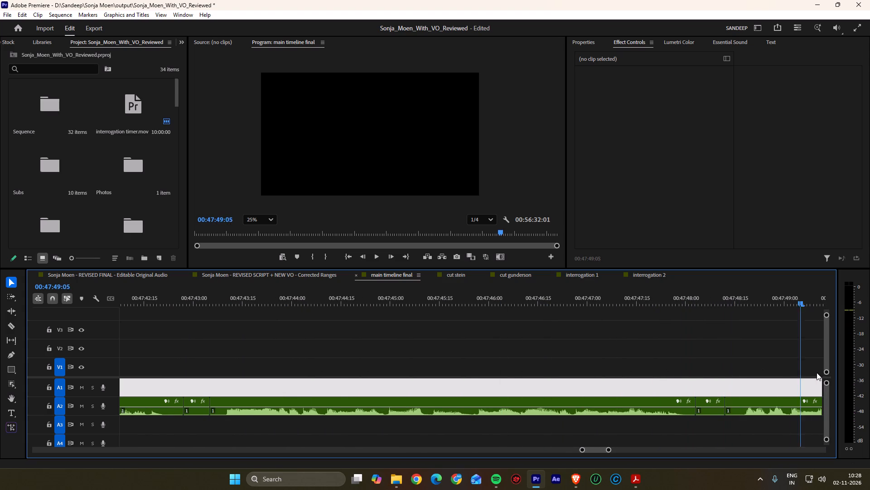
Split the voiceover around the pauses at about 00:47:51:03–51:08 and 00:47:53:24–54:01, and at the start of its closing silence near 00:47:57:26.
drag(817, 372, 830, 371)
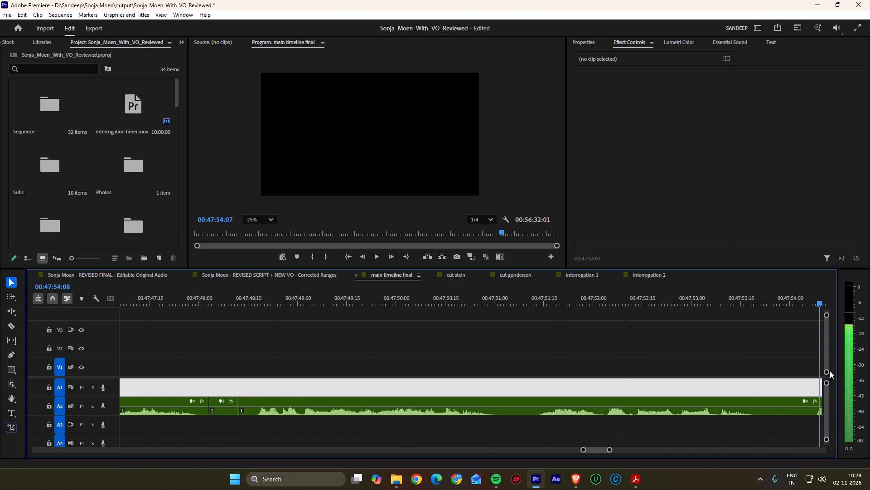
drag(830, 371, 617, 371)
key(k)
key(k)
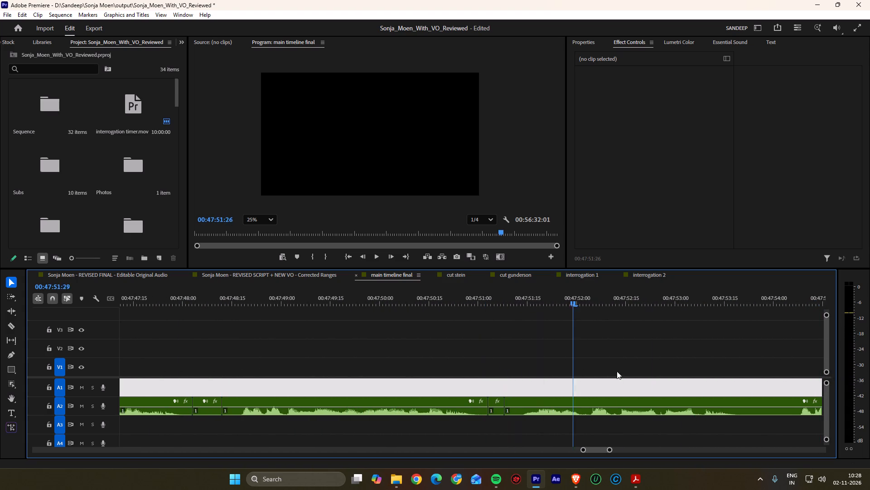
drag(617, 371, 779, 380)
key(k)
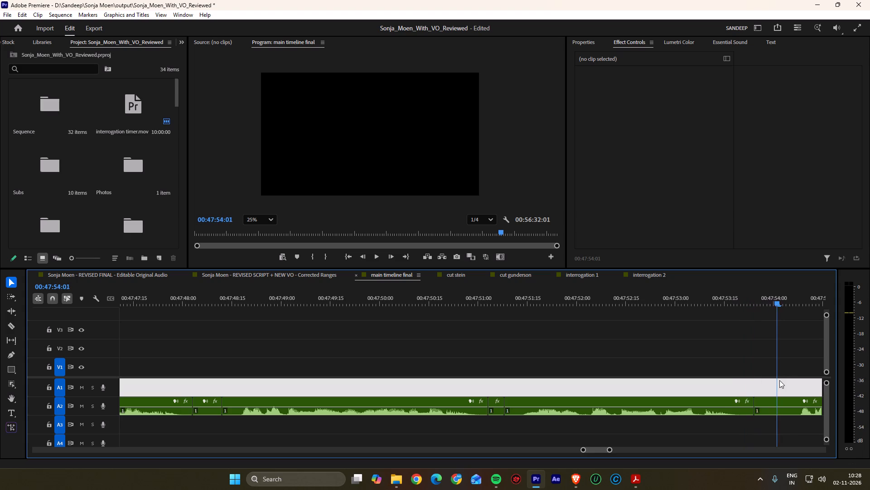
drag(779, 380, 671, 385)
key(k)
key(k)
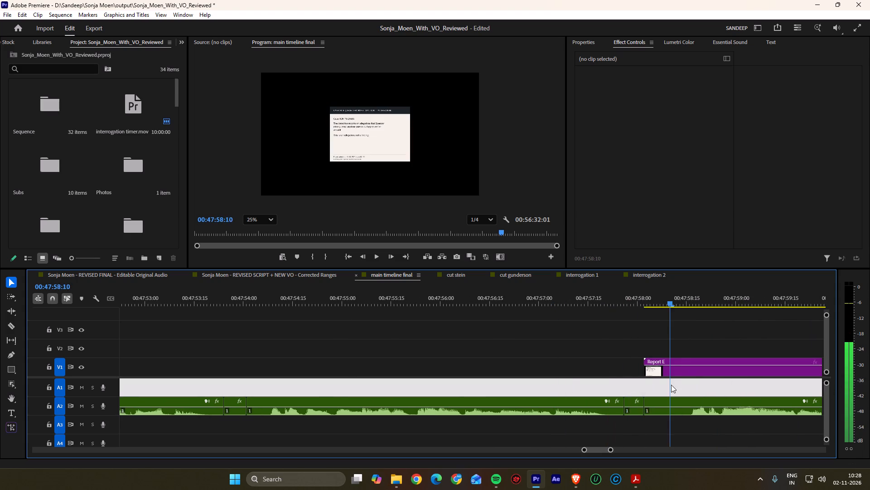
Split Report E and its voiceover near 00:47:58:10, and around the pauses at about 00:48:00:06–00:12 and 00:48:01:27–01:29.
drag(671, 385, 319, 392)
key(k)
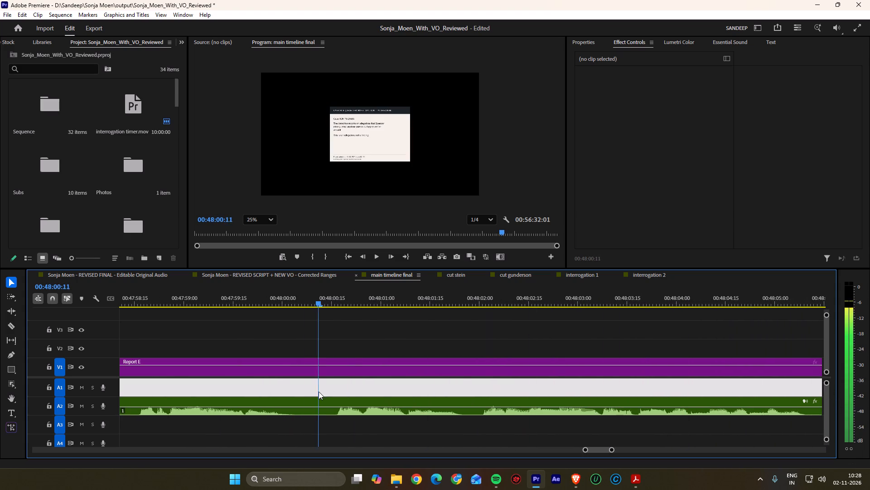
drag(319, 392, 450, 390)
key(k)
key(k)
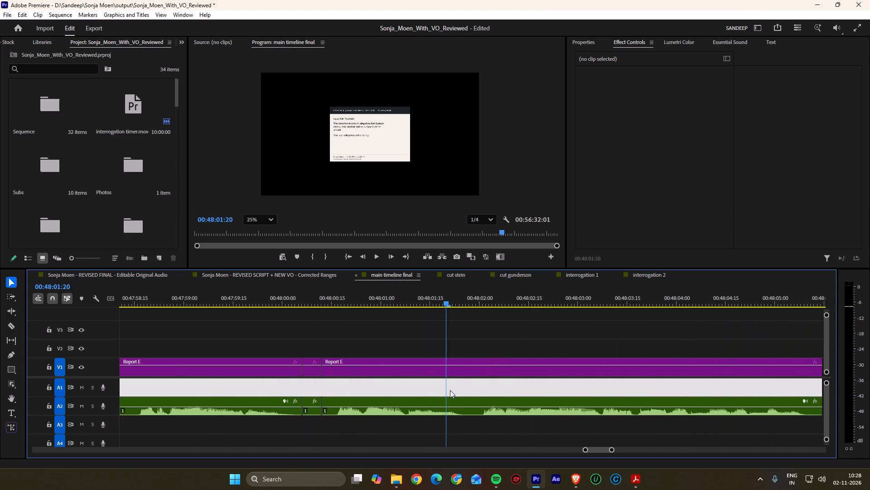
drag(450, 390, 478, 388)
key(k)
key(k)
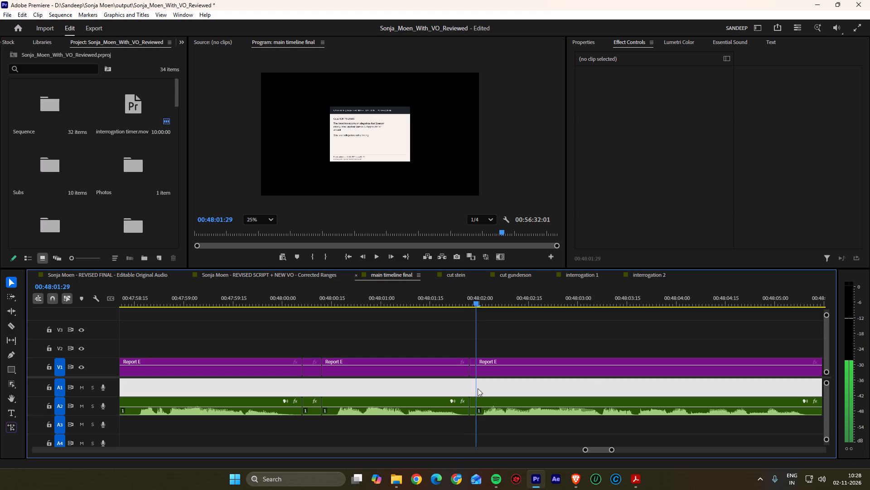
Split Report E and its voiceover around the pauses at about 00:48:05:13–05:18 and 00:48:07:15–07:17.
drag(478, 388, 317, 404)
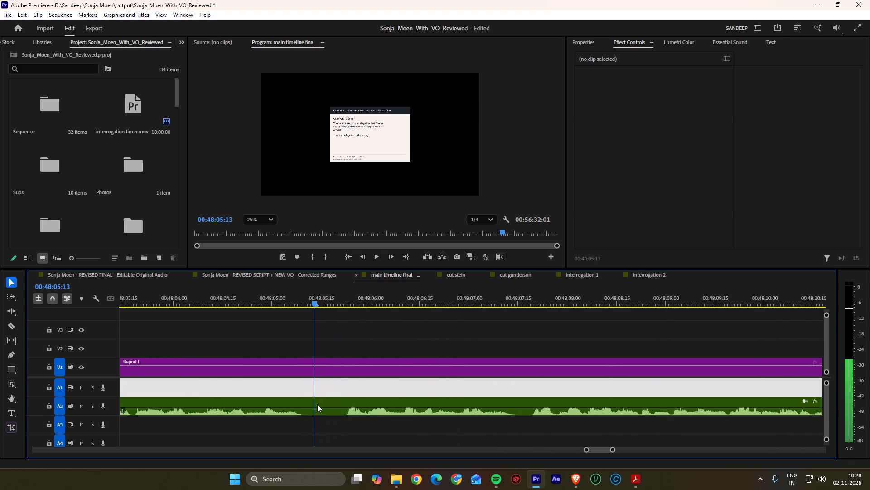
drag(317, 404, 520, 403)
key(k)
key(k)
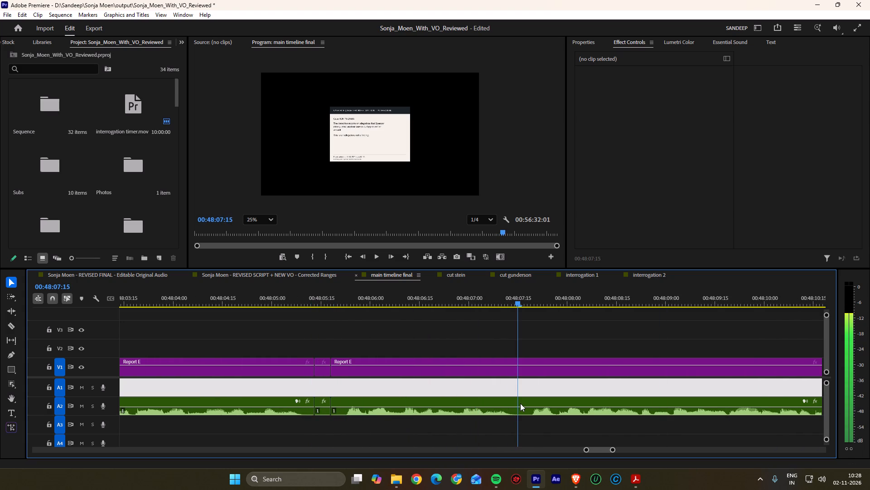
drag(520, 403, 824, 418)
key(k)
key(k)
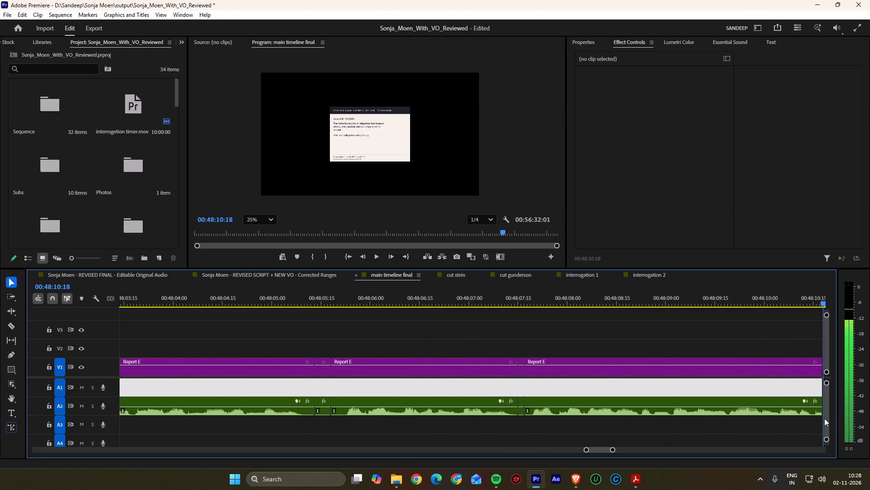
Split Report E and its voiceover around the pauses at about 00:48:11:06–11:10 and 00:48:14:20–14:24, and where speech ends at 00:48:22:15.
drag(824, 418, 372, 398)
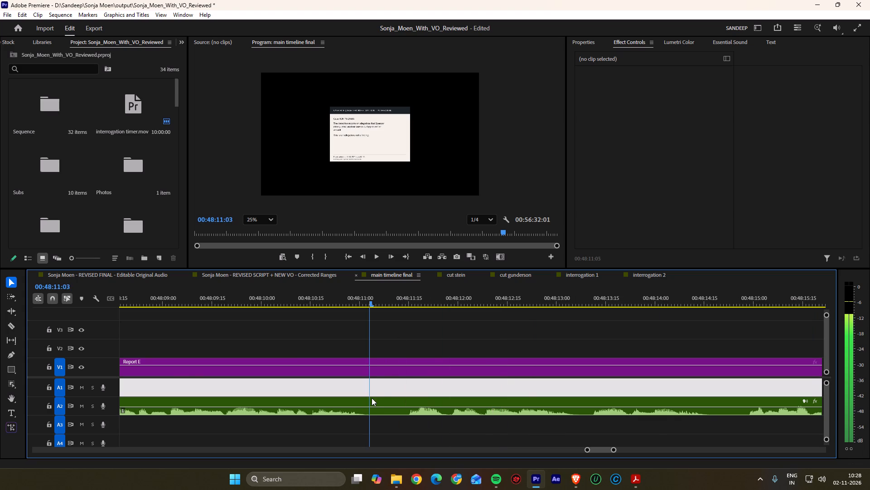
drag(372, 398, 587, 397)
key(k)
key(k)
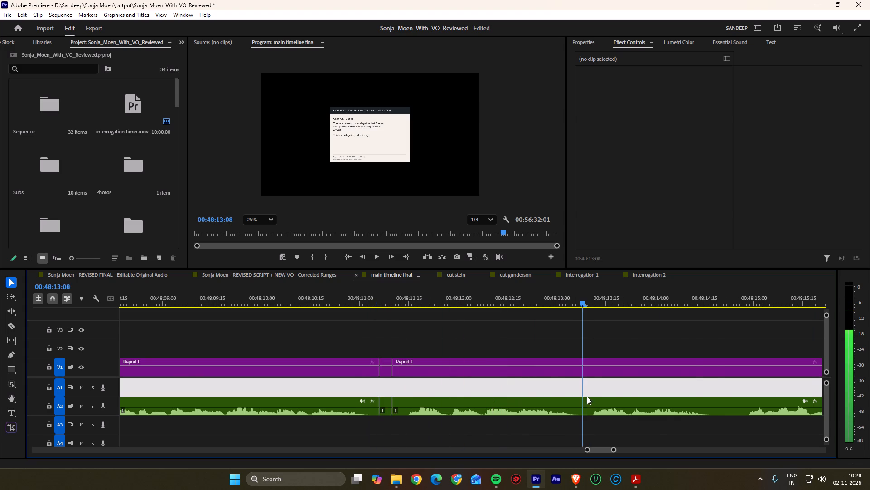
drag(587, 397, 824, 398)
key(k)
key(k)
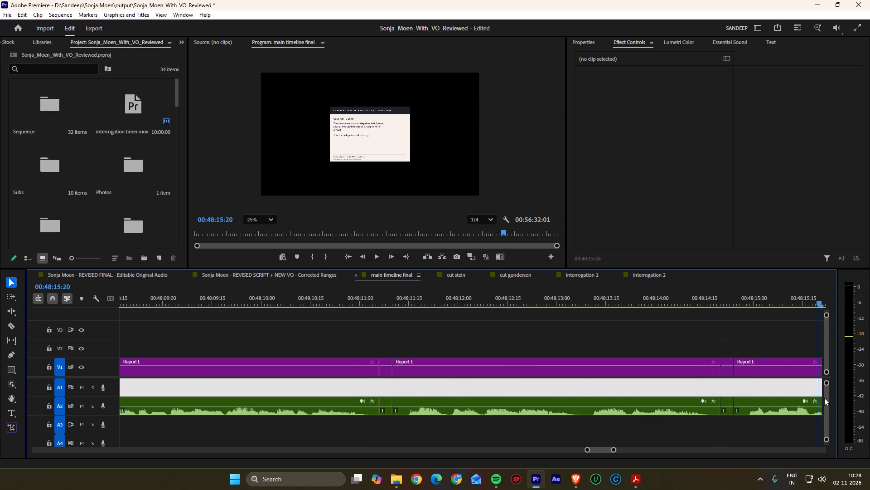
drag(824, 398, 832, 401)
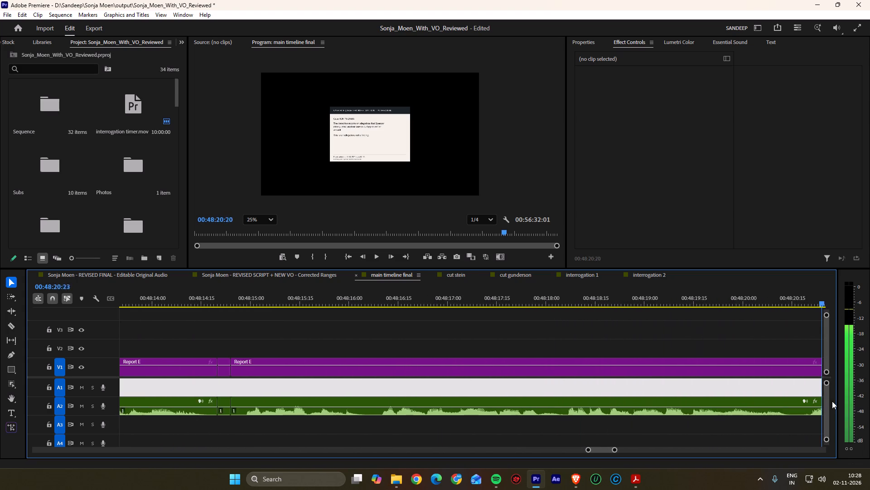
drag(832, 401, 732, 395)
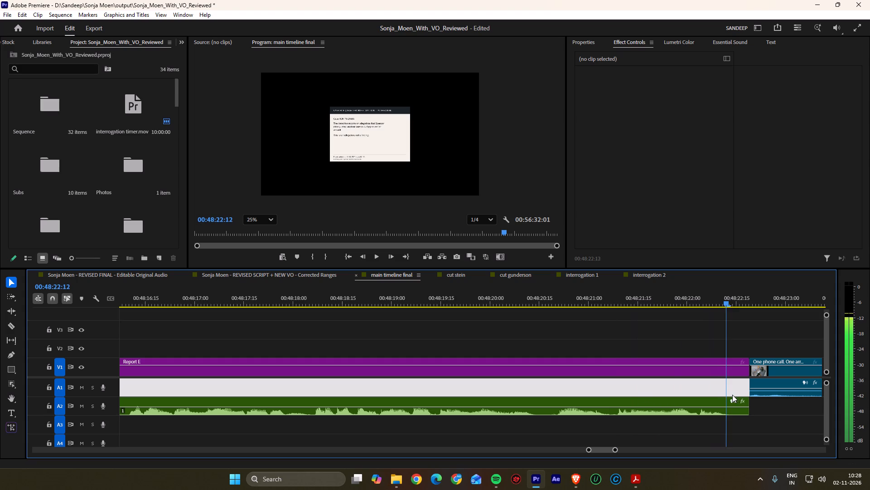
drag(732, 395, 739, 395)
key(k)
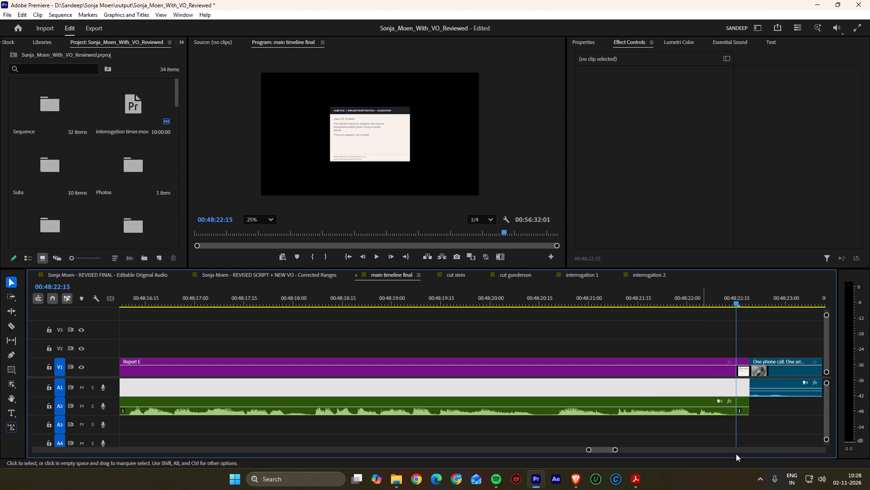
Ripple delete the silent Report E and voiceover pieces at about 00:48:11:06–11:10, 00:48:14:20–14:24 and after 00:48:22:15.
click(739, 408)
key(shift+Delete)
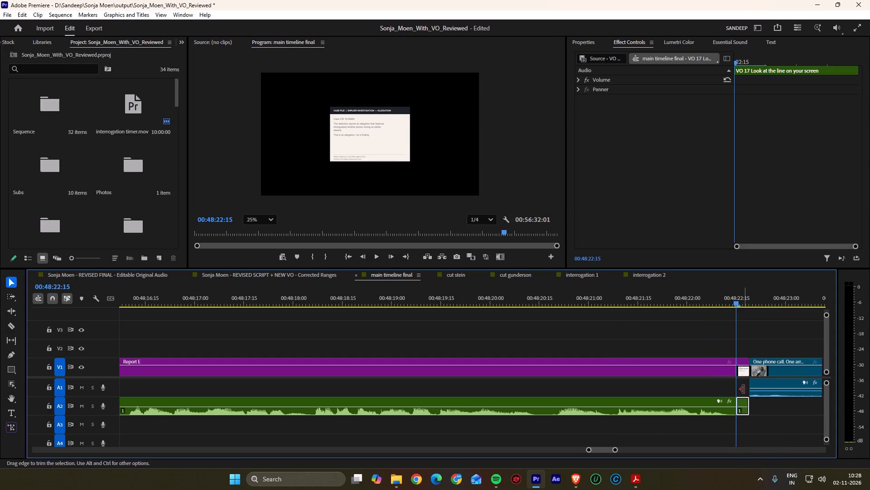
shift+click(744, 373)
scroll(544, 389, up, 2)
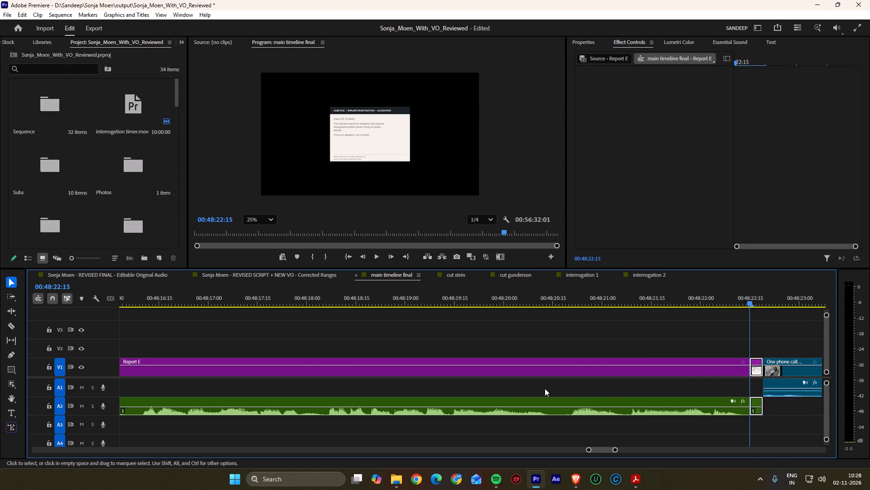
scroll(545, 388, up, 3)
alt+scroll(619, 386, down, 8)
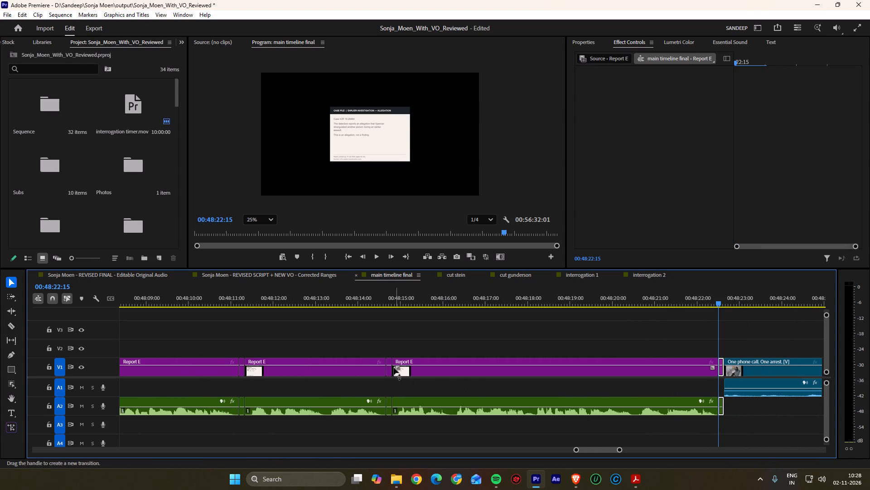
shift+click(389, 370)
shift+click(388, 402)
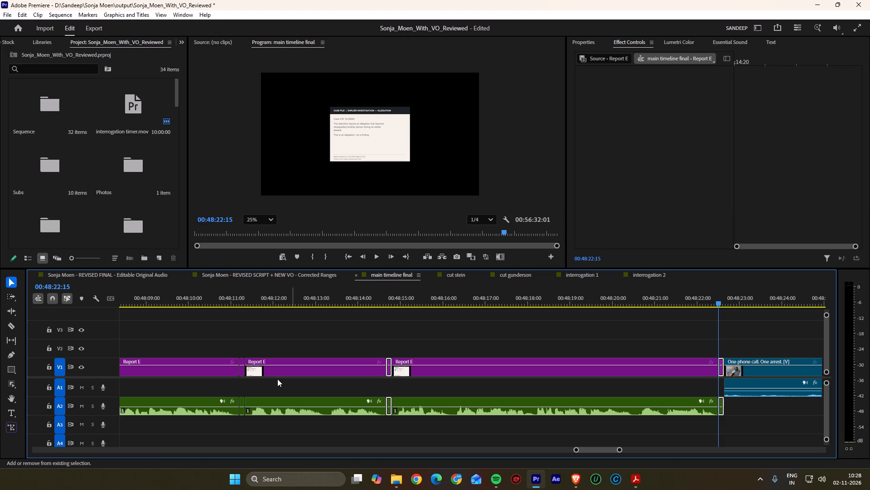
shift+click(241, 373)
shift+click(242, 404)
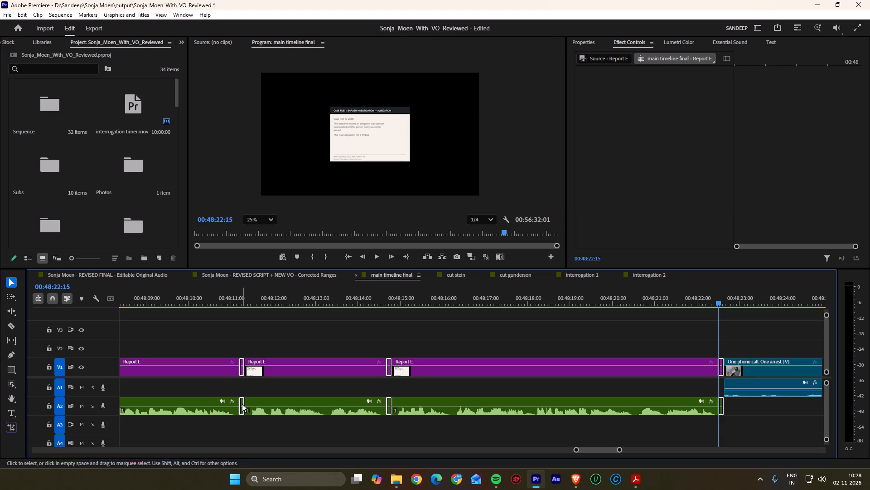
key(shift+Delete)
click(400, 386)
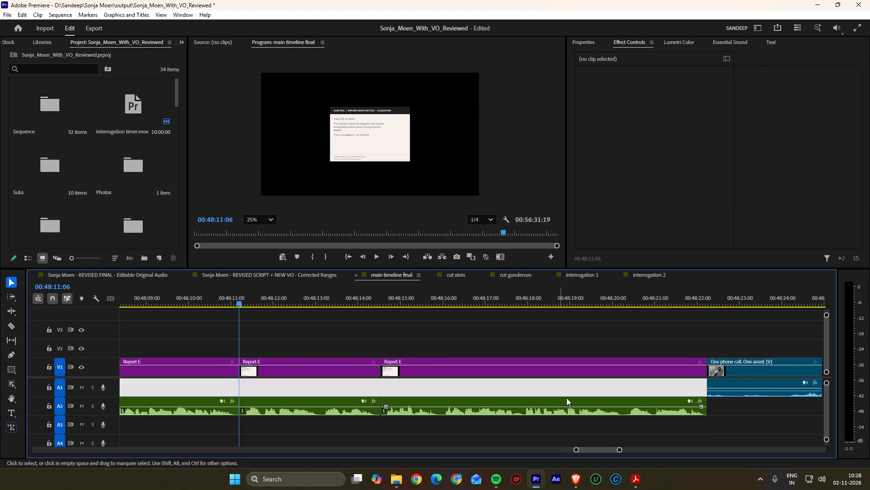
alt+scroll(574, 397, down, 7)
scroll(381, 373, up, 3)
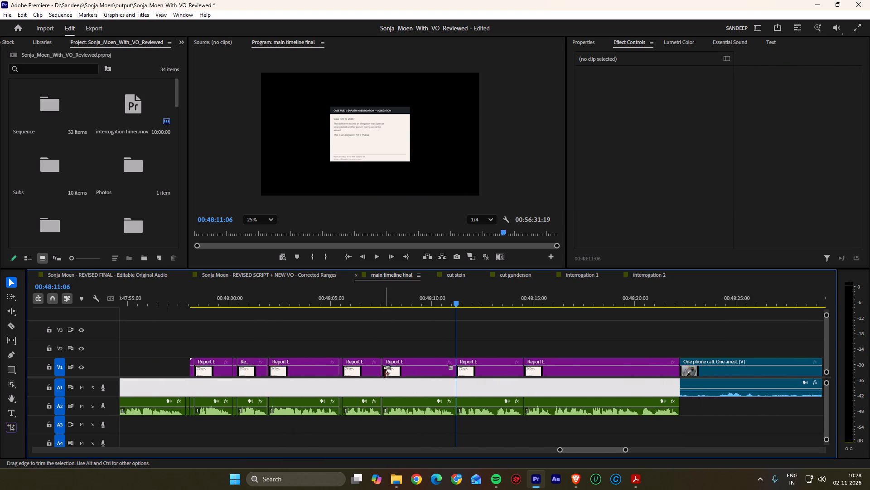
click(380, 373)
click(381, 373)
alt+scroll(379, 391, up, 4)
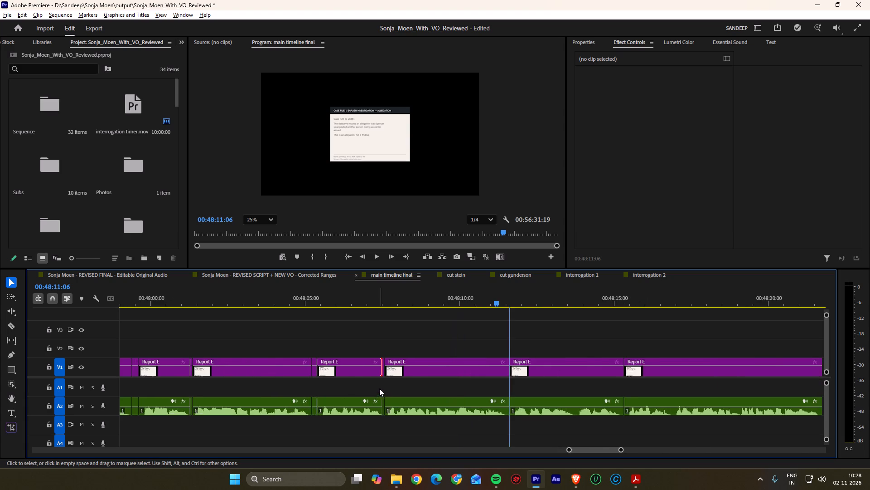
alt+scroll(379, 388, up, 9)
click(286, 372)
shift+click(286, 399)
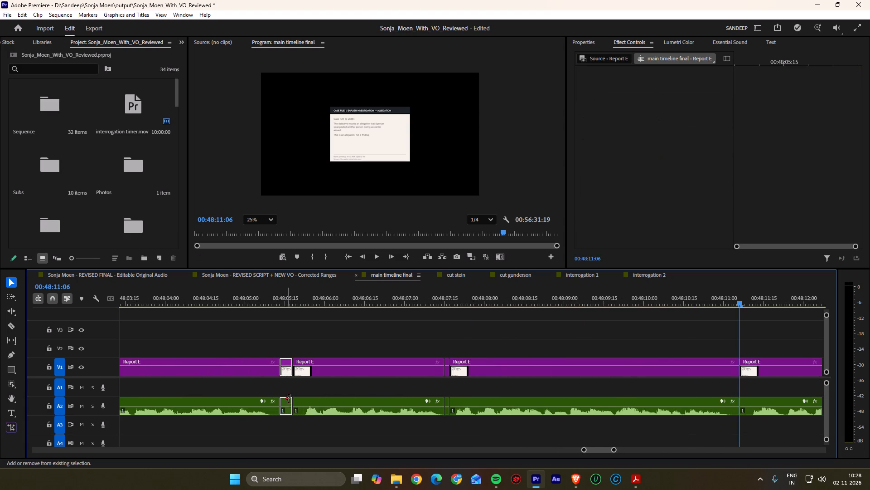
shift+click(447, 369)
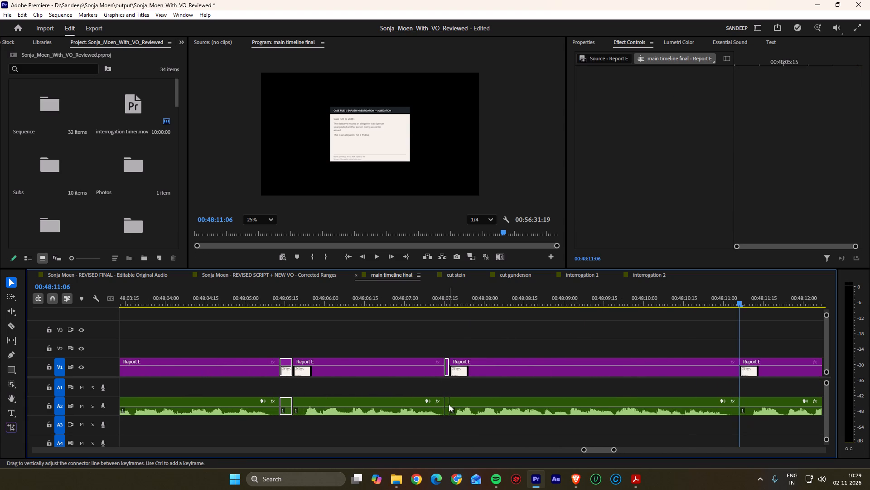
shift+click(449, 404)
Ripple delete the silent Report E and voiceover pieces starting at 00:48:01:27 and, once closed up, at 00:48:05:11.
scroll(453, 402, up, 20)
scroll(453, 402, up, 9)
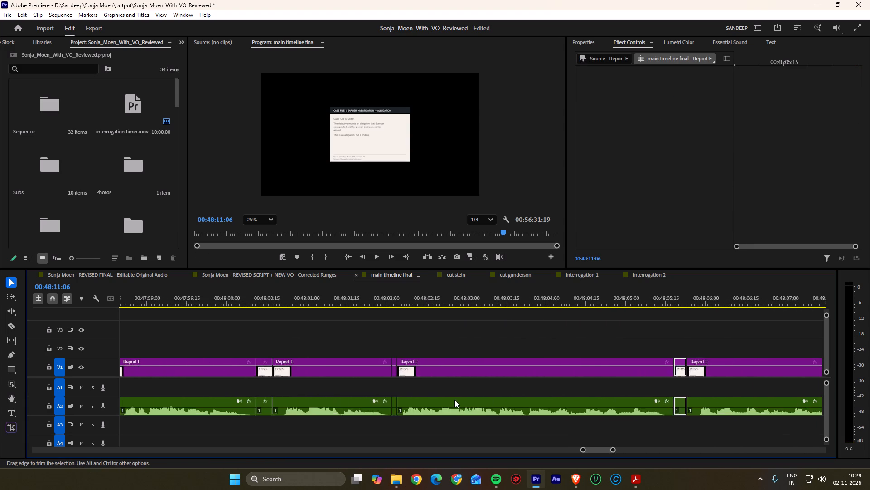
scroll(454, 400, up, 4)
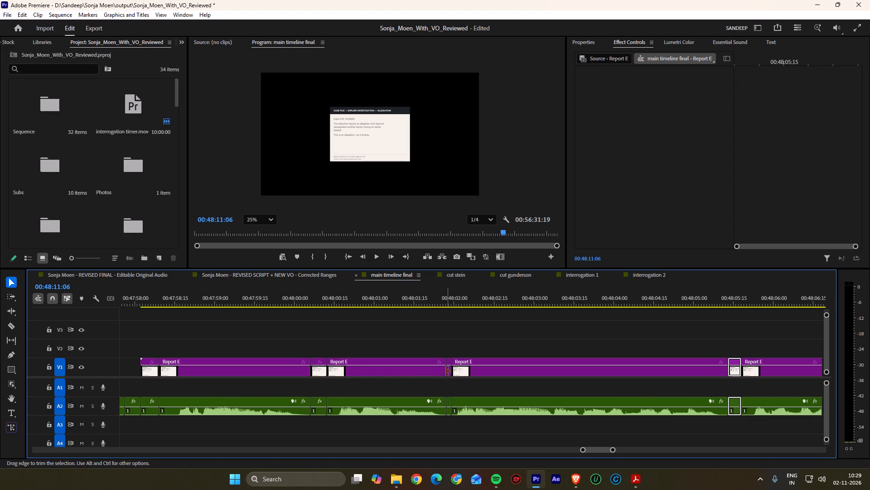
shift+click(446, 371)
shift+click(448, 371)
shift+click(449, 402)
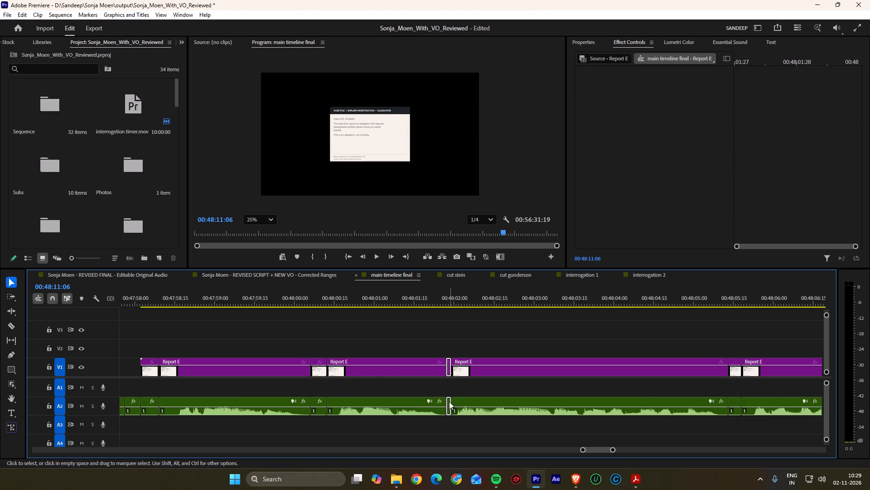
key(shift+Delete)
click(729, 369)
key(shift+Delete)
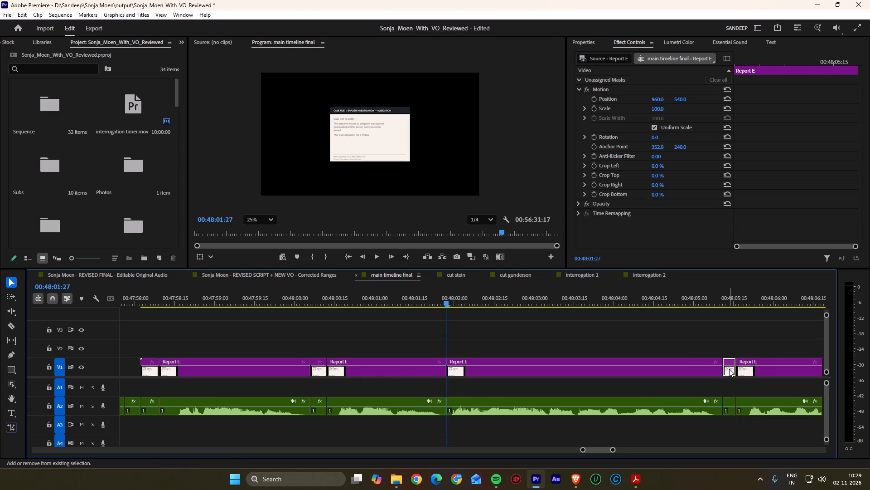
key(Delete)
click(729, 401)
key(shift+Delete)
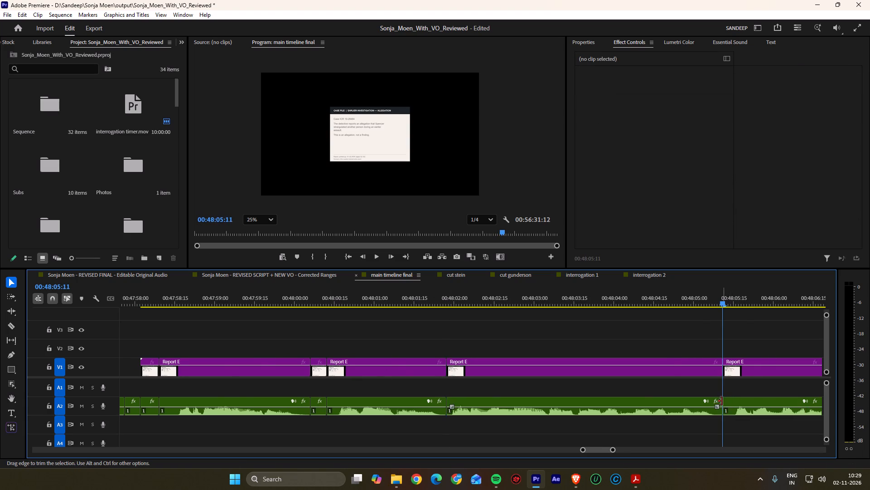
Remove the short silent Report E and voiceover piece at 00:48:07:08 and close its gap.
scroll(722, 401, down, 20)
scroll(722, 401, down, 3)
click(562, 372)
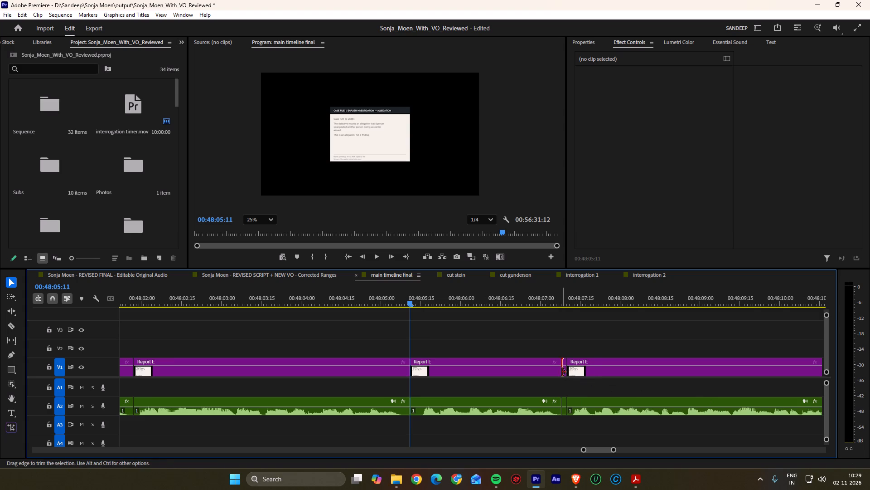
click(563, 372)
key(Delete)
click(565, 403)
key(shift+Delete)
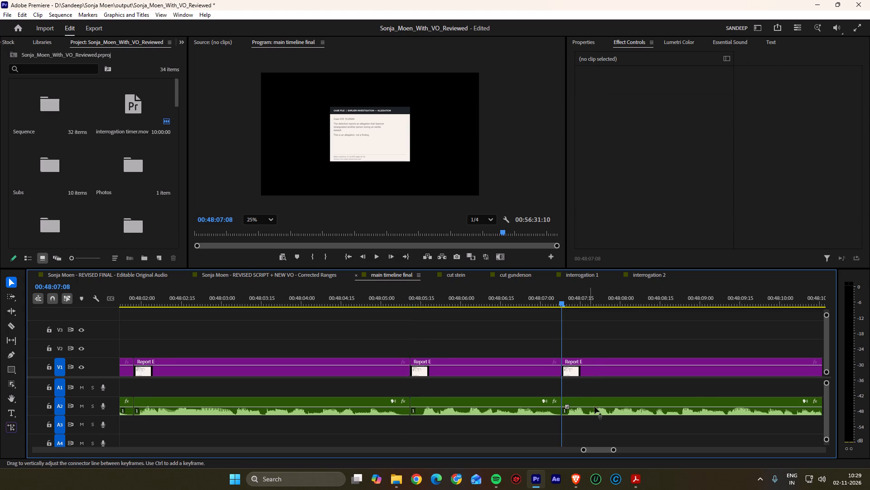
Delete the silent voiceover and opening Report E pieces between about 00:47:57:26 and 00:47:58:09, and close the gap.
scroll(597, 405, down, 13)
alt+scroll(272, 352, up, 6)
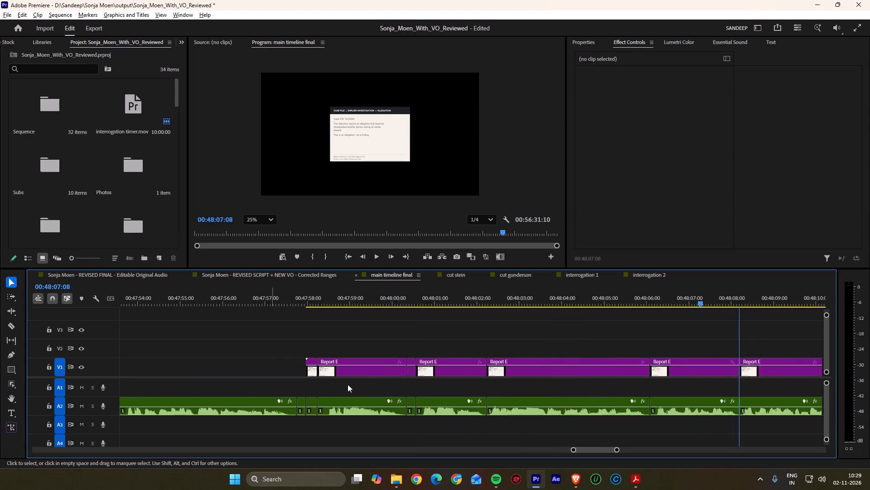
alt+scroll(348, 384, up, 8)
click(297, 374)
key(Delete)
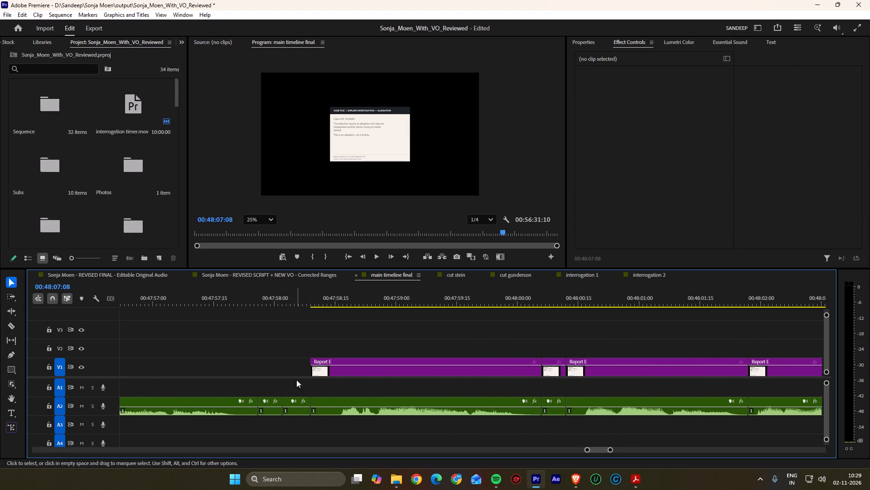
click(296, 397)
key(Delete)
double_click(276, 408)
key(Delete)
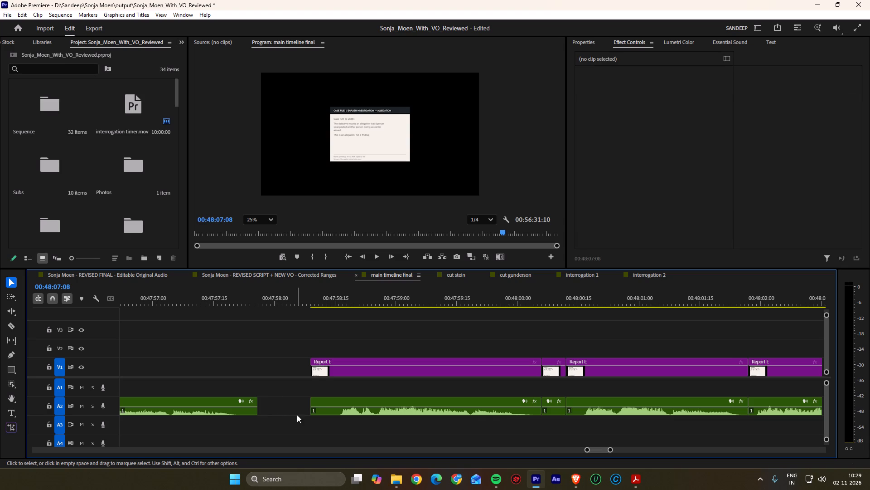
click(297, 415)
key(shift+Delete)
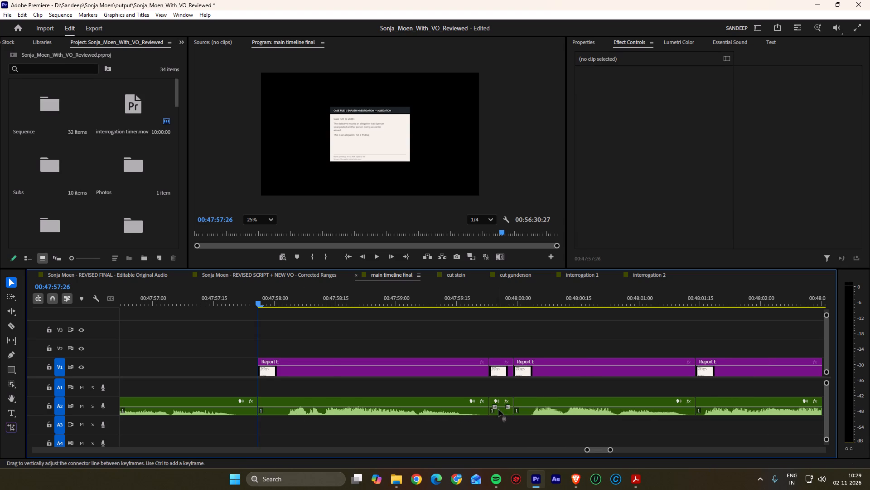
Ripple delete the silent Report E and voiceover piece starting at 00:47:59:23.
click(503, 411)
shift+click(502, 374)
key(shift+Delete)
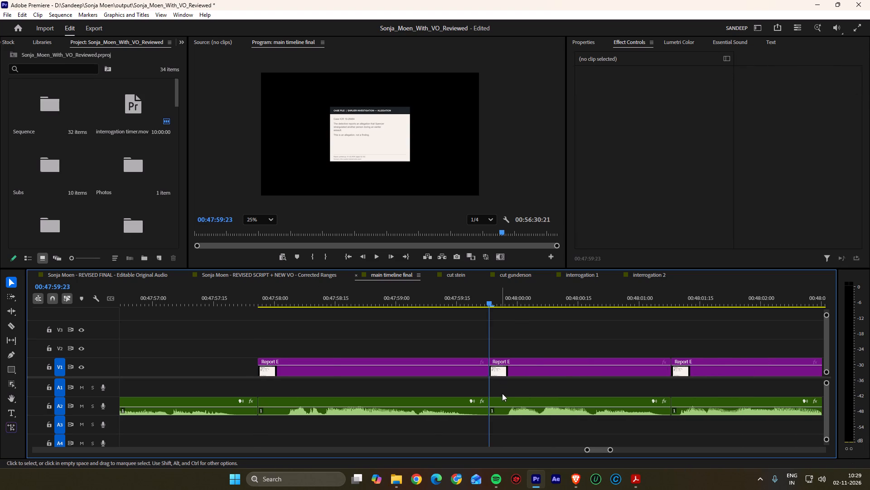
Play back the tightened Report E section and its transition into the "One phone call. One arrest." clip.
scroll(503, 394, down, 13)
alt+scroll(504, 392, down, 6)
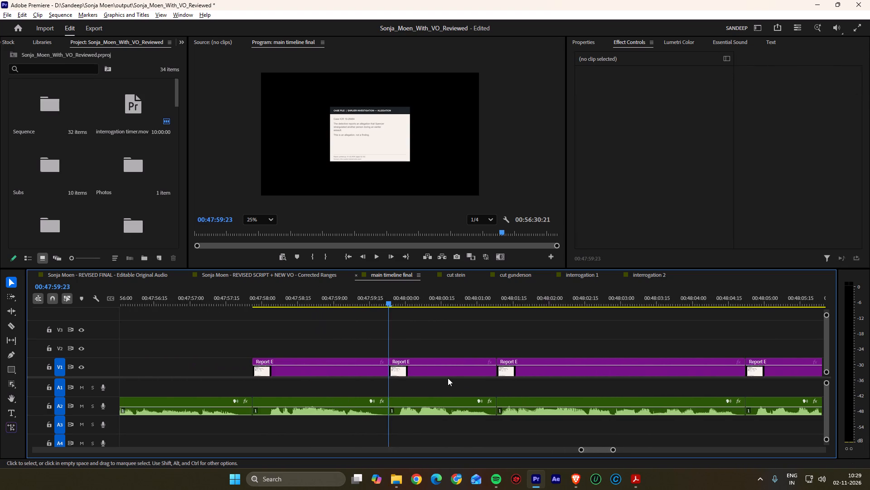
alt+scroll(448, 378, down, 15)
key(space)
scroll(399, 356, down, 12)
key(space)
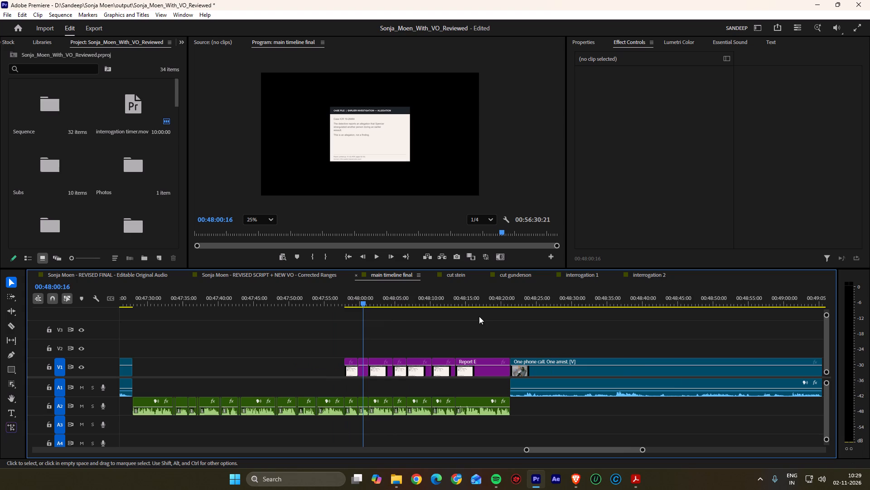
click(493, 301)
key(space)
scroll(494, 312, down, 4)
Check the script row for "One phone call. One arrest." in Brave against that clip's opening on the Premiere timeline.
click(570, 484)
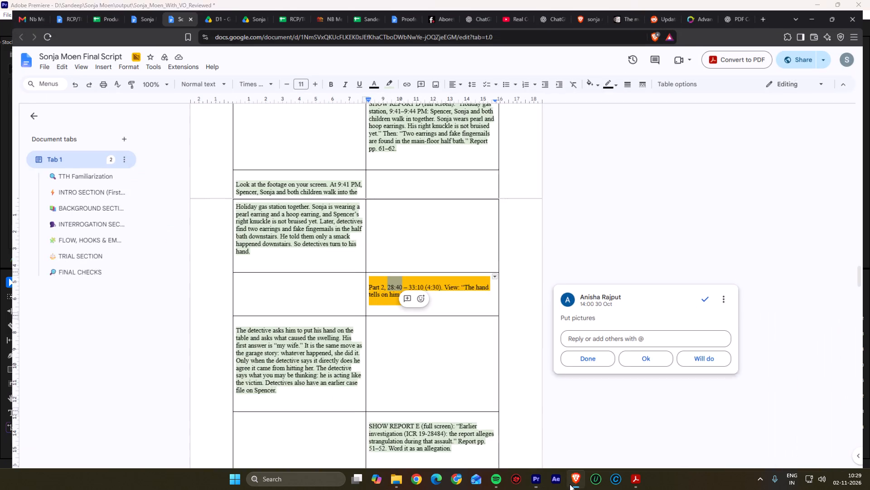
scroll(339, 332, down, 6)
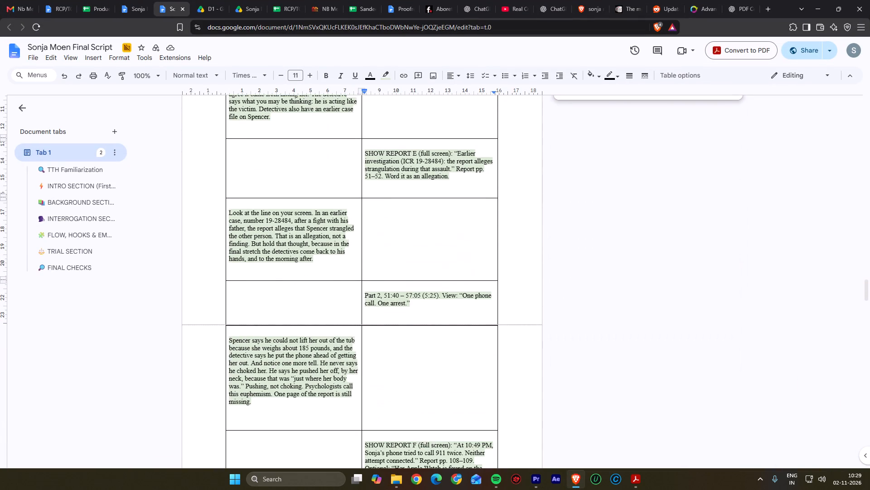
click(570, 476)
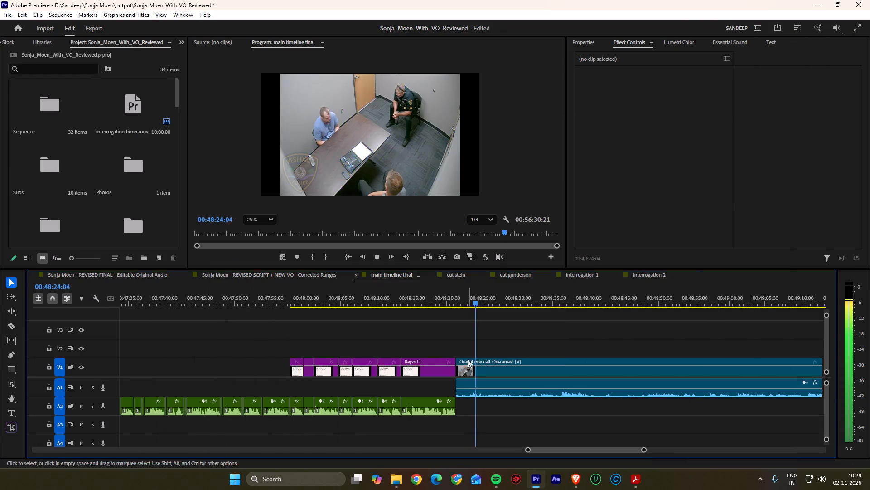
scroll(435, 392, down, 9)
drag(352, 302, 335, 301)
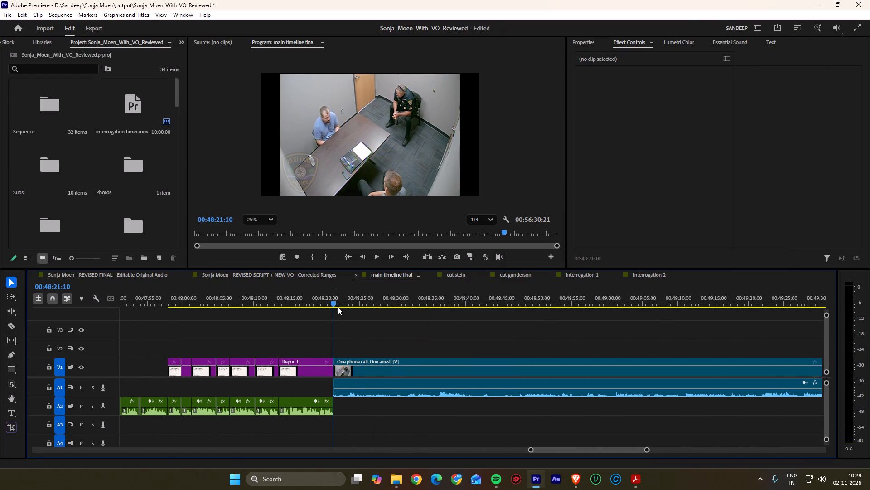
key(space)
key(space)
Copy the Part 2 start time 51:40 from the "One phone call. One arrest." row of the final script in Brave.
click(584, 477)
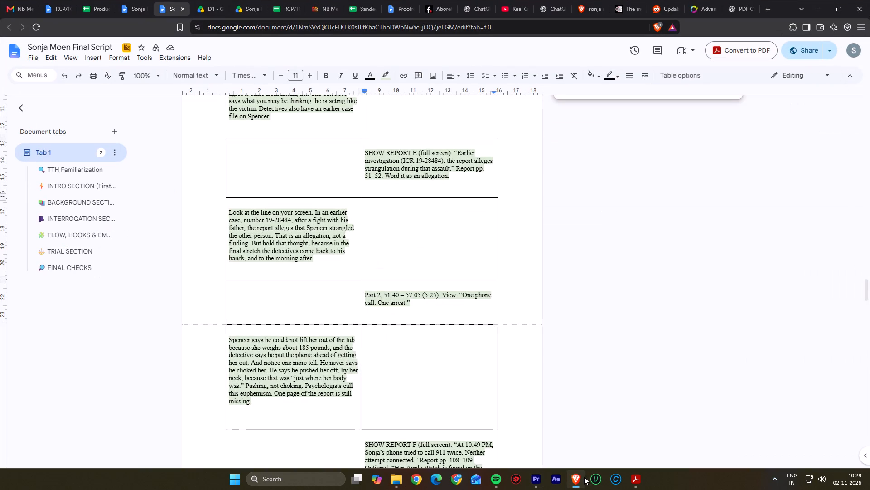
scroll(472, 373, down, 3)
scroll(450, 349, up, 2)
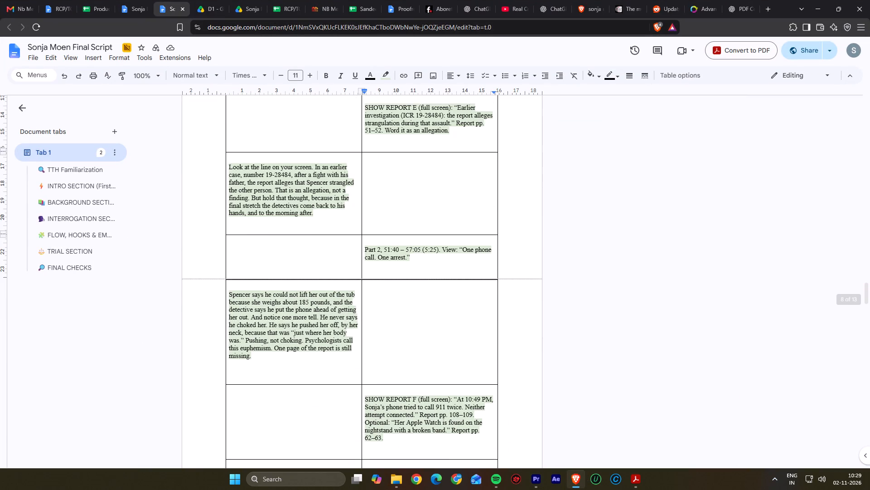
drag(399, 247, 388, 248)
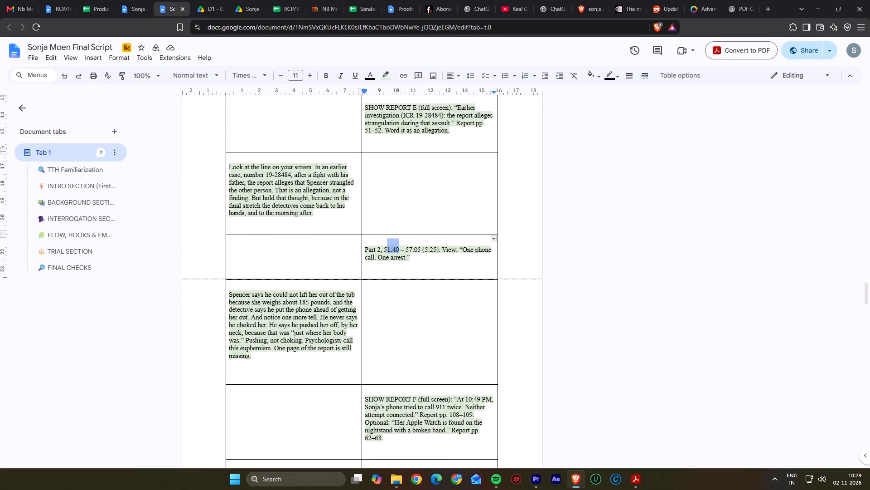
drag(388, 248, 385, 247)
key(ctrl+c)
key(ctrl+c)
key(ctrl+c)
key(ctrl+c)
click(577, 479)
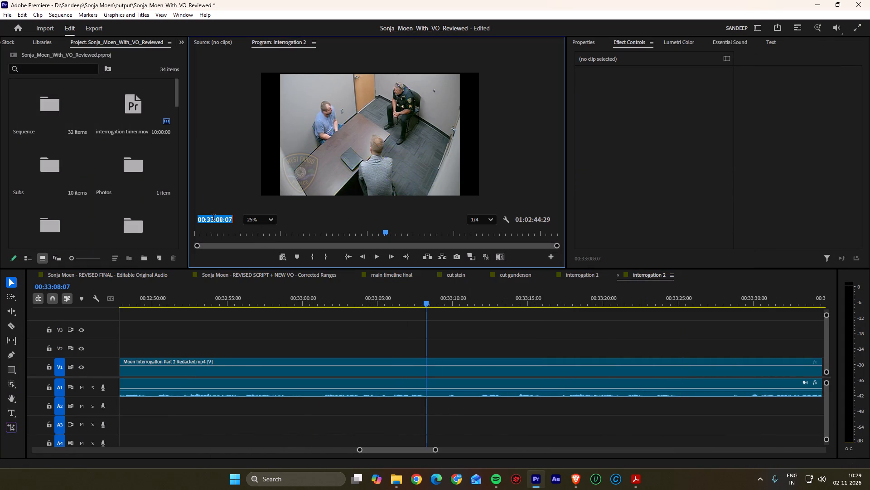
key(ctrl+v)
text(.0)
key(Return)
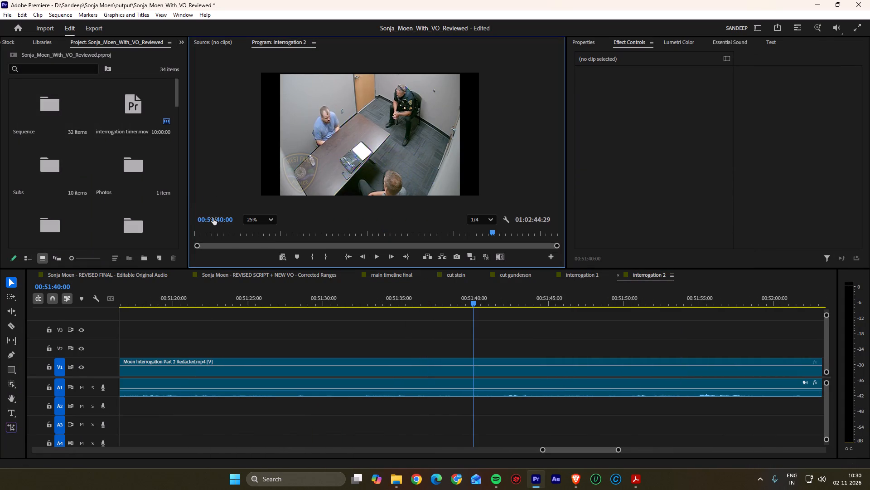
key(space)
scroll(485, 342, down, 8)
alt+scroll(427, 357, up, 5)
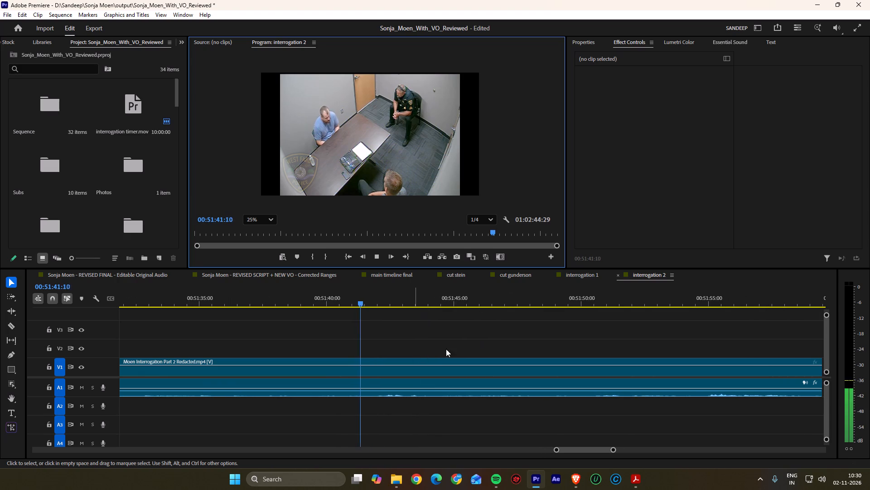
key(space)
Check the excerpt's 57:05 end time in the Brave script and locate that point in Premiere's interrogation 2 sequence.
click(572, 472)
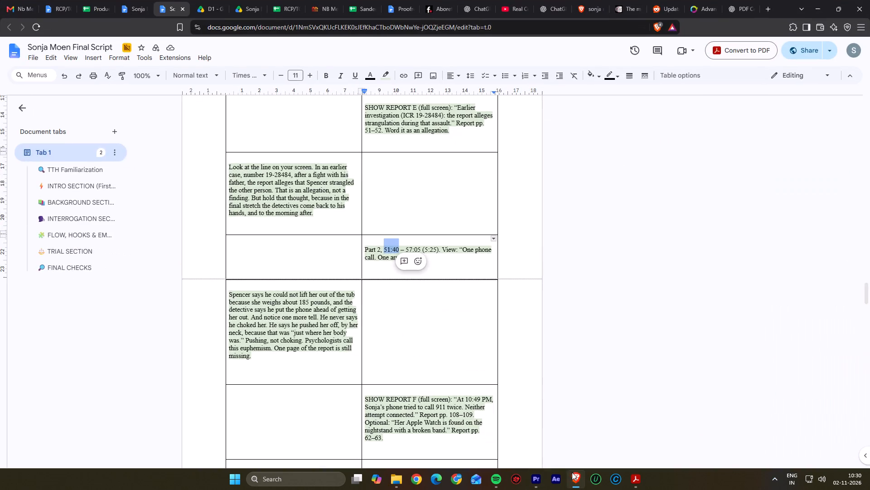
click(572, 472)
alt+scroll(341, 395, down, 7)
alt+scroll(334, 389, up, 1)
alt+scroll(334, 389, down, 11)
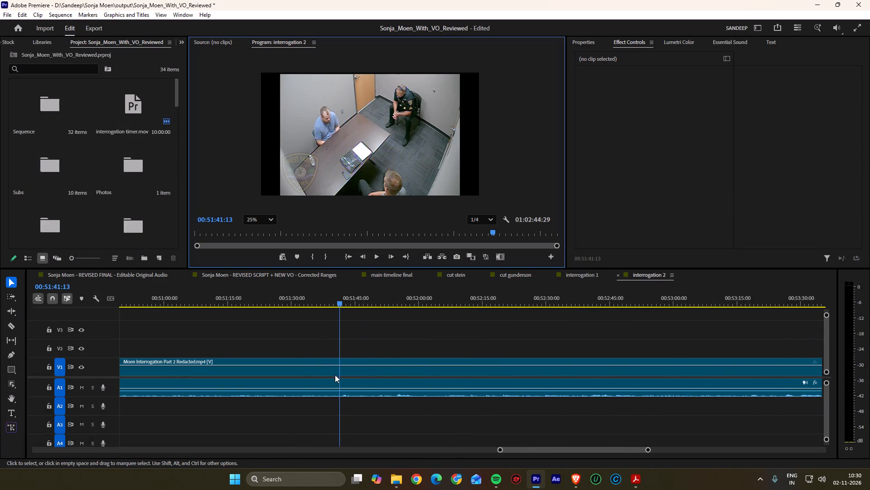
alt+scroll(335, 375, down, 4)
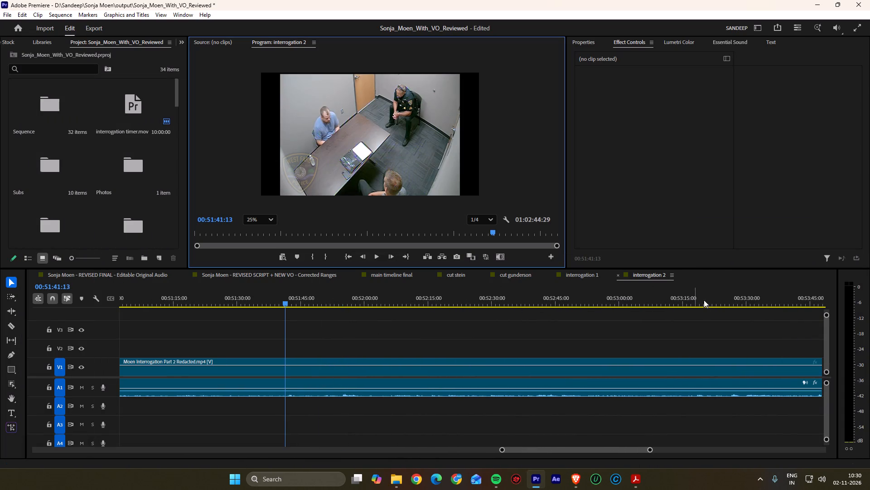
click(785, 302)
key(space)
scroll(569, 393, down, 14)
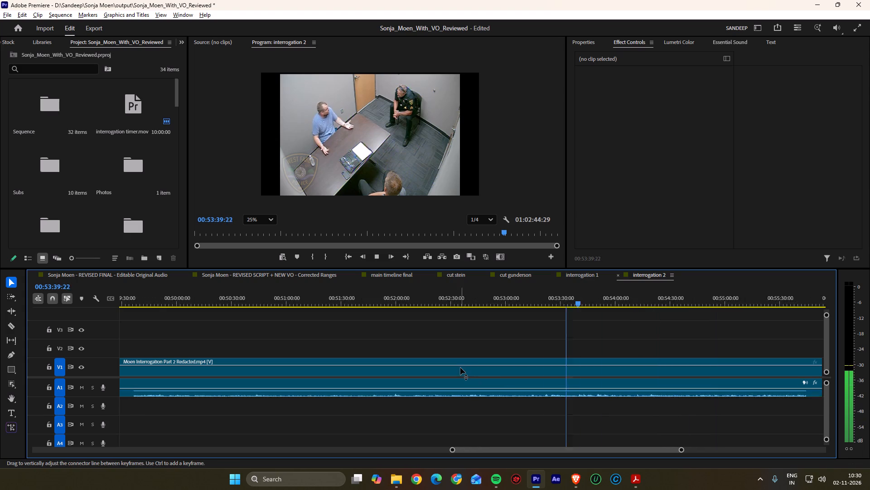
scroll(460, 367, down, 6)
click(577, 479)
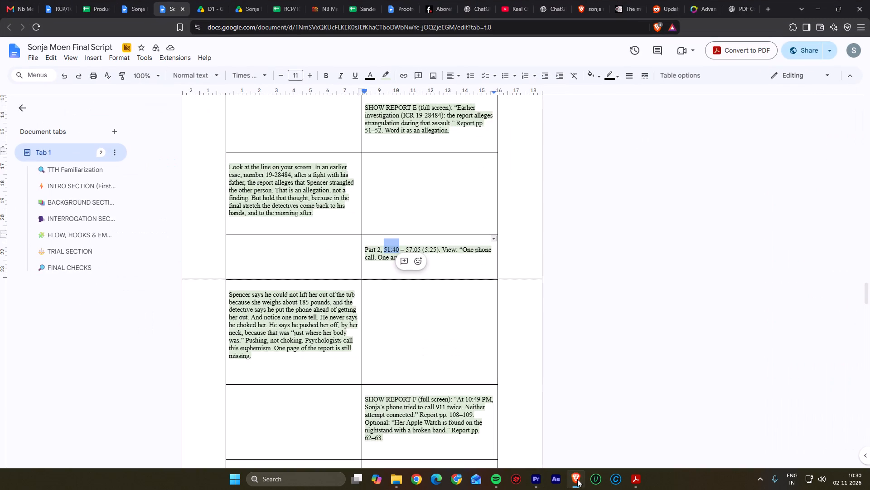
click(577, 479)
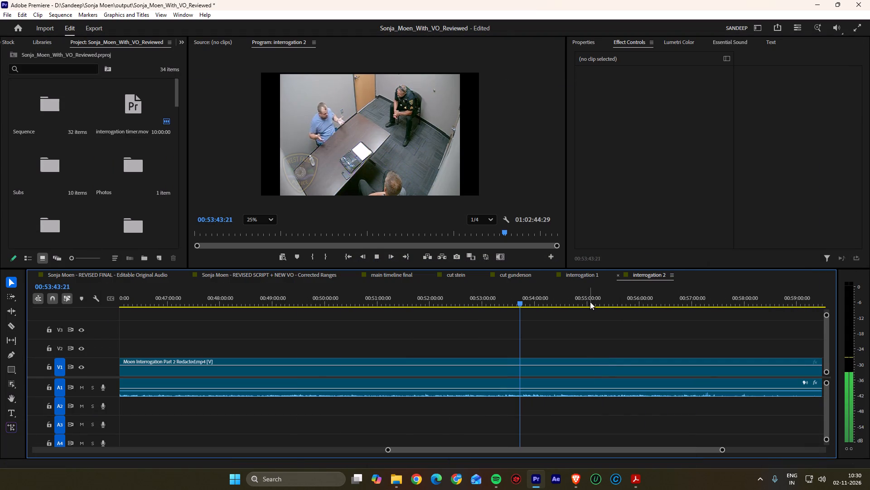
click(698, 302)
key(space)
scroll(680, 304, down, 3)
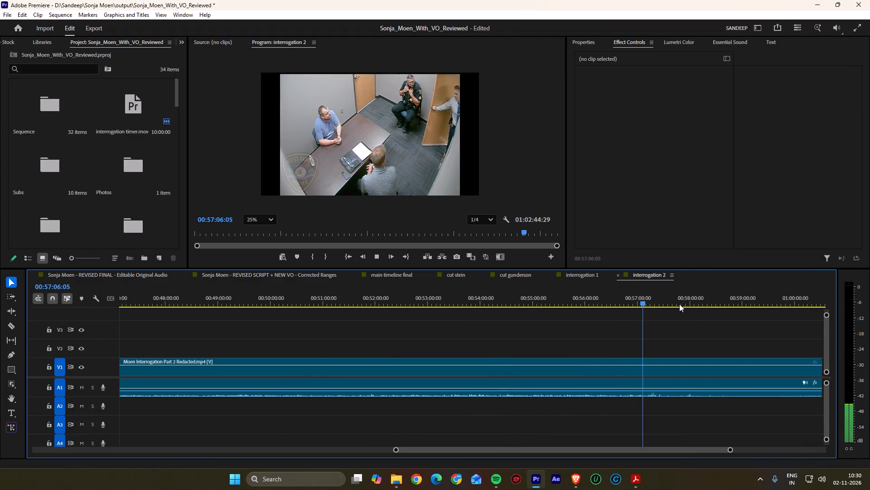
scroll(679, 304, down, 6)
alt+scroll(590, 370, up, 10)
key(space)
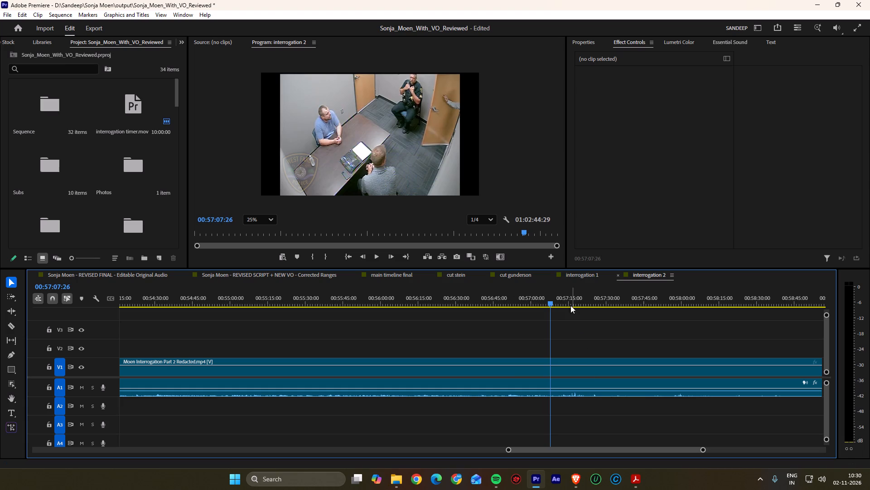
Replay the interrogation 2 footage leading up to the scripted 57:05 endpoint, rechecking the script row in Brave.
drag(550, 301, 512, 301)
key(space)
scroll(487, 304, down, 4)
drag(457, 302, 443, 303)
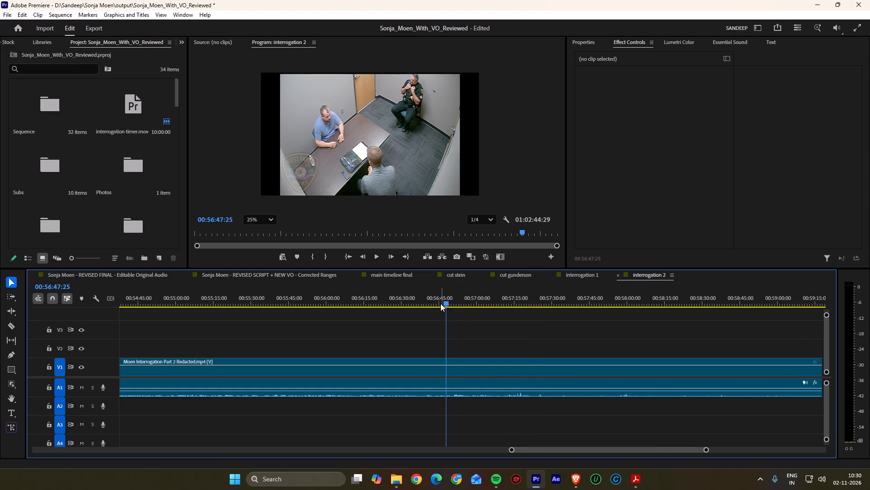
key(space)
alt+scroll(462, 325, up, 10)
click(572, 480)
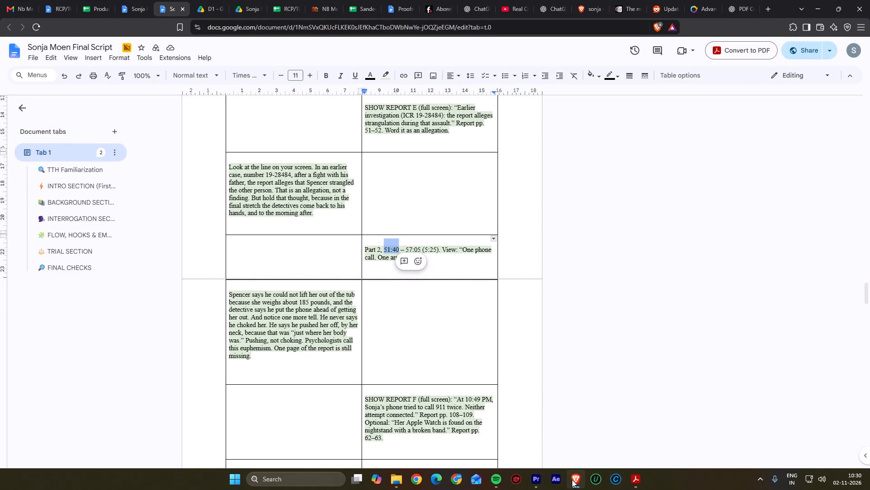
click(572, 480)
scroll(431, 359, down, 8)
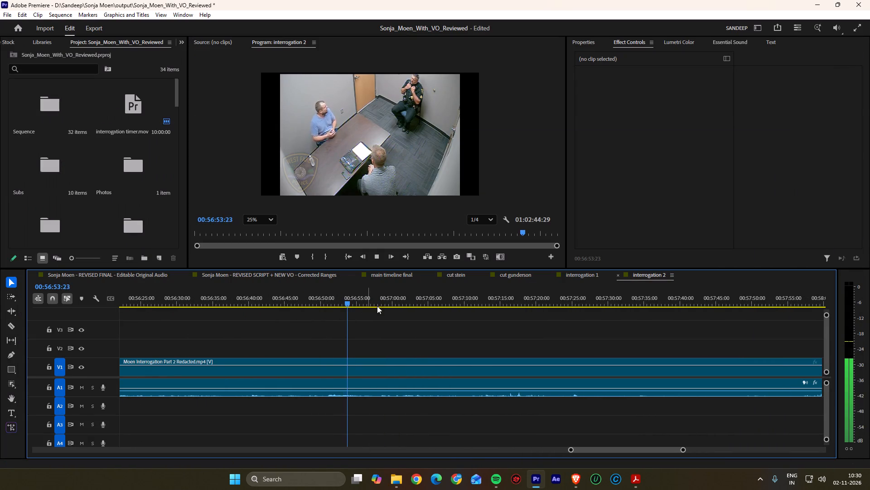
click(389, 303)
key(space)
alt+scroll(404, 352, down, 1)
alt+scroll(404, 352, up, 10)
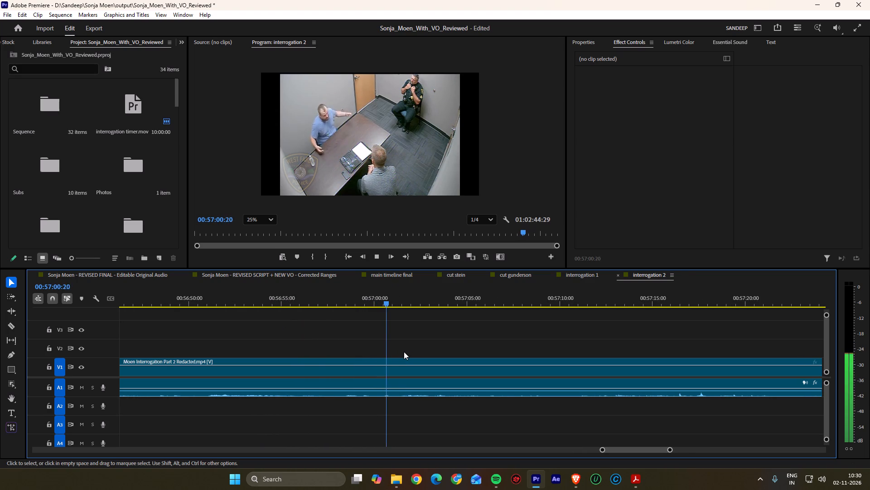
scroll(404, 352, down, 3)
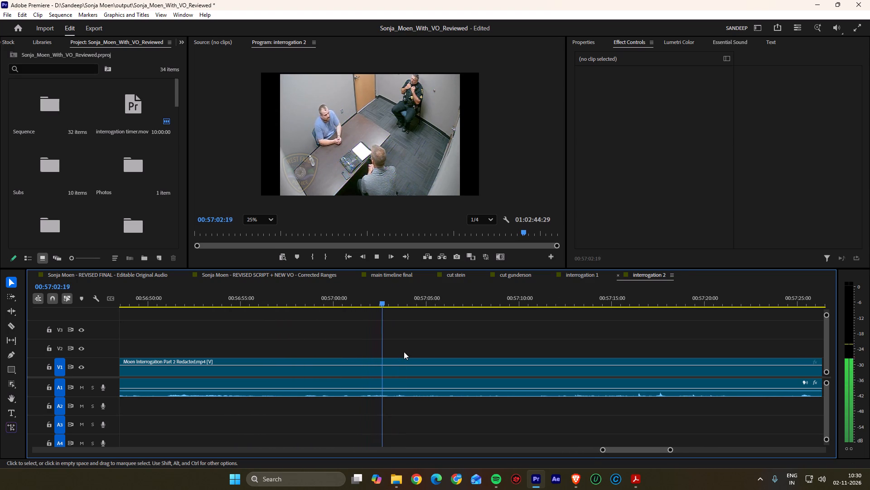
scroll(404, 352, down, 3)
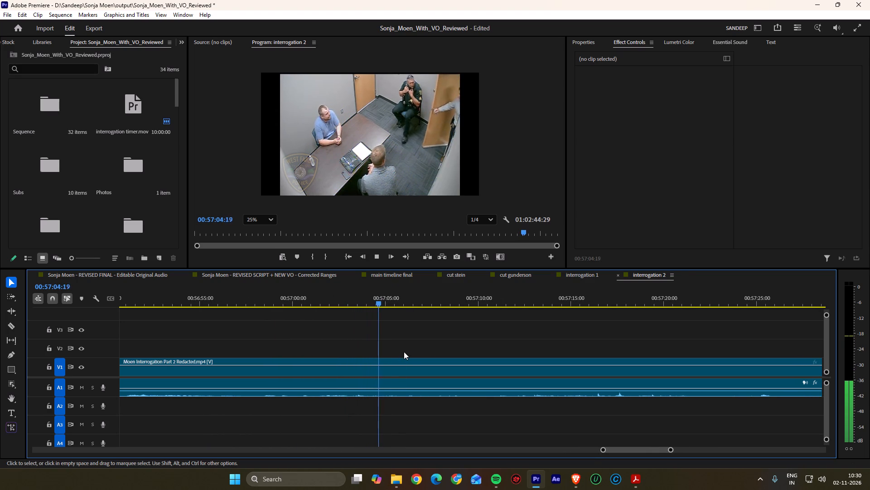
click(440, 349)
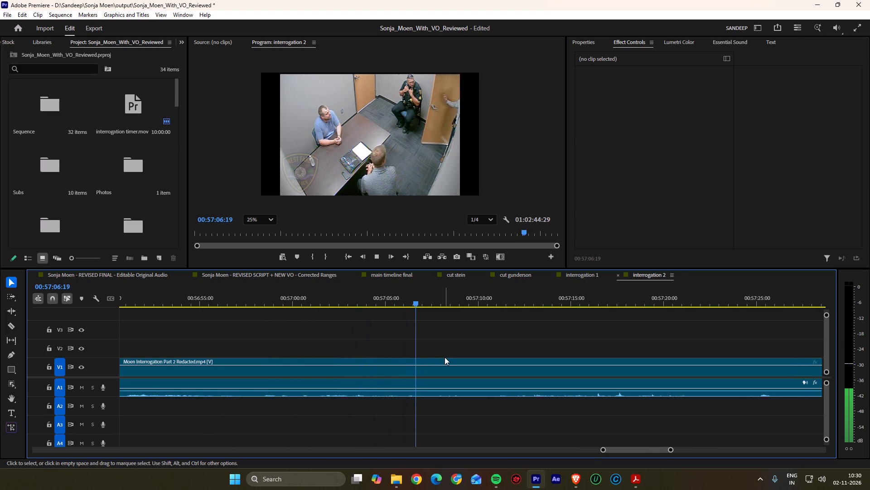
key(space)
drag(428, 301, 369, 301)
key(space)
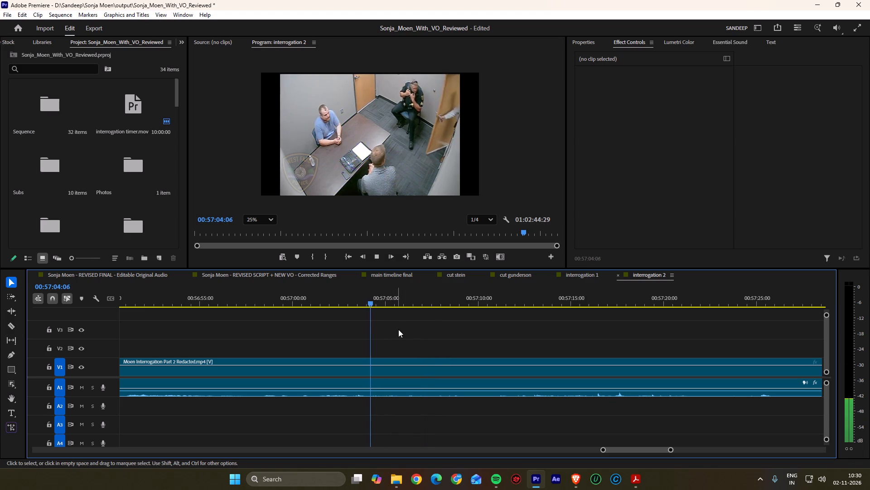
key(space)
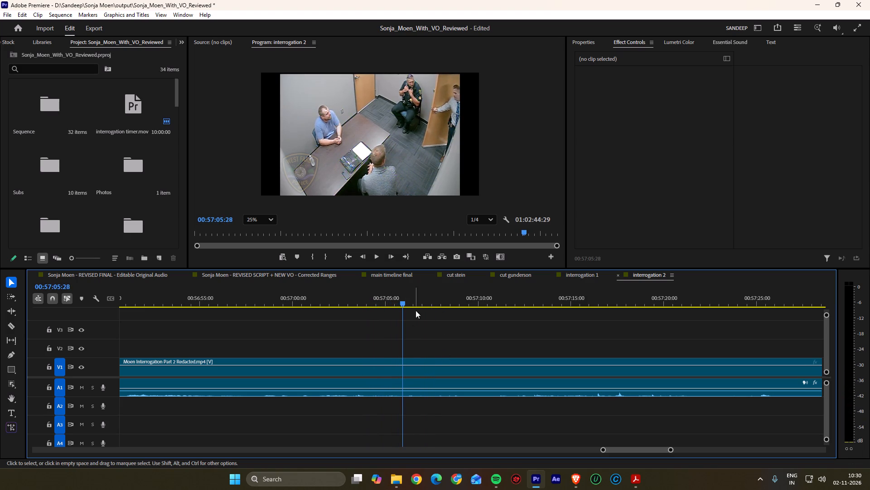
Play the end of the "One phone call. One arrest." clip in main timeline final to compare it with the source endpoint.
click(403, 276)
alt+scroll(411, 343, down, 7)
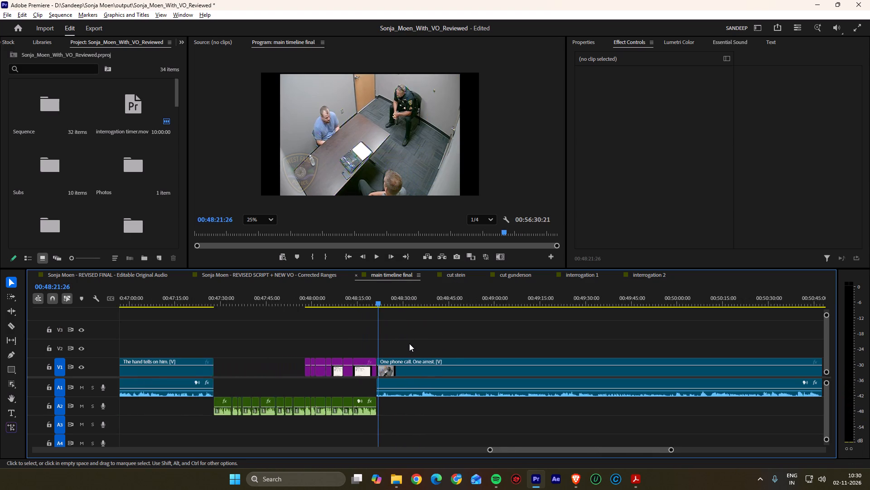
alt+scroll(409, 343, down, 10)
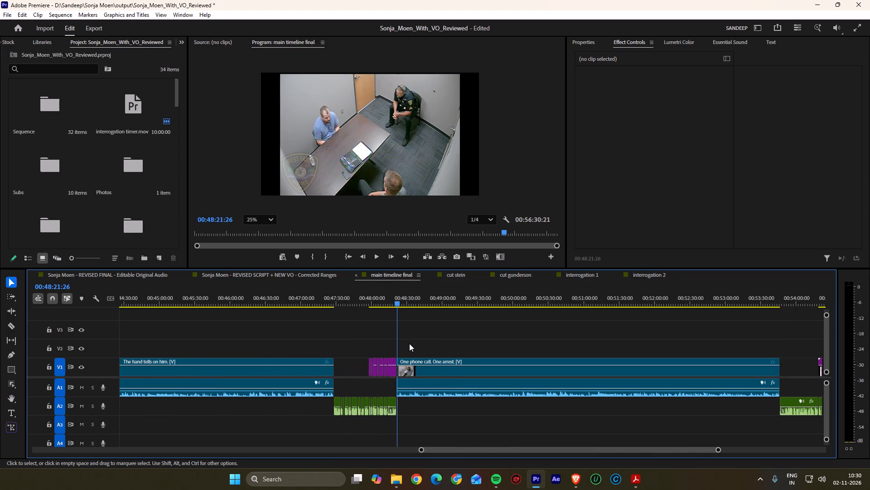
key(Down)
click(771, 297)
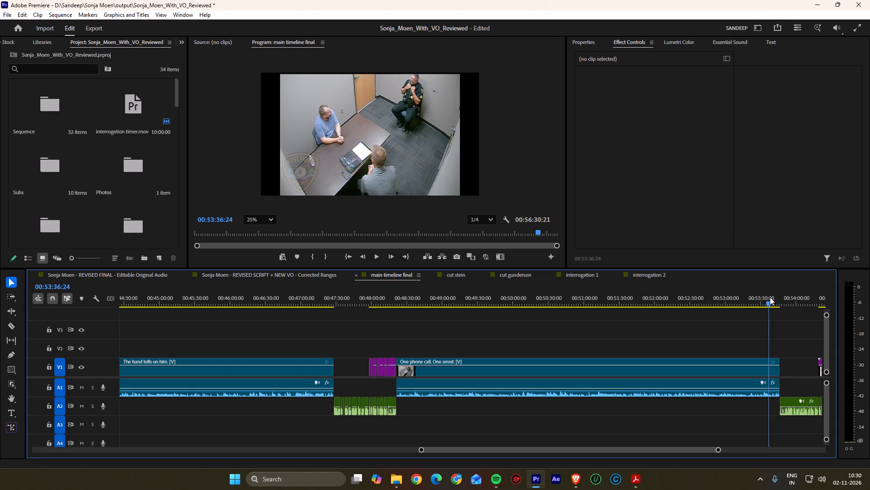
scroll(738, 331, down, 20)
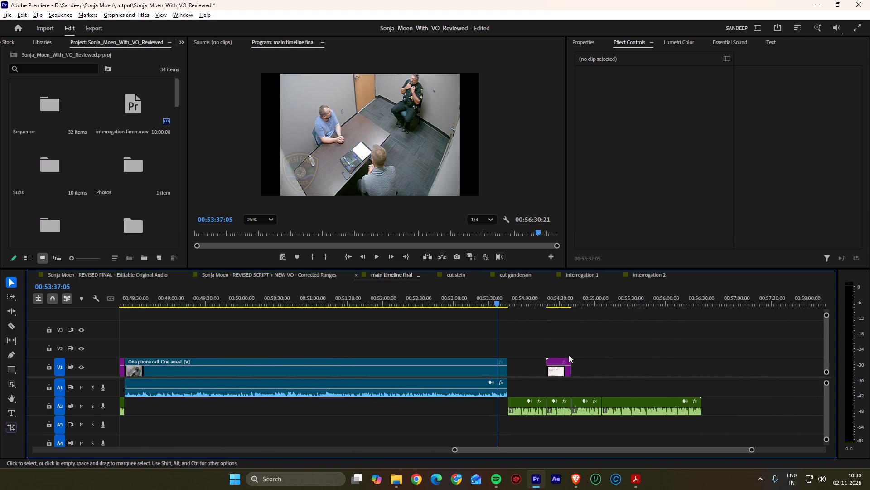
alt+scroll(564, 356, up, 19)
key(space)
scroll(493, 362, down, 5)
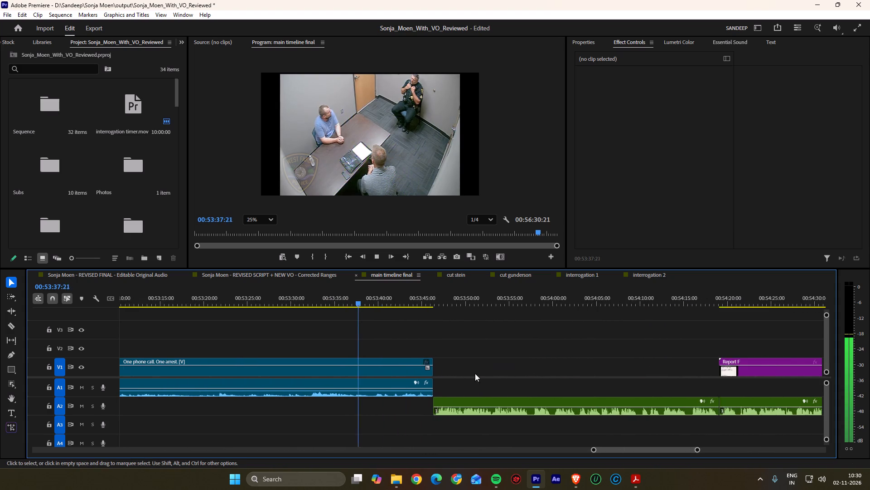
alt+scroll(452, 381, up, 12)
click(415, 299)
key(space)
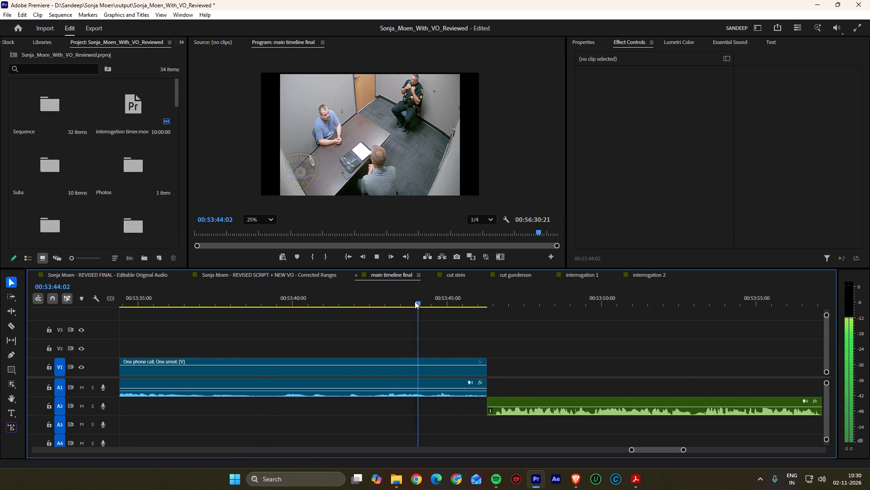
scroll(415, 301, down, 3)
alt+scroll(430, 404, up, 4)
scroll(438, 397, down, 4)
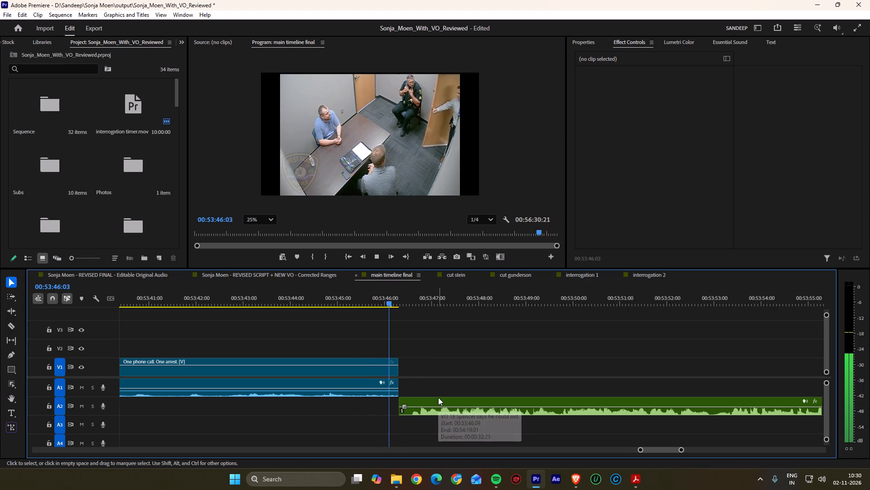
Replay the last few seconds of the "One phone call. One arrest." clip to examine its closing speech and endpoint.
key(space)
drag(378, 295, 279, 304)
key(space)
scroll(296, 340, up, 4)
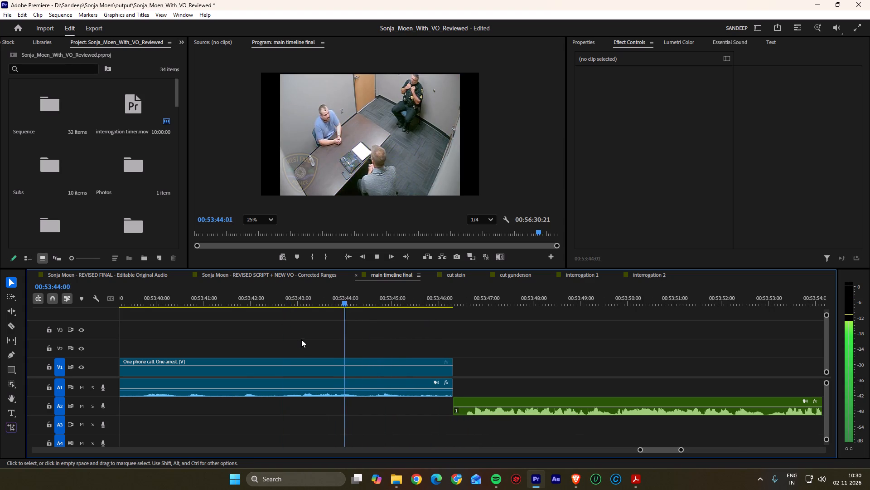
key(space)
key(space)
key(space)
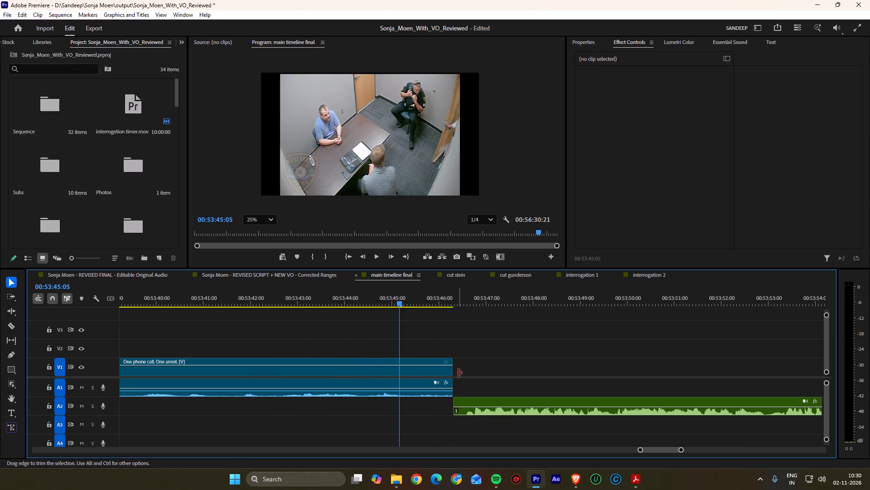
key(space)
key(space)
key(space)
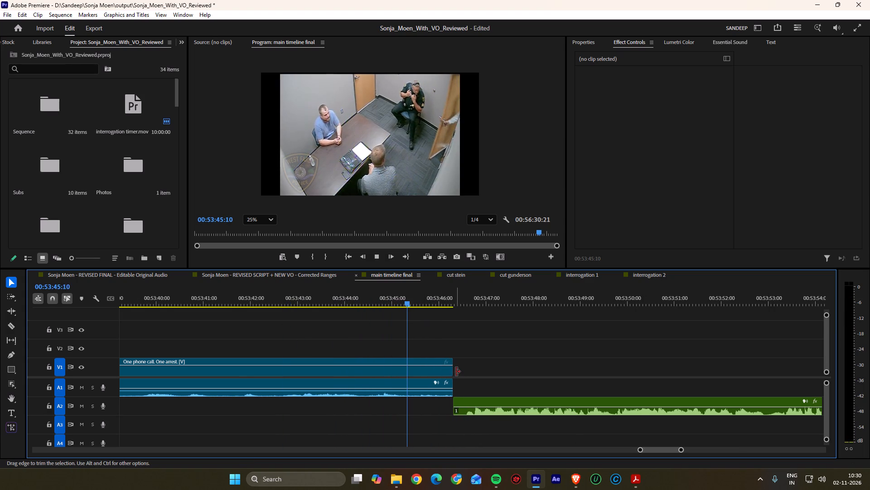
Trim about 6 frames from the start of the voiceover following "One phone call. One arrest." and shift all later clips back to close the gap.
alt+scroll(440, 368, down, 9)
alt+scroll(437, 367, down, 12)
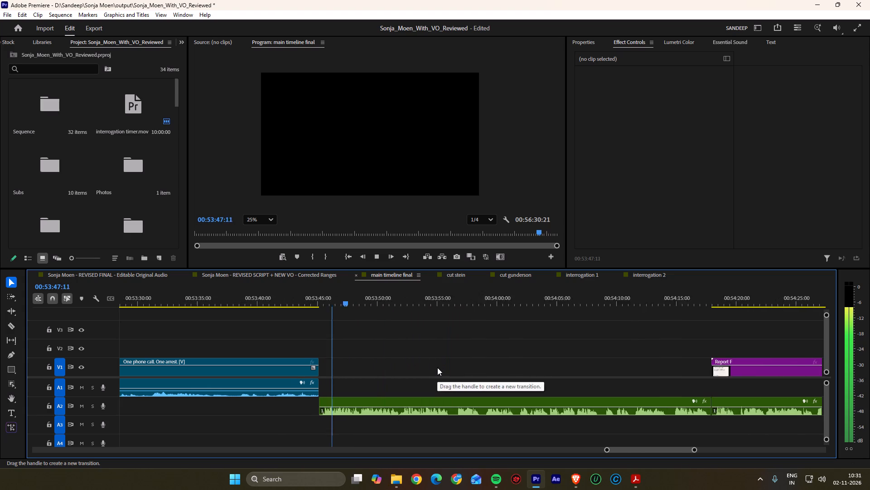
alt+scroll(437, 367, down, 1)
alt+scroll(344, 405, up, 2)
alt+scroll(340, 405, down, 1)
alt+scroll(338, 405, up, 20)
key(space)
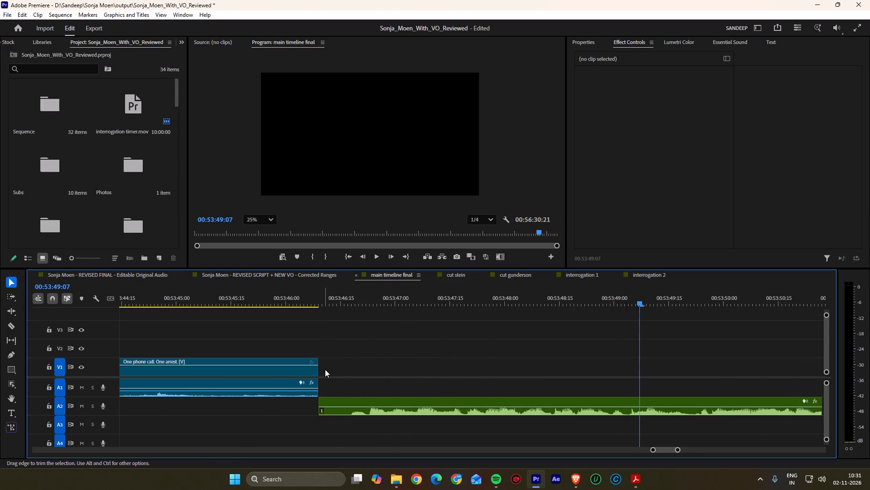
drag(321, 399, 343, 395)
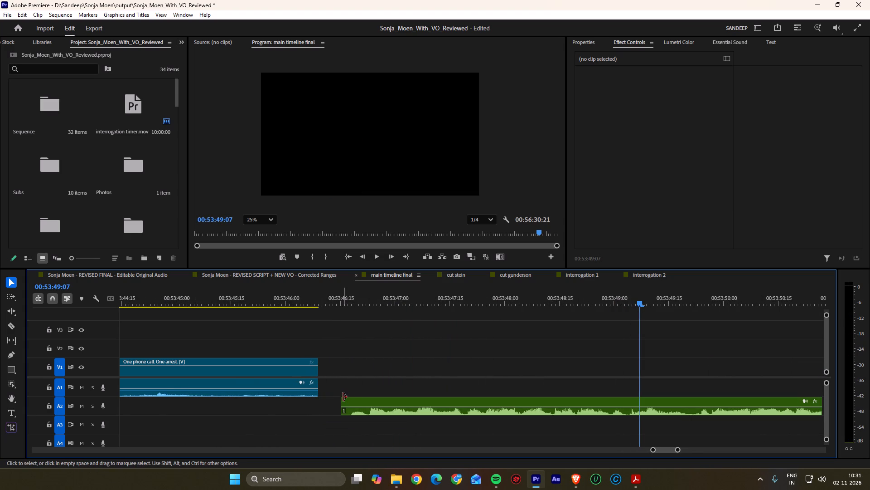
key(a)
click(360, 407)
drag(369, 402, 349, 402)
click(358, 386)
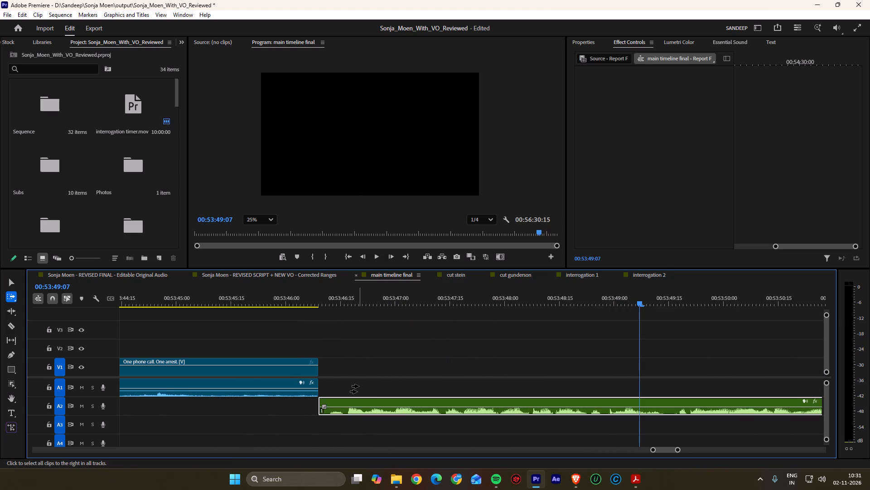
key(v)
click(358, 386)
scroll(358, 386, down, 5)
alt+scroll(358, 386, up, 1)
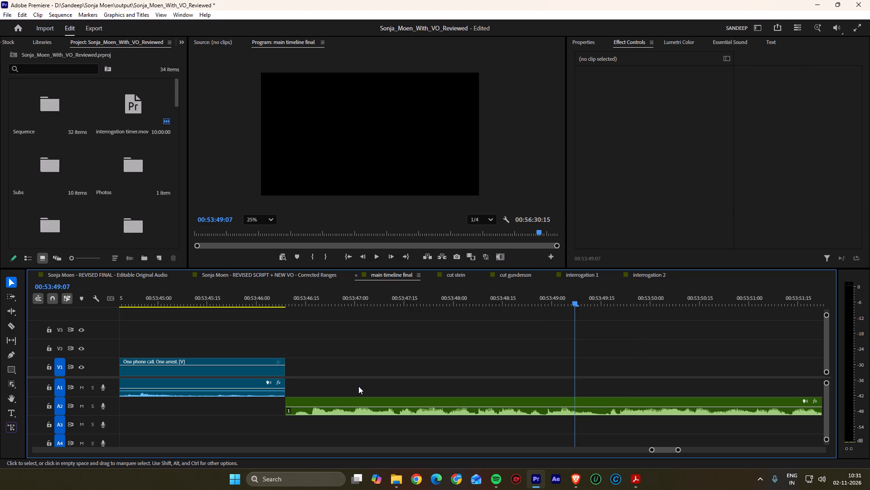
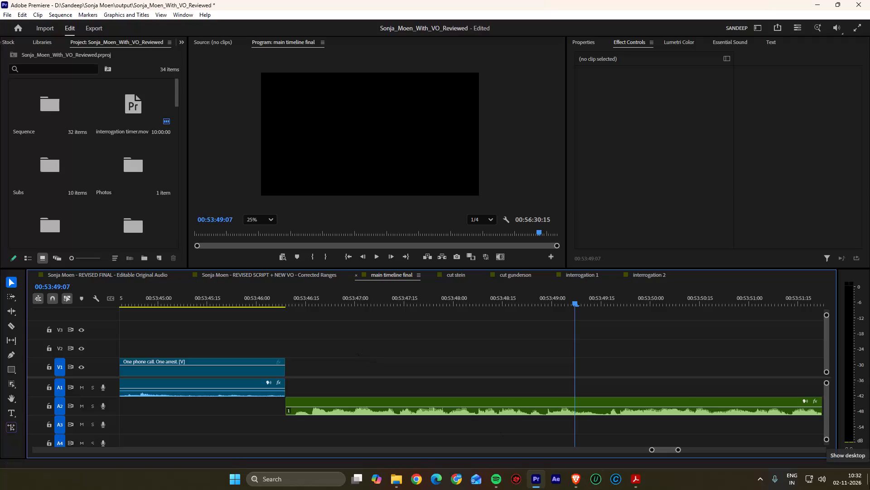
Split the A2 voiceover around the pause from about 53:57:04 to 53:57:14 and the pause starting near 53:59:17.
alt+scroll(542, 398, down, 7)
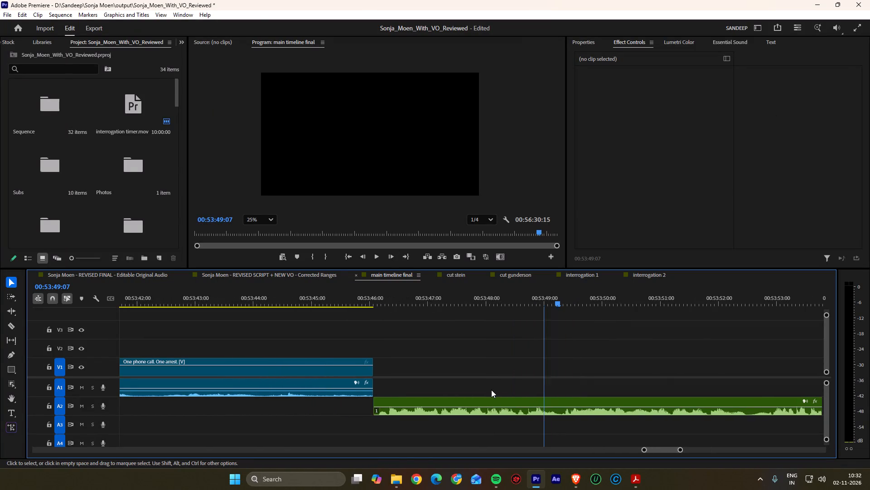
alt+scroll(491, 390, down, 2)
alt+scroll(413, 386, up, 20)
alt+scroll(413, 386, up, 1)
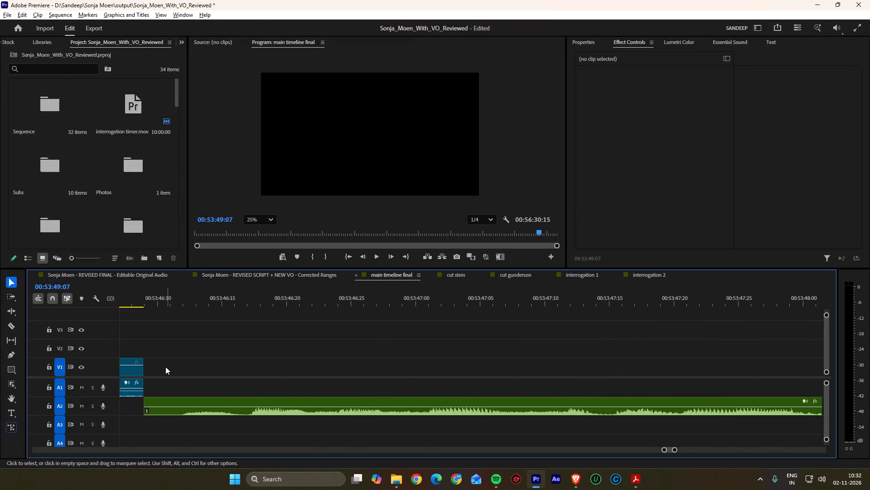
alt+scroll(170, 366, down, 13)
alt+scroll(520, 388, up, 4)
scroll(519, 387, down, 5)
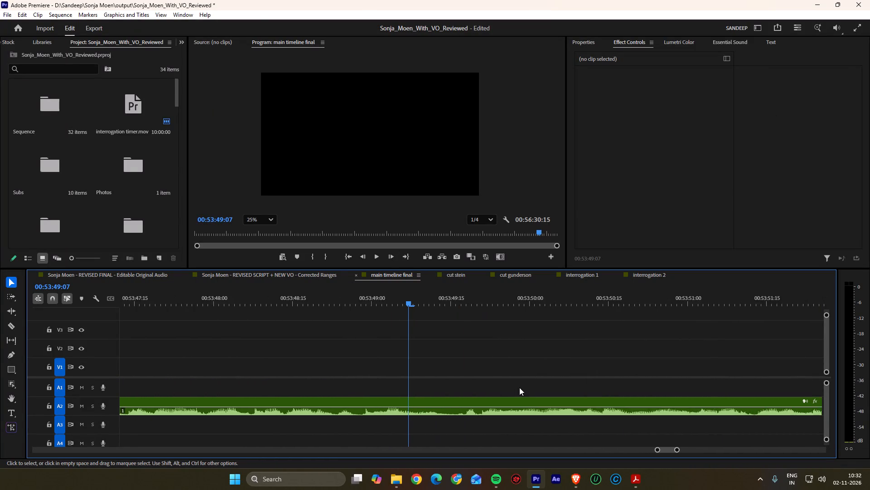
scroll(519, 387, down, 20)
scroll(519, 387, down, 19)
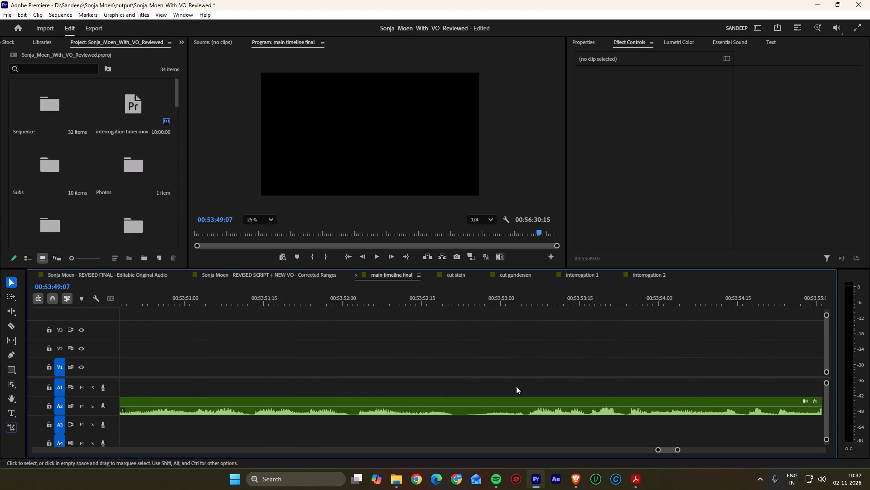
scroll(516, 386, down, 20)
scroll(516, 386, down, 17)
scroll(516, 386, up, 1)
scroll(516, 386, down, 2)
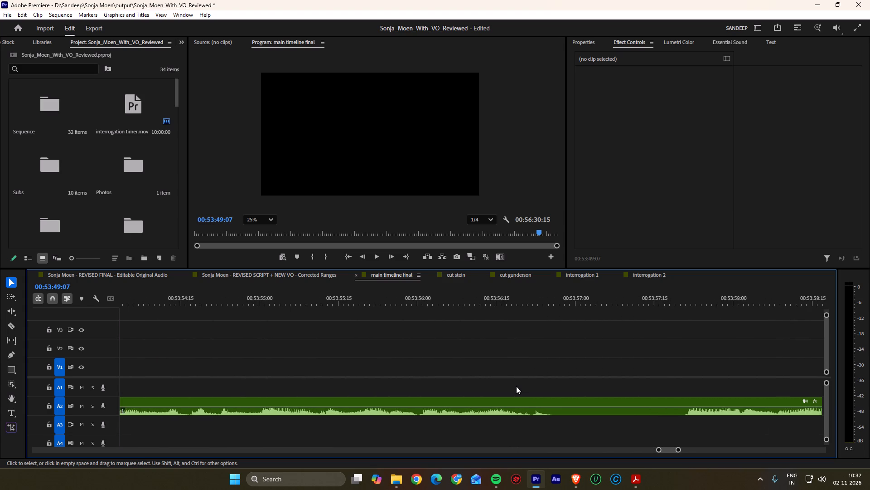
scroll(516, 386, down, 13)
scroll(456, 372, down, 5)
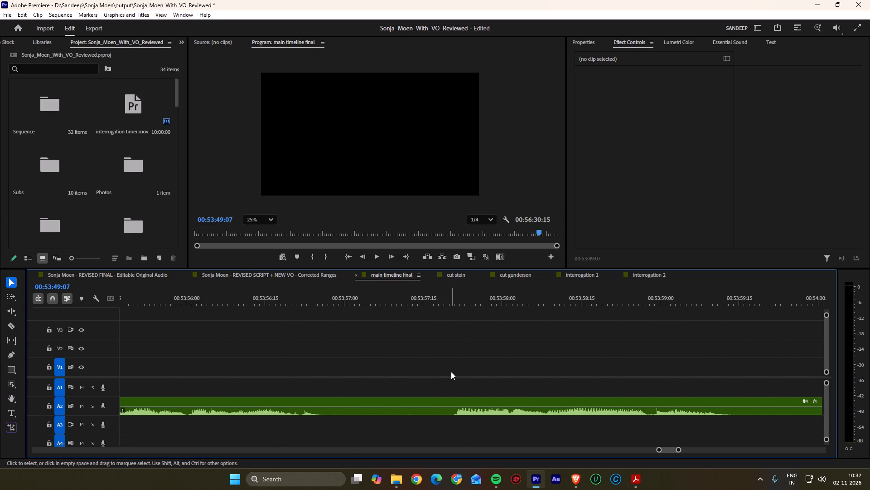
scroll(451, 372, down, 4)
drag(290, 299, 312, 300)
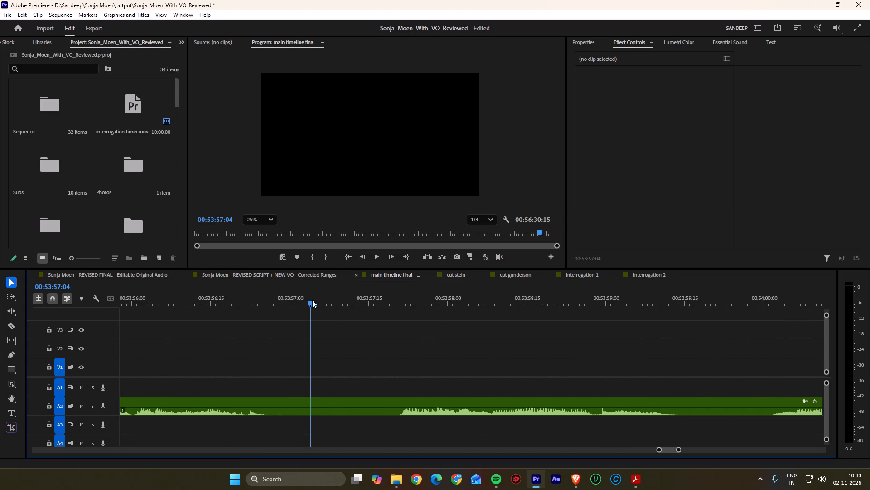
drag(312, 300, 353, 304)
key(k)
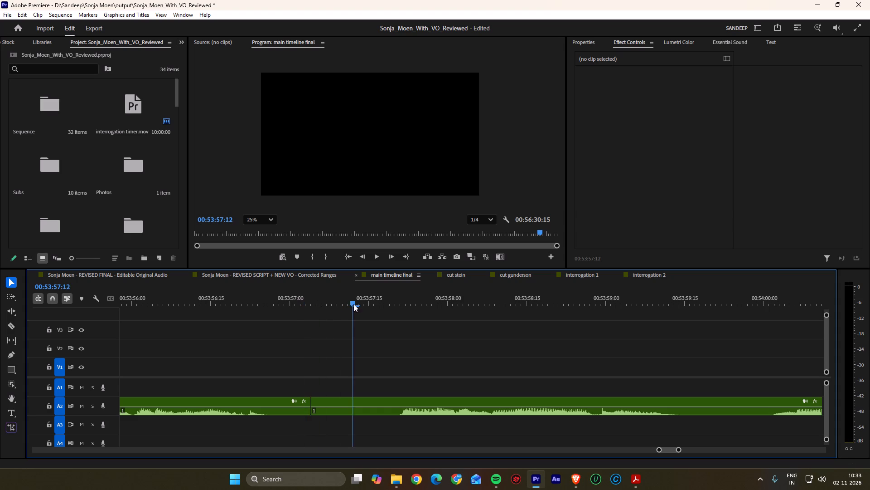
drag(353, 304, 708, 330)
key(k)
key(k)
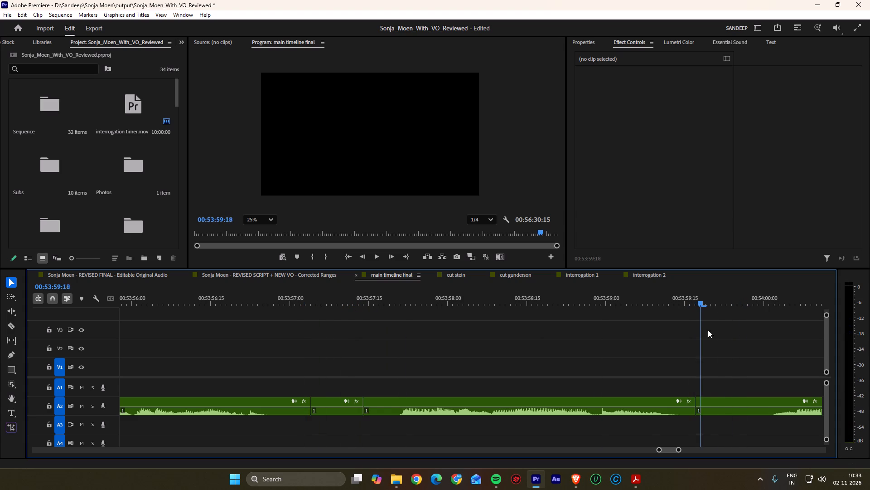
drag(708, 330, 561, 335)
key(k)
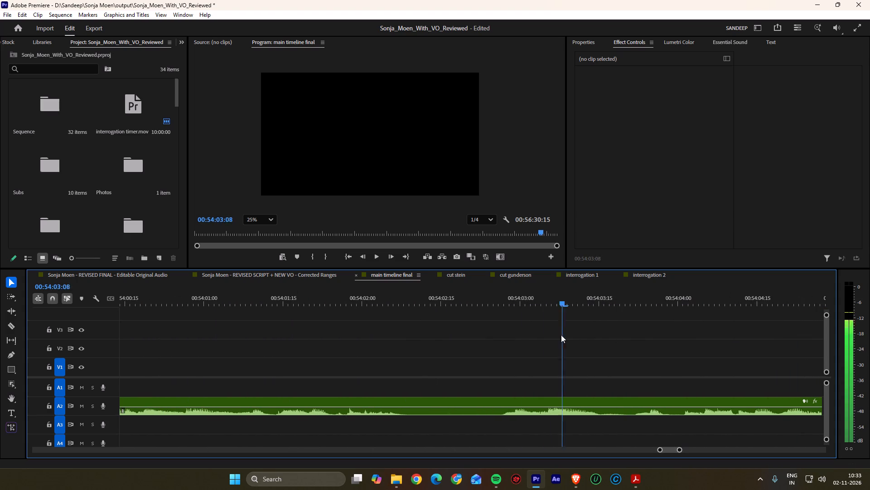
Split the A2 voiceover at both edges of its pauses near 54:02:12–54:02:21, 54:05:07–54:05:09 and 54:07:15–54:07:17.
drag(561, 335, 619, 339)
key(k)
key(k)
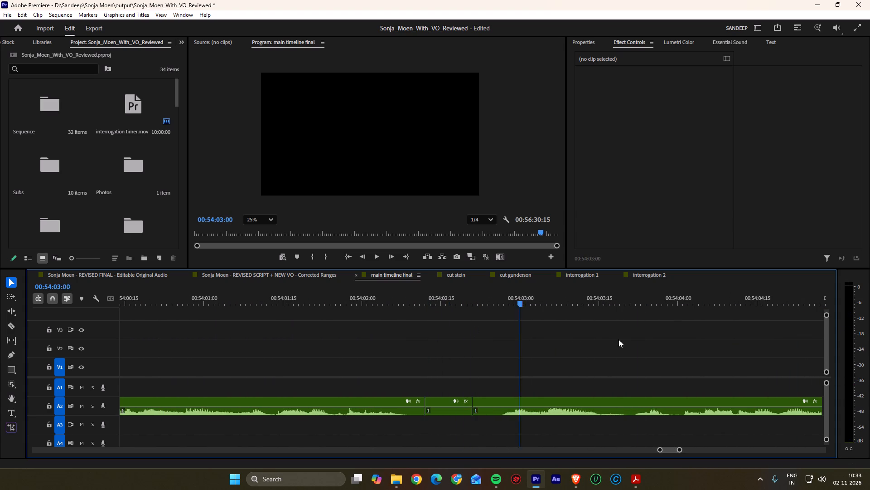
drag(619, 339, 661, 356)
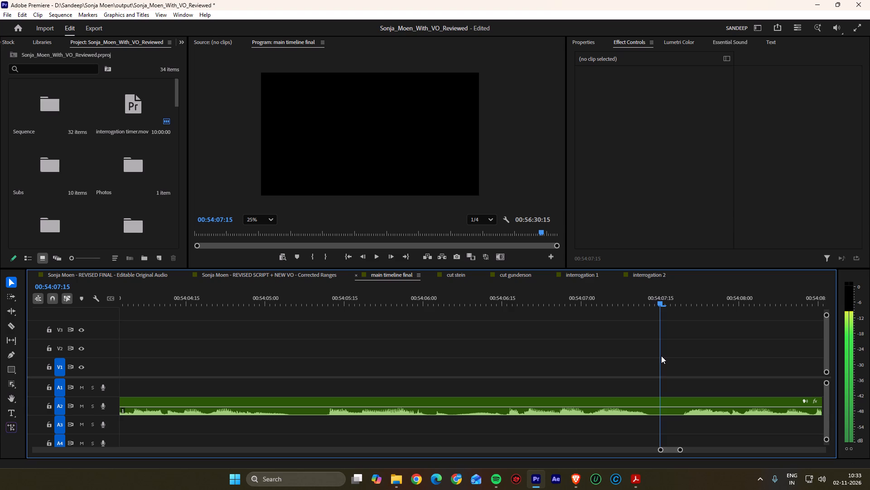
drag(661, 356, 308, 347)
key(k)
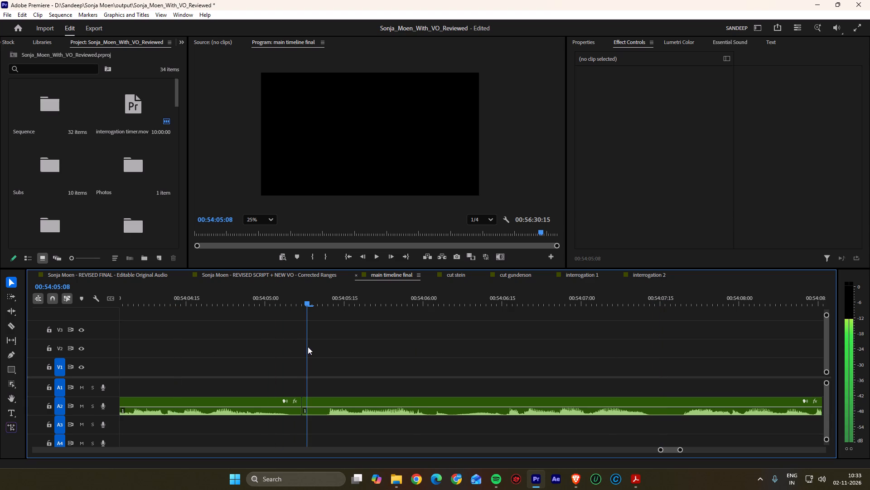
drag(308, 347, 659, 369)
key(k)
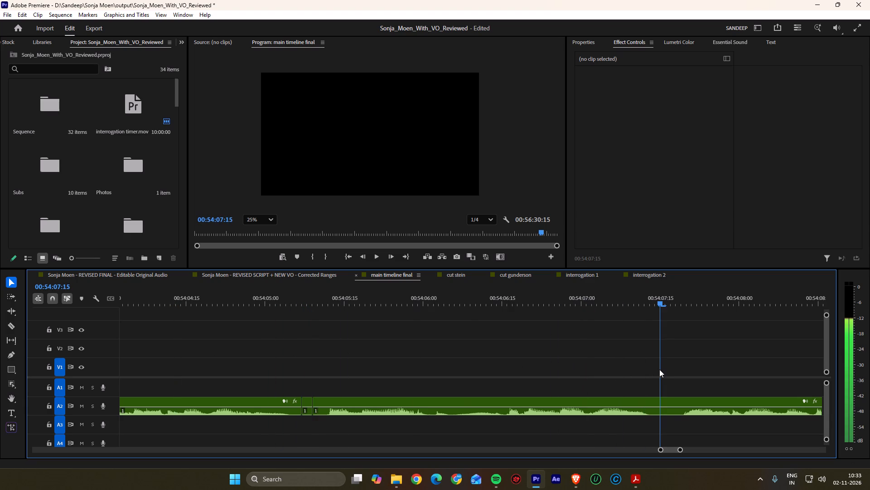
drag(659, 369, 833, 378)
key(k)
key(k)
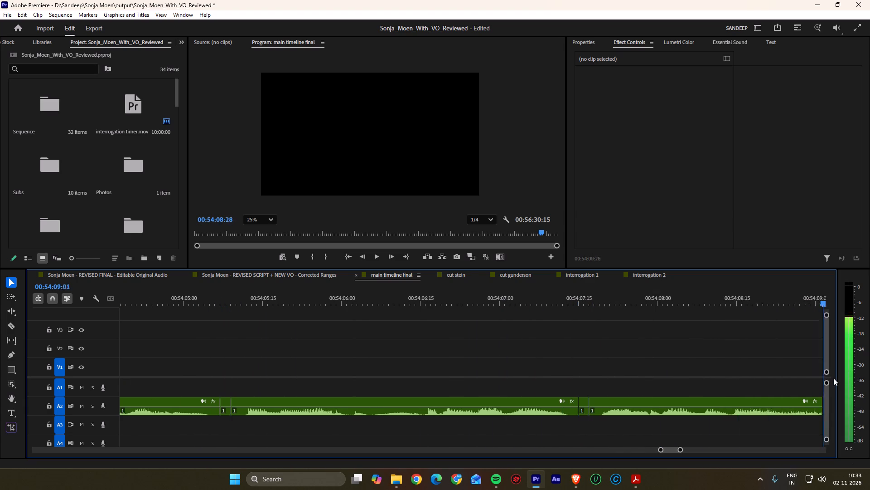
Split the A2 voiceover around the pauses near 54:09:16–54:09:26, 54:10:23–54:10:27, 54:12:03–54:12:11 and 54:15:05–54:15:17.
drag(833, 378, 574, 373)
key(k)
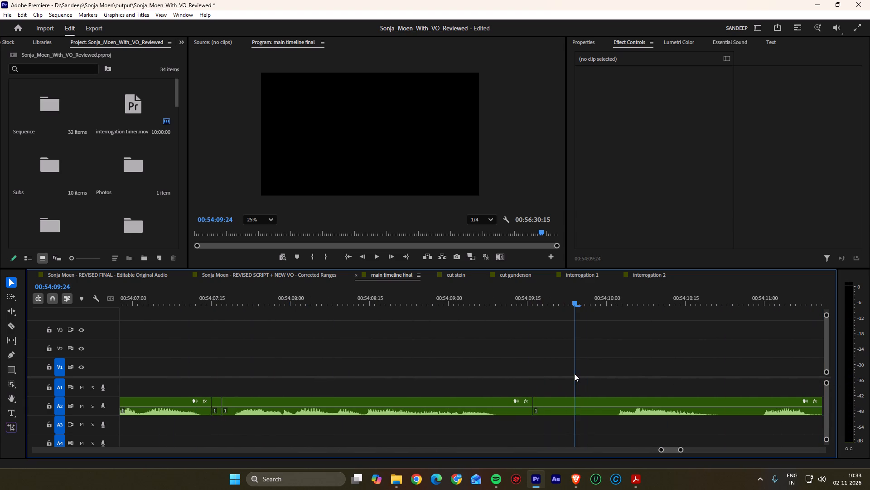
drag(574, 373, 730, 376)
key(k)
key(k)
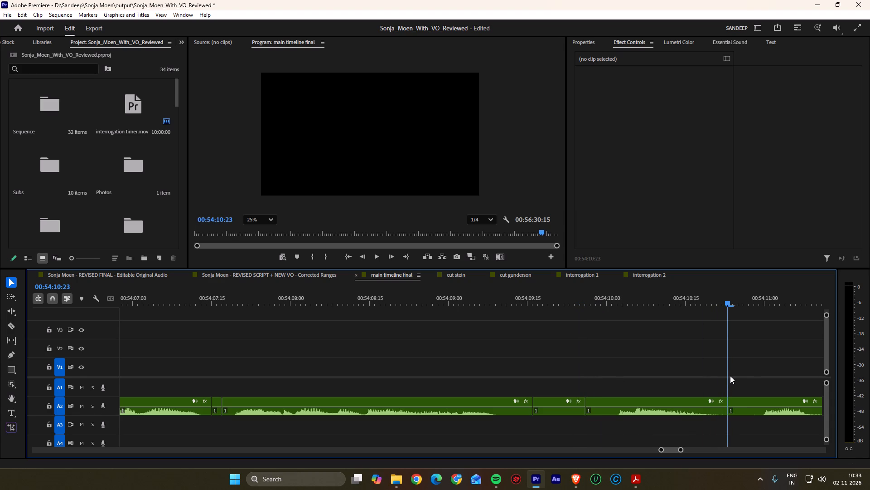
drag(730, 376, 471, 368)
key(k)
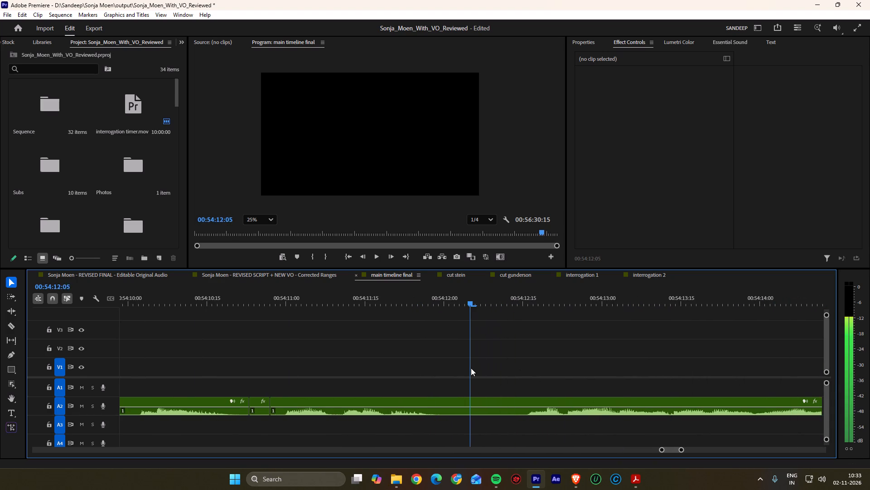
drag(471, 368, 843, 389)
key(k)
key(k)
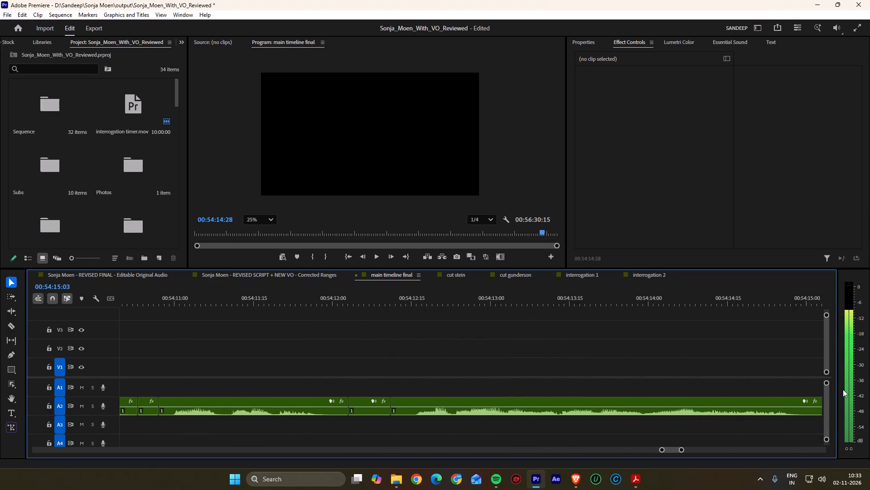
drag(843, 389, 670, 380)
key(k)
key(k)
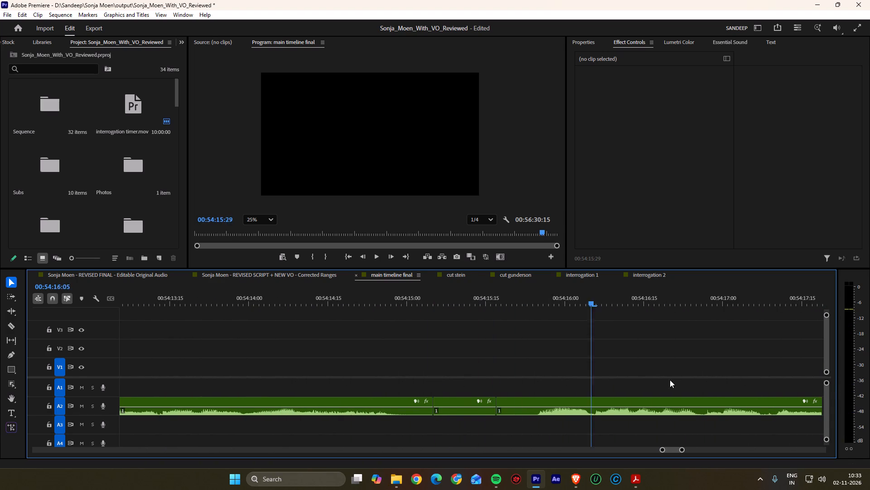
Split the voiceover around the pause before Report F, and both voiceover and Report F around the pause from about 54:20:26 to 54:21:02.
drag(670, 380, 479, 380)
key(k)
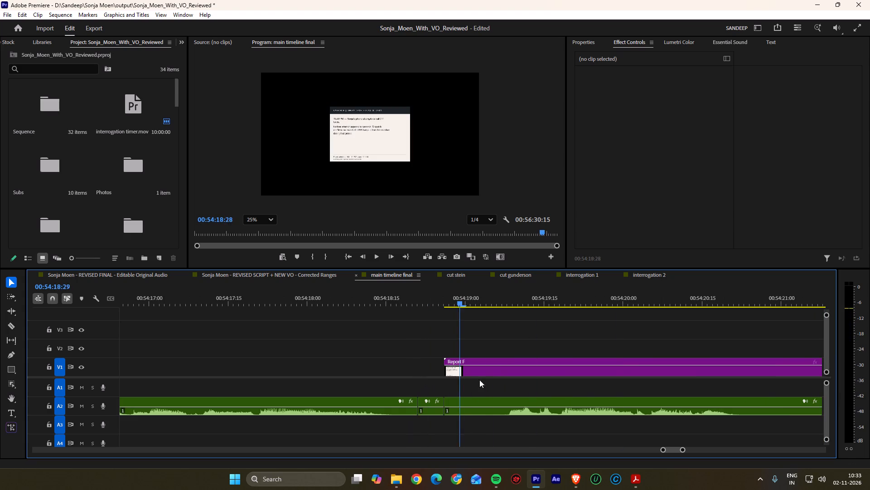
drag(479, 380, 590, 392)
key(k)
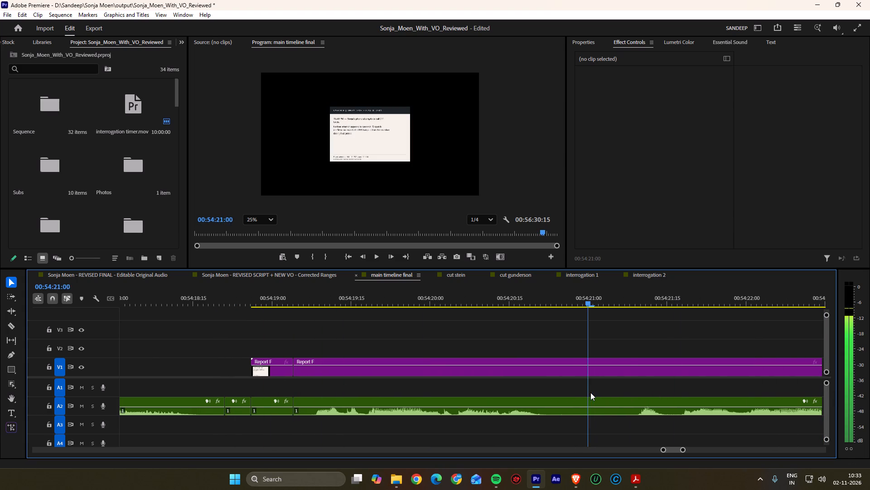
drag(590, 392, 569, 389)
key(k)
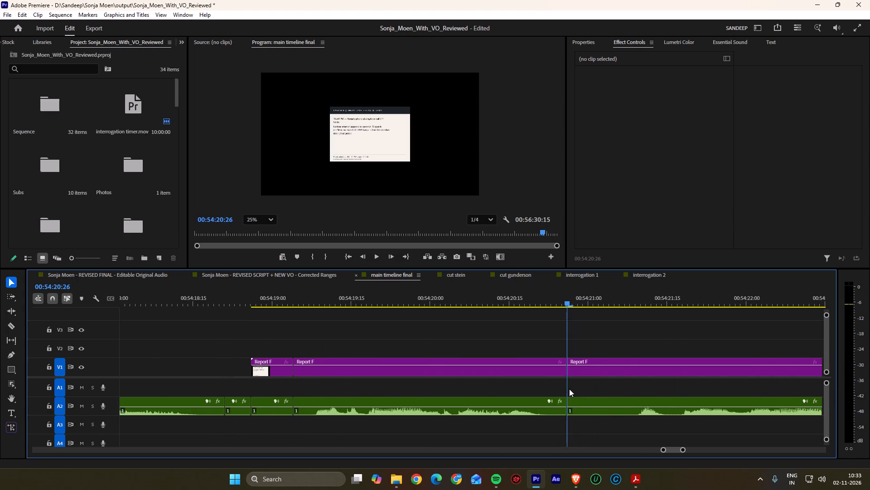
drag(569, 389, 581, 397)
key(k)
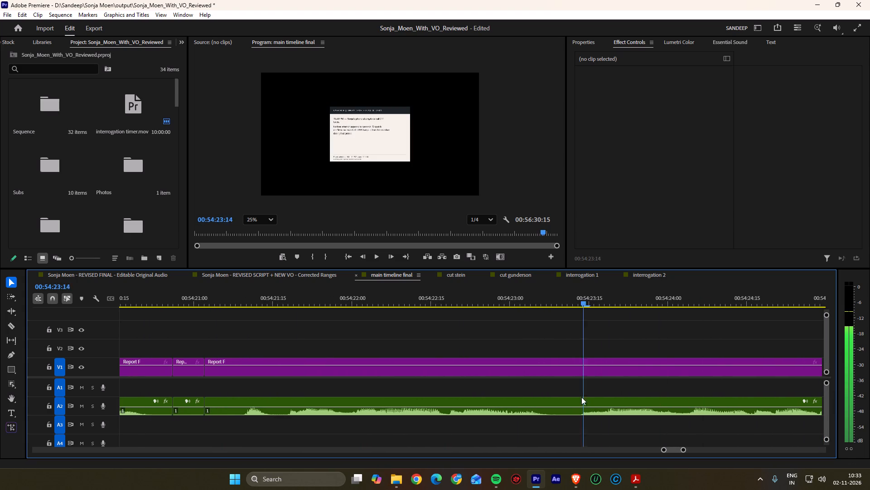
Split the voiceover and Report F together around the speech pauses near 54:23, 54:27:12–54:27:18 and 54:32.
drag(581, 397, 641, 403)
key(k)
key(k)
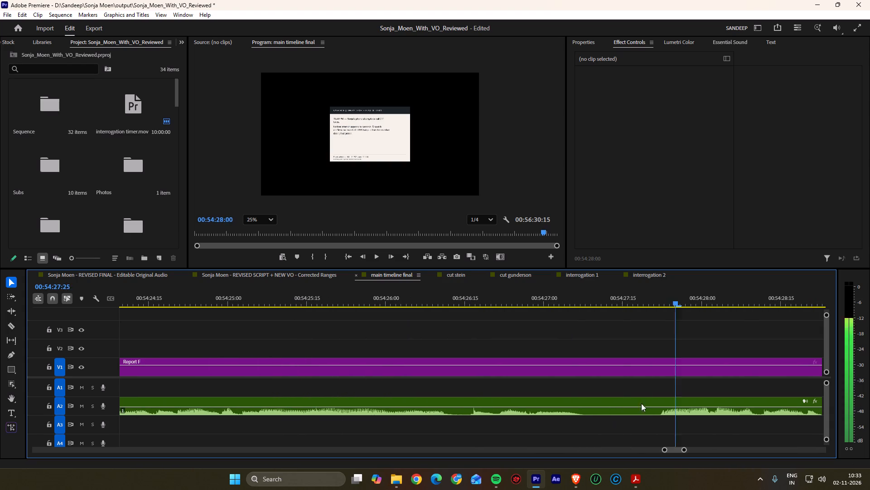
drag(641, 403, 636, 397)
key(k)
key(k)
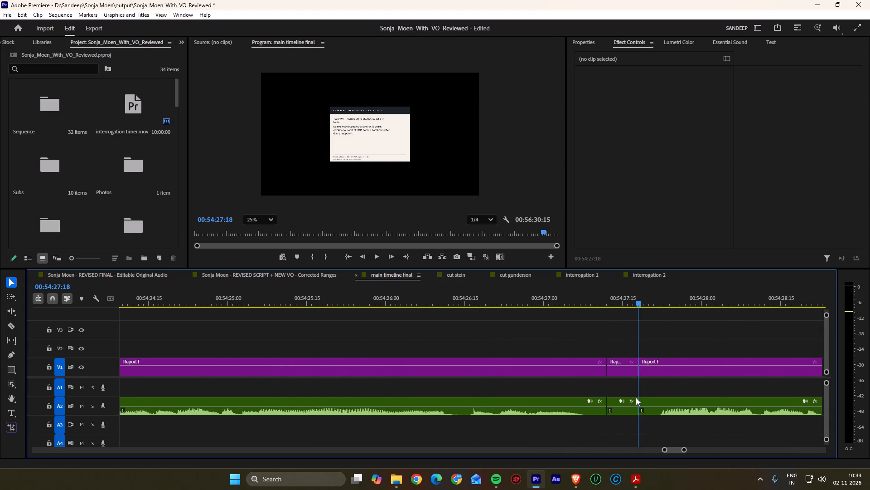
drag(636, 397, 851, 400)
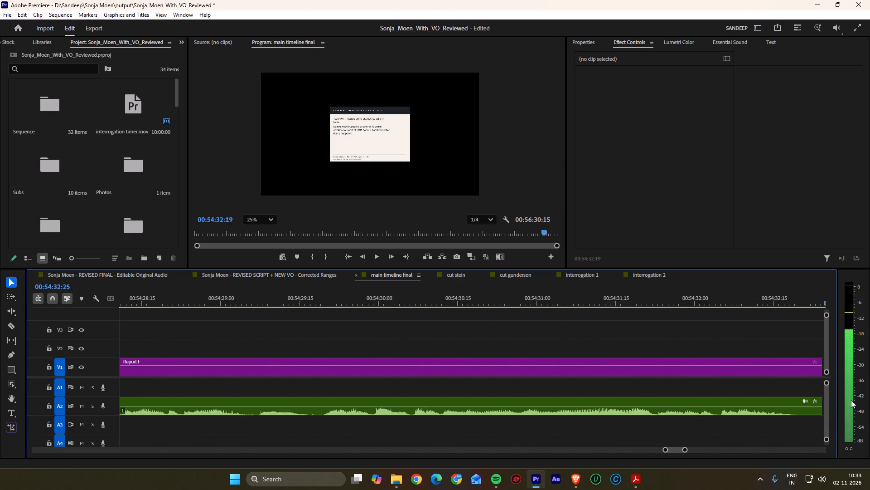
drag(851, 400, 567, 384)
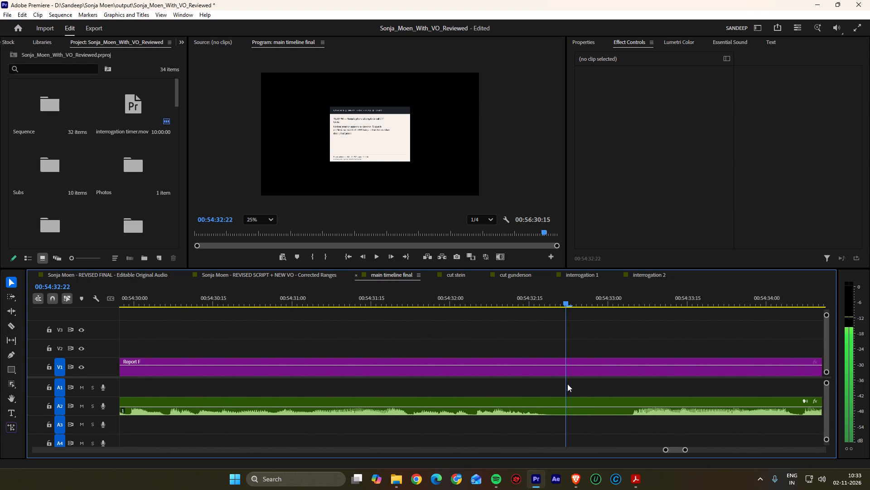
drag(567, 384, 808, 396)
key(k)
key(k)
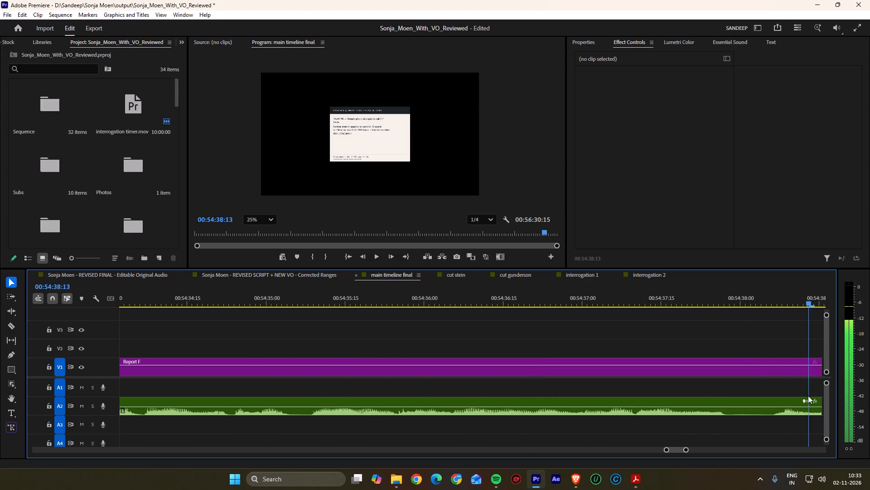
Split the voiceover and Report F around the pause near 54:38, and around the pause spanning Report F's end, about 54:39:27 to 54:40:12.
drag(808, 396, 758, 391)
key(k)
key(k)
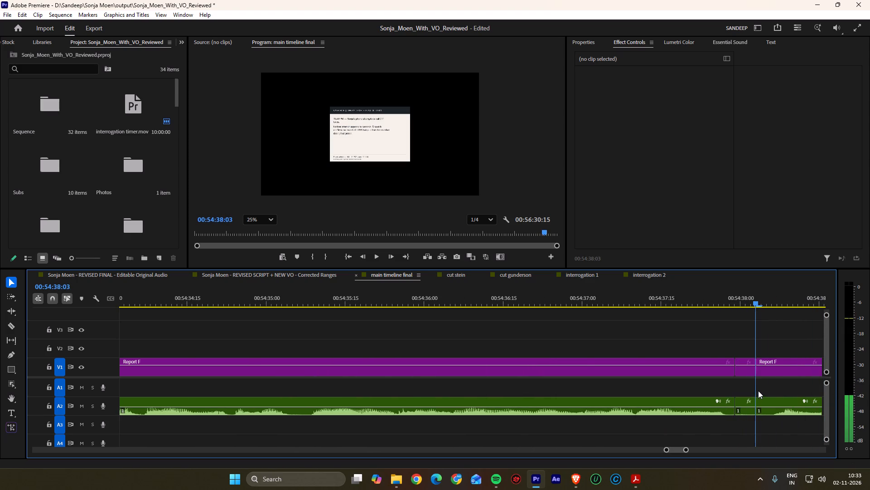
drag(758, 391, 483, 387)
key(k)
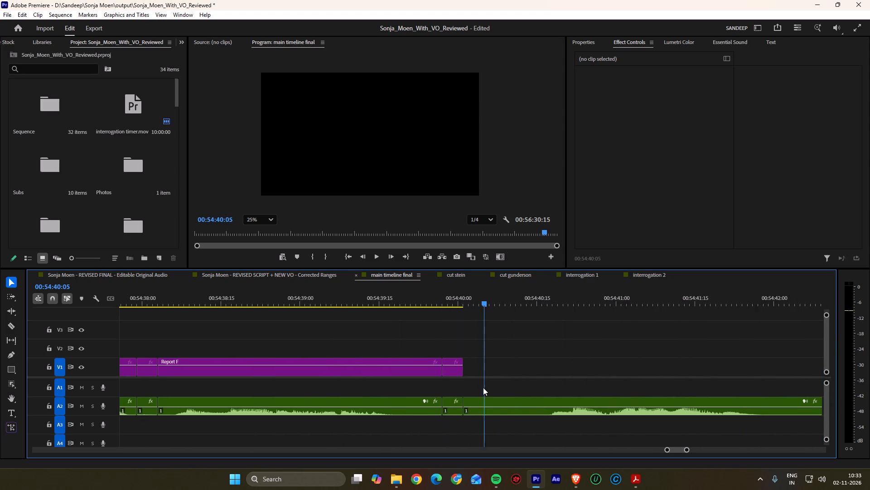
drag(483, 387, 826, 404)
key(k)
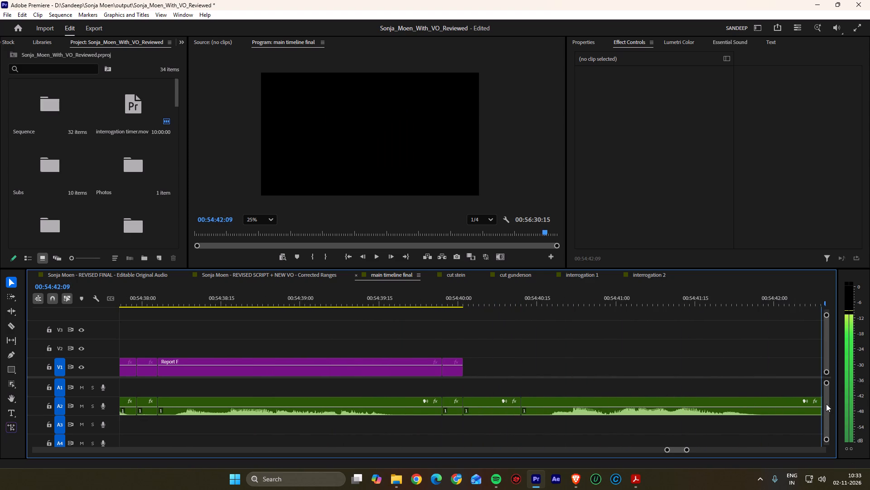
Split the A2 voiceover around the pauses at about 54:42:00–54:42:05 and 54:45:01–54:45:03.
drag(826, 404, 285, 393)
key(k)
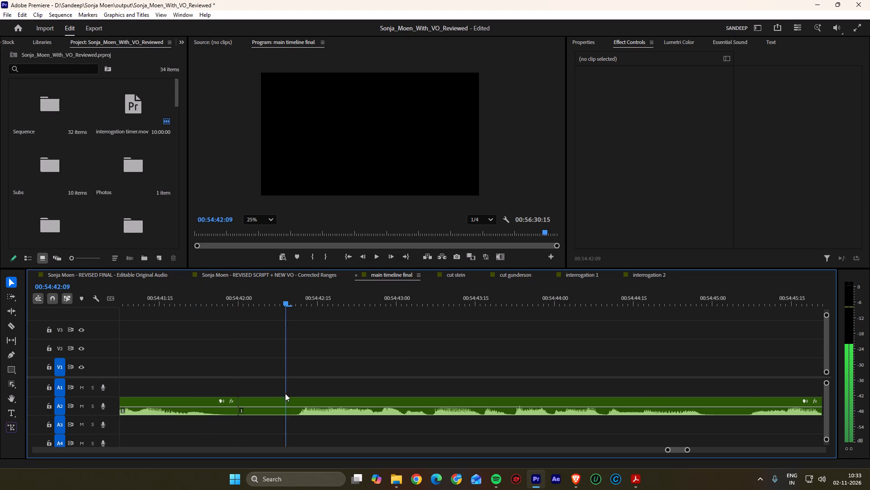
drag(285, 393, 302, 373)
key(k)
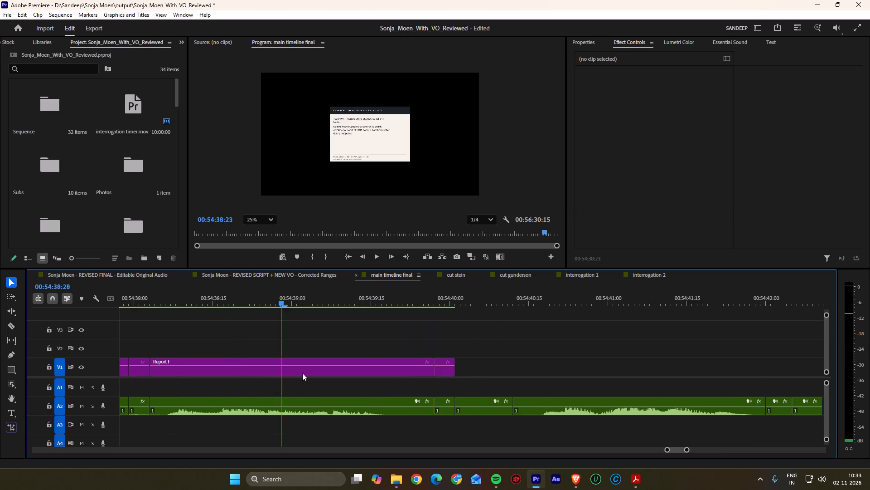
drag(302, 373, 703, 397)
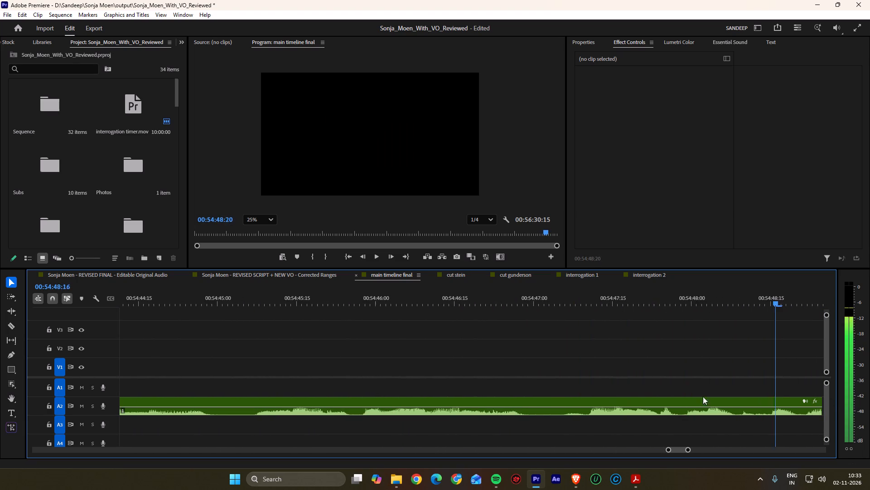
drag(703, 397, 253, 387)
key(k)
key(k)
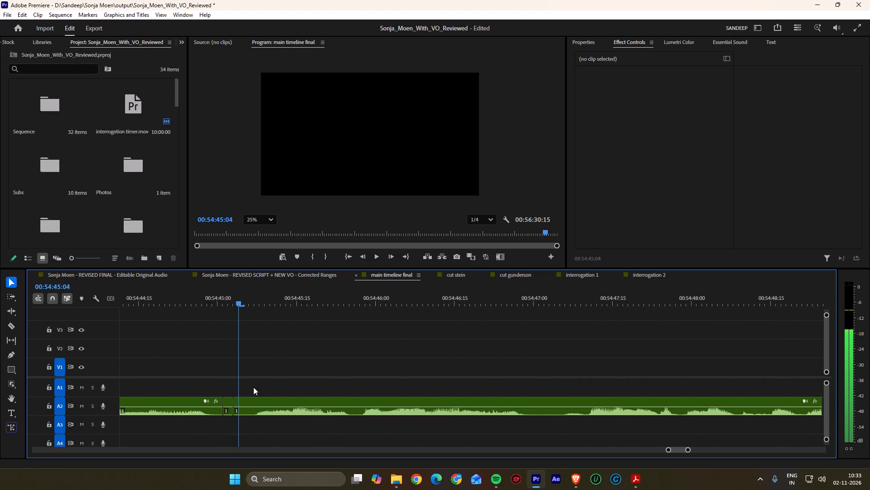
Split the A2 voiceover around the pauses at about 54:47:01–54:47:03, 54:52:27–54:53:00 and 54:55:05–54:55:13.
drag(253, 387, 767, 402)
key(k)
key(k)
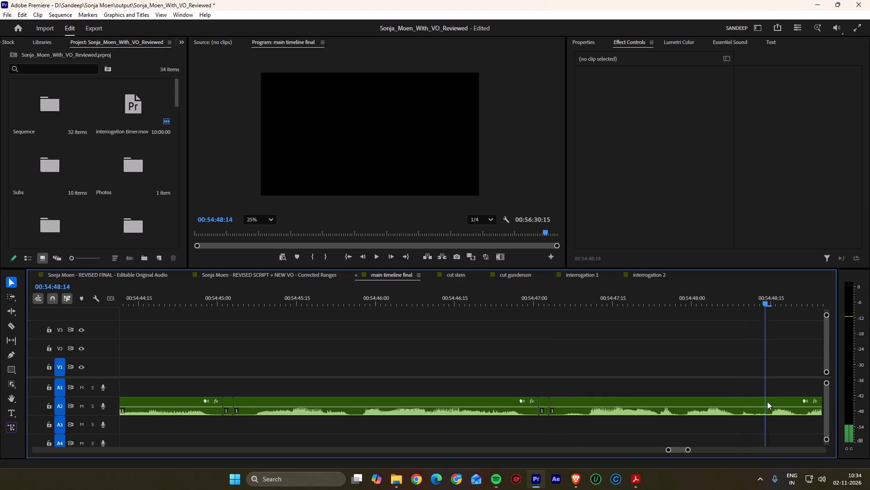
drag(767, 402, 257, 384)
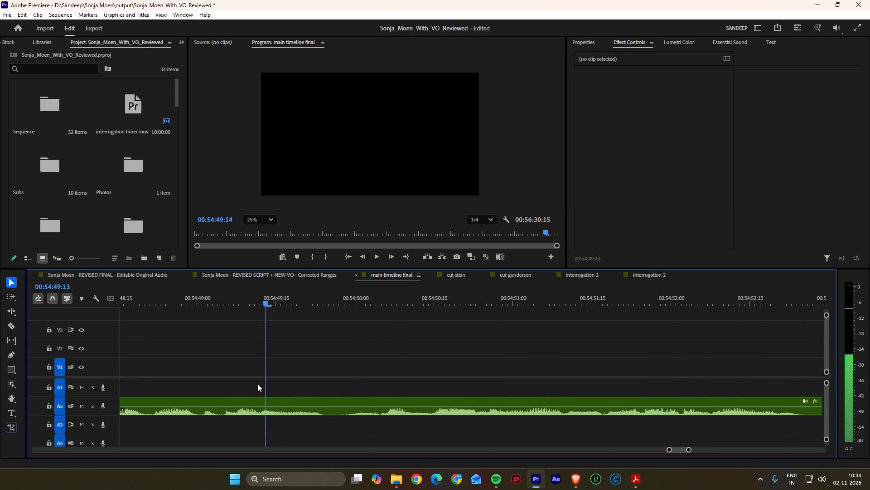
drag(257, 384, 180, 380)
key(k)
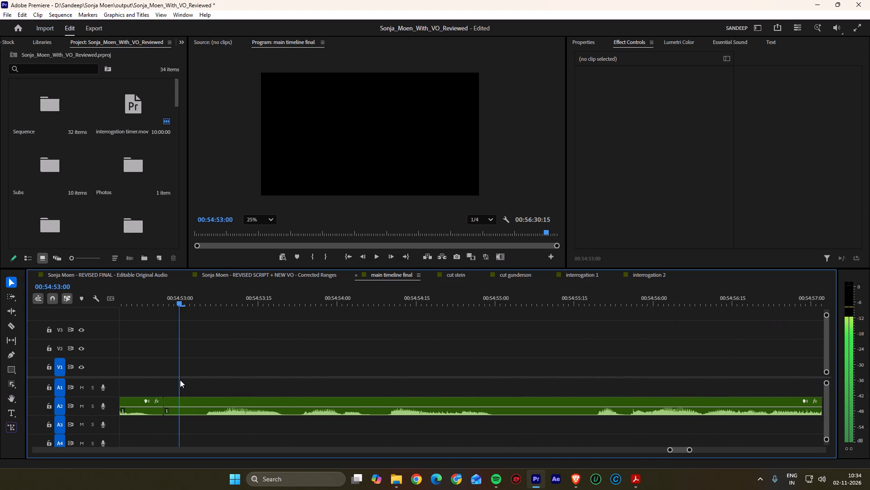
drag(180, 380, 706, 388)
key(k)
key(k)
key(k)
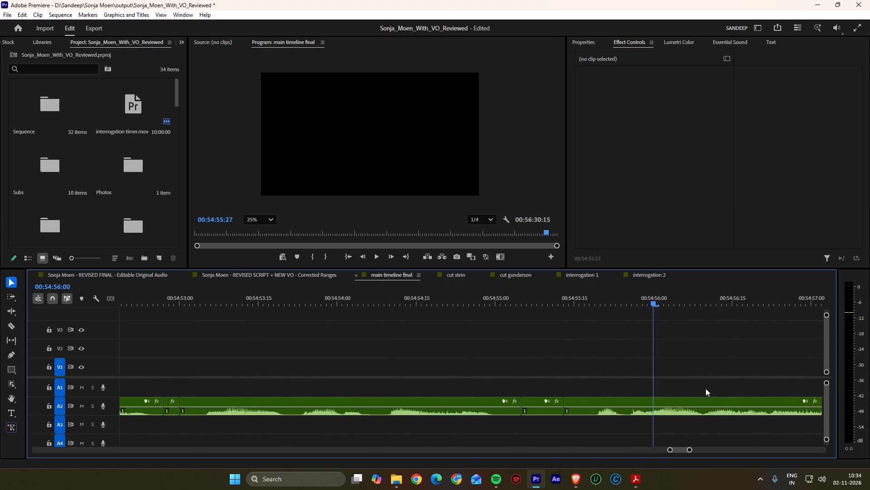
Split the A2 voiceover around the pauses near 54:57:10–54:57:17 and 55:02:23–55:03:02.
drag(706, 388, 590, 393)
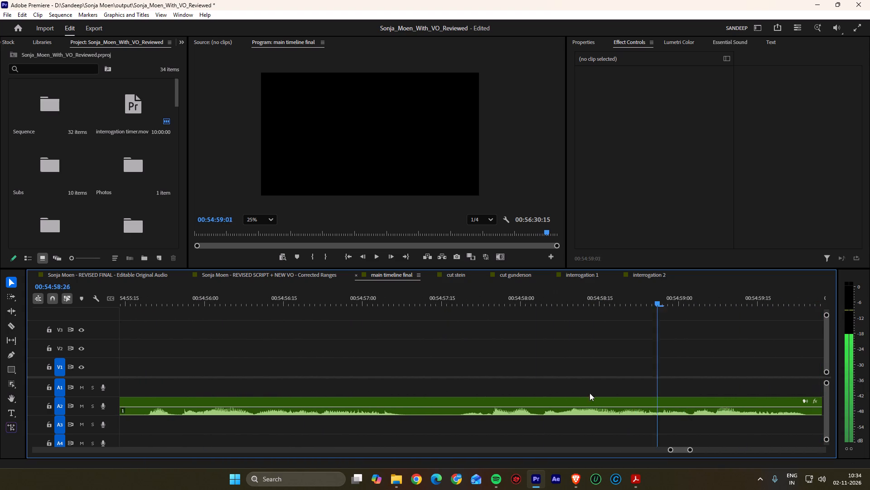
drag(590, 393, 452, 386)
key(k)
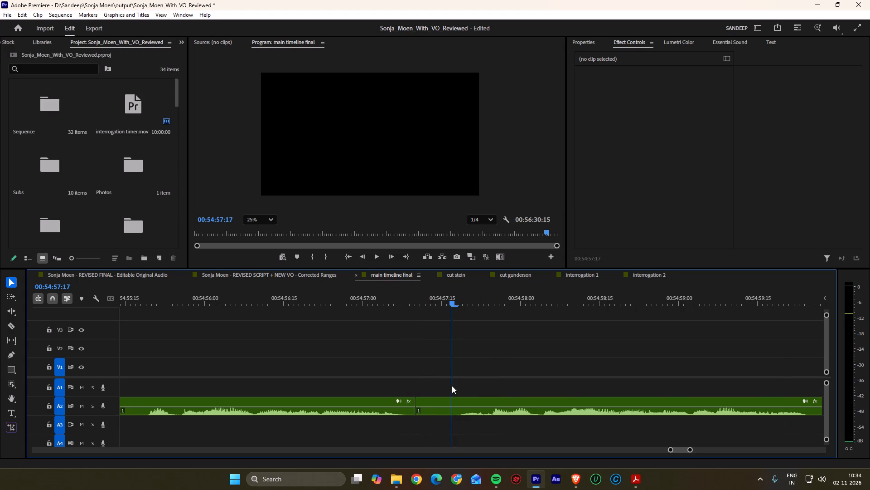
drag(452, 386, 720, 390)
key(k)
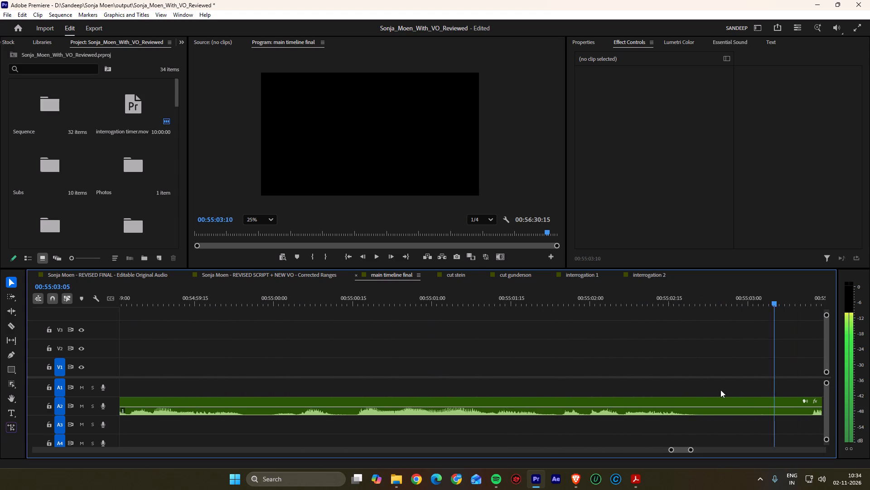
drag(720, 390, 285, 392)
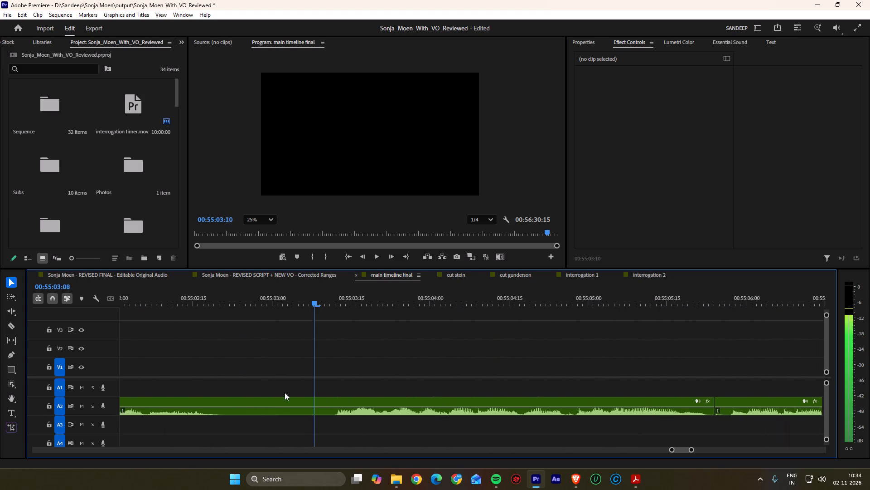
drag(285, 392, 836, 401)
key(k)
key(k)
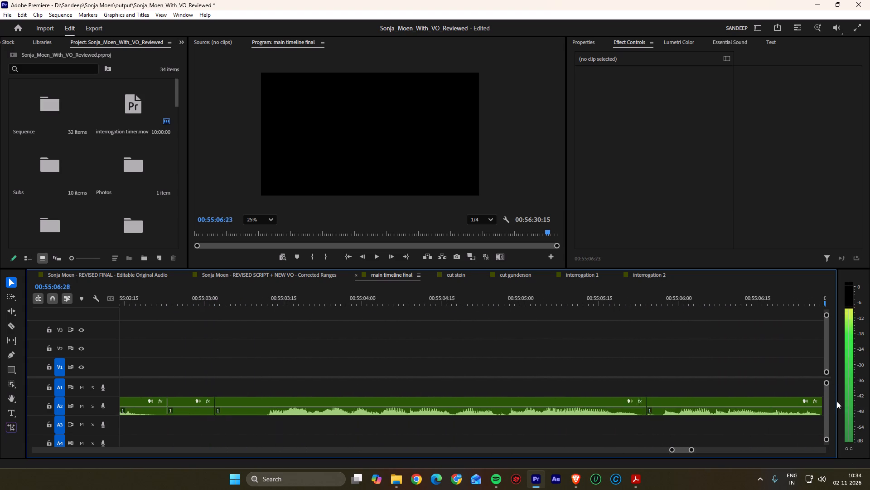
Split the A2 voiceover around the pauses at about 55:07:03–55:07:10 and 55:15:10–55:15:14.
drag(836, 401, 832, 402)
key(k)
key(k)
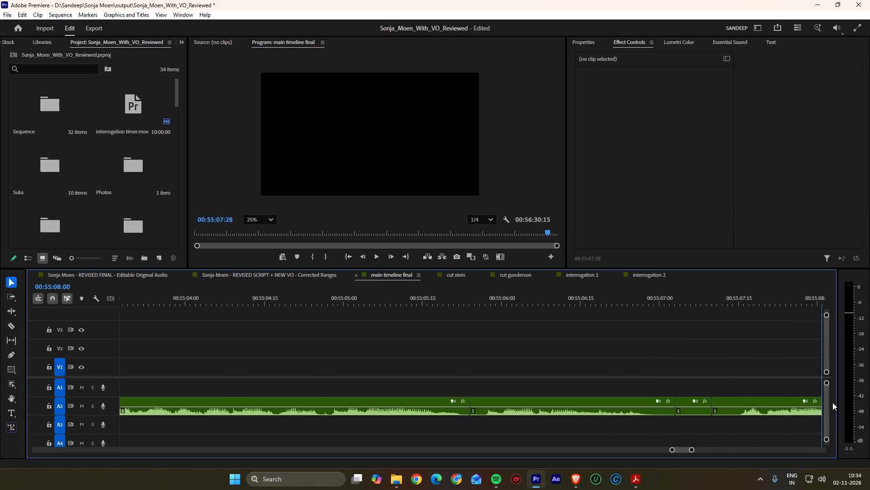
drag(832, 402, 514, 400)
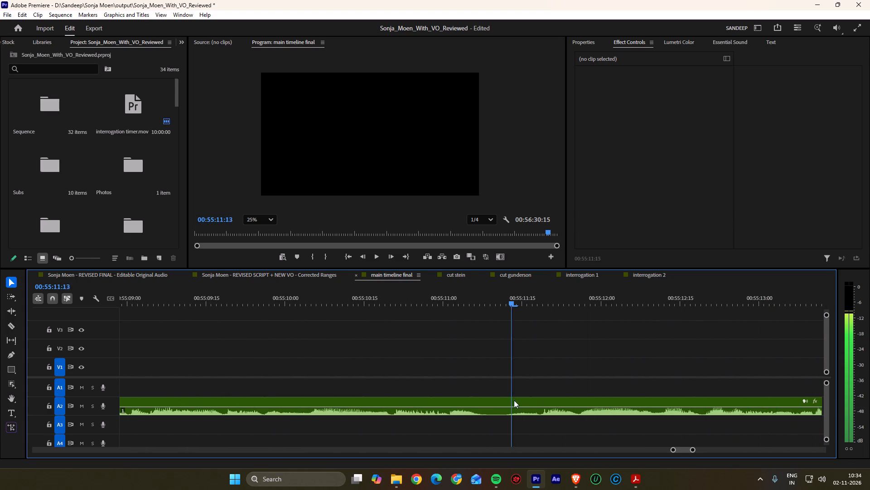
drag(514, 400, 525, 393)
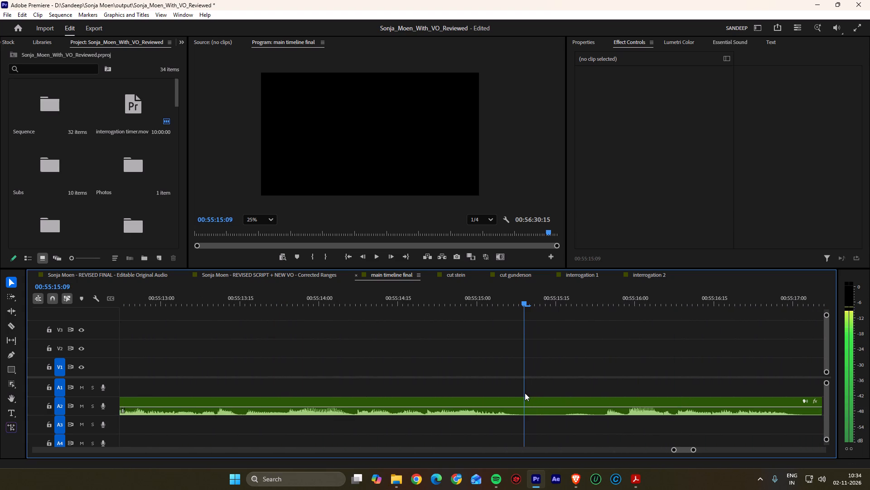
drag(525, 393, 869, 405)
key(k)
key(k)
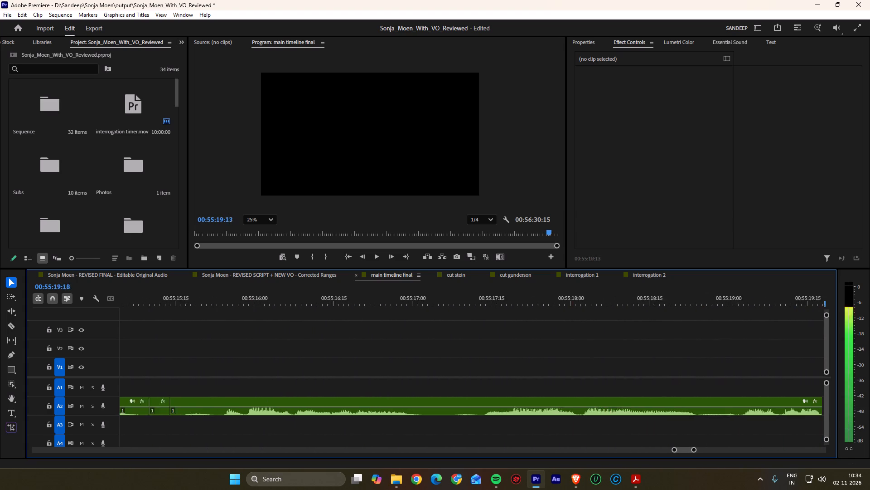
Split the A2 voiceover around the pause near 55:17:02 and around the pause from about 55:22:04.
drag(869, 405, 235, 380)
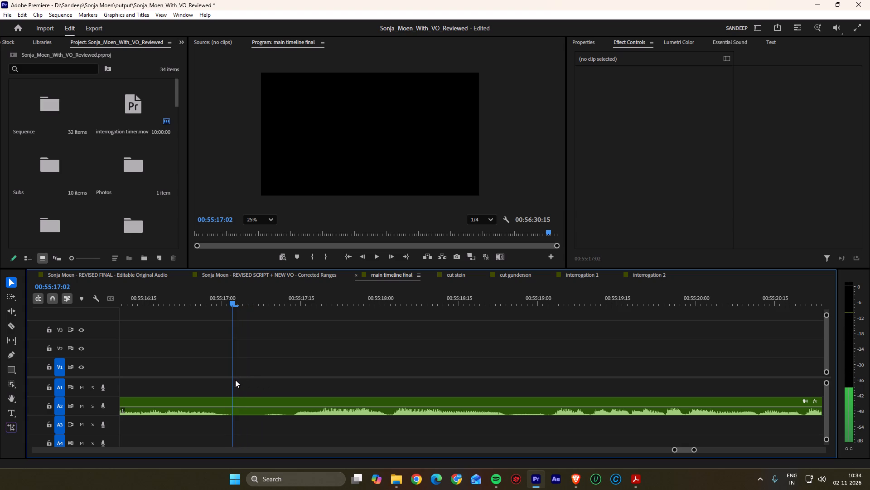
drag(235, 380, 869, 408)
key(k)
key(k)
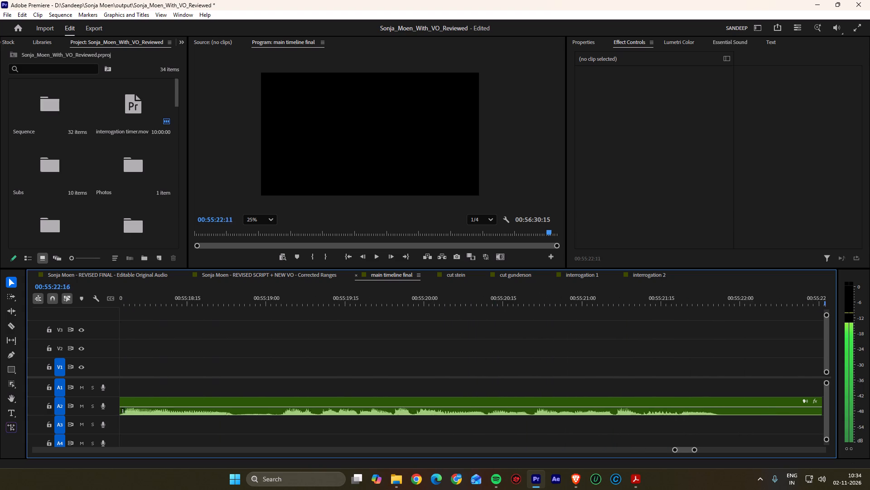
drag(869, 408, 476, 388)
key(k)
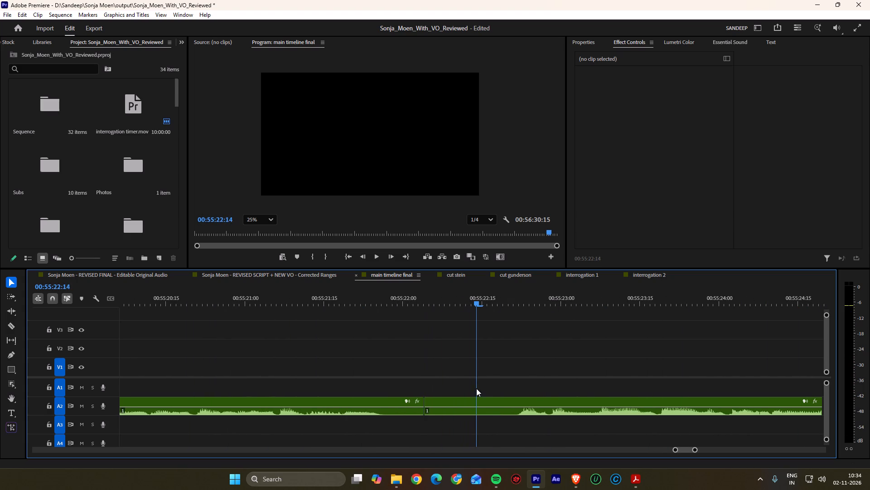
drag(476, 388, 869, 404)
key(k)
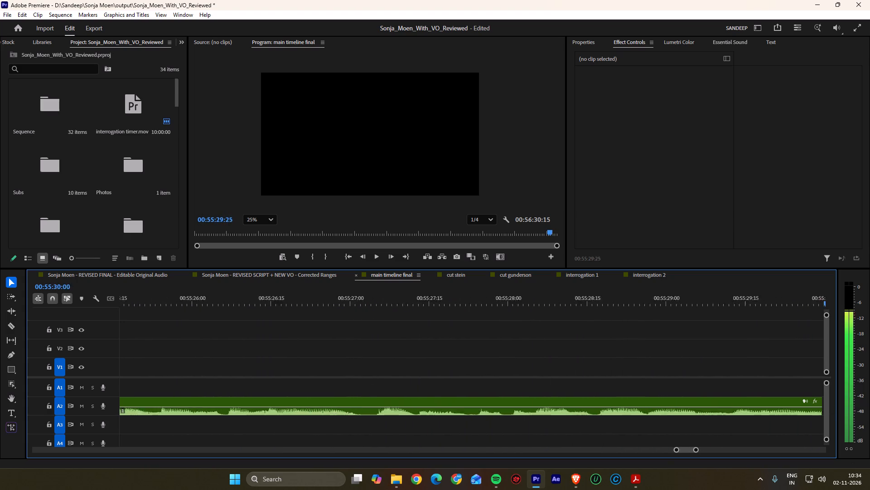
Split the A2 voiceover around the pause at about 55:30:18–55:30:28 and around the pause from about 55:43:04.
drag(869, 404, 657, 399)
key(k)
key(k)
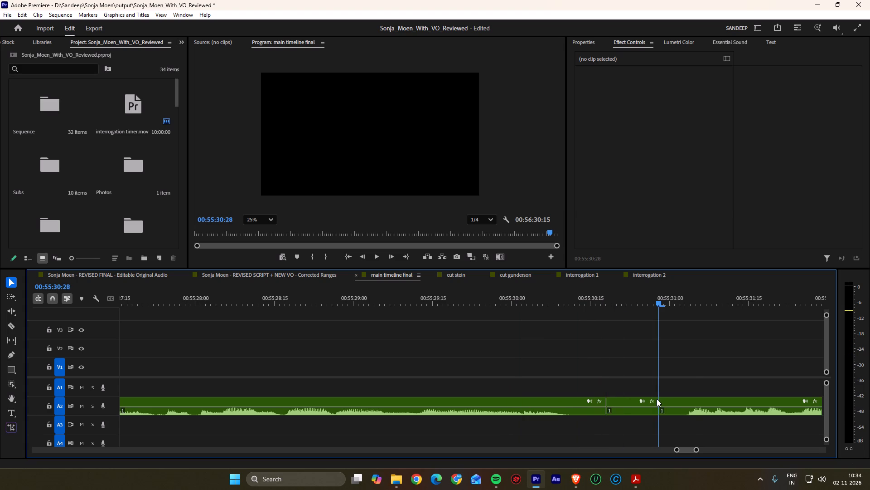
drag(657, 399, 860, 406)
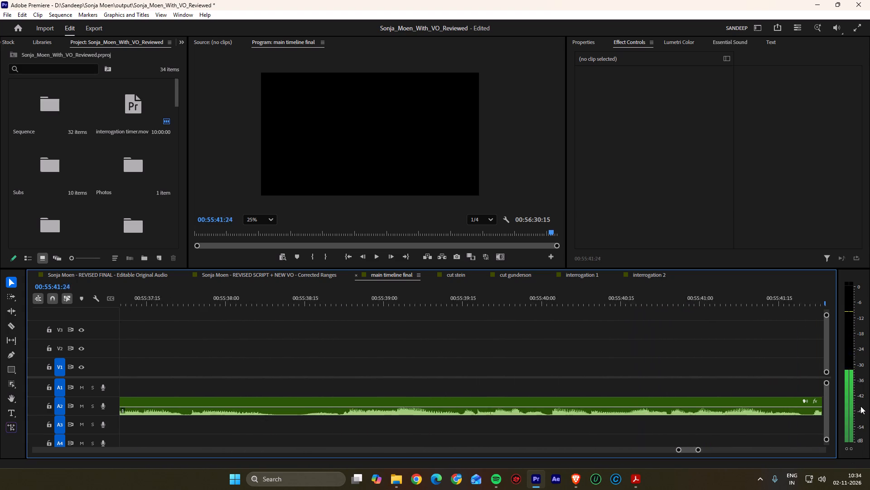
drag(860, 406, 495, 398)
key(k)
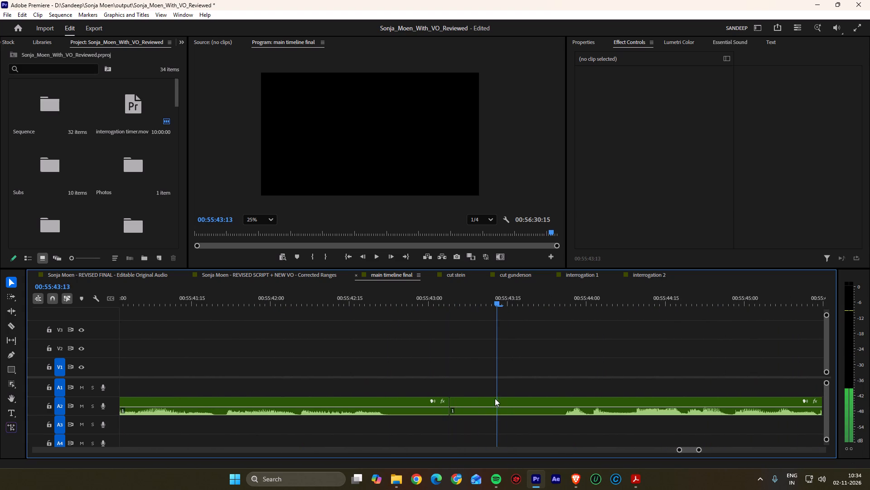
drag(495, 398, 551, 404)
key(k)
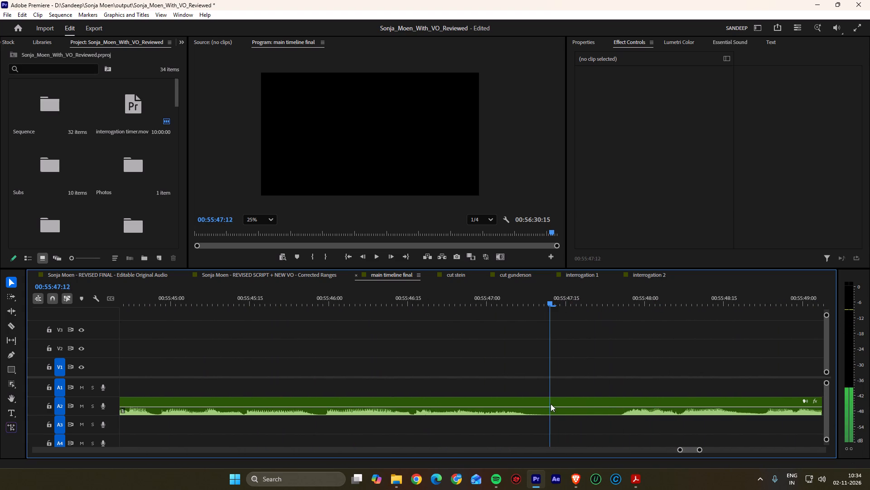
Split the A2 voiceover around the pauses near 55:47:12 and at about 56:00:20–56:00:27.
drag(551, 404, 725, 416)
key(k)
key(k)
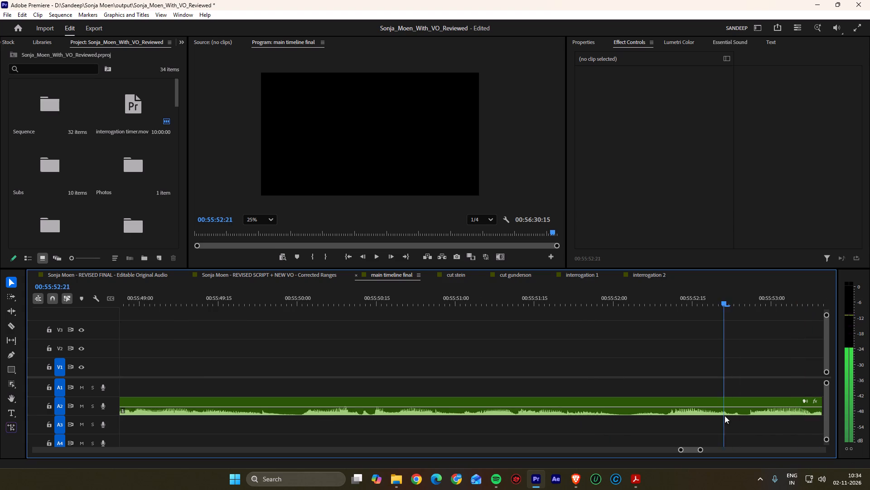
drag(725, 416, 822, 418)
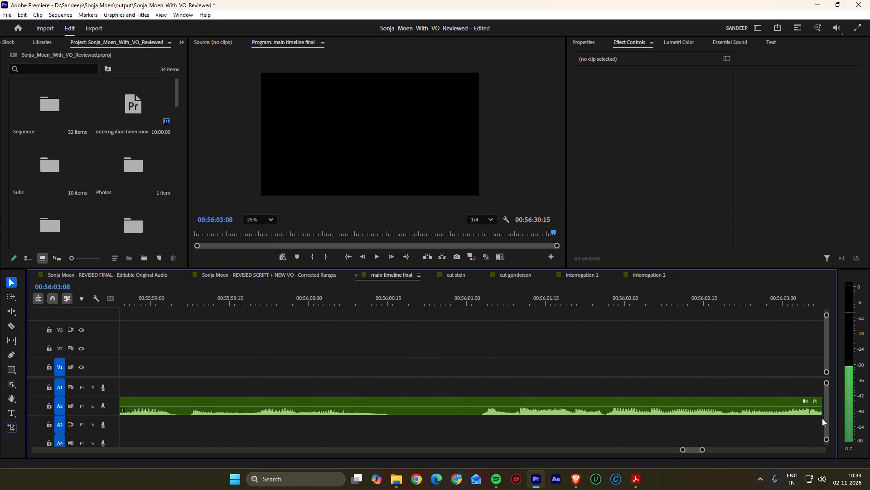
drag(822, 418, 556, 396)
key(k)
key(k)
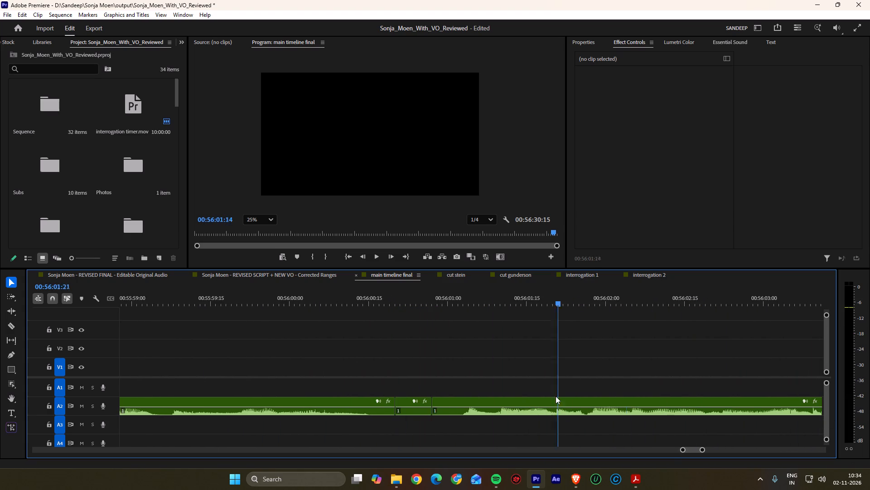
Split the A2 voiceover around the pauses near 56:04:21 and at about 56:09:27–56:10:06.
drag(556, 396, 339, 384)
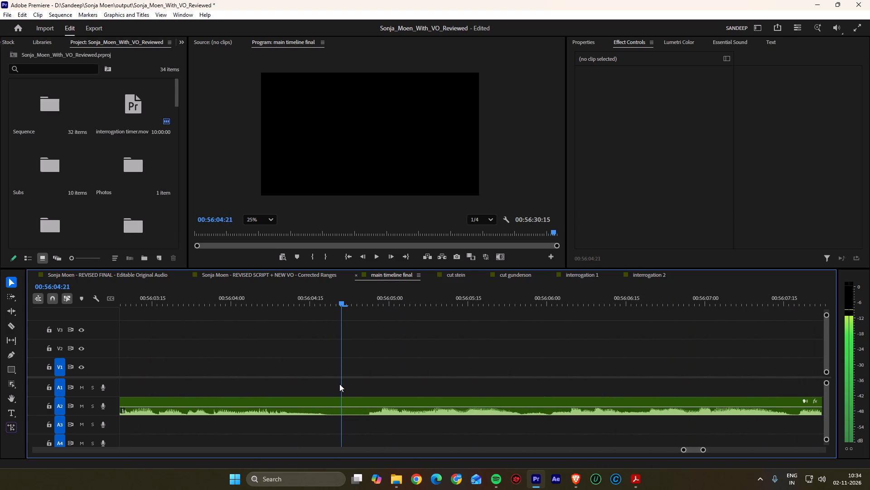
drag(339, 384, 574, 409)
key(k)
key(k)
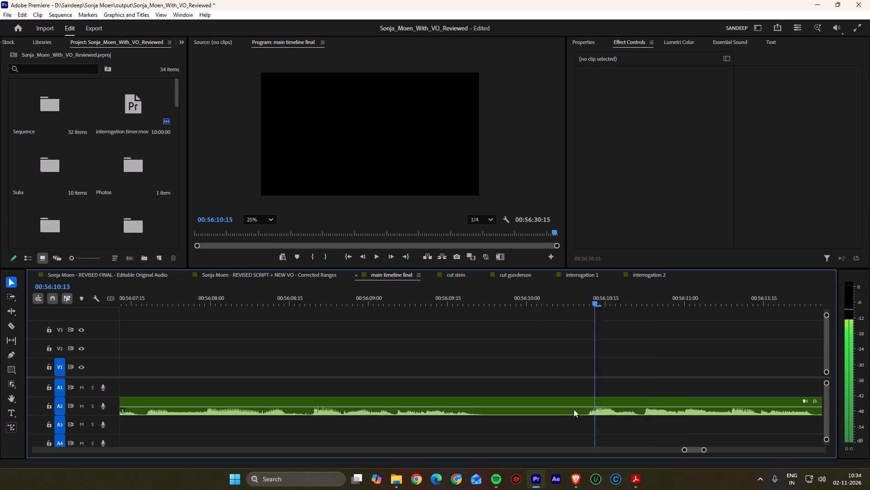
drag(574, 409, 772, 420)
key(k)
key(k)
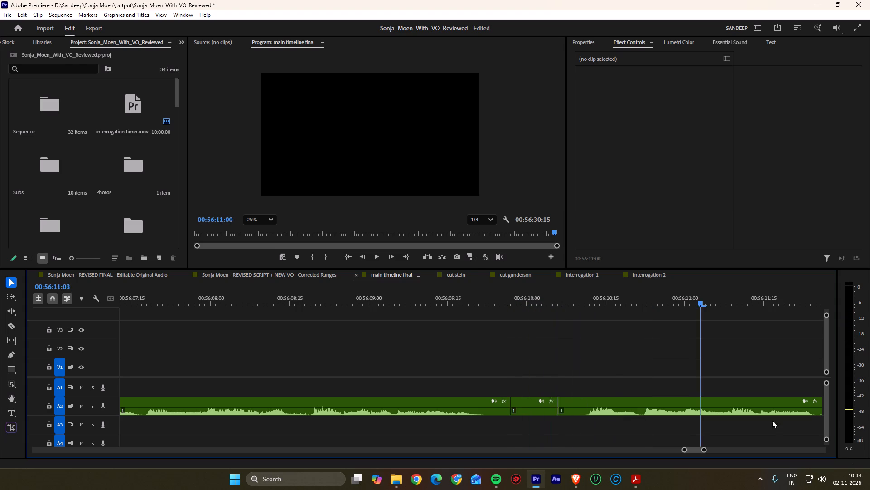
Split the A2 voiceover around the pauses at about 56:14:02–56:14:07, 56:19:04–56:19:14 and 56:22:14–56:22:17.
drag(772, 420, 670, 420)
key(k)
key(k)
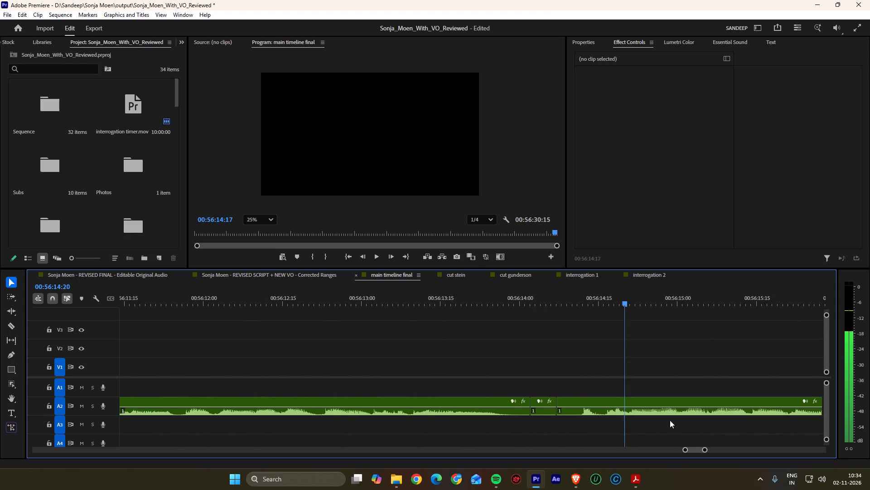
drag(670, 420, 714, 421)
key(k)
key(k)
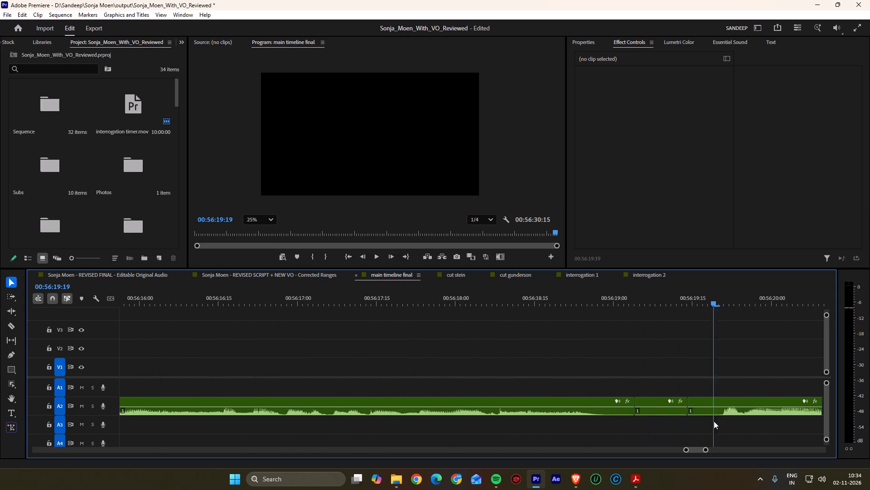
drag(714, 421, 519, 407)
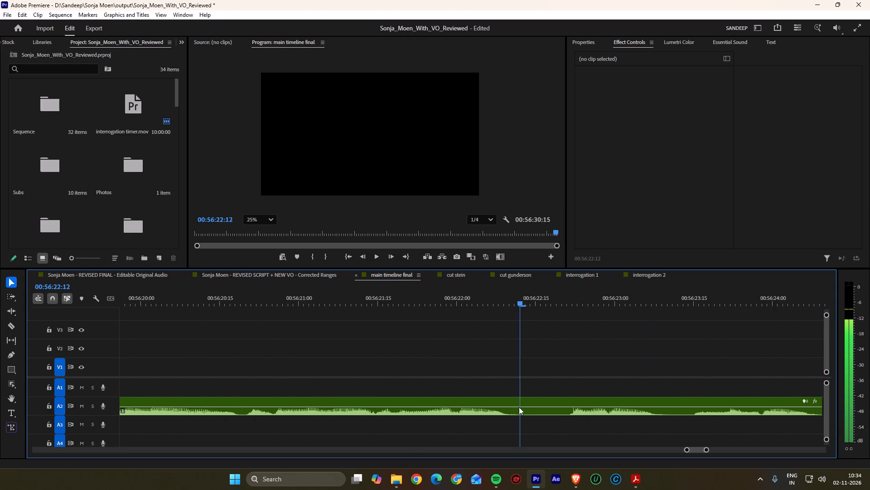
drag(519, 407, 828, 424)
key(k)
key(k)
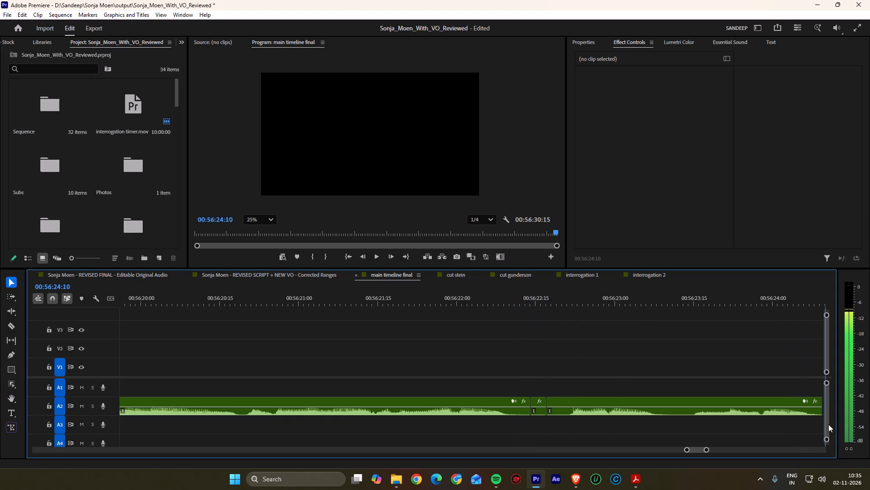
Split the final A2 voiceover clip at 56:30:04 and delete the silent tail after it.
drag(828, 424, 661, 408)
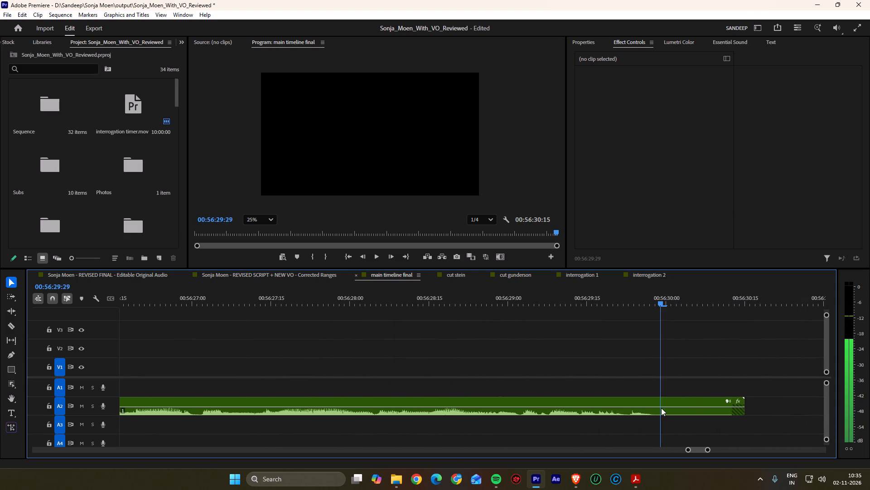
drag(661, 408, 687, 405)
key(k)
click(720, 412)
key(shift+Delete)
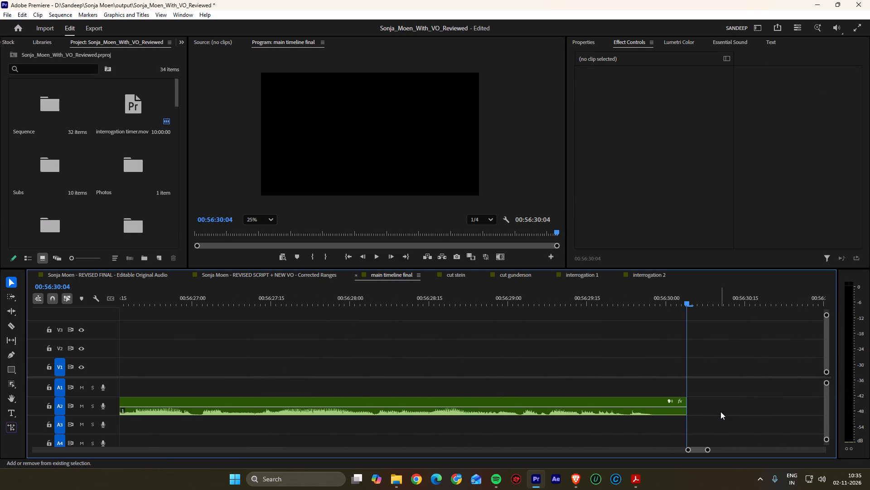
Ripple-delete the cut-out pause pieces of VO 18 on A2 at 53:57:04, 53:59:07 and 54:01:23.
scroll(708, 405, down, 20)
scroll(708, 405, down, 7)
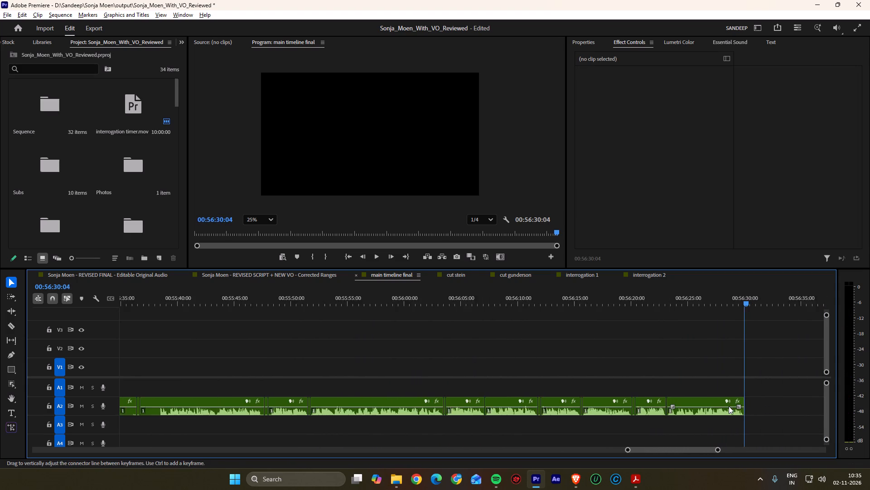
scroll(616, 407, down, 14)
alt+scroll(244, 388, up, 7)
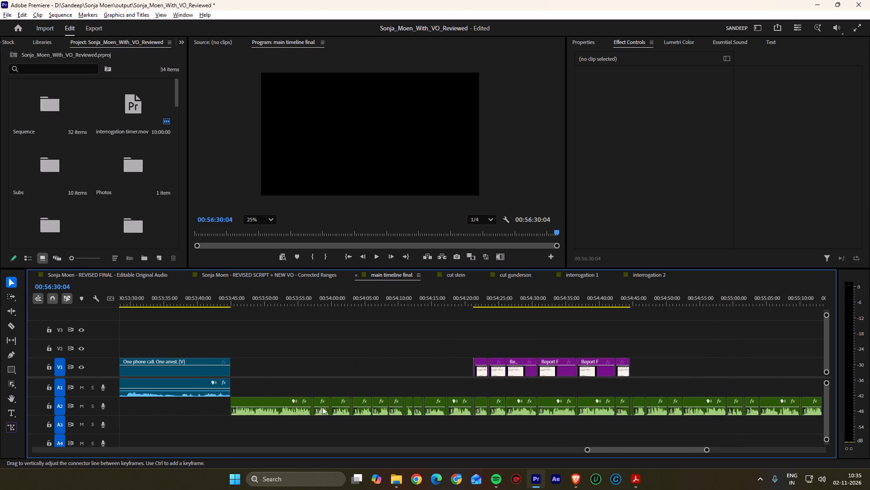
alt+scroll(322, 407, up, 3)
alt+scroll(317, 407, down, 1)
alt+scroll(317, 407, up, 11)
click(323, 412)
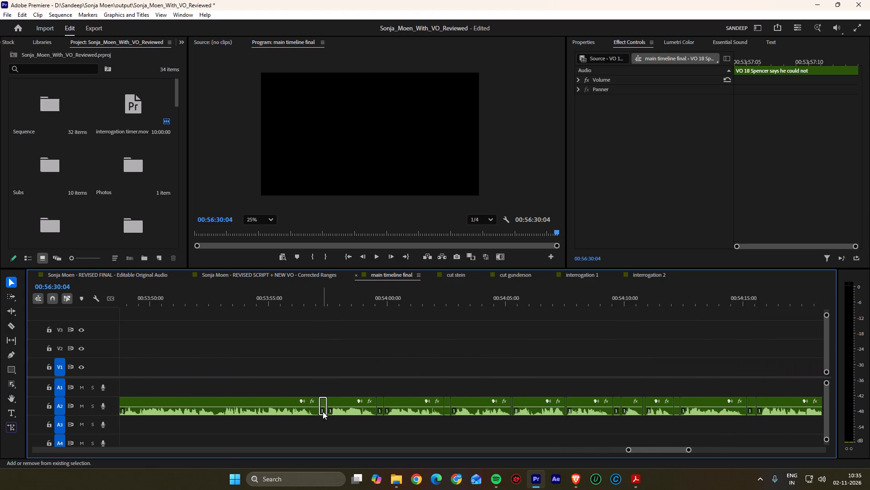
key(shift+Delete)
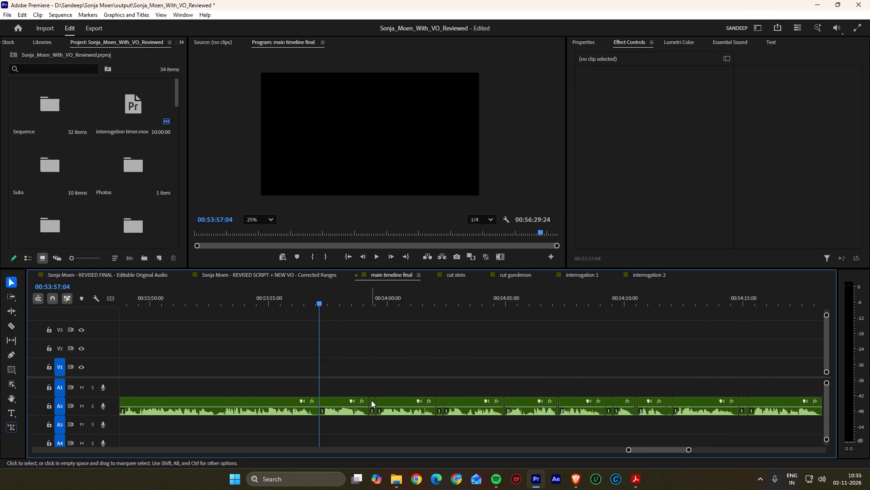
click(372, 401)
key(shift+Return)
click(498, 245)
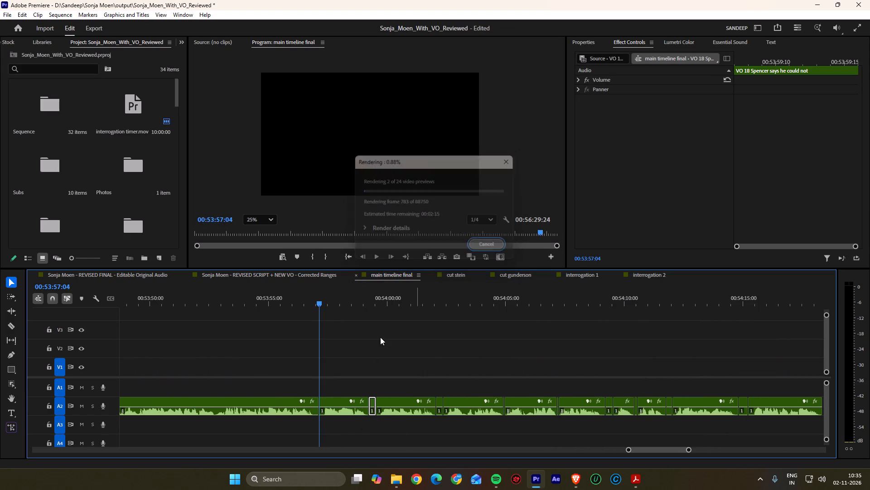
key(shift+Delete)
click(435, 405)
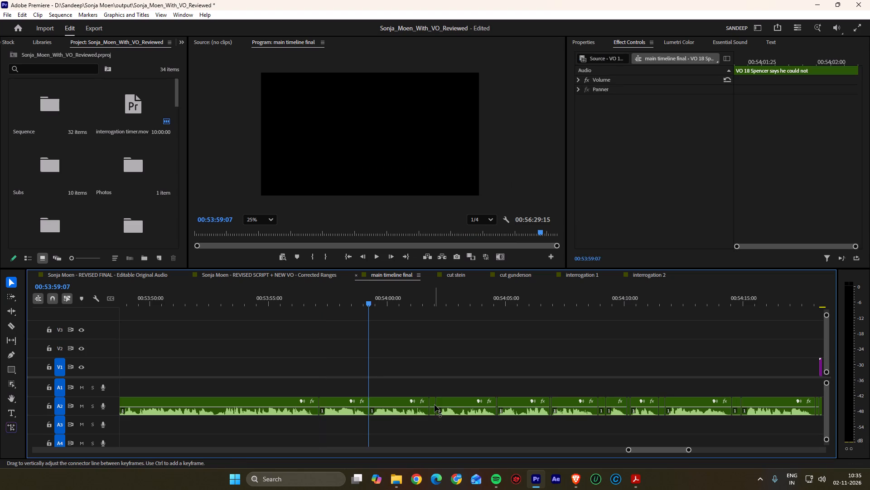
key(shift+Delete)
Ripple-delete the VO 18 pause pieces on A2 at 54:04:09, 54:06:15 and about 54:08:14.
click(488, 406)
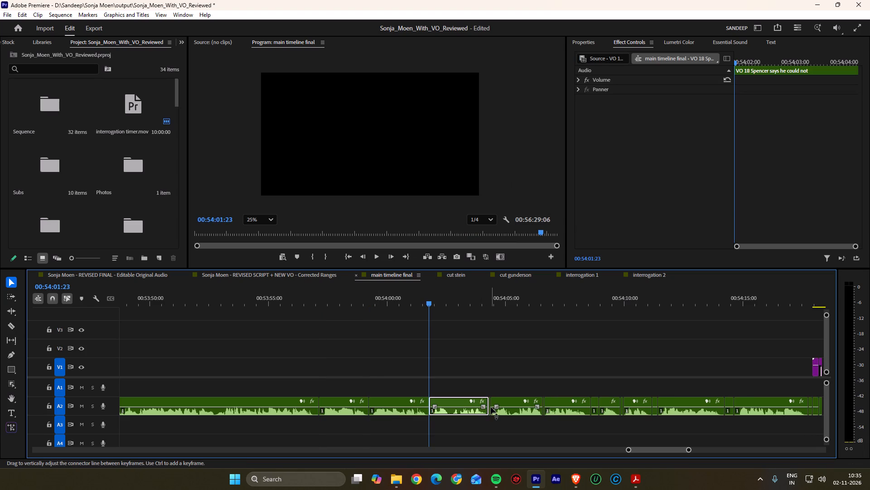
click(491, 407)
click(488, 408)
click(490, 408)
key(shift+Delete)
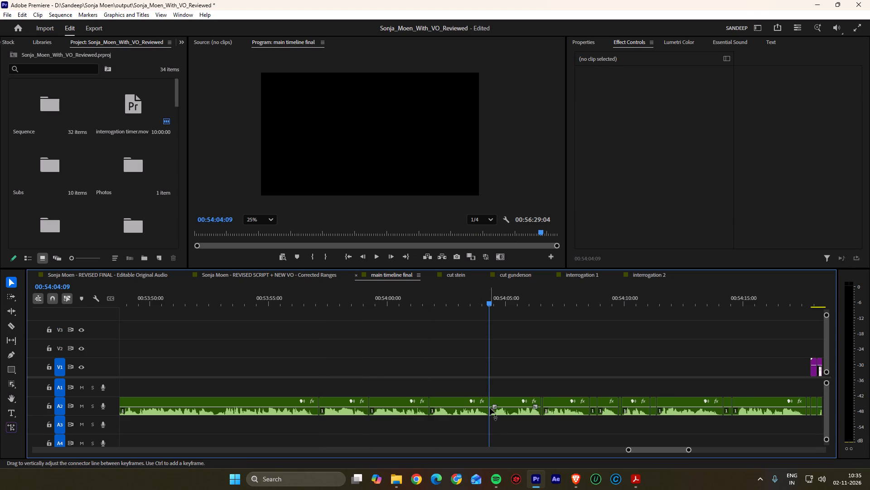
click(542, 404)
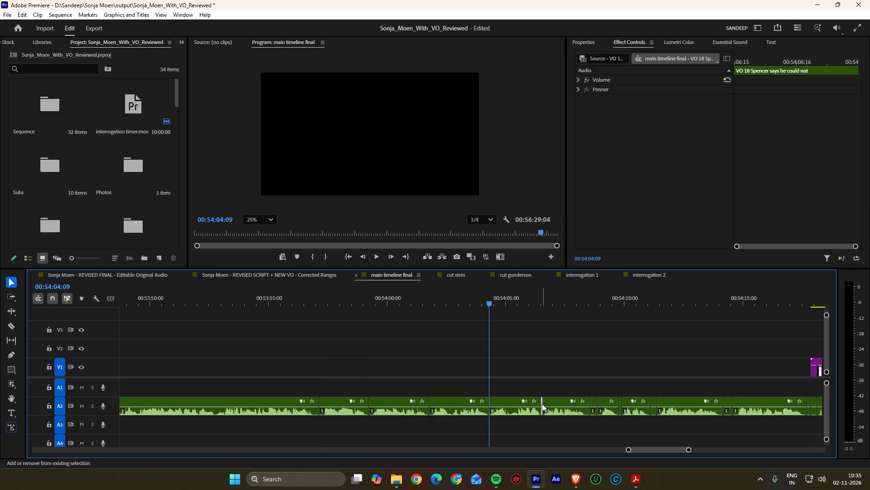
key(shift+Delete)
click(589, 403)
click(592, 403)
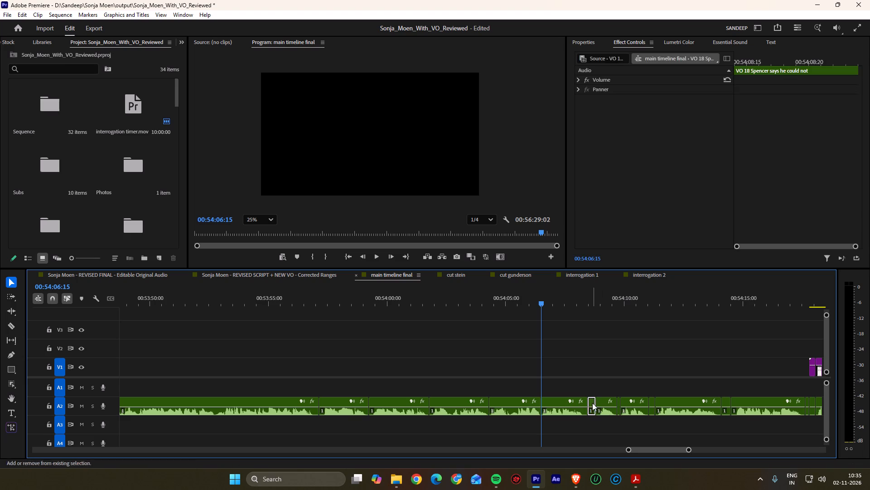
key(shift+Delete)
Ripple-delete the remaining VO 18 pause pieces on A2 at 54:09:11, 54:10:17, 54:13:11 and 54:16:15.
click(610, 403)
key(shift+Delete)
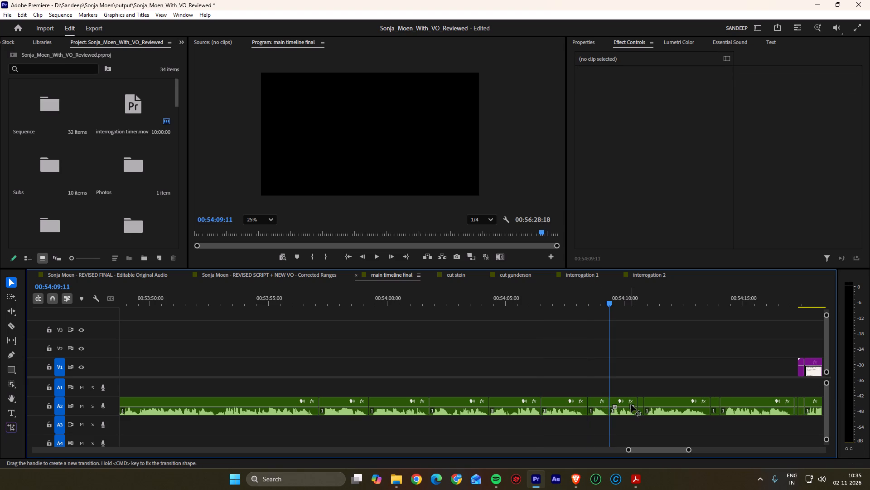
click(640, 402)
key(shift+Delete)
click(710, 404)
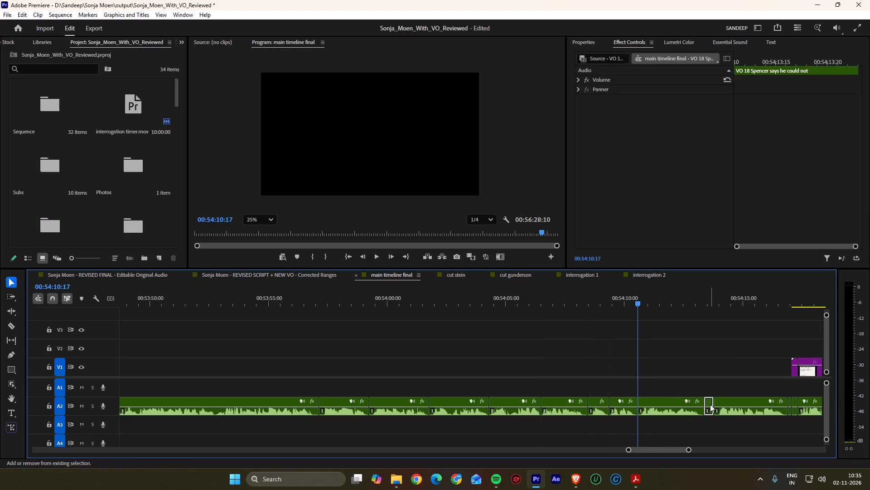
key(shift+Delete)
scroll(710, 404, down, 17)
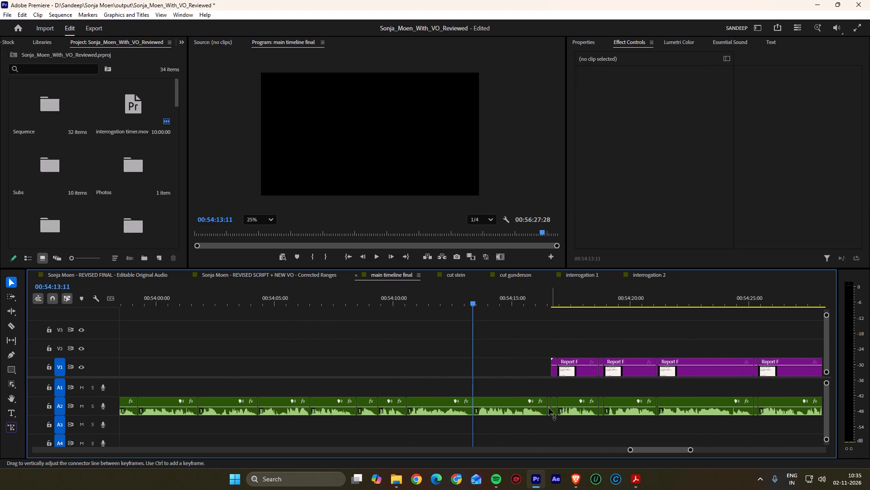
click(548, 412)
key(shift+Delete)
Remove the opening VO 19 pause piece at 54:16:15 together with the matching Report F sliver on V1, closing the gap.
click(550, 412)
key(shift+Delete)
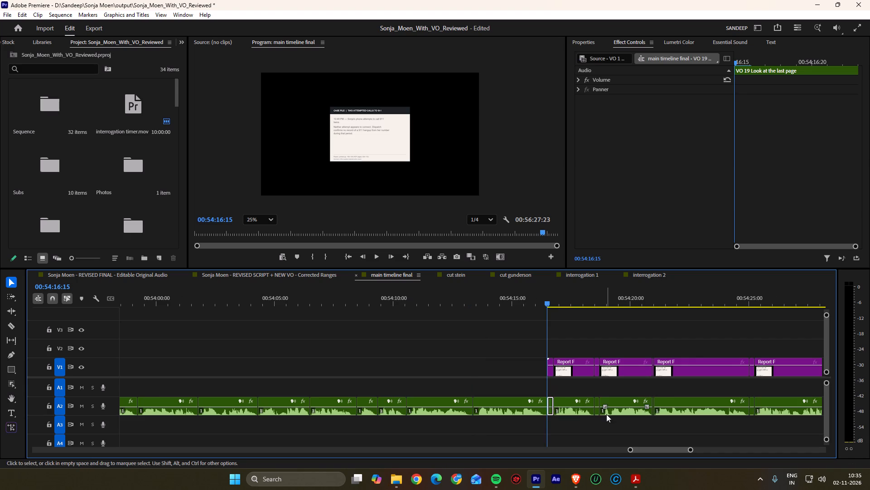
key(shift+Delete)
key(shift+Delete)
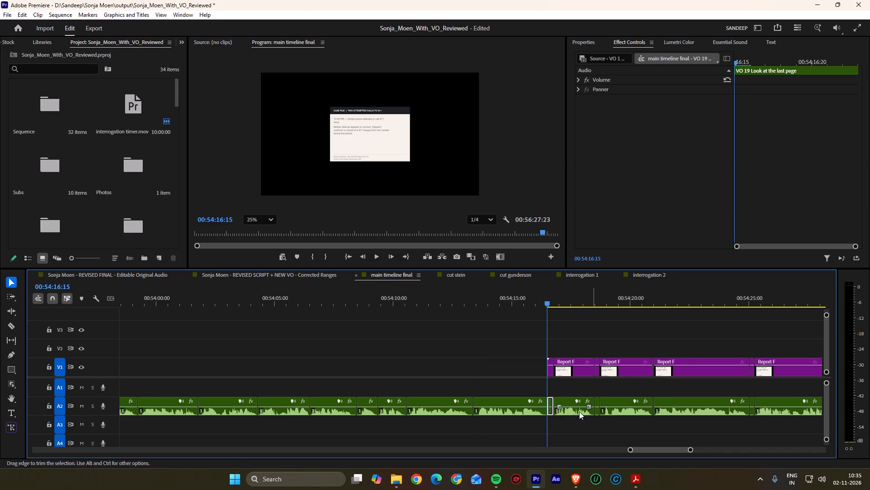
key(Delete)
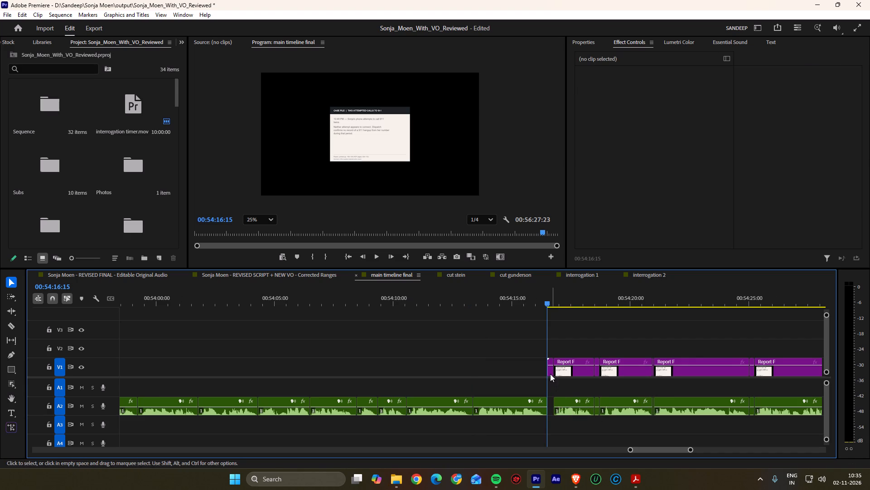
click(550, 374)
key(shift+Delete)
Ripple-delete the paired Report F and VO 19 pause pieces at about 54:18:08 and 54:20:20.
click(591, 371)
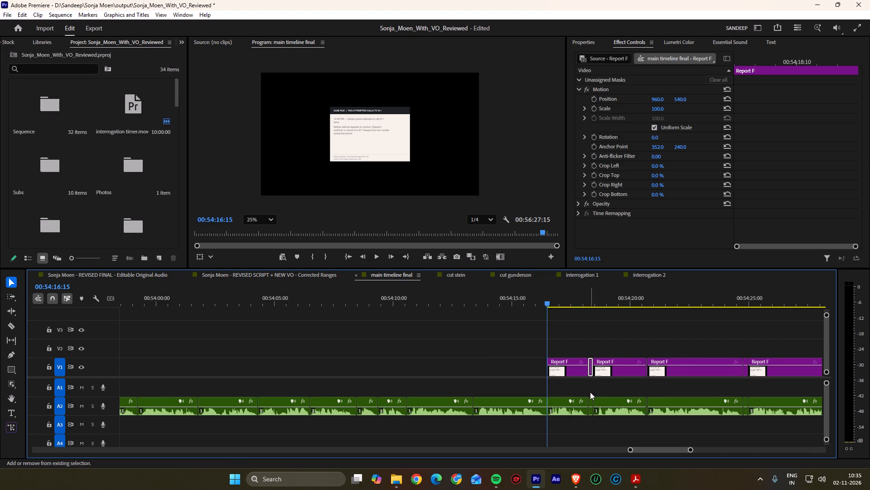
shift+click(590, 401)
shift+click(647, 370)
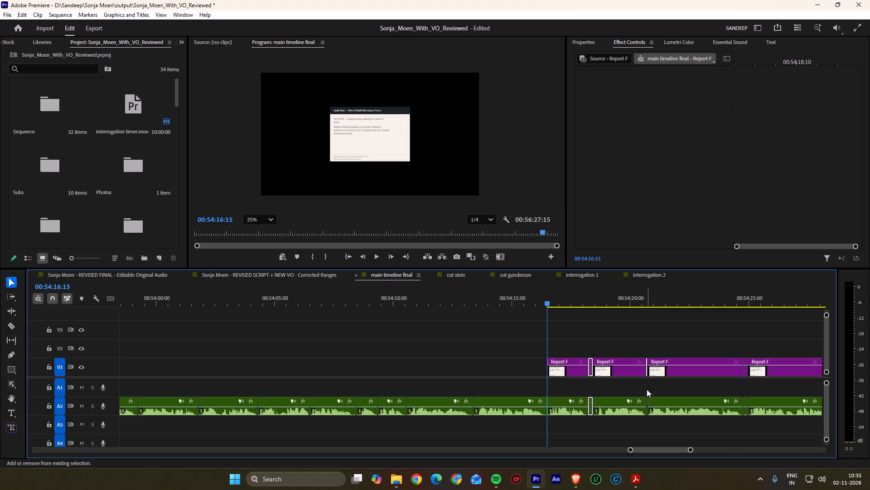
shift+click(647, 400)
key(shift+Left)
key(shift+Delete)
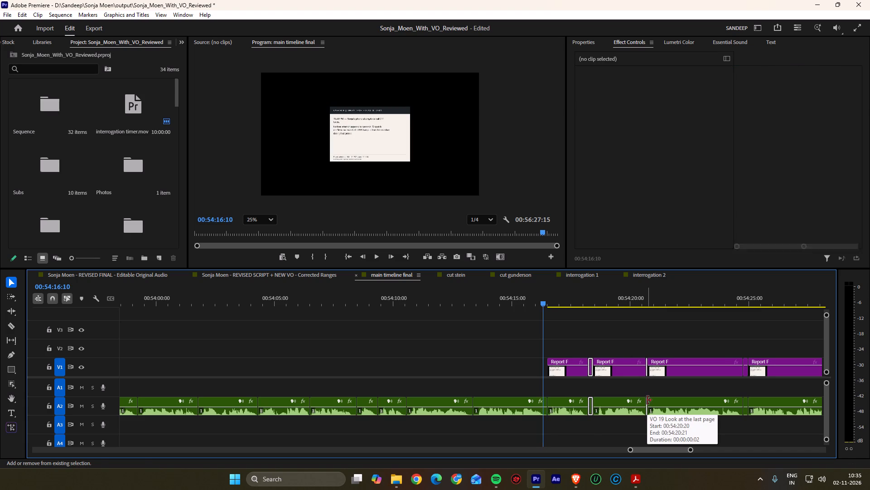
Ripple-delete the paired V1 report and A2 voiceover pause pieces at 54:24:15 and about 54:29:25 and 54:35:02.
key(Down)
key(Down)
scroll(645, 399, down, 8)
key(Down)
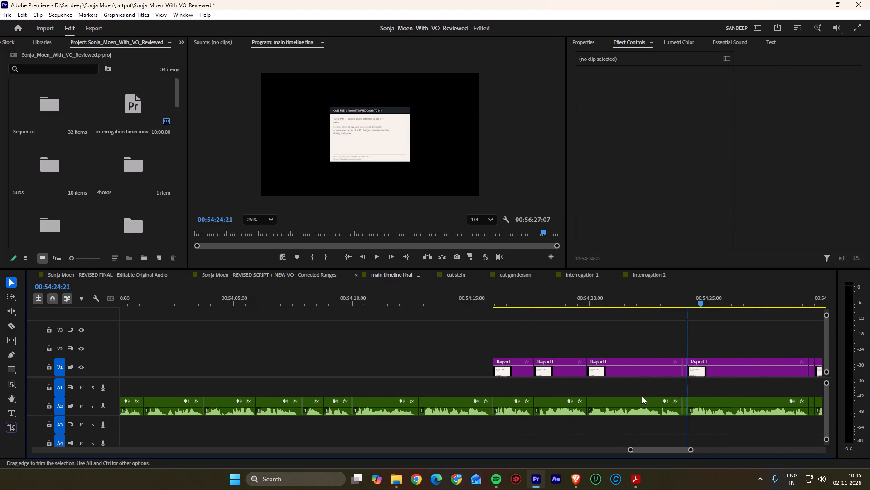
scroll(642, 396, down, 16)
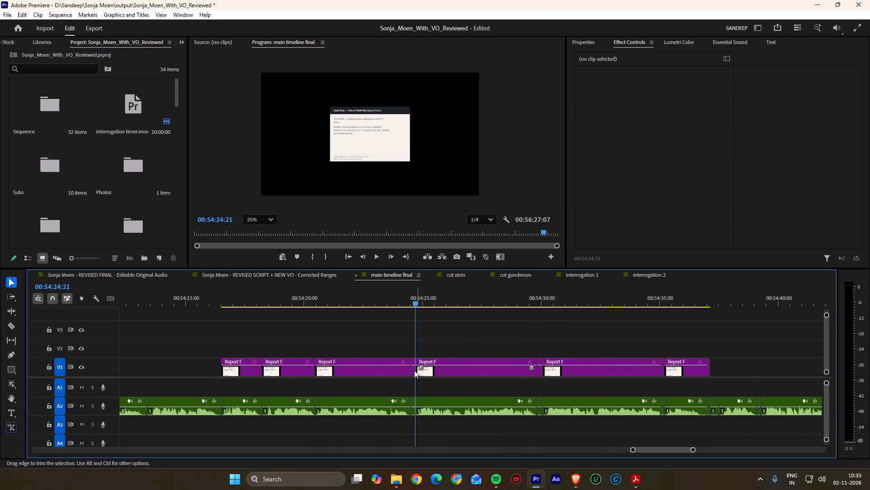
shift+click(412, 370)
shift+click(413, 401)
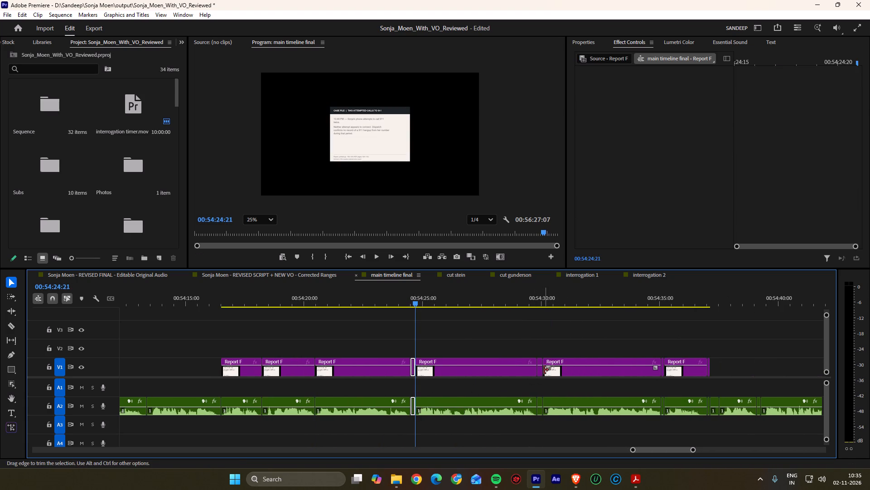
shift+click(539, 371)
shift+click(541, 401)
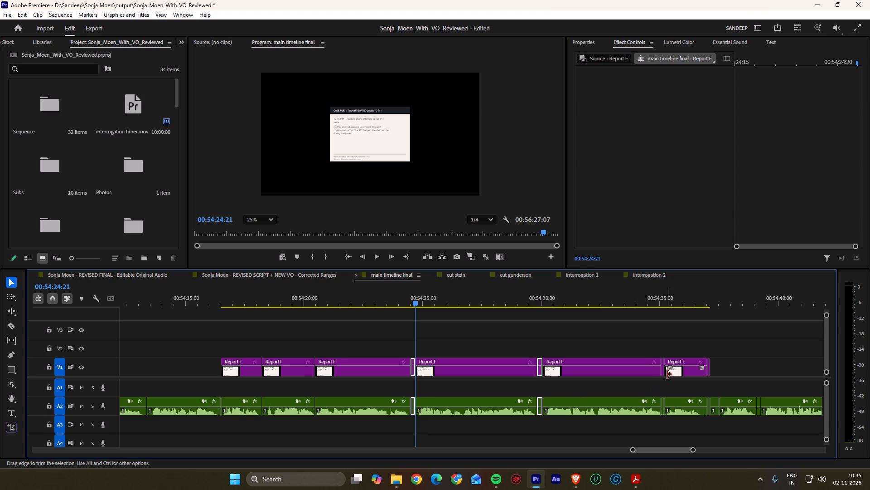
shift+click(663, 373)
shift+click(663, 400)
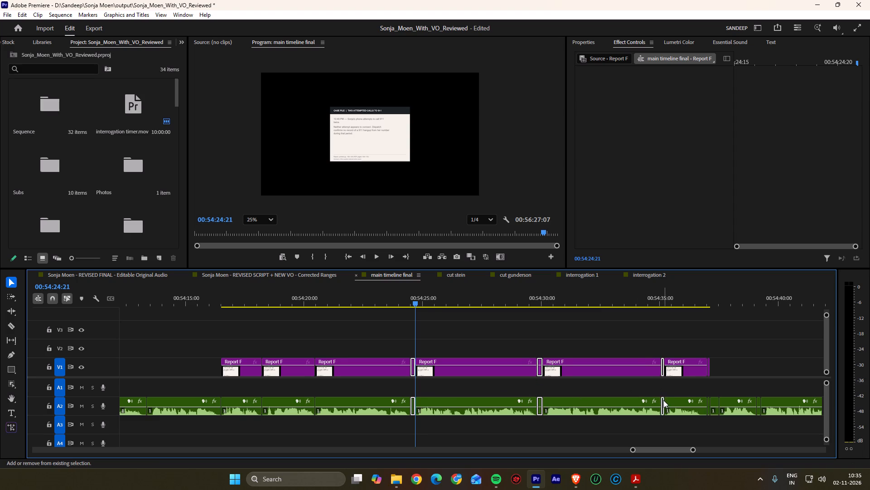
key(shift+Delete)
Ripple-delete the last Report F sliver on V1 and the two A2 pause pieces at 54:36:13.
click(695, 371)
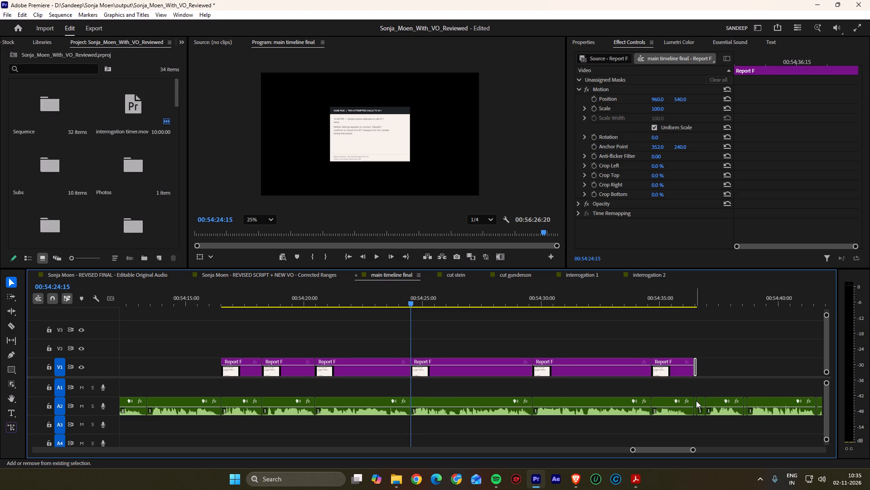
shift+click(696, 401)
shift+click(701, 401)
key(shift+Delete)
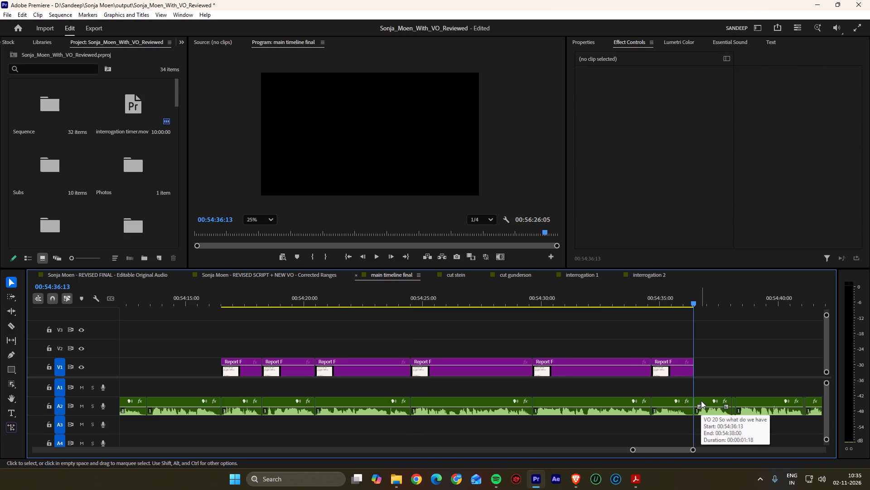
Ripple-delete the VO 20 pause piece on A2 at 54:38:01.
key(Down)
key(Down)
scroll(703, 401, down, 20)
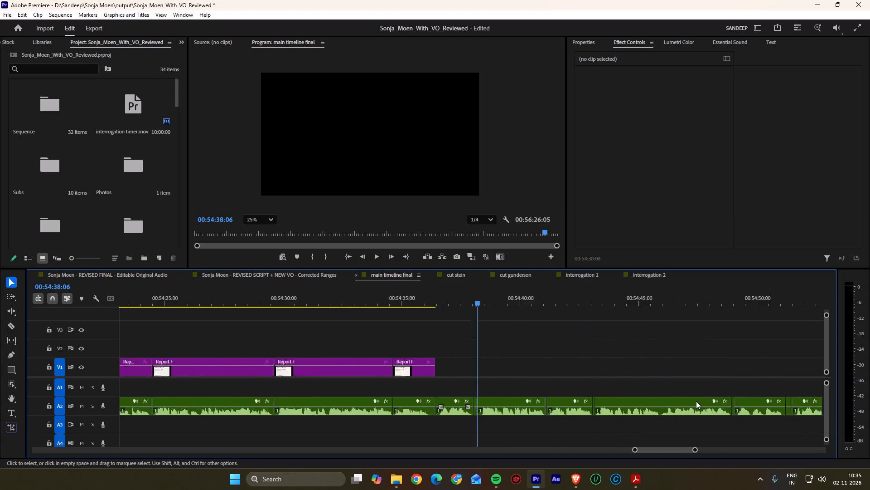
scroll(696, 401, down, 1)
click(448, 402)
key(shift+Return)
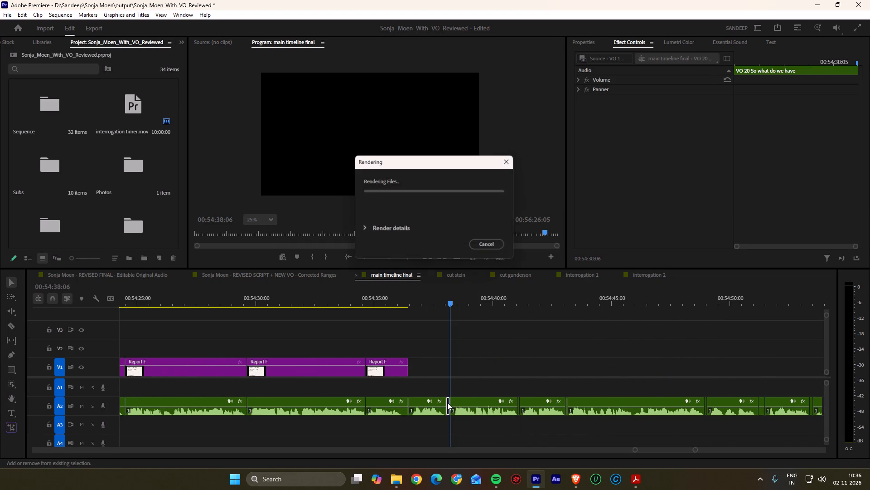
key(shift+Delete)
click(488, 246)
key(shift+Delete)
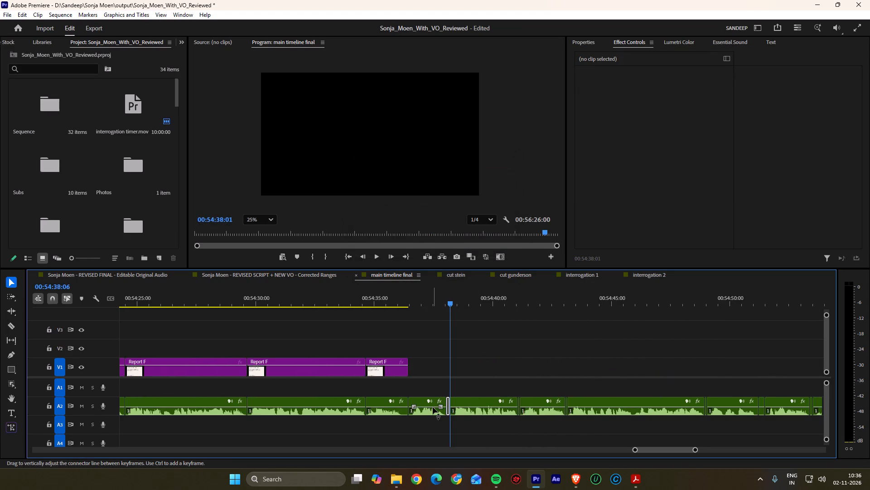
Ripple-delete the A2 voiceover pause pieces at 54:40:27, 54:42:25, about 54:48:18 and 54:50:24.
key(Down)
key(Down)
scroll(515, 409, down, 8)
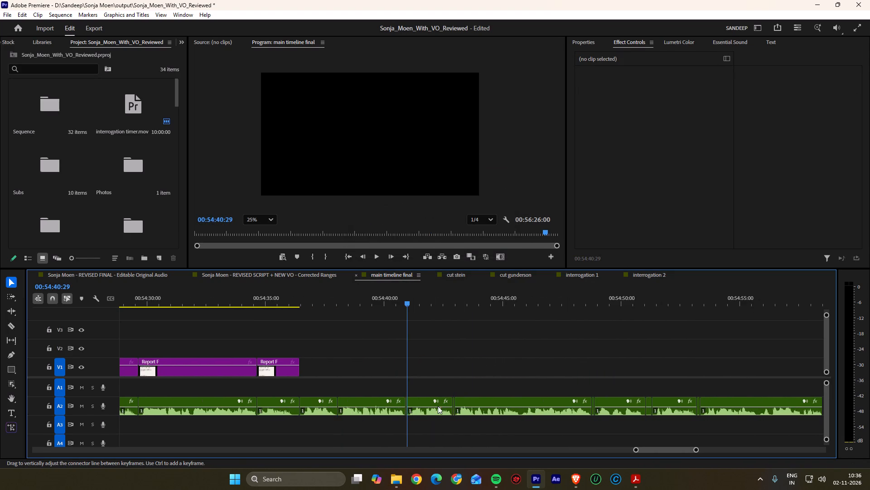
click(406, 406)
key(shift+Delete)
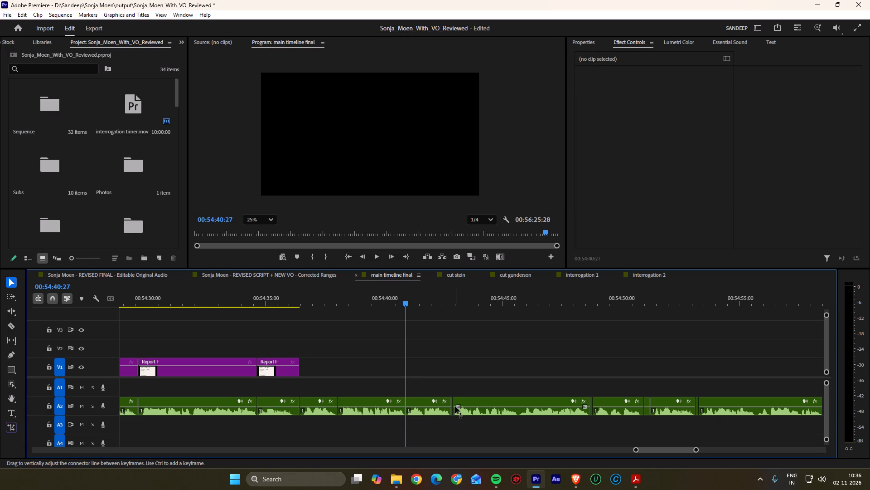
click(452, 406)
key(shift+Delete)
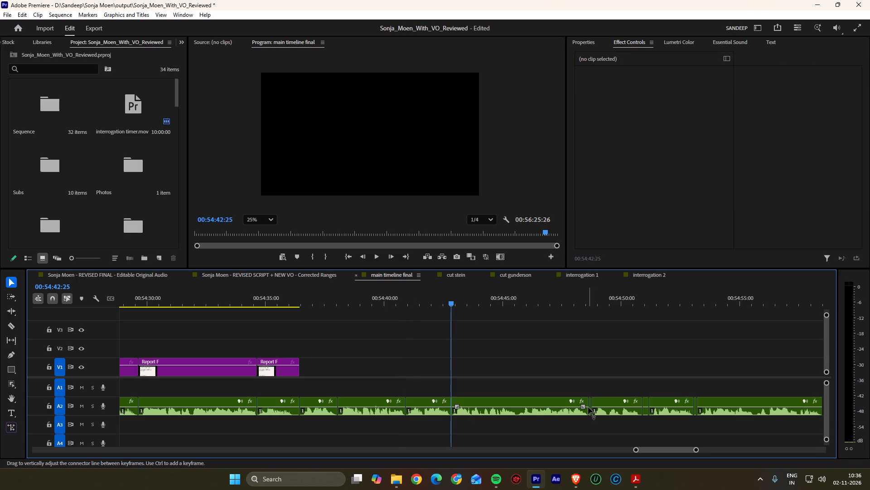
click(589, 408)
key(shift+Delete)
click(645, 410)
key(shift+Delete)
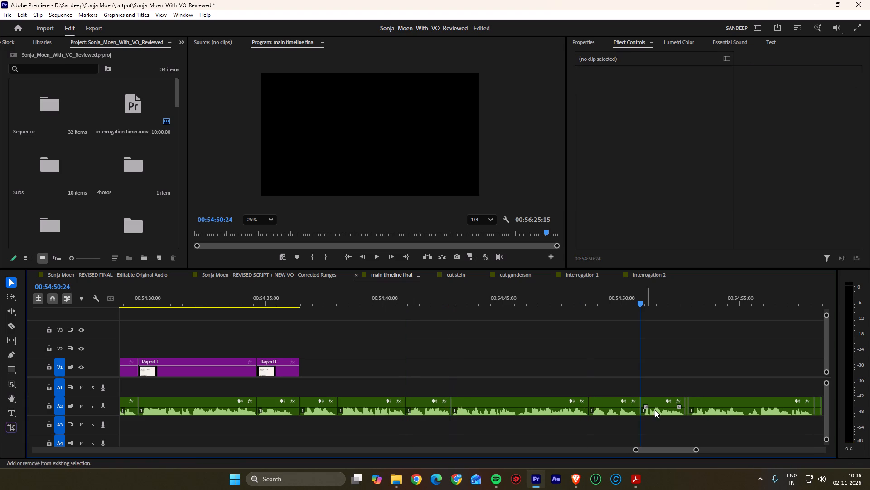
Ripple-delete the A2 voiceover pause pieces at 54:52:21, 54:58:00 and 55:02:01.
click(686, 409)
key(shift+Delete)
key(Down)
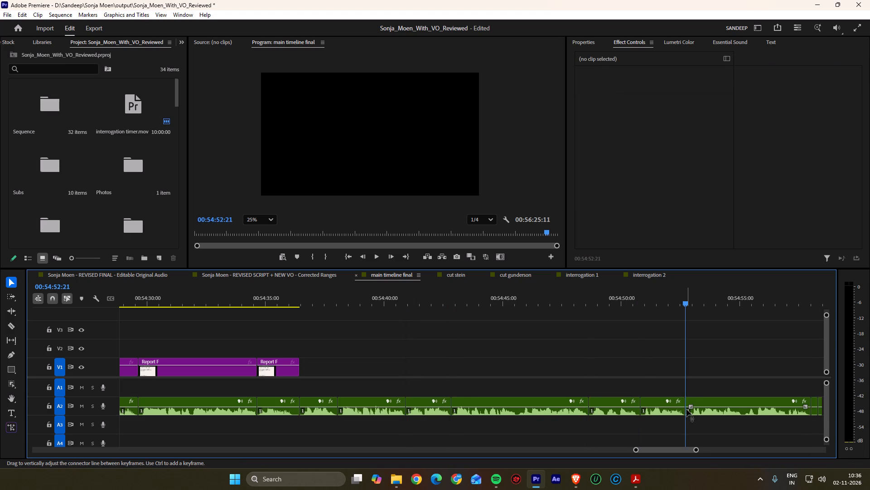
key(Down)
key(Down)
key(Down)
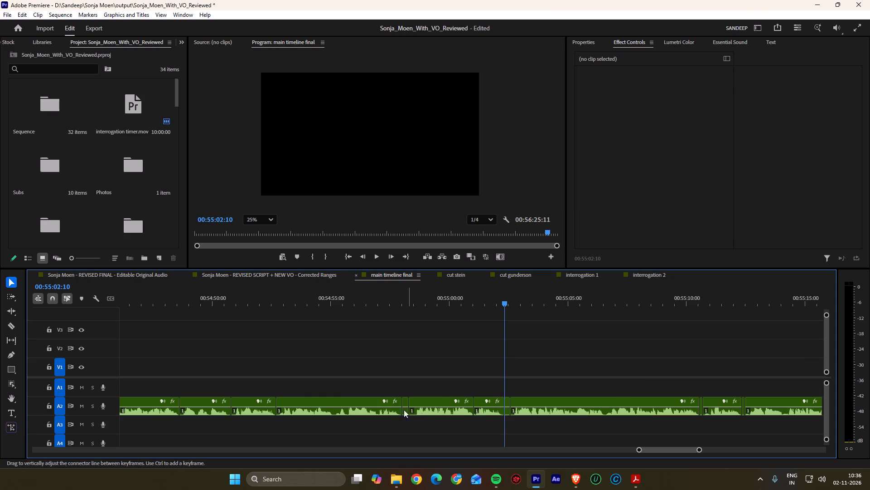
click(405, 412)
key(shift+Delete)
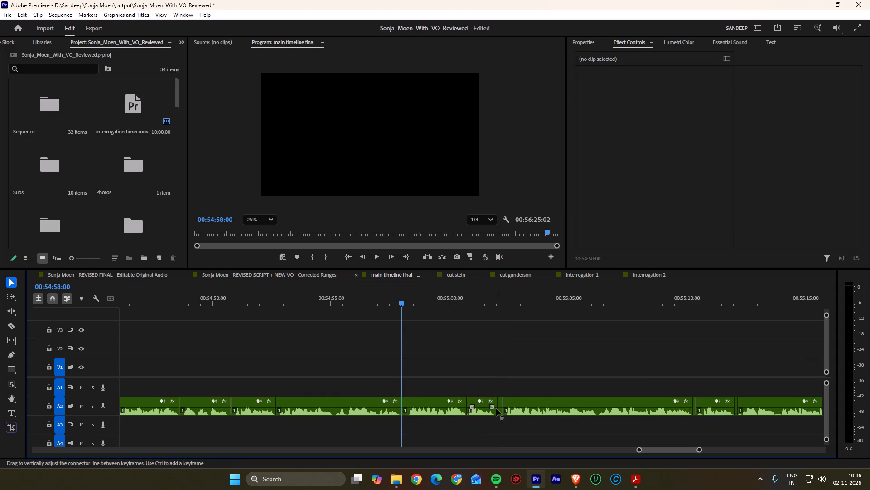
click(501, 410)
key(shift+Delete)
Ripple-delete the VO 21 pause pieces on A2 at 55:10:01, 55:11:20 and 55:16:17.
key(Down)
key(Down)
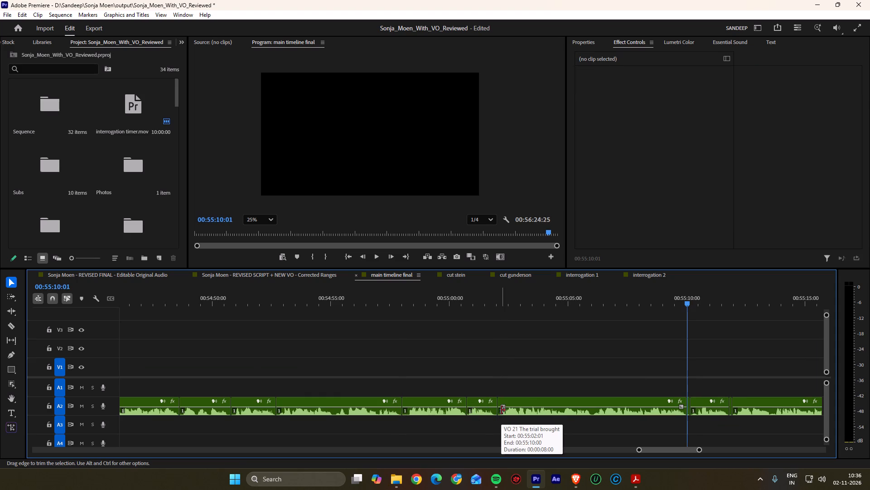
key(Down)
scroll(501, 410, down, 20)
scroll(501, 410, down, 1)
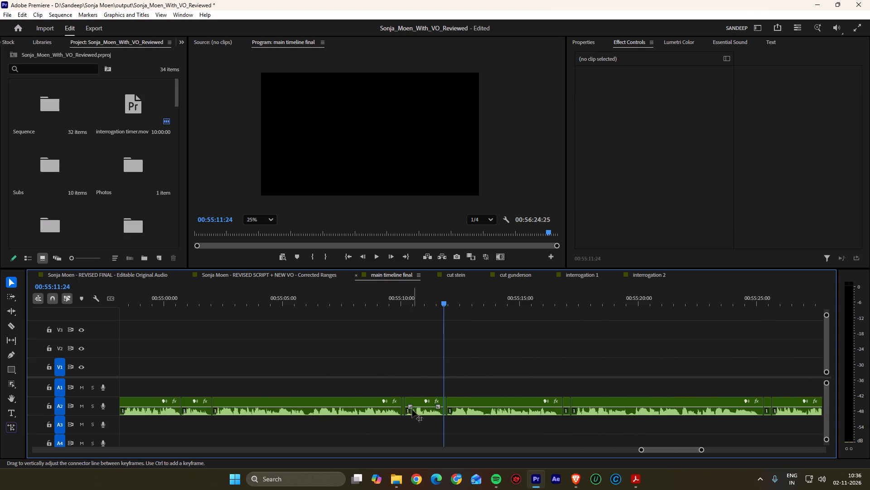
click(401, 412)
click(403, 412)
key(shift+Delete)
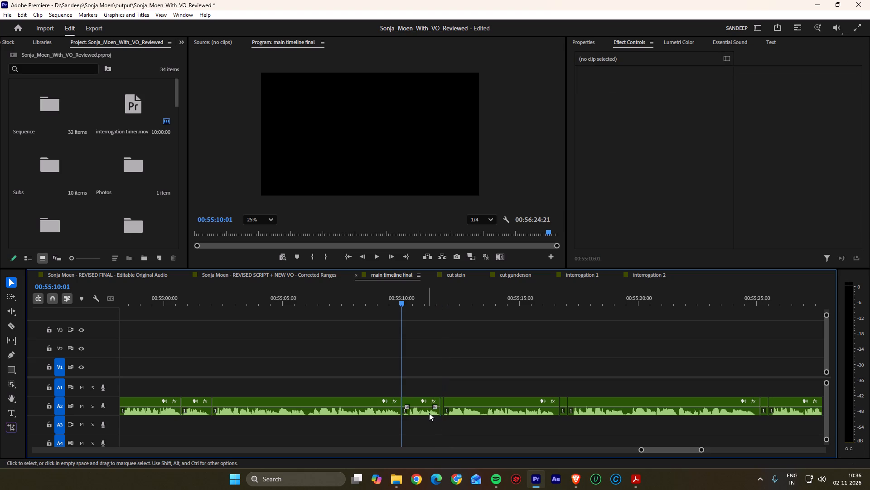
click(441, 411)
key(shift+Delete)
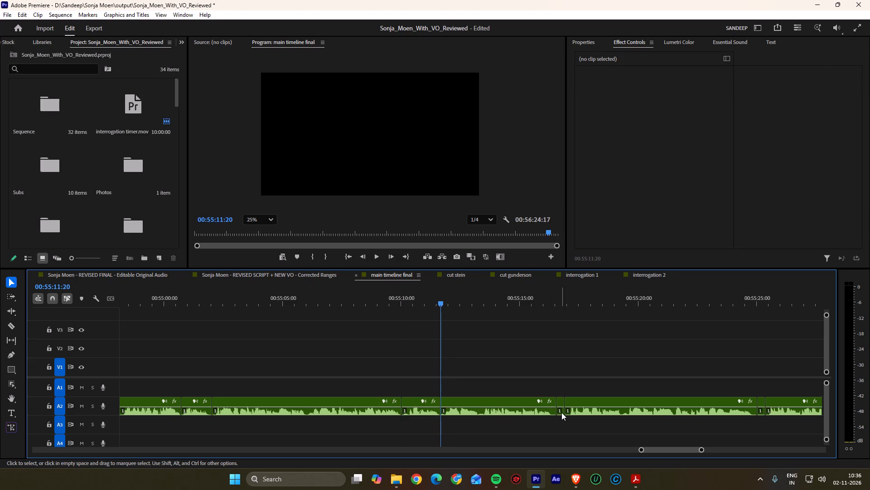
click(561, 412)
key(shift+Delete)
Ripple-delete the VO 21 pause pieces on A2 at 55:37:07 and 55:41:04.
key(Down)
key(Down)
key(Down)
key(Down)
scroll(561, 412, down, 2)
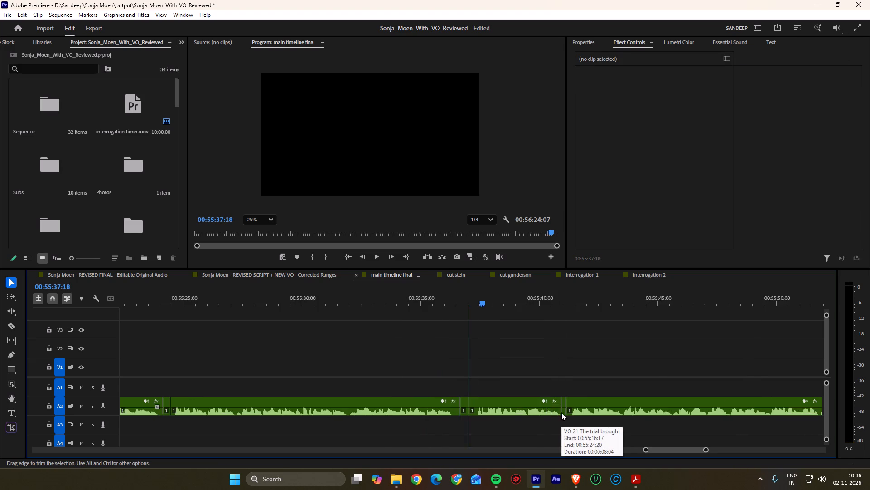
scroll(561, 412, down, 2)
click(421, 402)
click(424, 403)
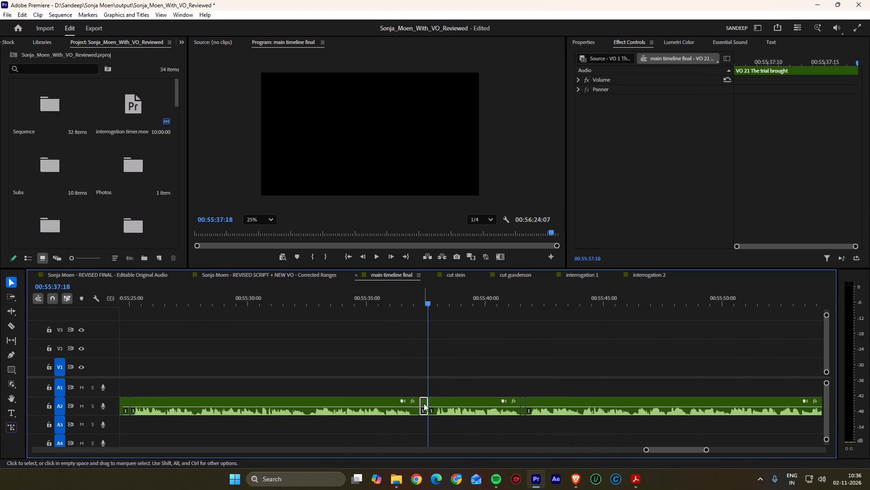
key(shift+Delete)
click(513, 403)
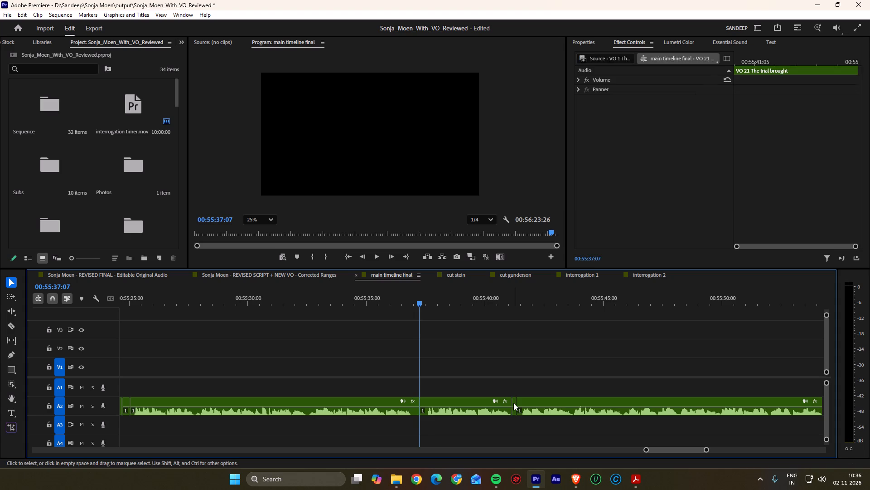
key(shift+Delete)
Ripple-delete the A2 voiceover pause pieces at 55:54:06, 55:58:00 and 56:03:04.
scroll(672, 416, down, 18)
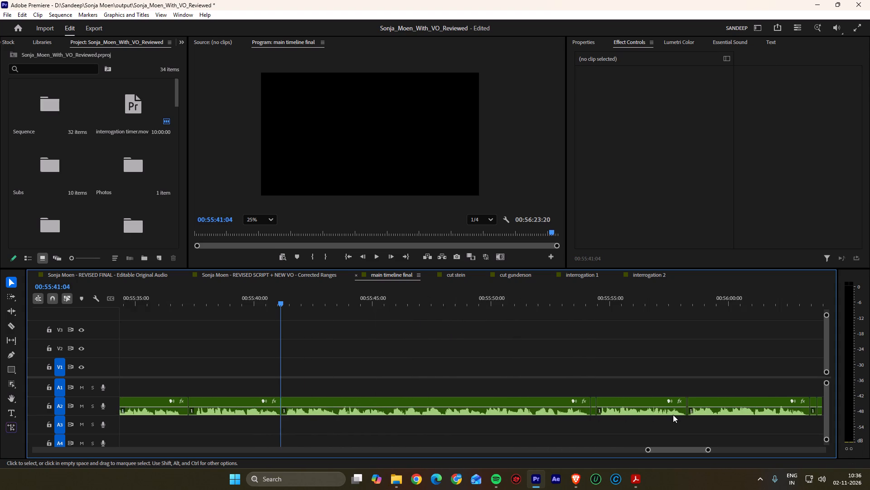
scroll(673, 415, down, 3)
click(538, 404)
key(shift+Delete)
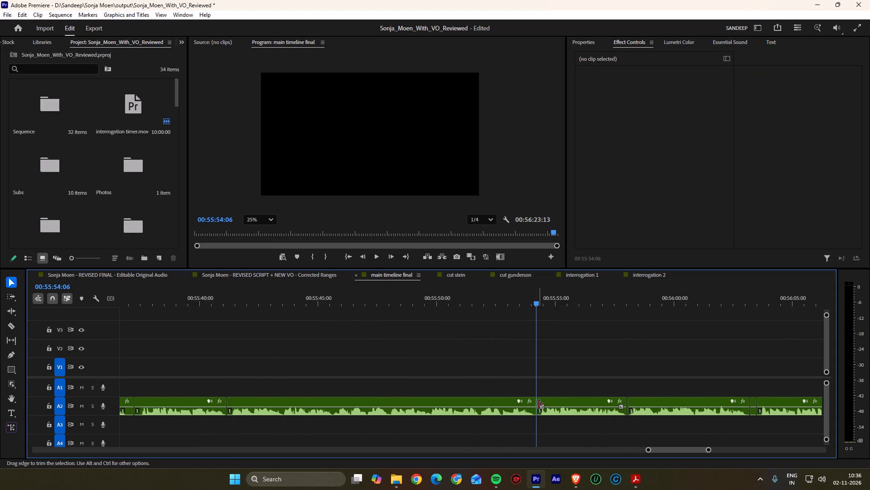
scroll(538, 404, down, 10)
click(491, 402)
key(shift+Delete)
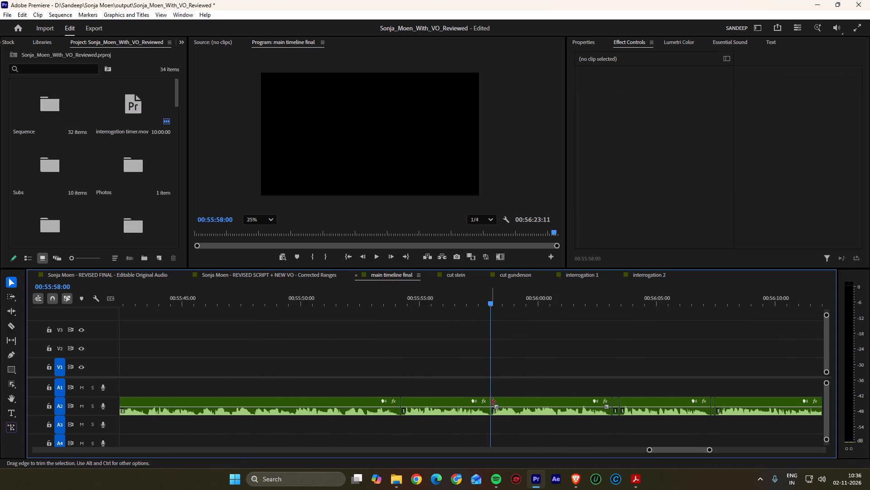
click(614, 402)
key(shift+Delete)
Ripple-delete the last A2 voiceover pause pieces at about 56:07:00, 56:11:27 and 56:14:27.
scroll(614, 402, down, 5)
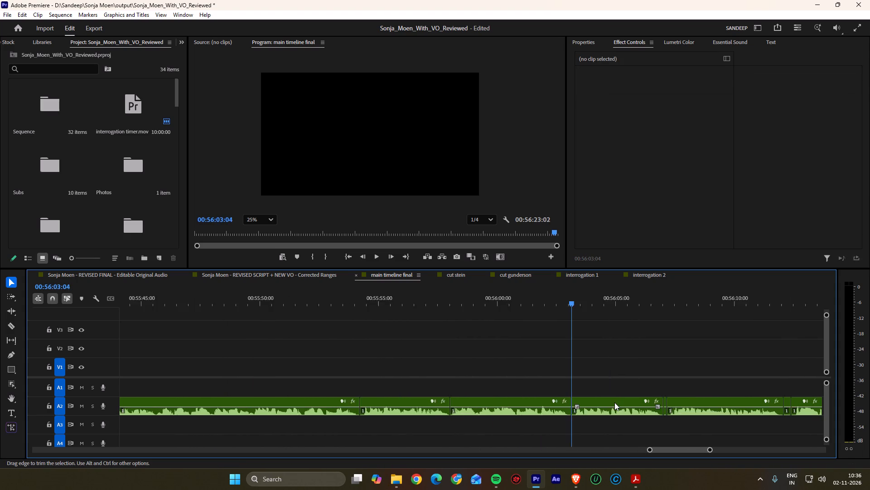
scroll(614, 402, down, 3)
scroll(614, 402, up, 1)
scroll(614, 402, down, 11)
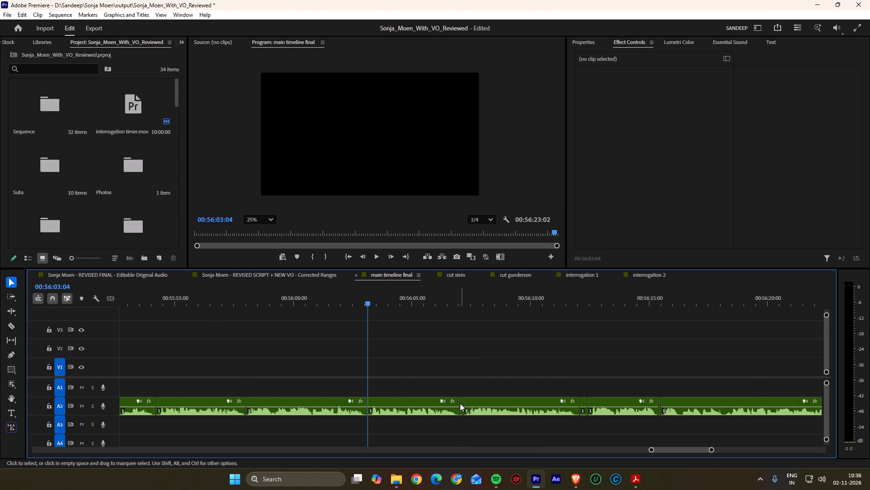
click(460, 403)
key(shift+Delete)
click(578, 405)
key(shift+Delete)
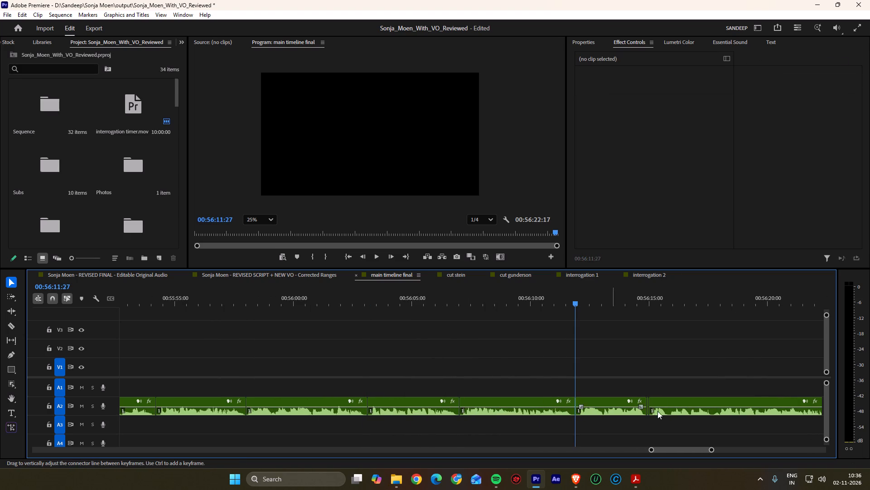
click(646, 403)
click(647, 405)
key(shift+Delete)
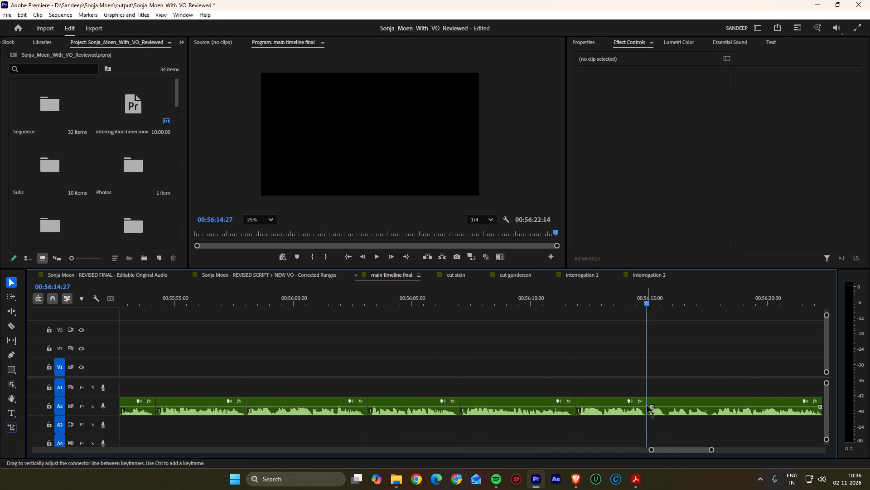
Inspect the end of the tightened voiceover, and play the sequence from just before the "One phone call. One arrest." clip ends, about 53:45.
scroll(647, 406, down, 15)
click(663, 406)
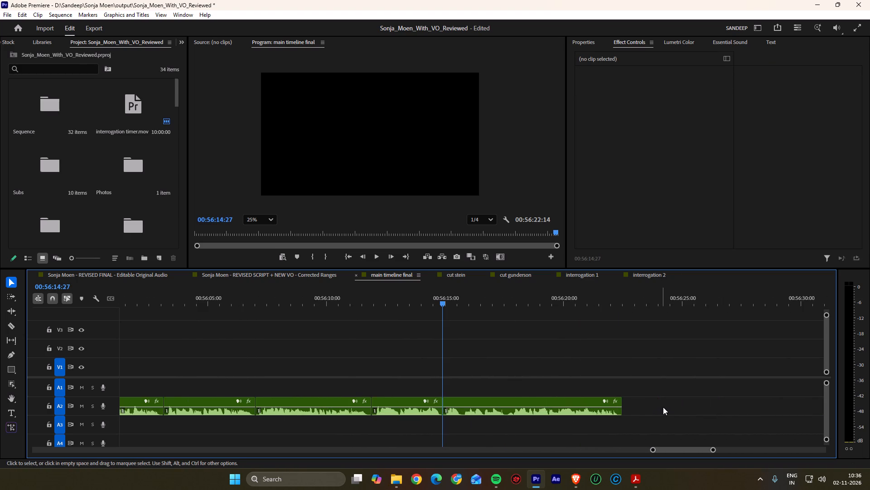
scroll(662, 407, down, 20)
scroll(662, 407, down, 2)
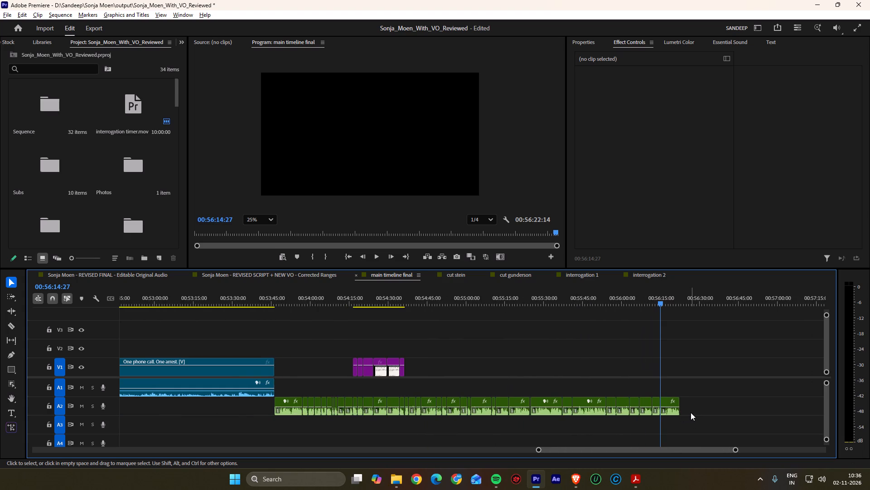
alt+scroll(686, 412, up, 4)
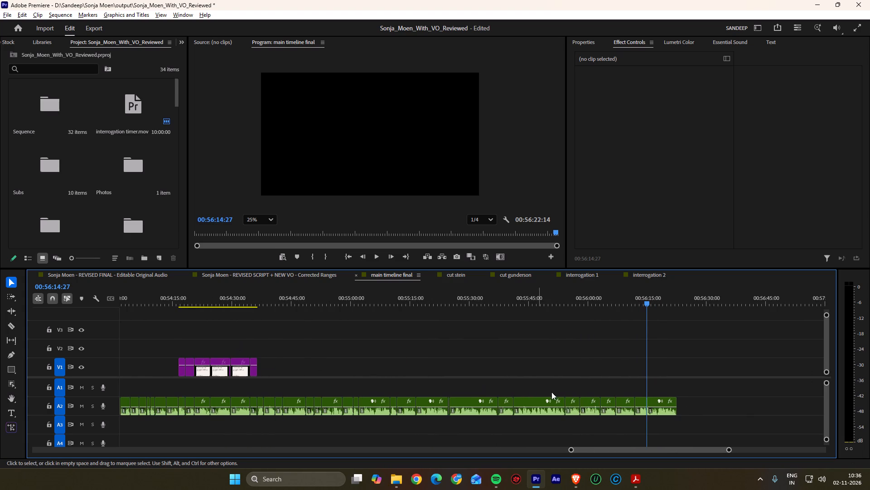
alt+scroll(567, 396, down, 6)
click(308, 301)
key(space)
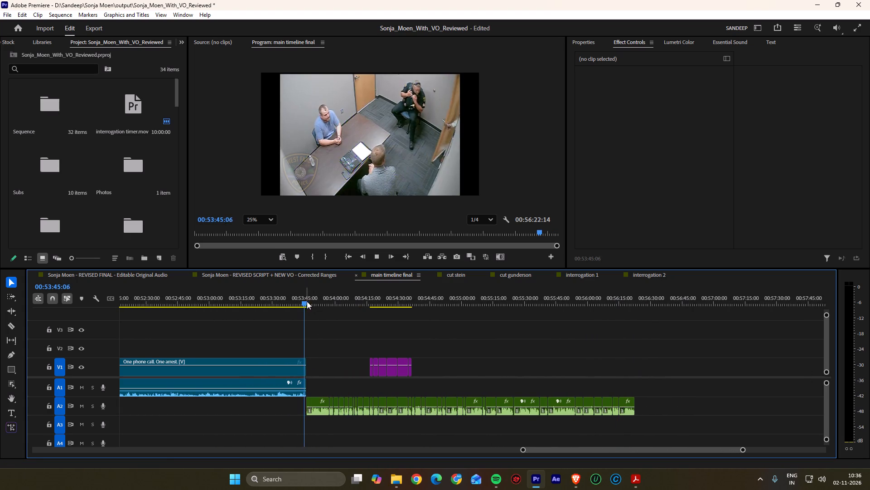
Switch to the final script in Brave and follow the narration and Report F rows after the Part 2, 51:40 – 57:05 clip.
click(575, 478)
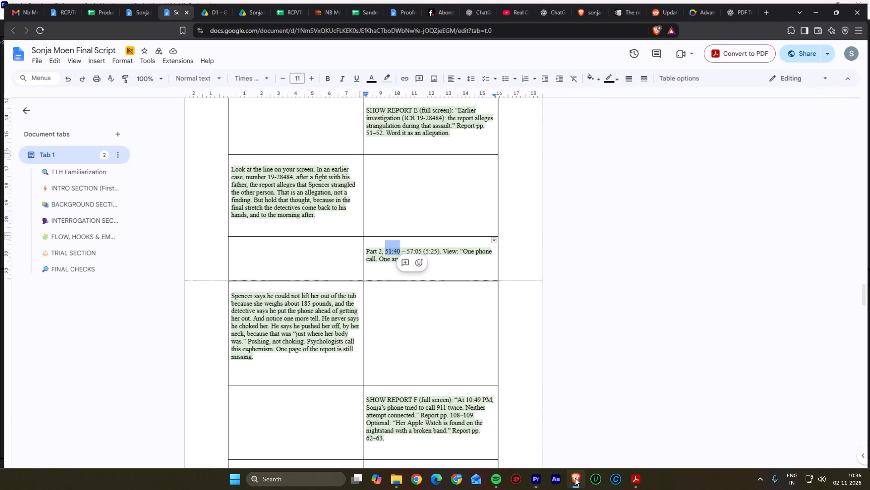
scroll(445, 381, down, 3)
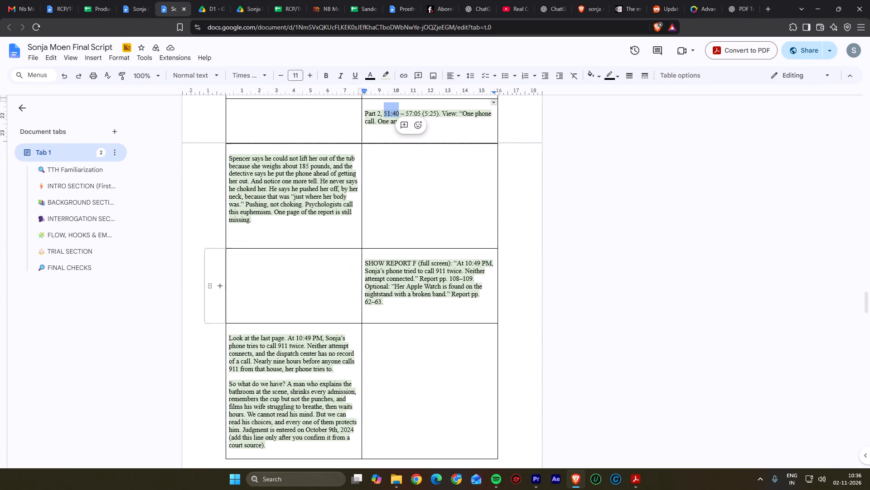
scroll(383, 211, up, 1)
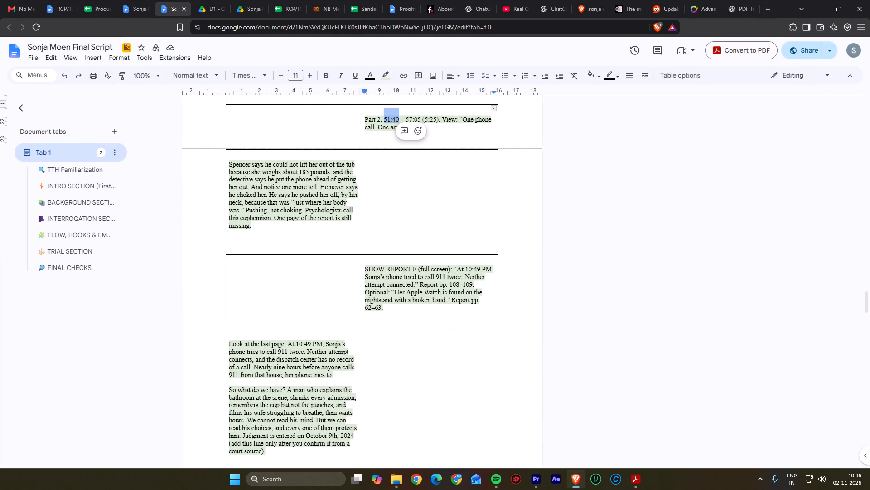
scroll(383, 211, up, 2)
scroll(383, 211, down, 8)
scroll(383, 211, up, 4)
scroll(320, 224, up, 2)
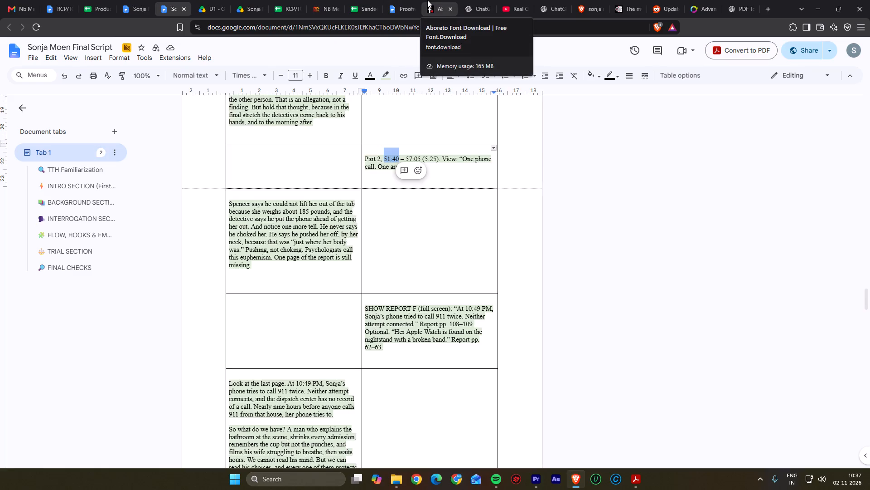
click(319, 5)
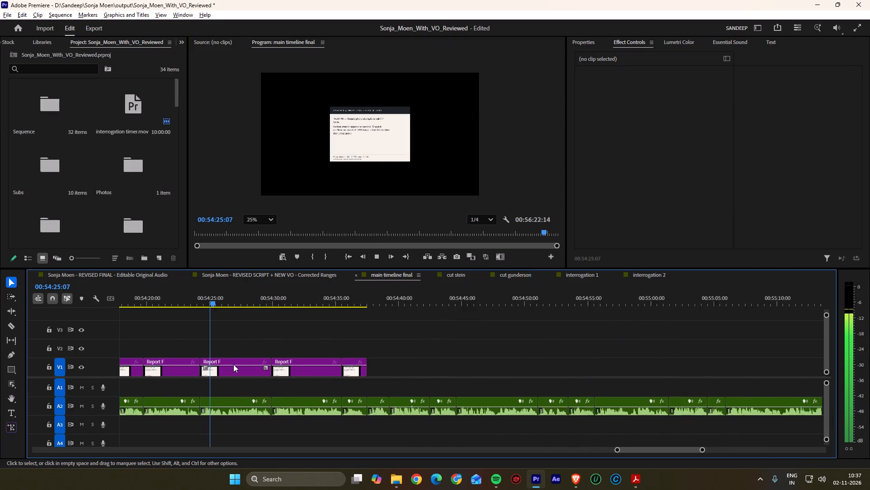
alt+scroll(233, 364, up, 5)
alt+scroll(255, 364, down, 10)
alt+scroll(320, 362, down, 3)
click(448, 371)
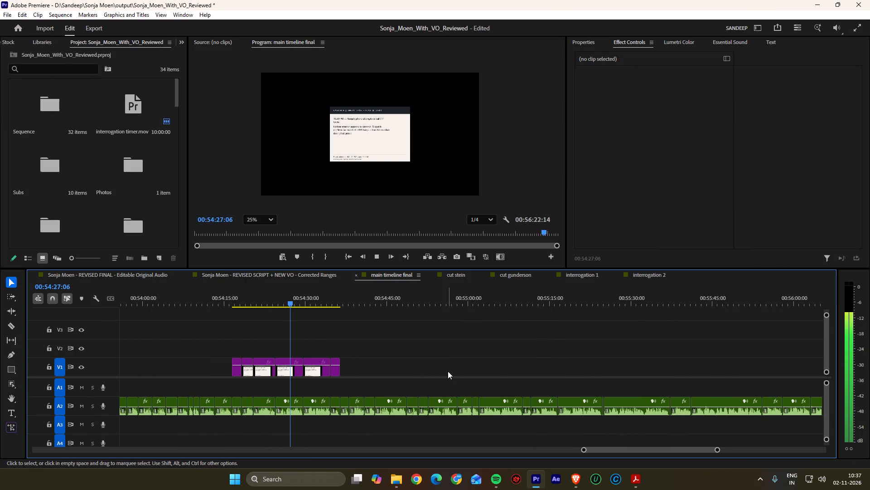
click(583, 481)
click(578, 483)
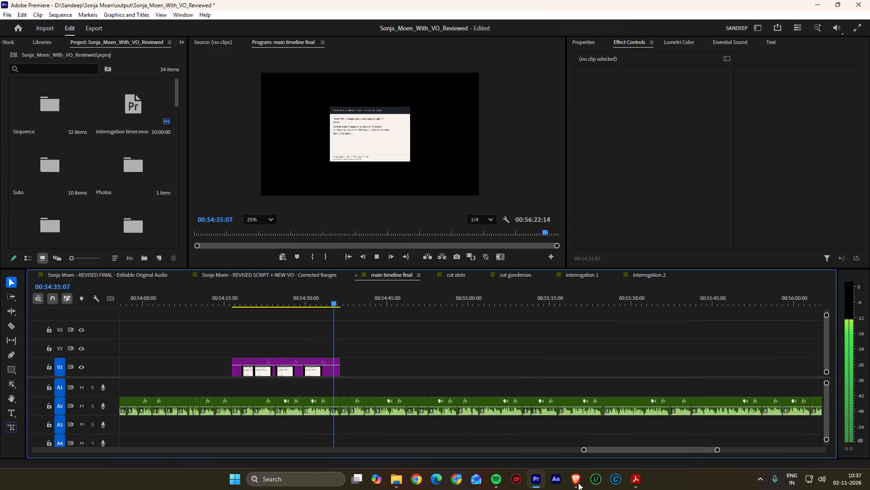
alt+scroll(580, 414, up, 6)
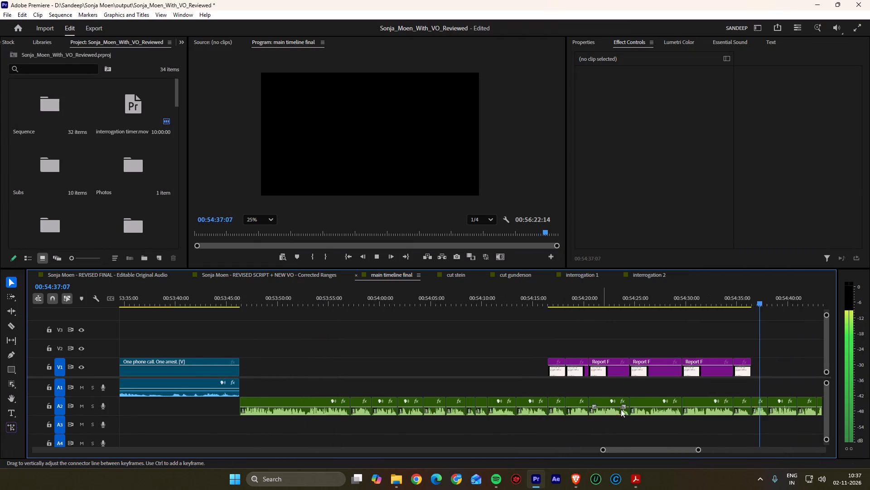
Ripple-delete the short A2 voiceover pause piece at about 55:24:21, just before the long narration piece.
alt+scroll(622, 407, down, 20)
alt+scroll(622, 407, down, 5)
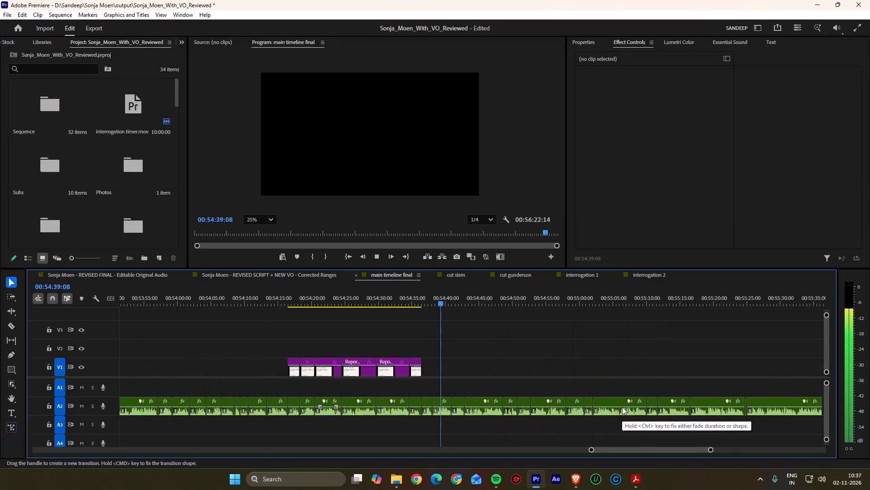
alt+scroll(622, 407, down, 5)
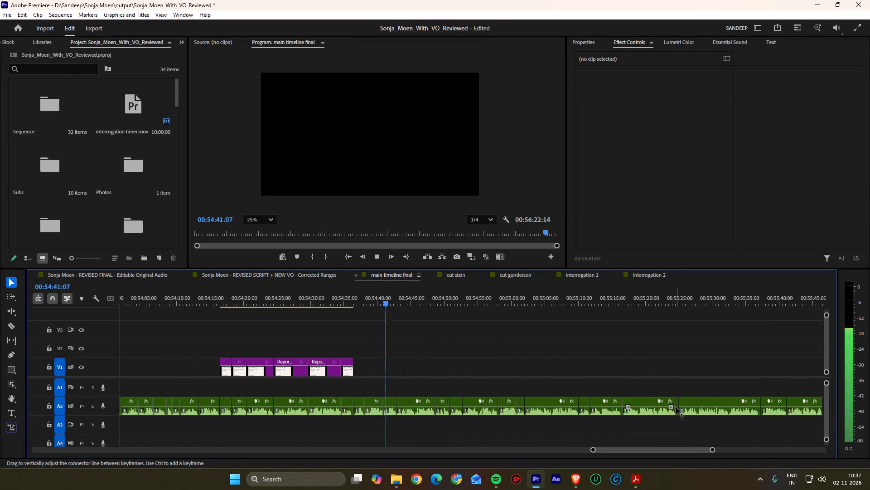
click(678, 409)
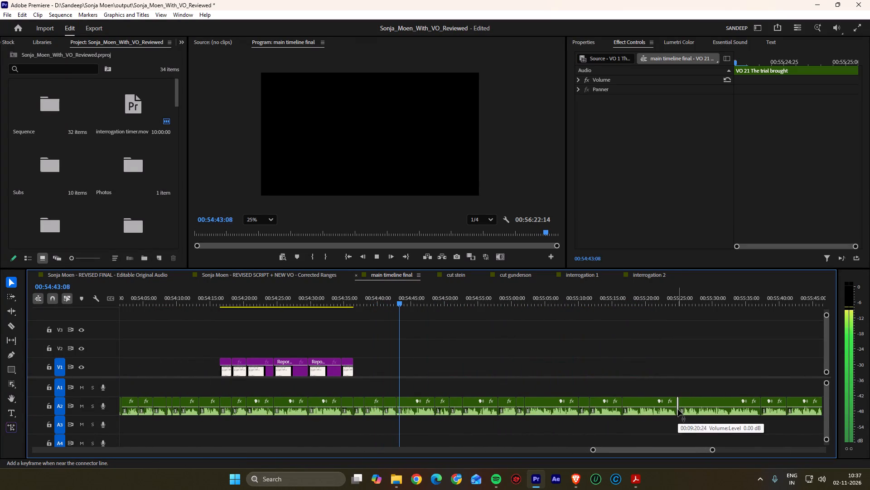
key(shift+Delete)
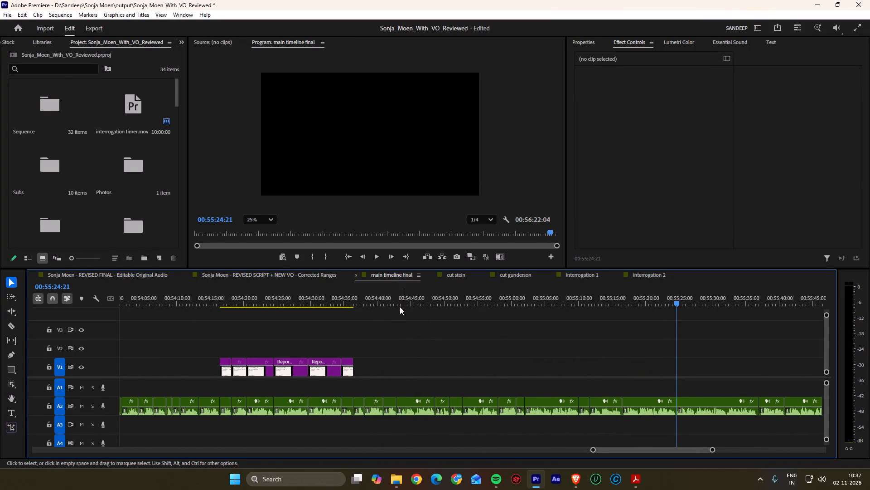
Replay the voiceover from the end of the Report F clips, about 54:36, and compare it with the final script in Brave.
drag(359, 299, 348, 299)
key(space)
click(569, 475)
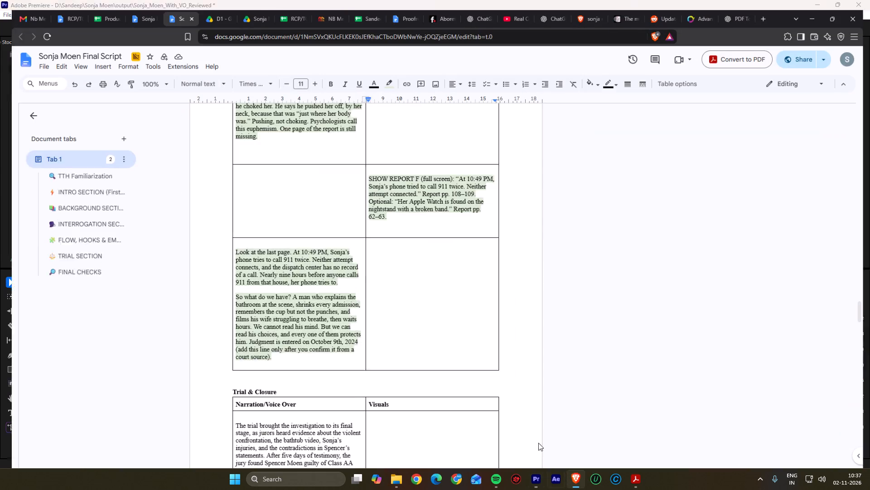
scroll(324, 309, down, 3)
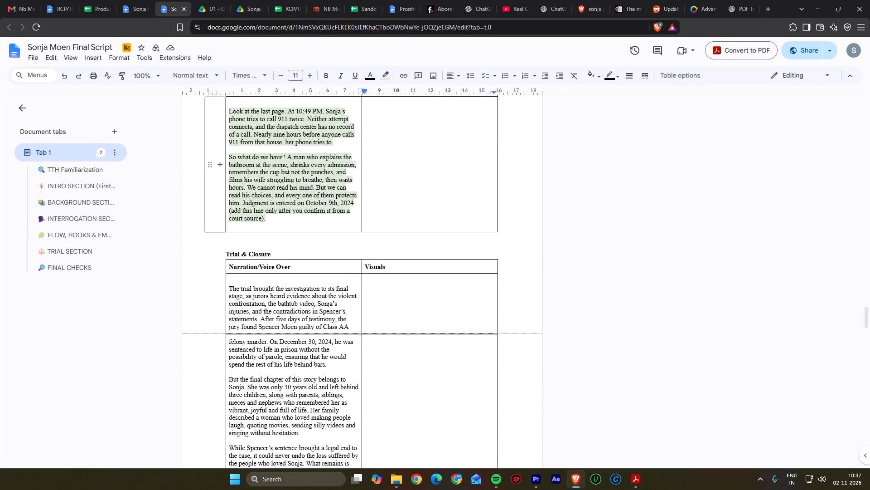
click(579, 475)
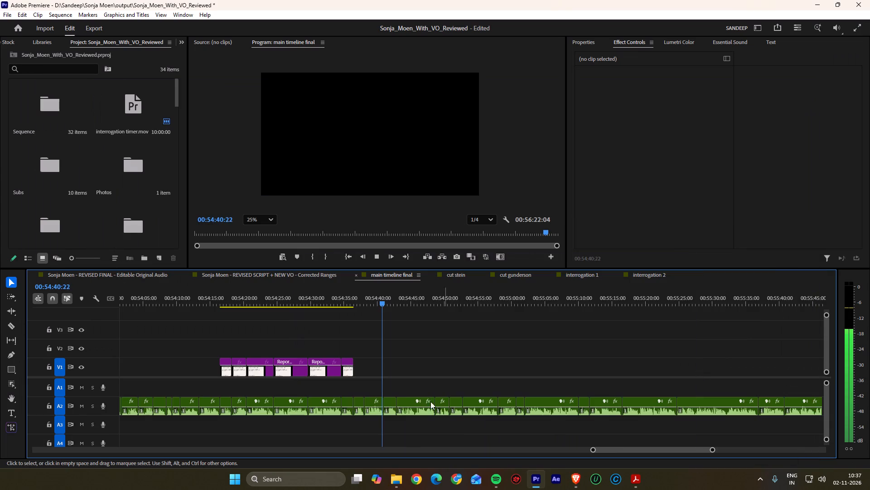
alt+scroll(404, 391, up, 13)
alt+scroll(369, 379, up, 2)
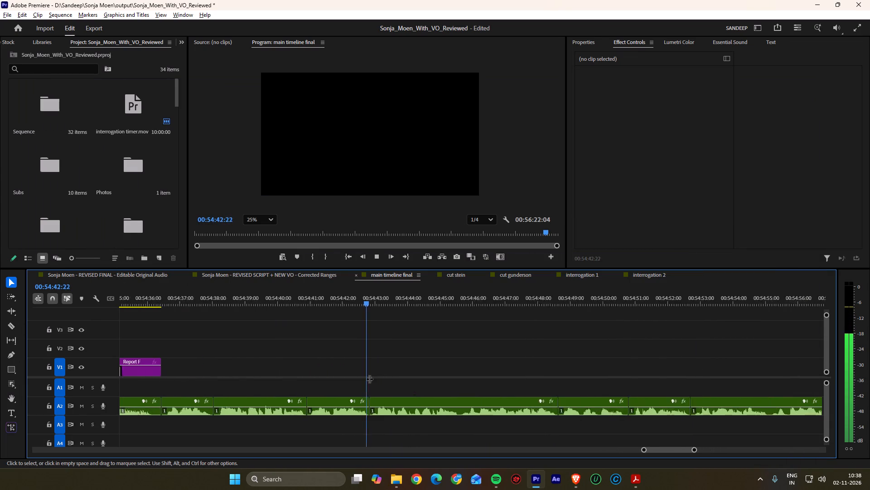
alt+scroll(369, 379, up, 1)
alt+scroll(369, 379, down, 9)
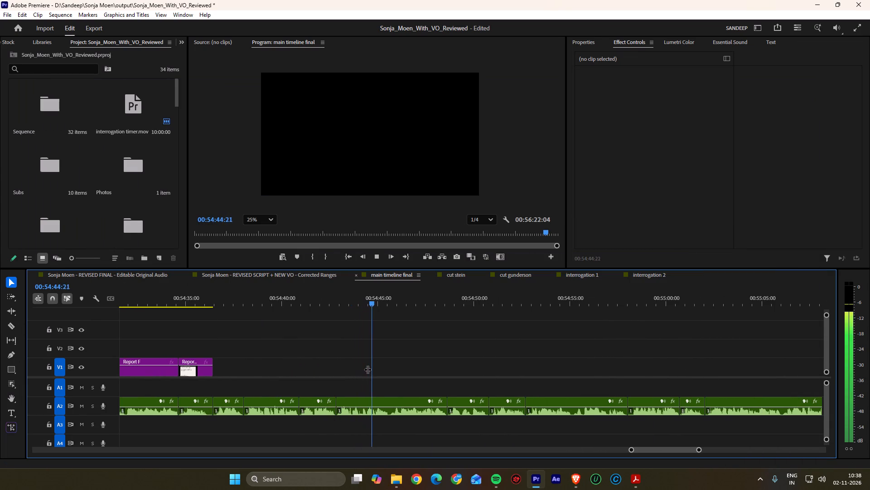
scroll(367, 369, down, 4)
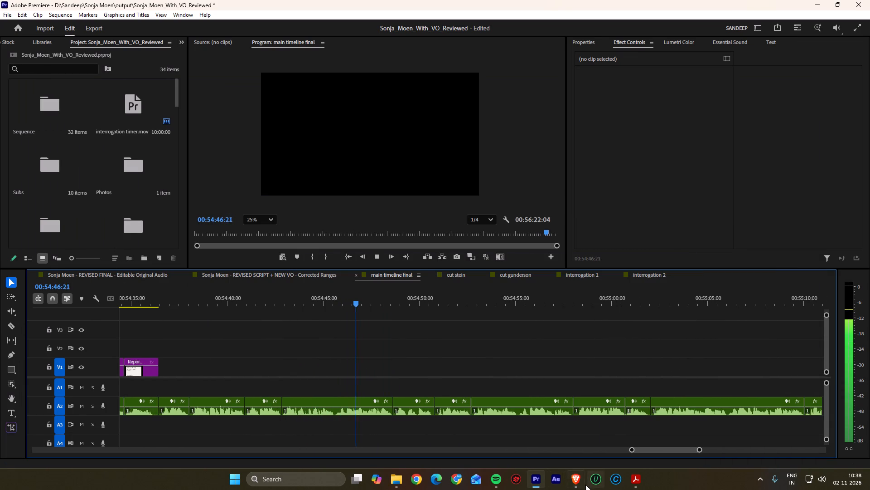
Read the final script's last Report F narration and the Trial & Closure section while the voiceover keeps playing.
click(577, 482)
click(577, 482)
click(577, 482)
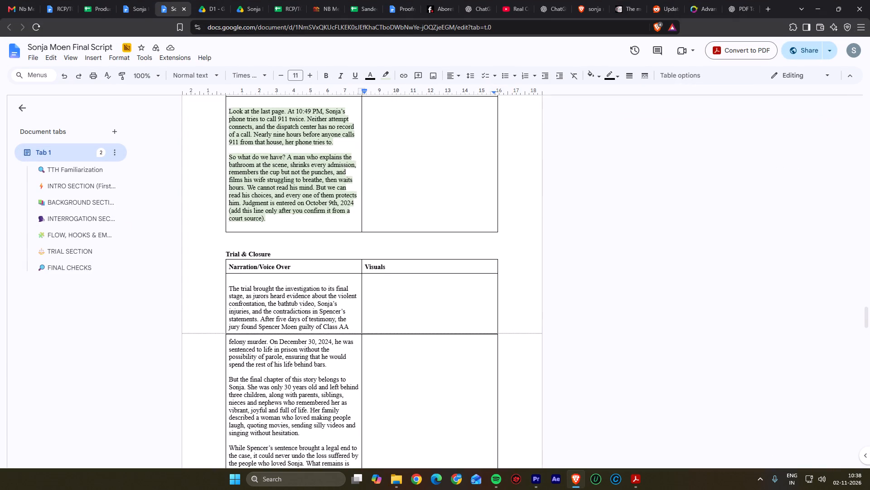
scroll(331, 363, down, 5)
scroll(372, 333, up, 4)
scroll(372, 332, down, 2)
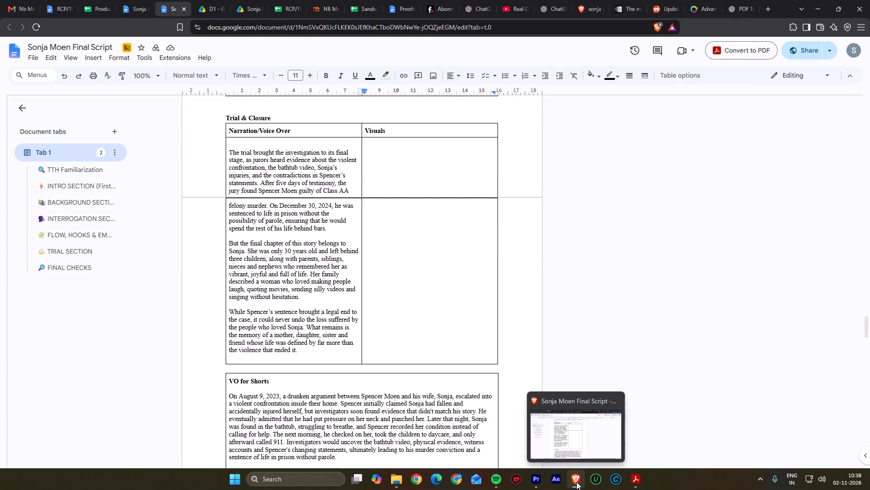
click(576, 482)
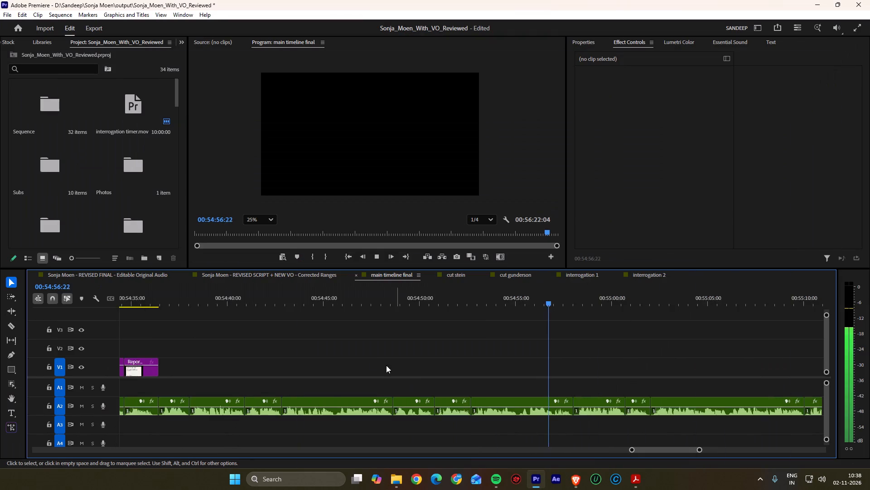
Follow the A2 voiceover from about 54:57 to 55:40 against the Trial & Closure narration in the final script.
scroll(372, 358, down, 10)
alt+scroll(364, 358, up, 1)
alt+scroll(364, 358, down, 16)
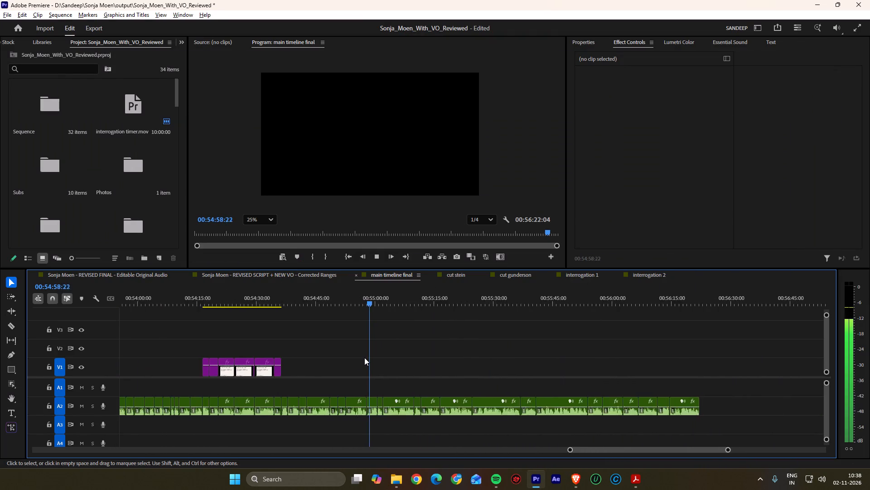
alt+scroll(364, 358, down, 2)
click(568, 481)
double_click(572, 481)
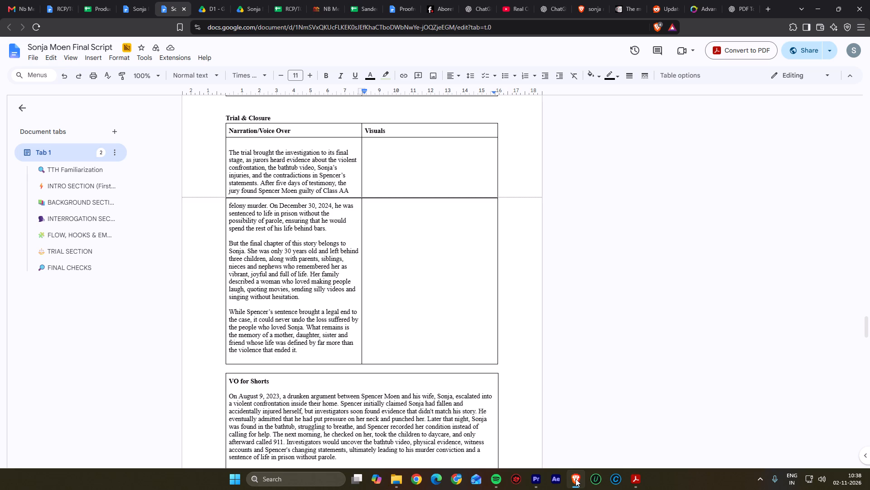
click(575, 479)
scroll(501, 413, down, 4)
alt+scroll(497, 412, up, 8)
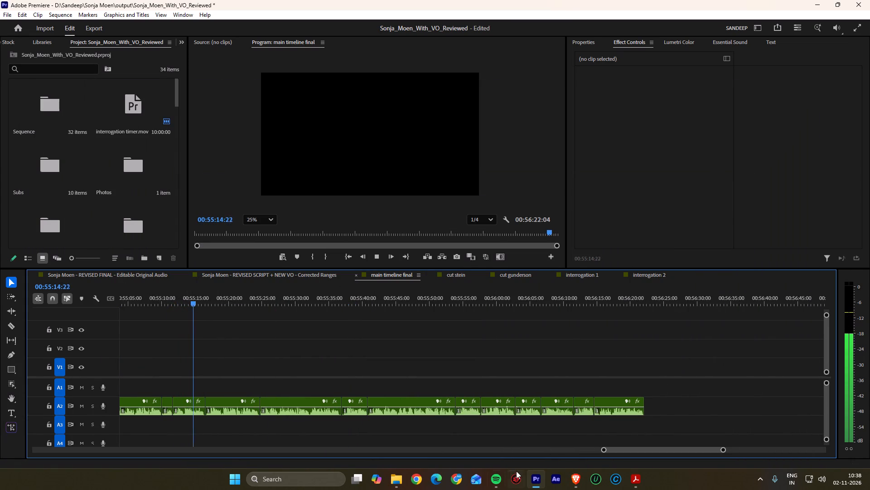
click(573, 480)
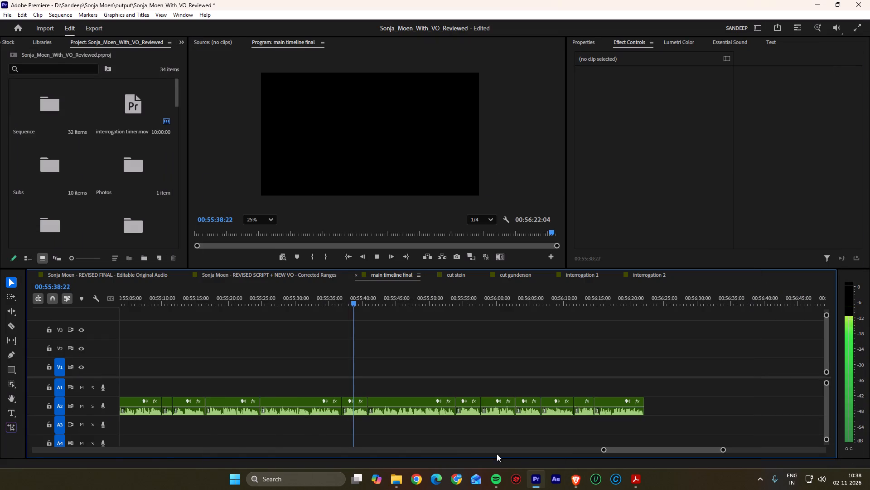
scroll(467, 444, down, 8)
alt+scroll(440, 428, down, 3)
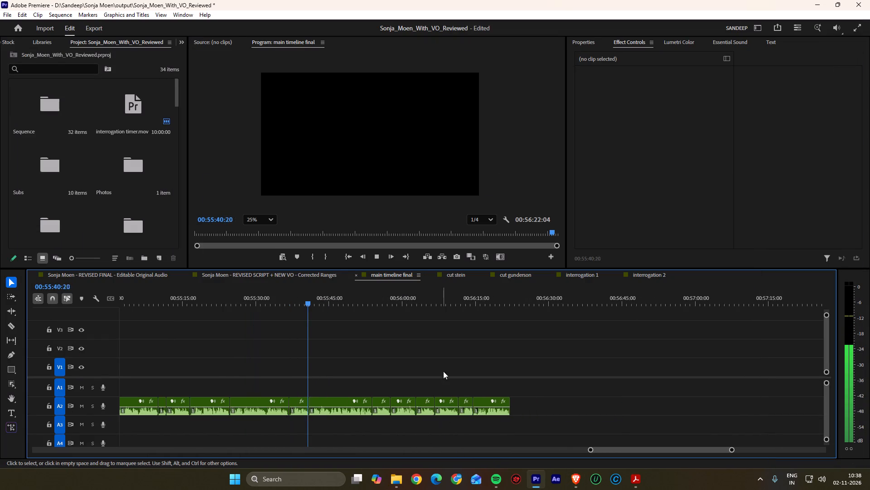
Play the voiceover's closing seconds from about 56:18 and check the Trial & Closure narration in the final script.
click(490, 296)
key(space)
click(577, 484)
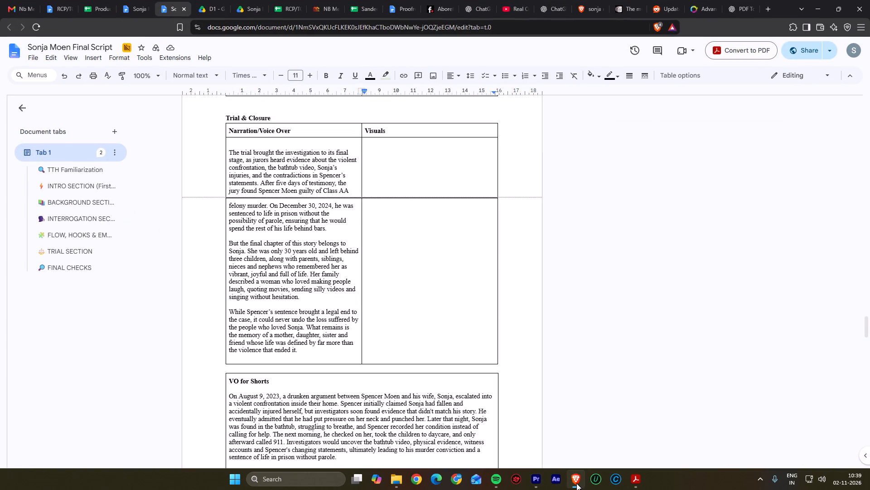
scroll(515, 347, up, 3)
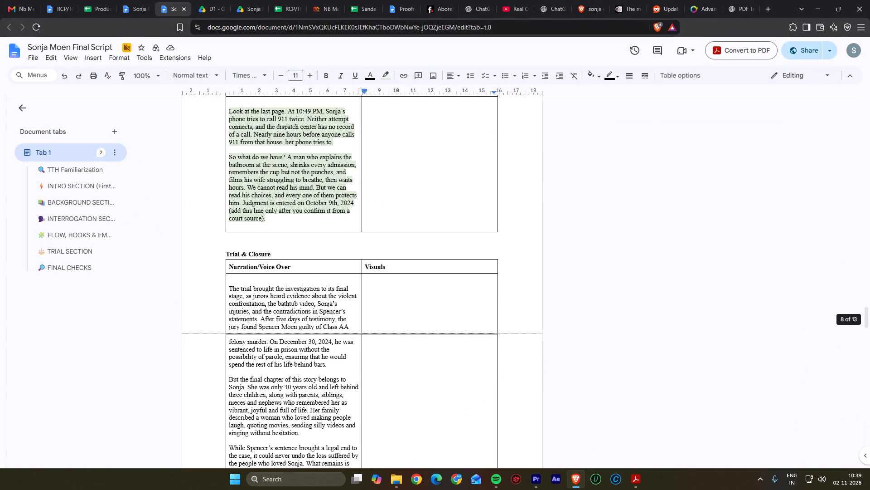
click(576, 476)
alt+scroll(592, 406, down, 4)
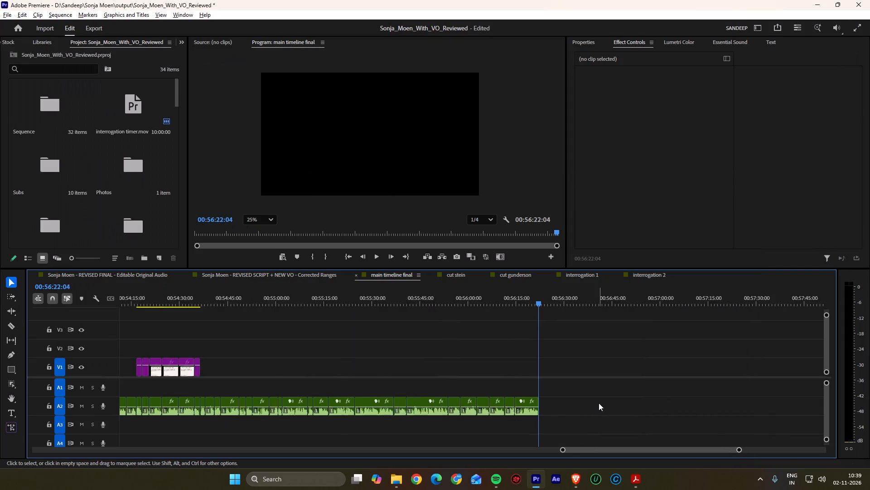
alt+scroll(599, 403, down, 2)
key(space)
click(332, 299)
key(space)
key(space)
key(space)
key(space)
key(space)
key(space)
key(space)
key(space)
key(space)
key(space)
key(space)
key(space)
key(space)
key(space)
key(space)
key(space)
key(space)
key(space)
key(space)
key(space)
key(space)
Return to the end section of the sequence and play the A2 voiceover from about 55:09.
scroll(343, 325, down, 2)
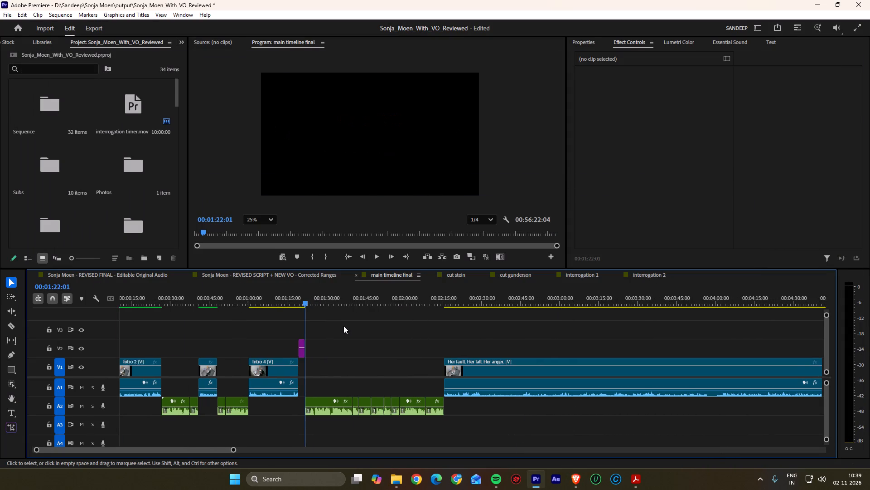
scroll(343, 326, down, 20)
scroll(343, 326, down, 5)
alt+scroll(343, 326, up, 1)
alt+scroll(343, 326, down, 11)
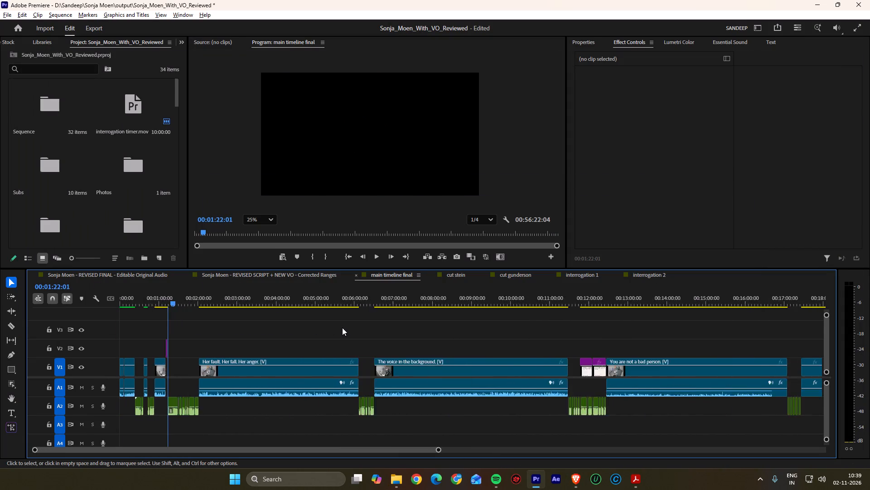
alt+scroll(342, 328, down, 15)
click(708, 293)
key(space)
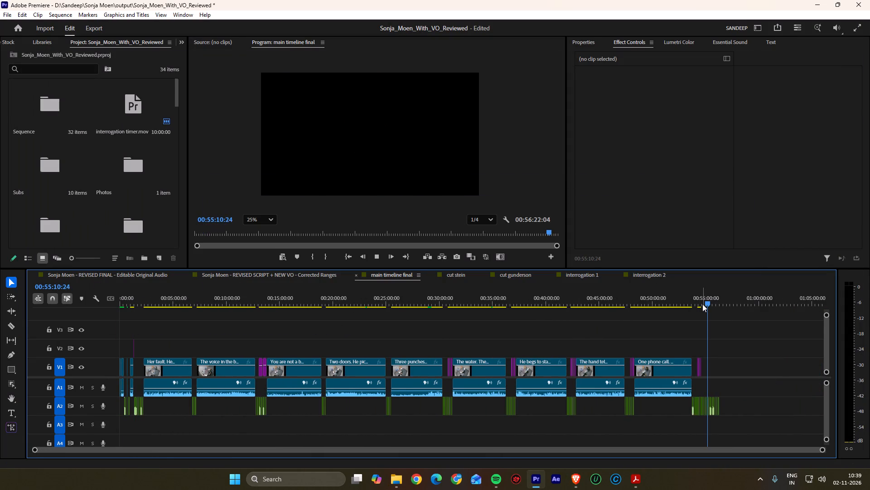
scroll(698, 309, down, 4)
alt+scroll(716, 371, up, 20)
alt+scroll(716, 371, up, 6)
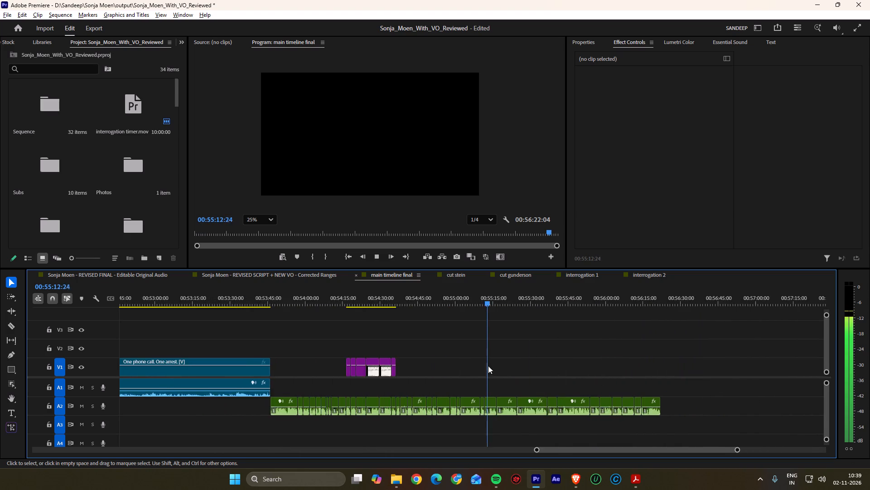
alt+scroll(488, 366, up, 3)
Play the A2 voiceover from about 54:53 to 55:06 and check it against the final script's Trial & Closure narration.
click(576, 483)
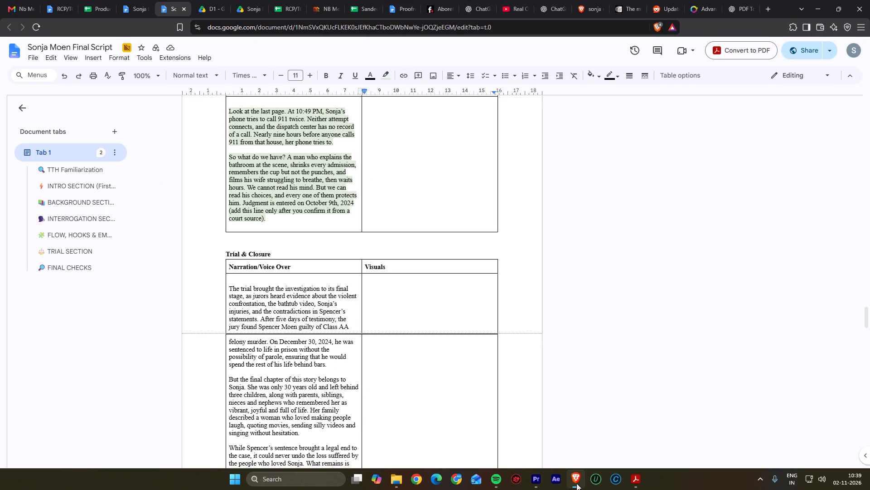
click(576, 483)
drag(373, 290, 415, 297)
key(space)
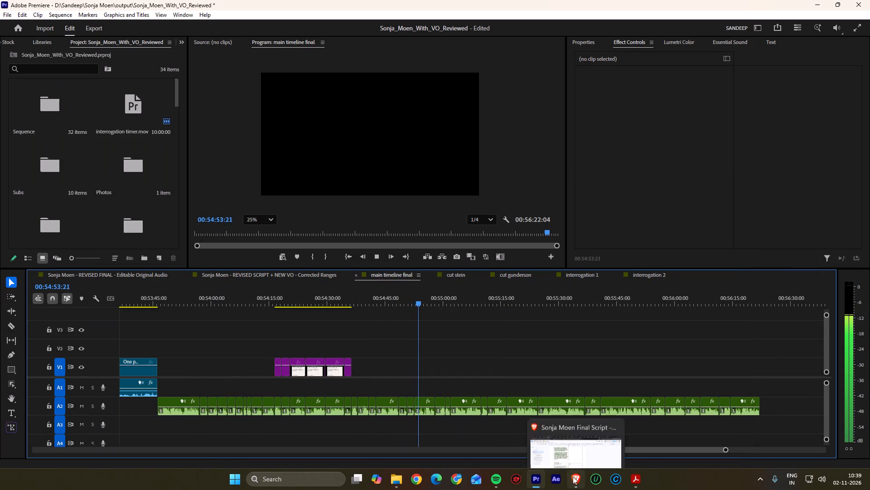
click(573, 476)
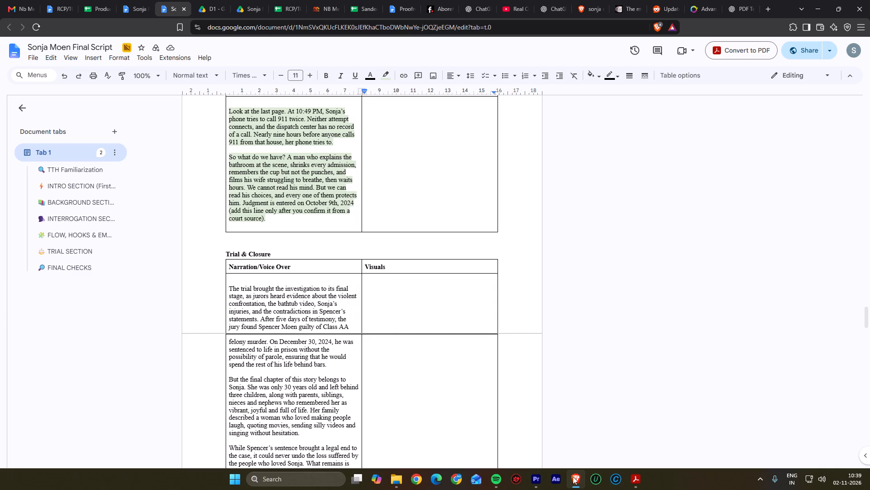
click(573, 476)
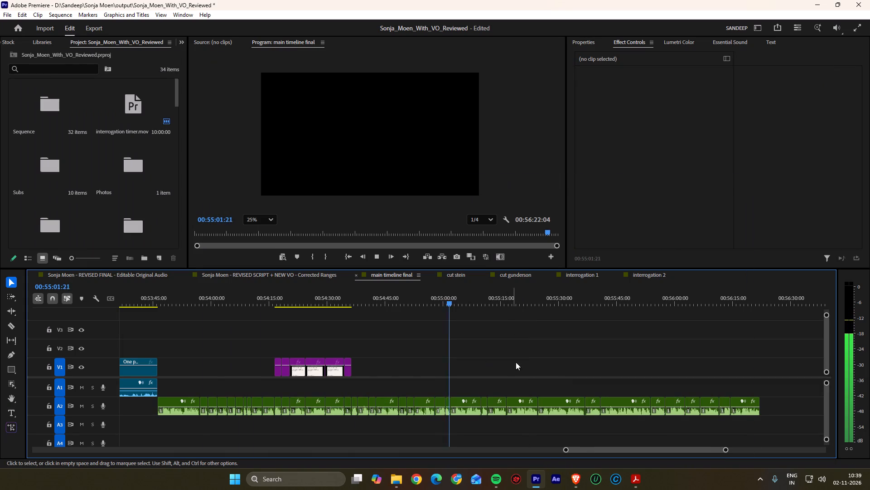
alt+scroll(477, 387, up, 20)
alt+scroll(477, 387, up, 1)
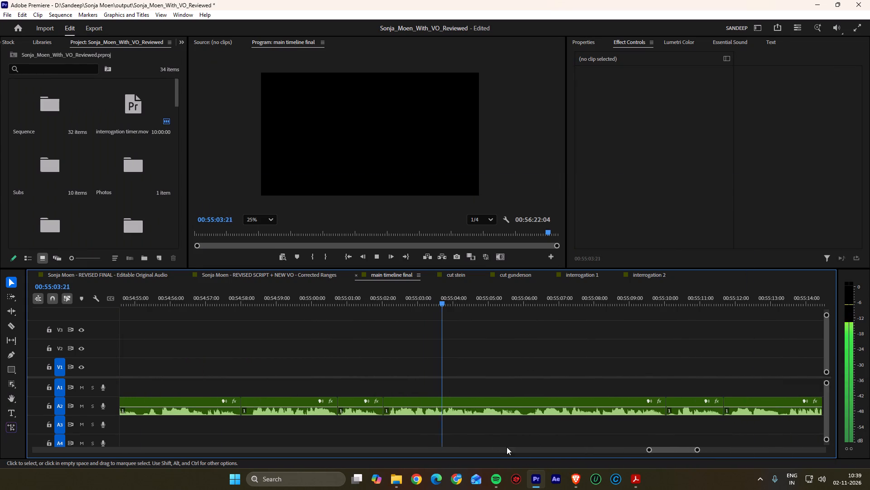
click(575, 479)
click(575, 479)
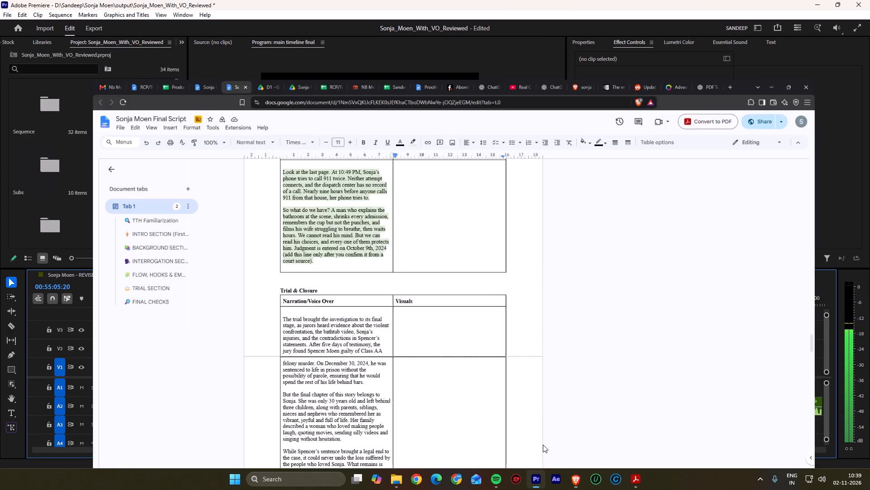
key(space)
click(574, 475)
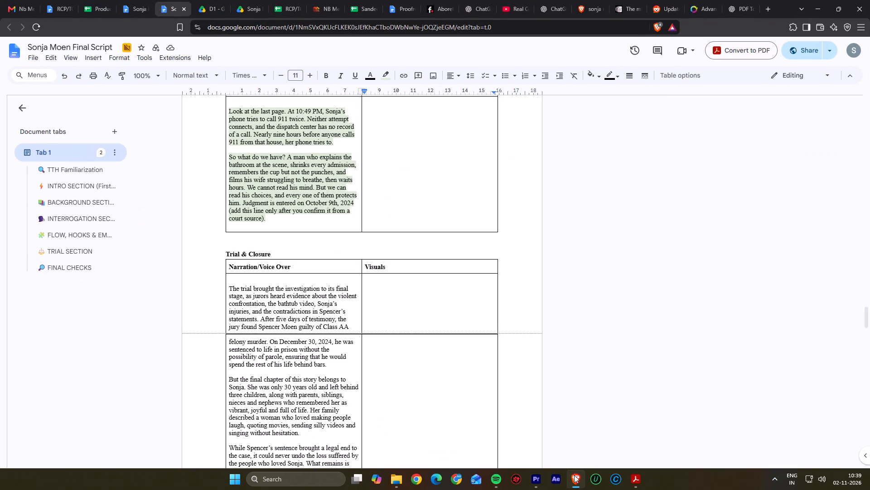
click(574, 475)
Collapse all tracks across the whole sequence and give the "Her fault. Her fall. Her anger." clip the pink label colour.
alt+scroll(504, 415, down, 2)
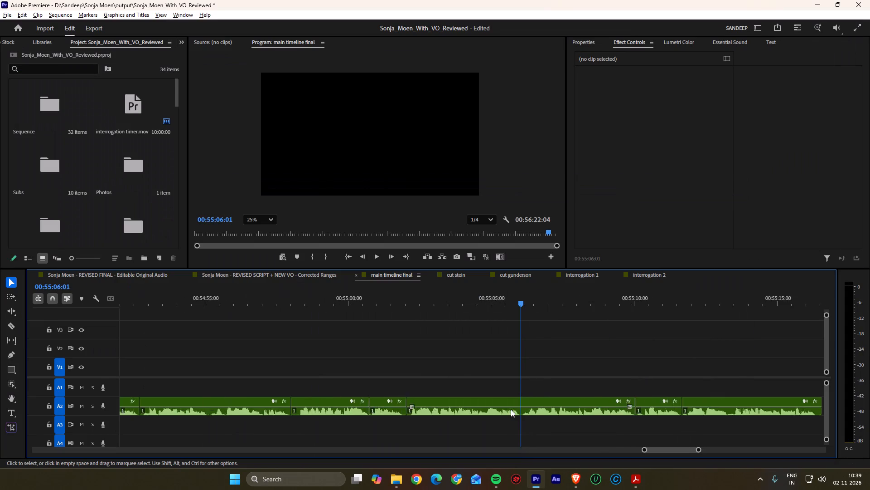
alt+scroll(511, 409, down, 20)
alt+scroll(511, 409, down, 16)
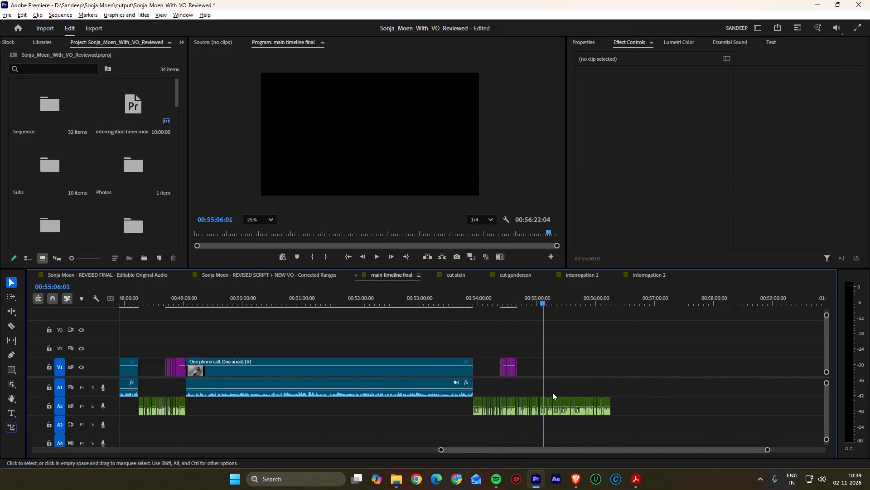
alt+scroll(552, 392, down, 16)
alt+scroll(188, 347, up, 4)
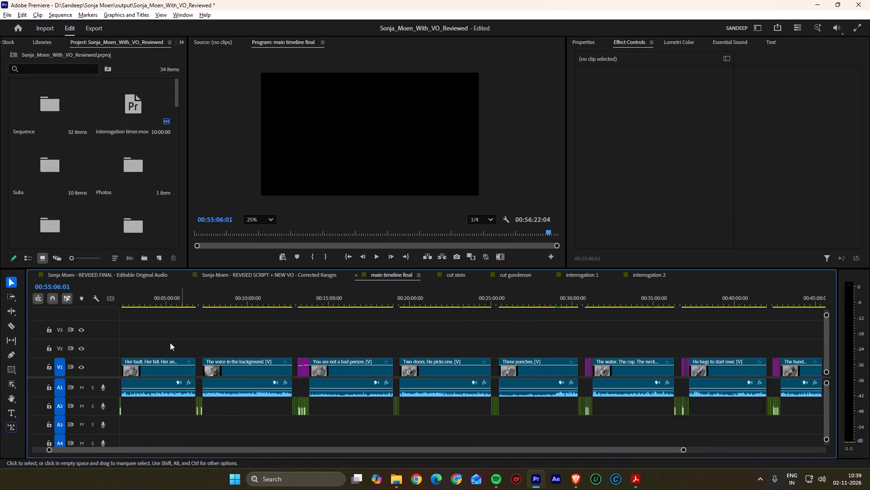
alt+scroll(170, 343, up, 9)
key(shift+underscore)
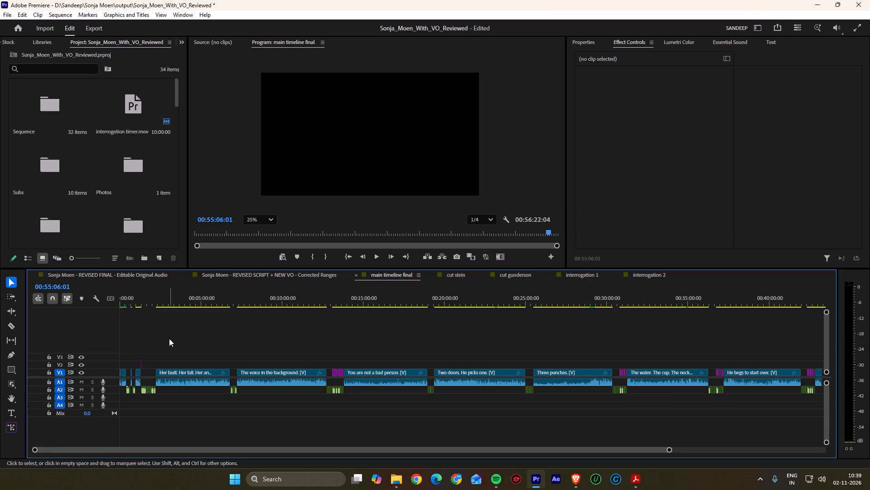
alt+scroll(271, 391, down, 4)
click(178, 381)
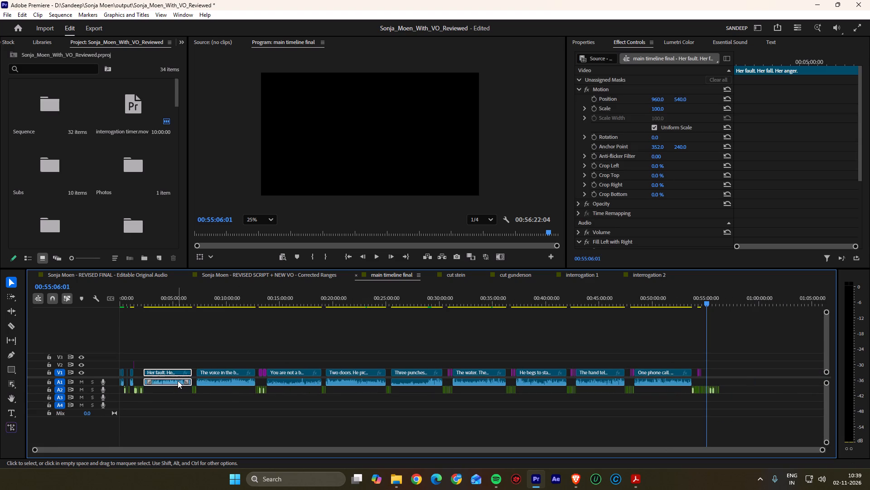
key(2)
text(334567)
Label "The voice in the background", "You are not a bad person", "Two doors. He picks one." and "Three punches" pink.
click(220, 372)
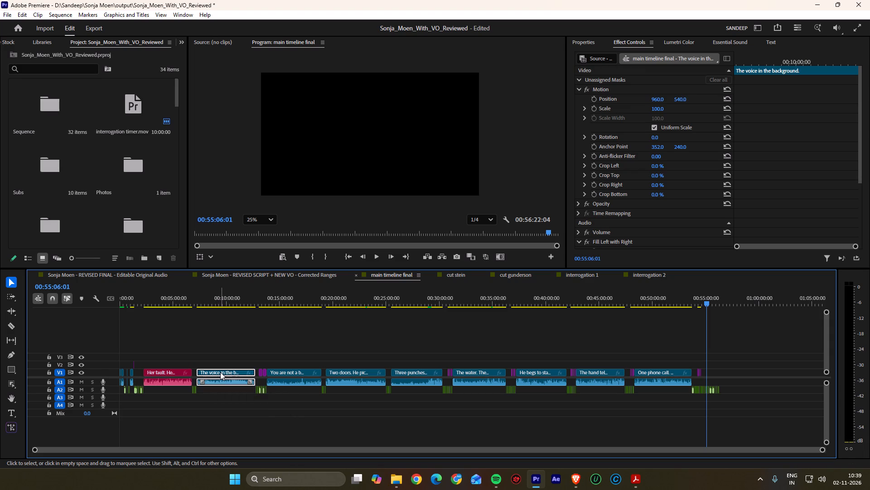
key(7)
click(287, 378)
key(7)
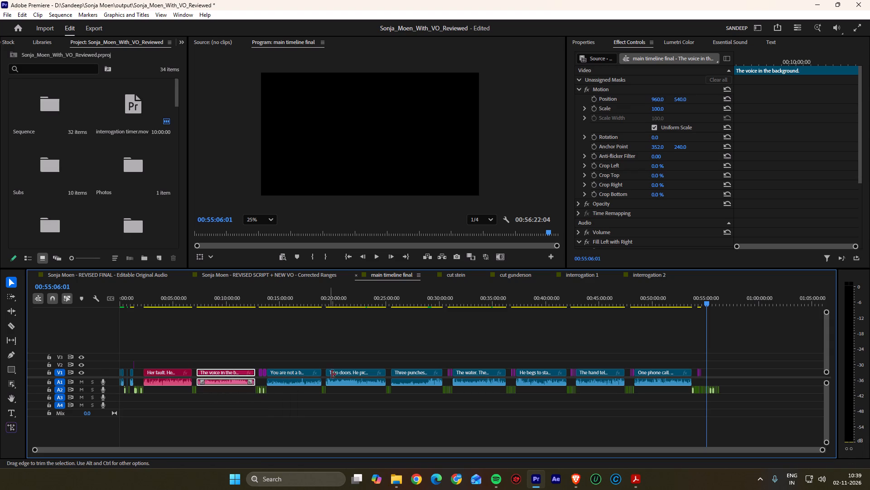
click(304, 375)
key(7)
click(347, 373)
key(7)
click(417, 373)
key(7)
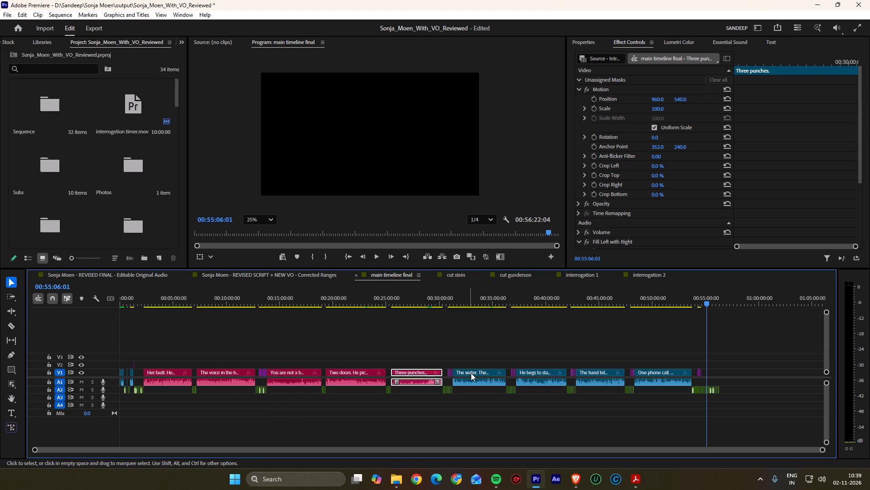
Label the clips "The water. The cup.", "He begs to start over", "The hand tells on him" and "One phone call. One arrest." pink.
click(472, 373)
key(7)
click(539, 374)
key(7)
click(598, 374)
key(7)
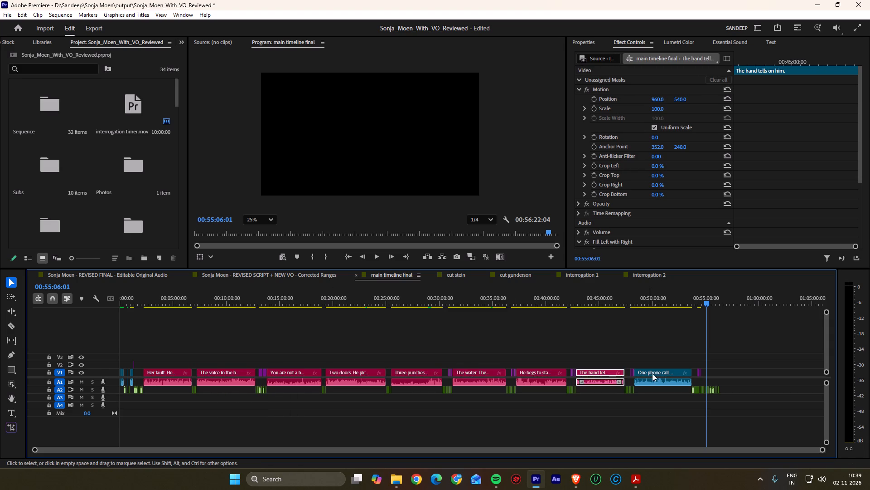
click(659, 374)
key(7)
Label the Intro 1, Intro 2, Intro 3 and Intro 4 clips at the start of the sequence pink.
alt+scroll(130, 372, up, 8)
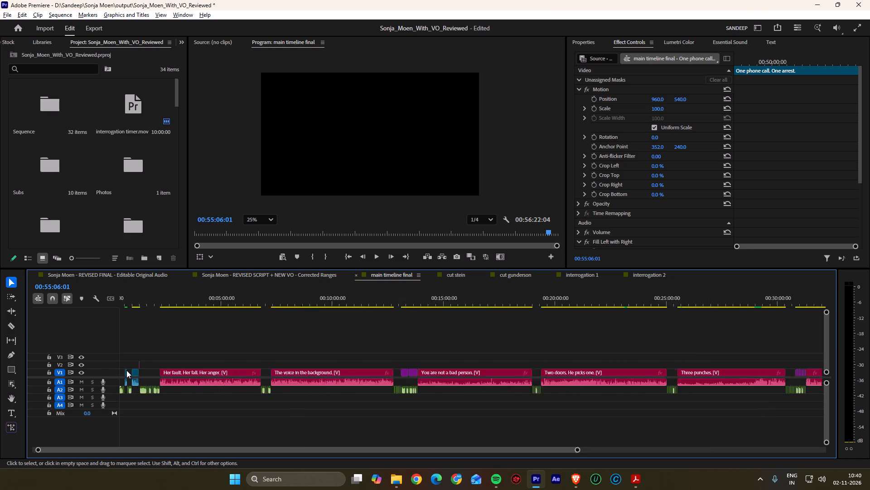
alt+scroll(126, 370, up, 20)
alt+scroll(126, 370, up, 11)
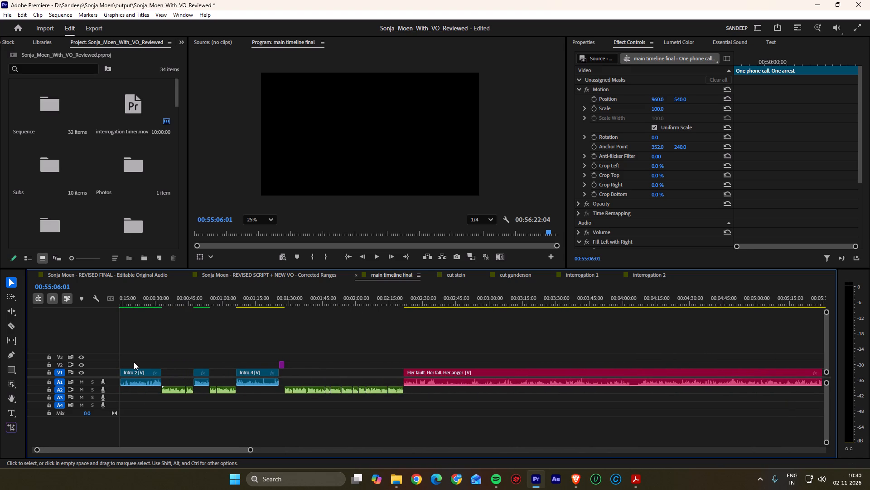
drag(128, 360, 168, 379)
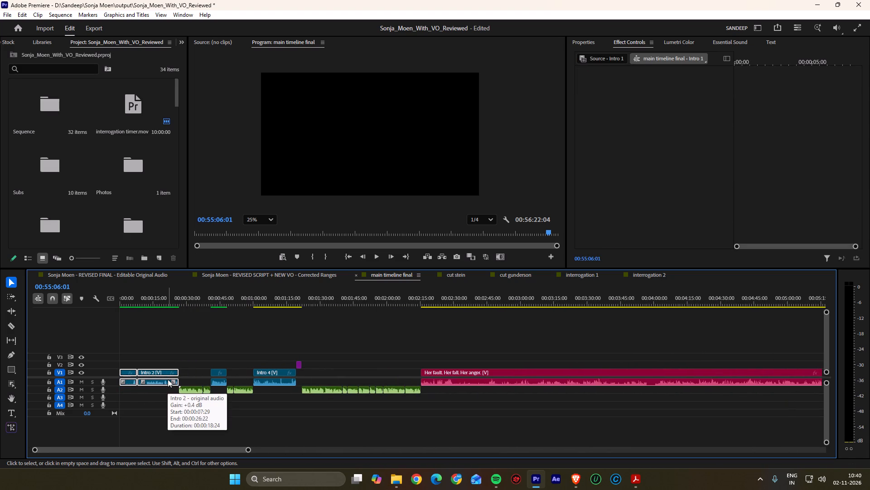
key(7)
click(218, 374)
key(7)
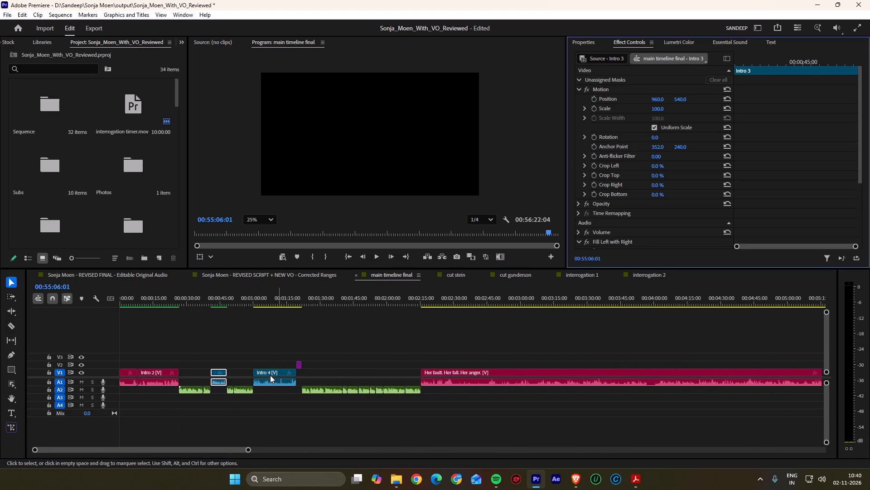
click(220, 383)
click(218, 402)
double_click(219, 386)
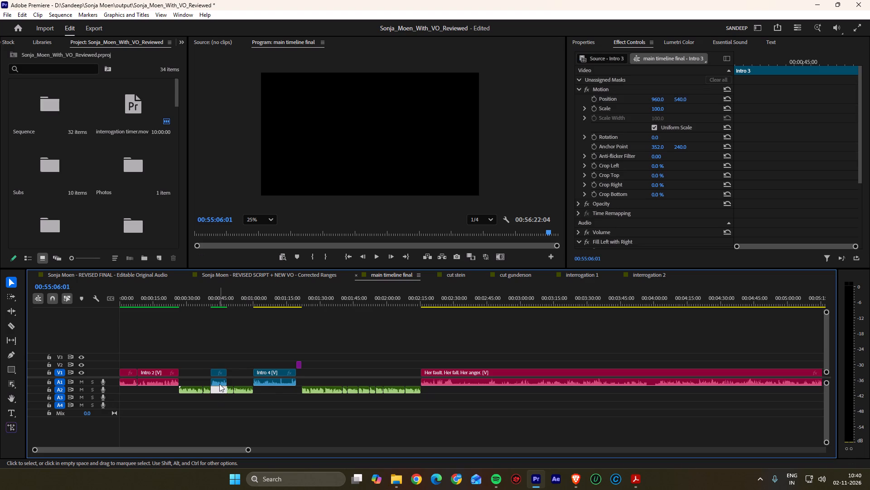
key(7)
click(275, 381)
key(7)
click(275, 397)
Look over the relabelled clips in the opening part of the sequence, and view the frame at about 00:05:43.
alt+scroll(265, 350, down, 2)
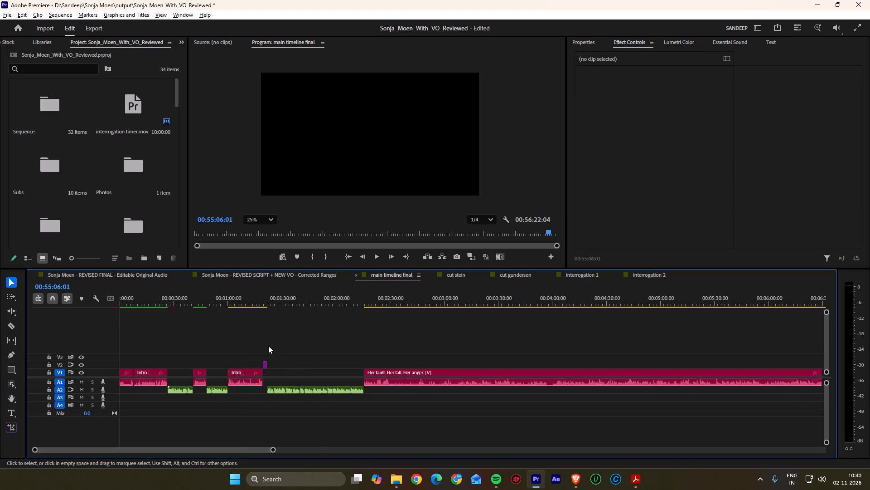
alt+scroll(268, 346, down, 14)
alt+scroll(280, 382, up, 14)
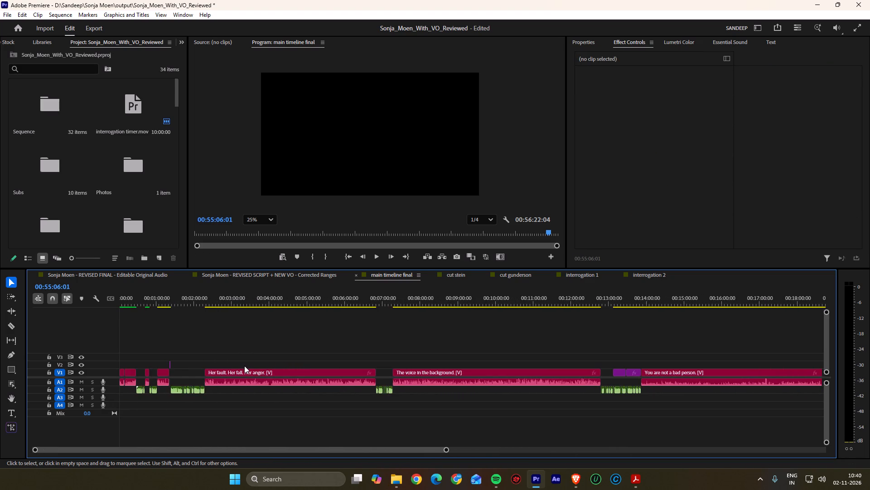
alt+scroll(244, 366, up, 4)
scroll(273, 366, down, 4)
scroll(148, 347, up, 2)
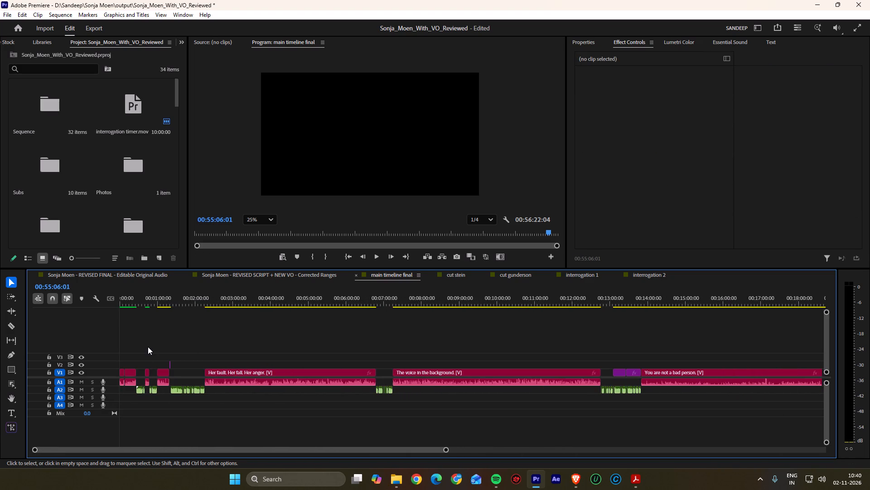
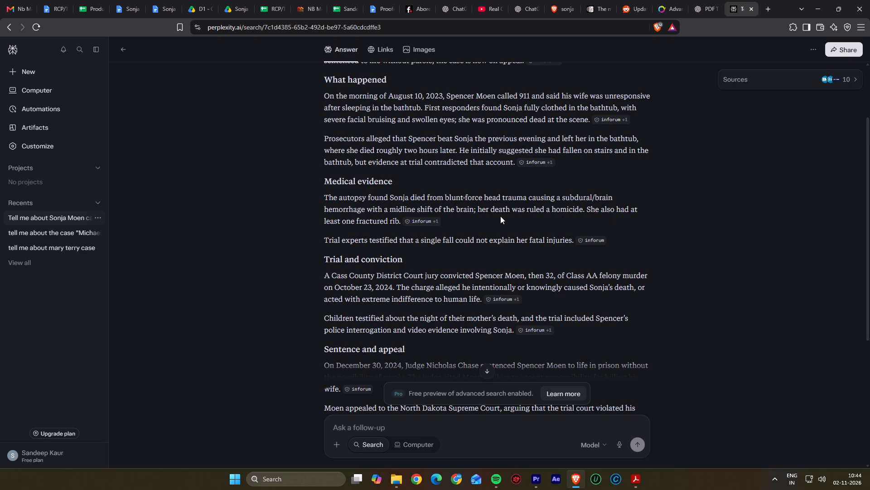
scroll(500, 216, down, 2)
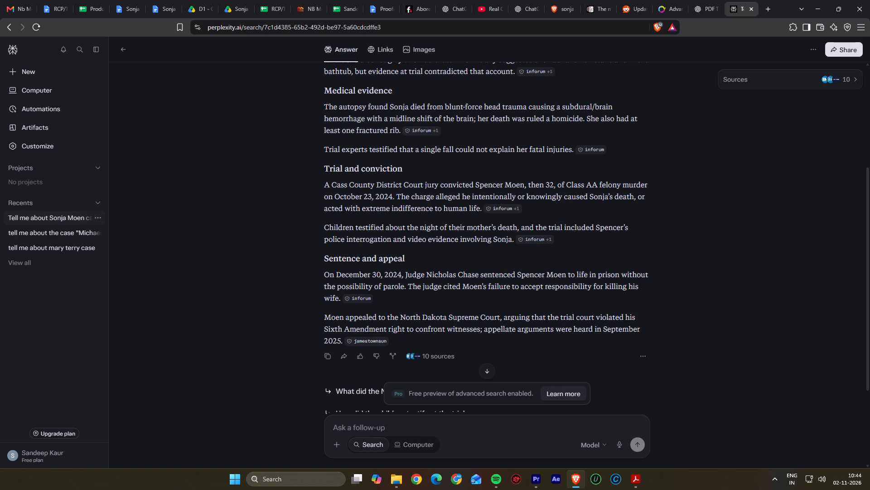
scroll(445, 284, down, 3)
scroll(445, 284, up, 3)
scroll(445, 284, down, 2)
scroll(445, 284, up, 2)
scroll(445, 284, down, 2)
scroll(445, 284, up, 2)
scroll(445, 284, down, 2)
scroll(445, 284, up, 2)
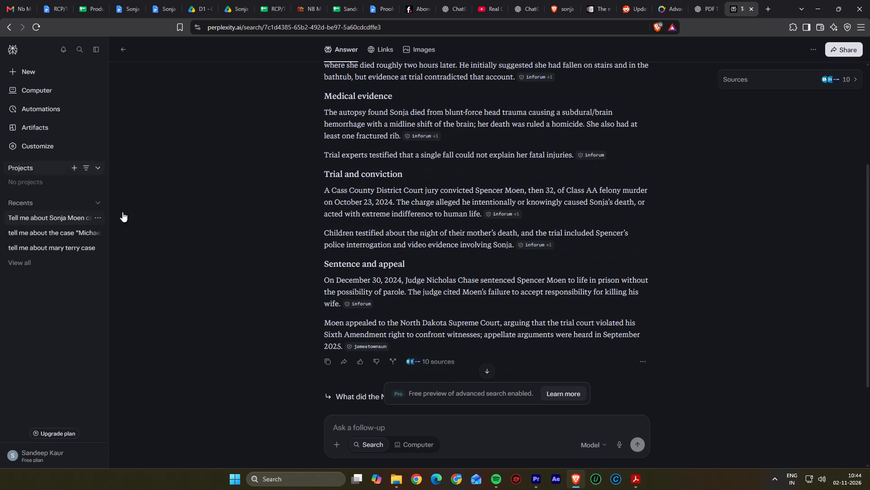
click(696, 5)
click(741, 7)
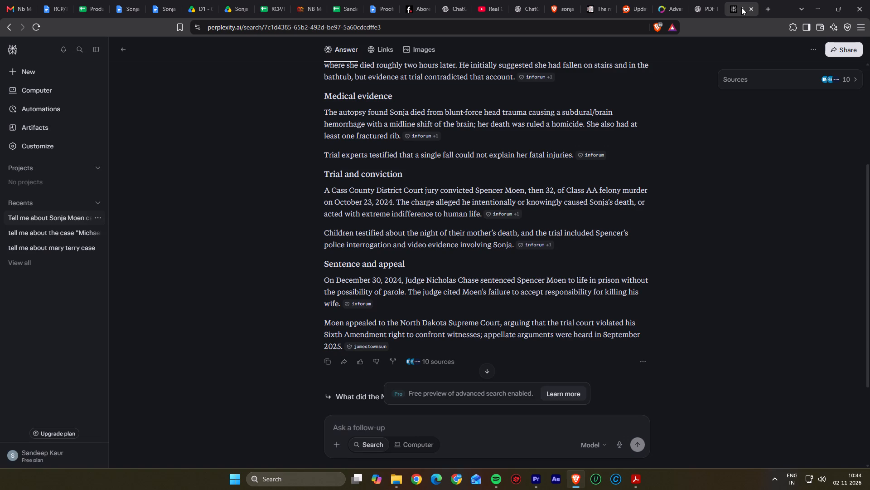
Switch to Premiere and view the cut gunderson sequence across its full length.
click(816, 8)
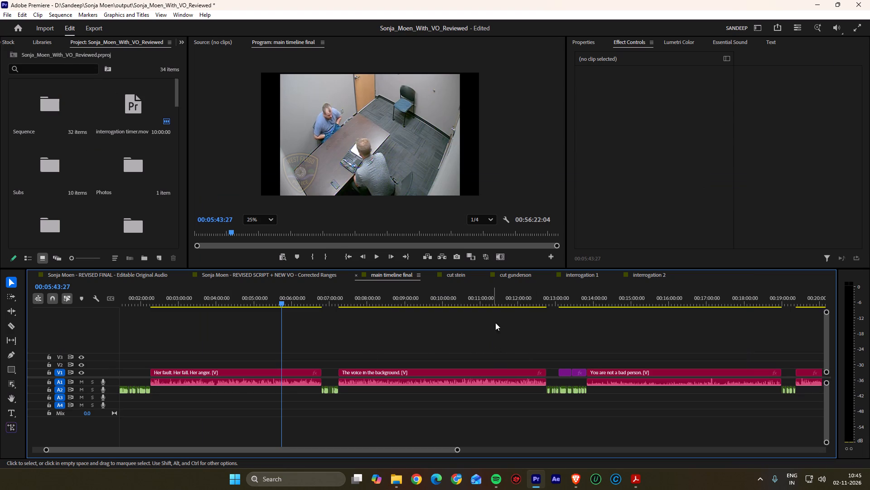
click(512, 275)
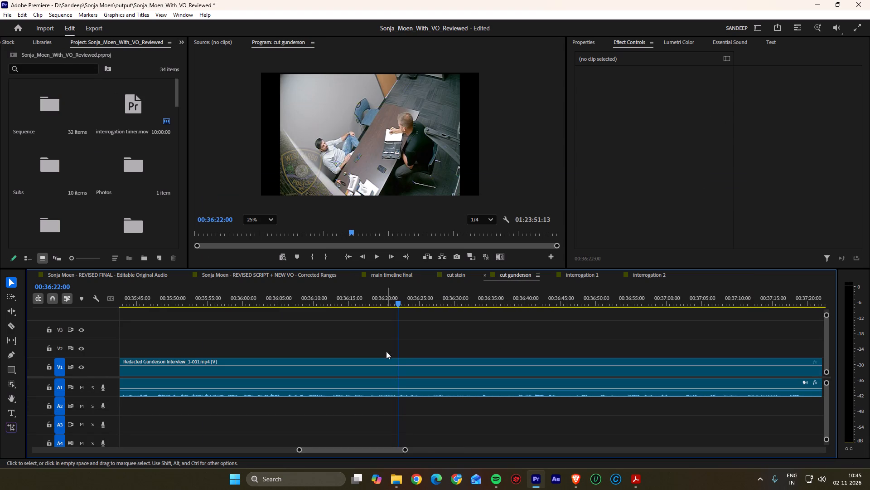
alt+scroll(406, 362, down, 20)
alt+scroll(406, 362, down, 7)
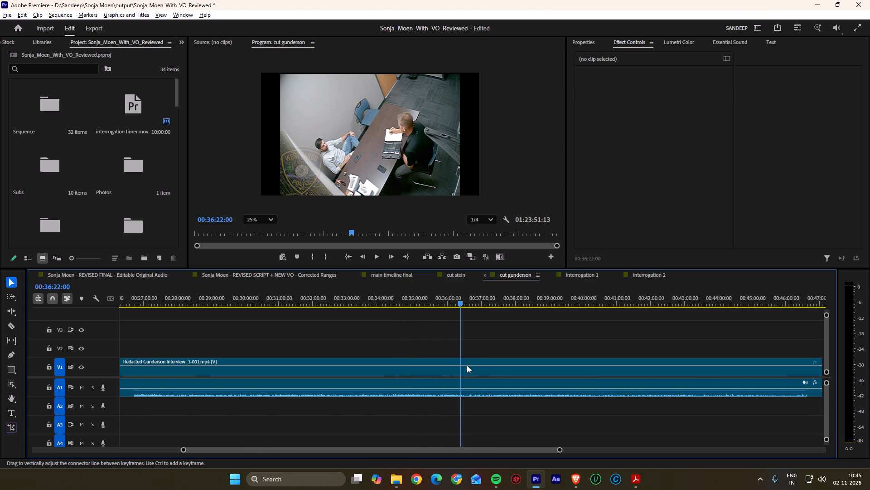
alt+scroll(467, 365, down, 17)
Find the Transform video effect and apply it to the Moen Interrogation Part 1 clip in the interrogation 1 sequence.
click(579, 275)
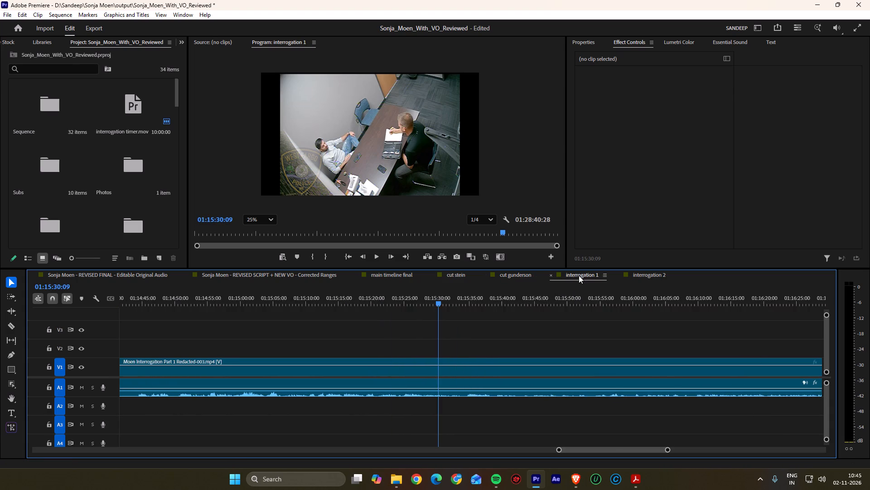
click(454, 366)
alt+scroll(455, 358, down, 16)
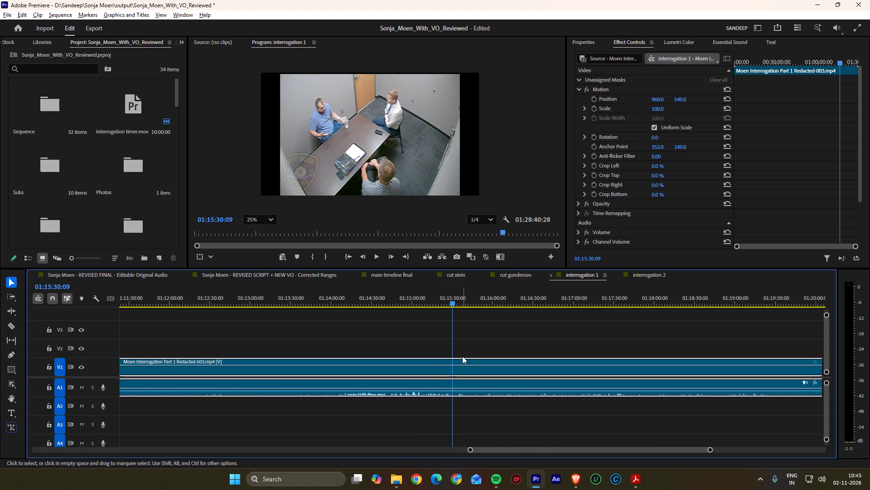
alt+scroll(462, 356, down, 20)
alt+scroll(462, 356, down, 9)
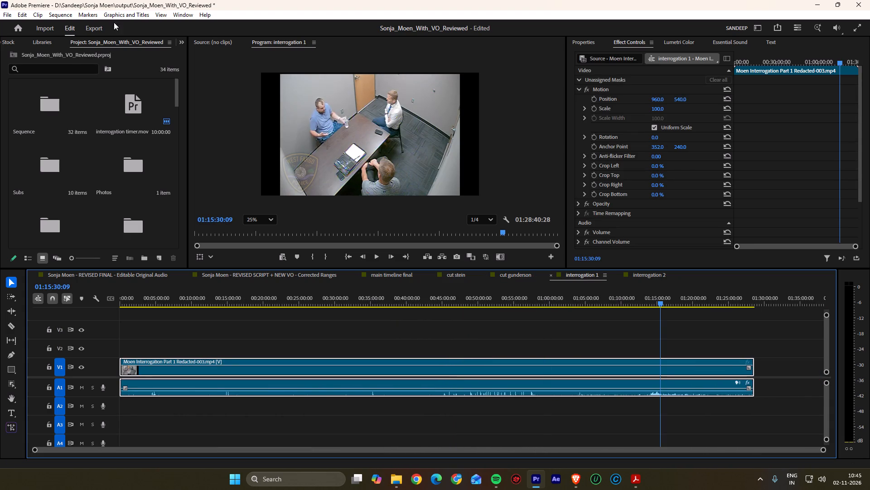
click(179, 42)
click(186, 55)
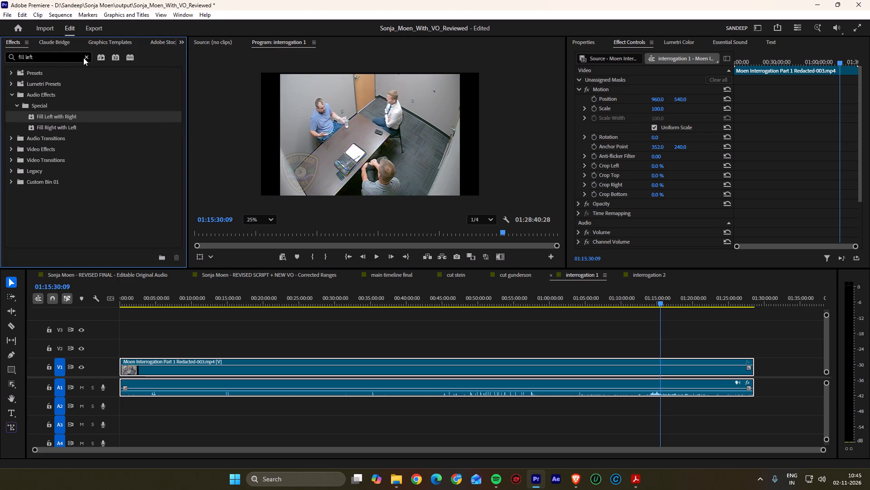
click(86, 58)
click(73, 58)
text(transform)
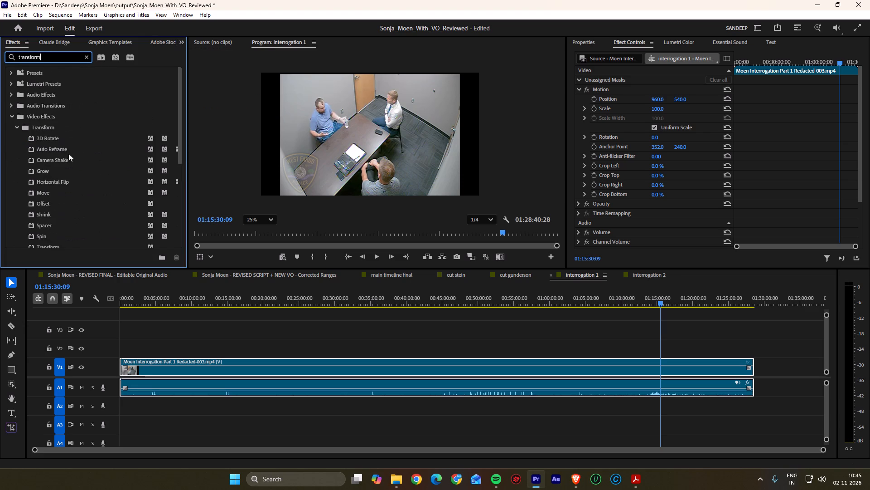
scroll(69, 169, down, 4)
drag(49, 211, 279, 372)
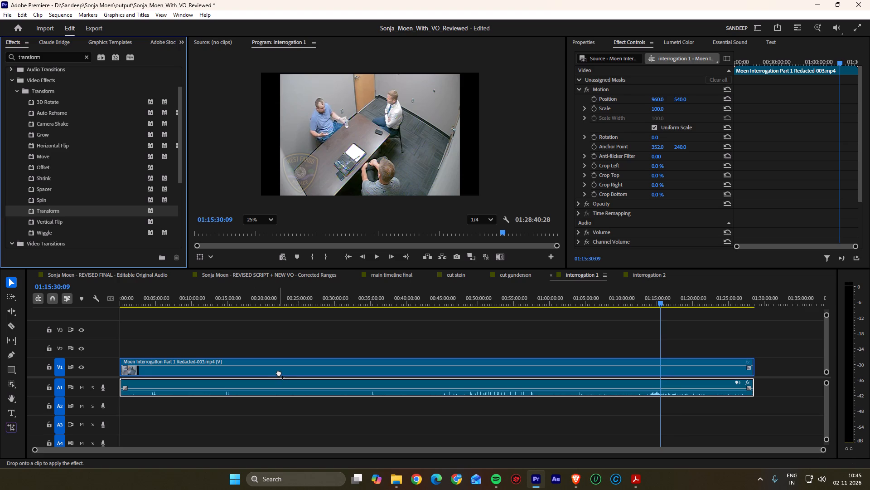
drag(279, 372, 279, 372)
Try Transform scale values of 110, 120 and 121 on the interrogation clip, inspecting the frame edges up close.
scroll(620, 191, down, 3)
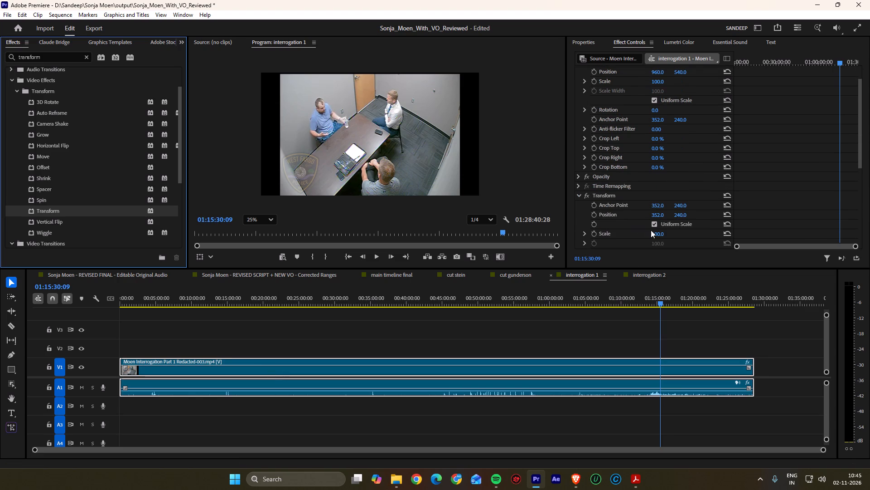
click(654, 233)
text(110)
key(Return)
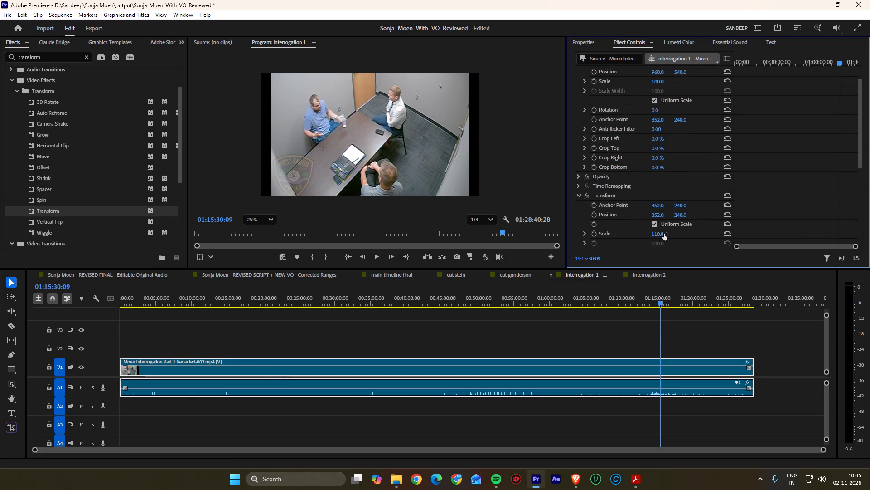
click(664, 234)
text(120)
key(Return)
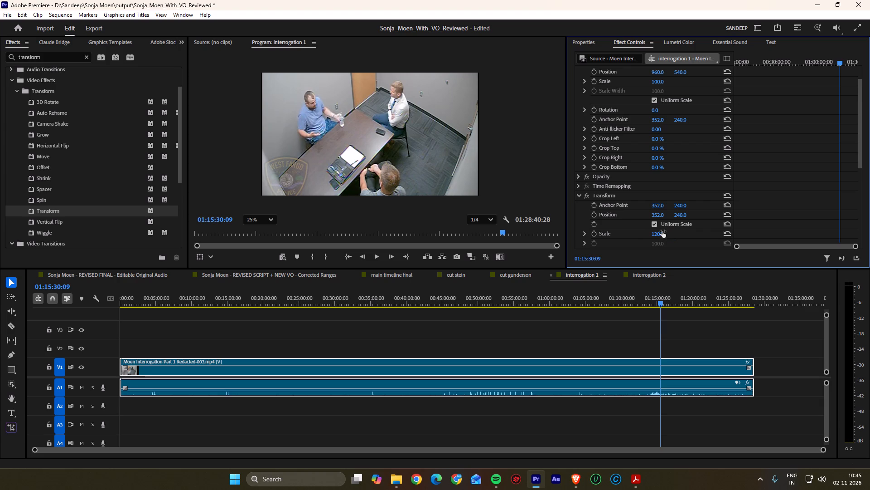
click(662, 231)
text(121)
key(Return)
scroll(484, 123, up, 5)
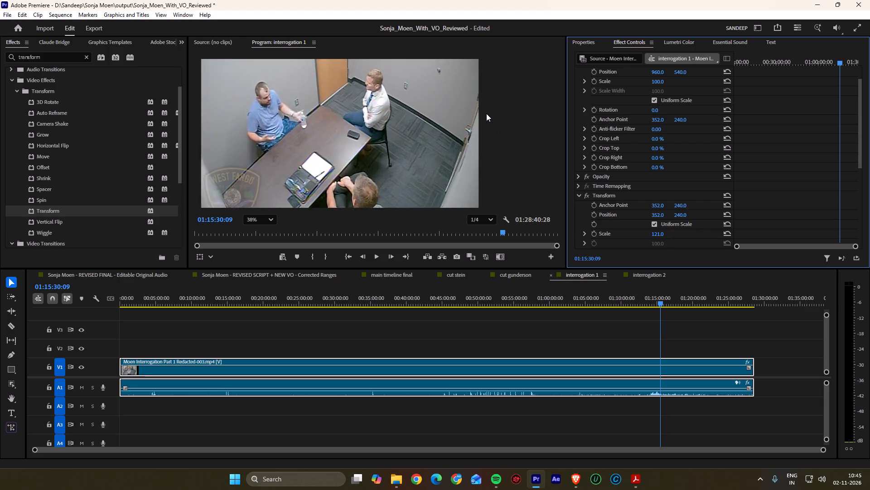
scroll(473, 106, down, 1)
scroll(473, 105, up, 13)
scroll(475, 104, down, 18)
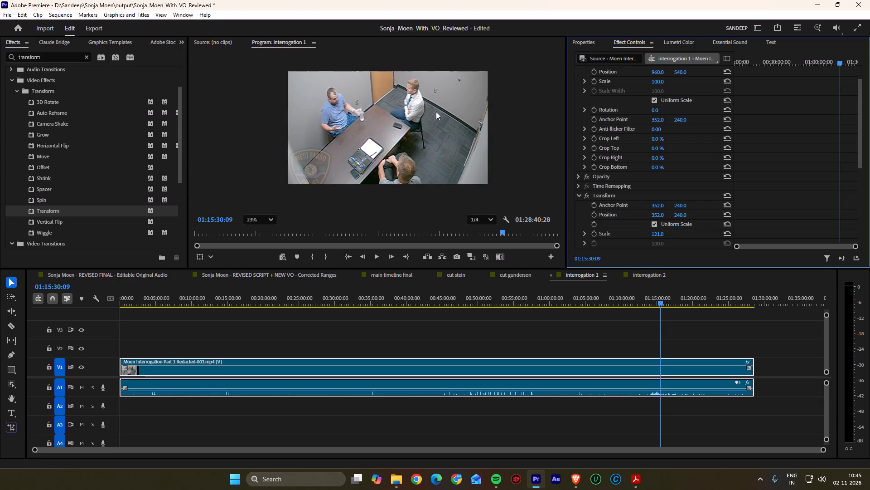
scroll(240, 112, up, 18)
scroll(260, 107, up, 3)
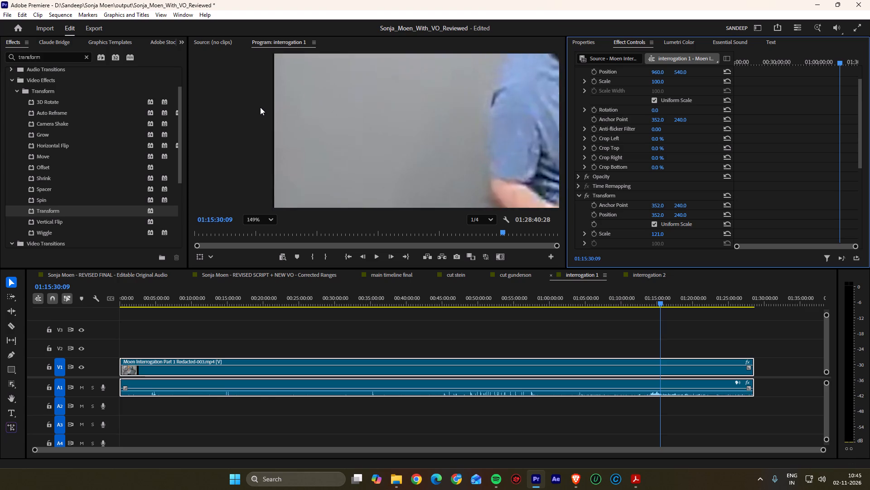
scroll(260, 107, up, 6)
Set the interrogation clip's Transform scale to 122 and check the edges of the frame for uncovered areas.
click(655, 233)
text(122)
key(Return)
scroll(426, 198, down, 10)
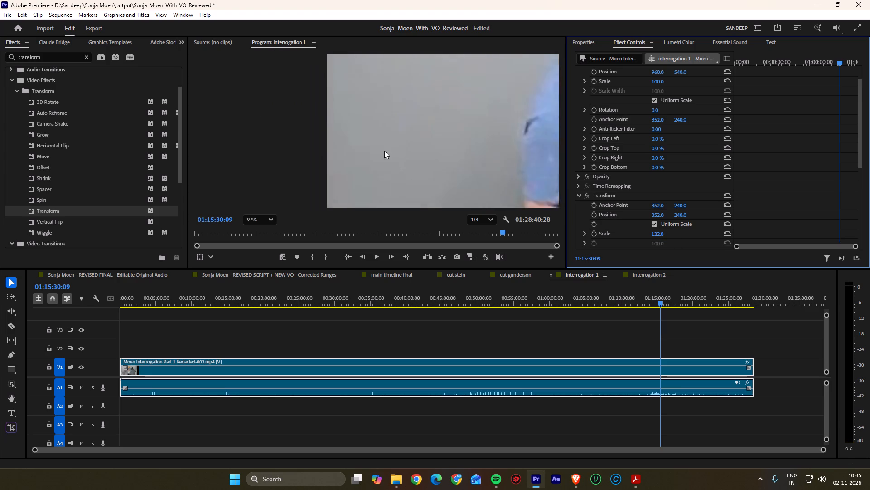
scroll(384, 151, down, 12)
middle_drag(501, 147, 337, 127)
scroll(488, 130, up, 4)
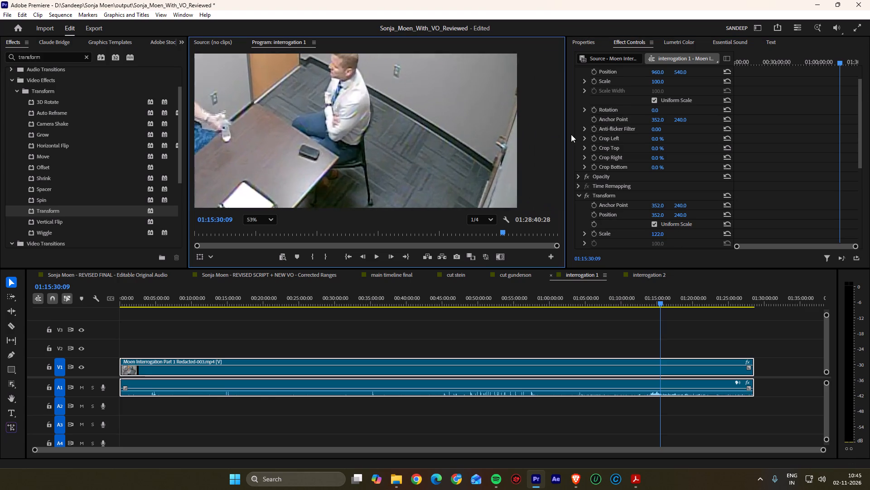
scroll(571, 134, up, 2)
scroll(483, 127, down, 11)
middle_drag(419, 136, 391, 132)
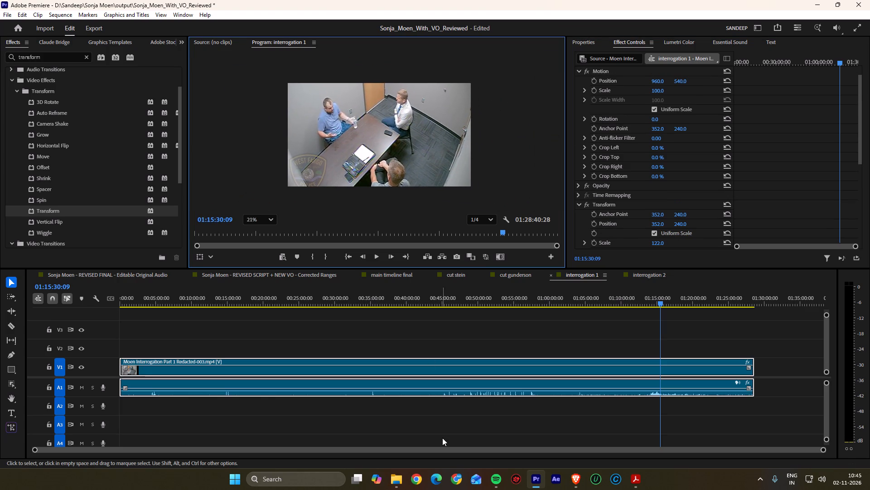
Save the project with the interrogation 1 clip selected.
click(432, 391)
click(456, 353)
click(549, 374)
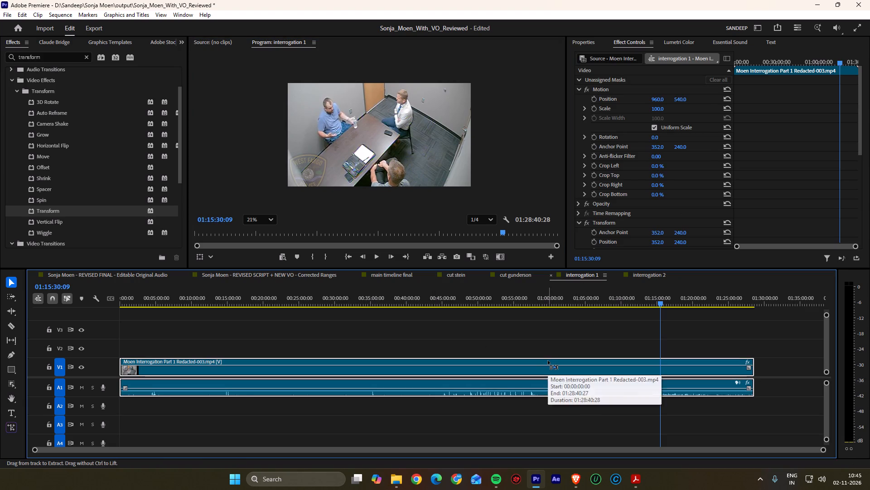
key(ctrl+s)
click(609, 224)
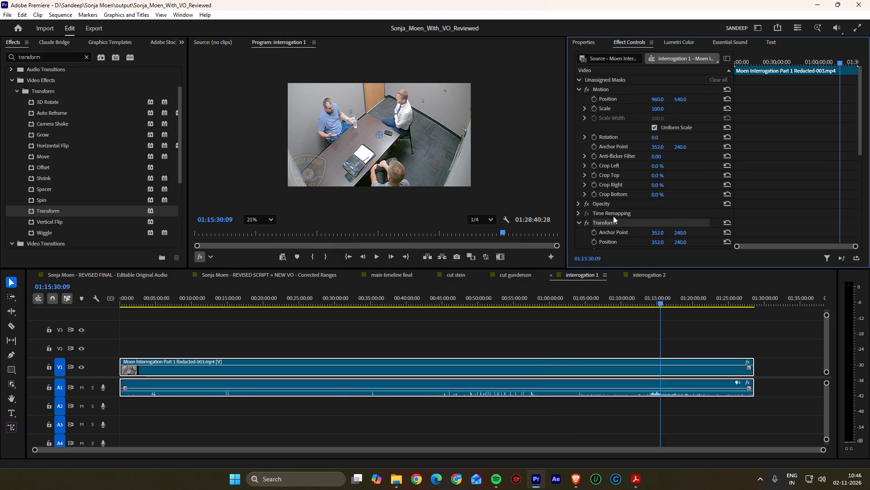
scroll(613, 216, down, 4)
key(ctrl+x)
click(598, 53)
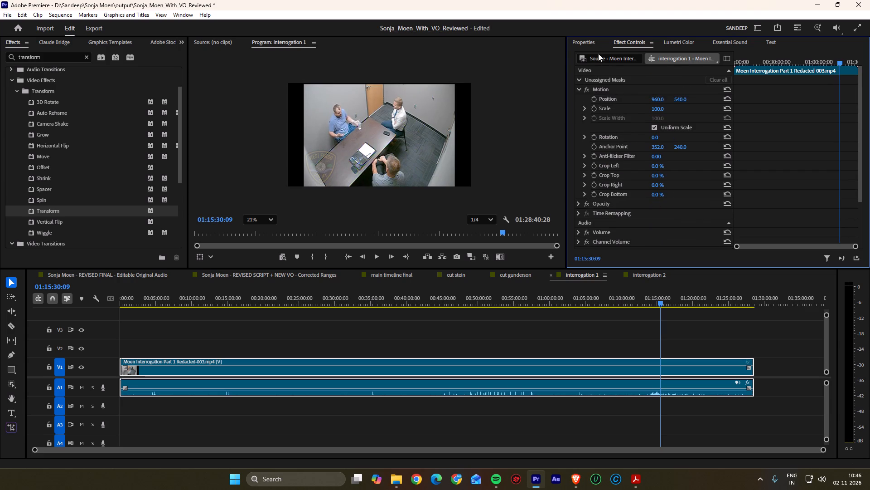
click(598, 57)
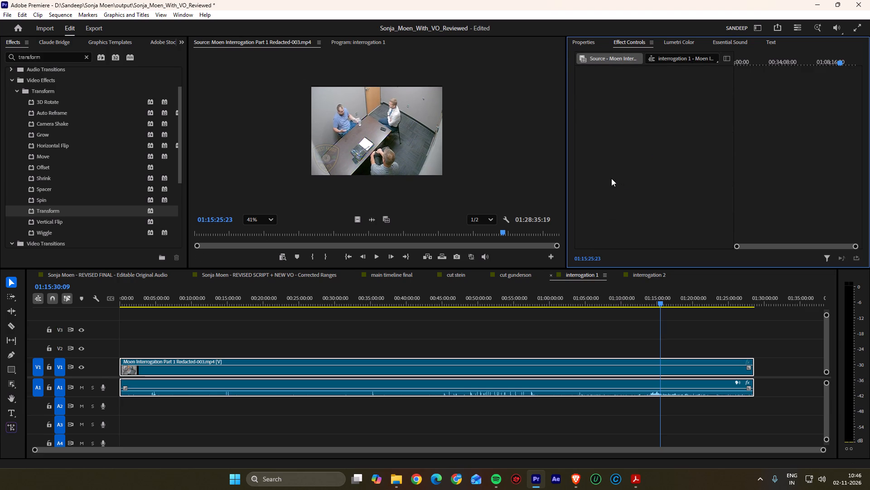
key(ctrl+v)
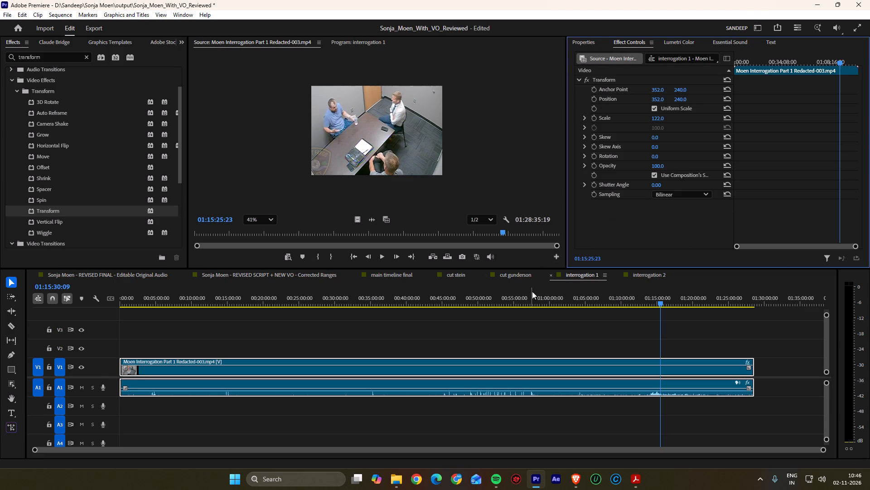
Check the interrogation 1 picture around 00:46:06, comparing it without and with the source-level Transform by undoing and redoing.
click(533, 309)
drag(521, 294, 451, 290)
key(ctrl+z)
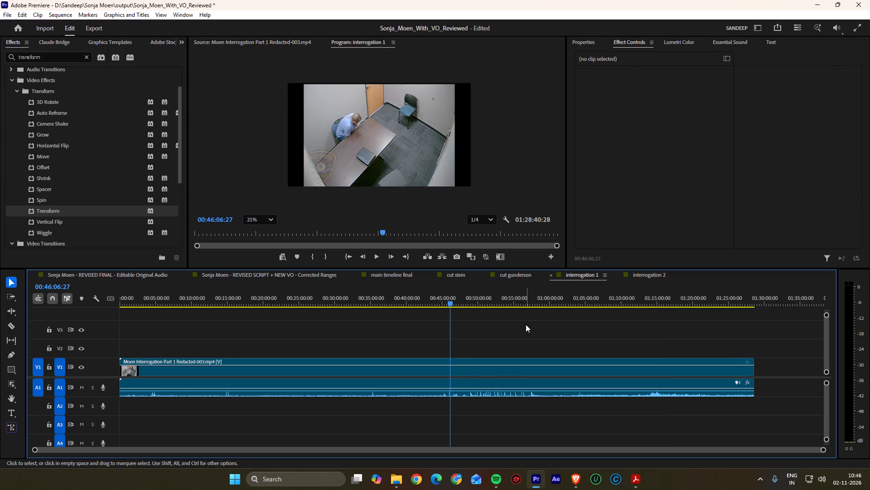
key(ctrl+shift+z)
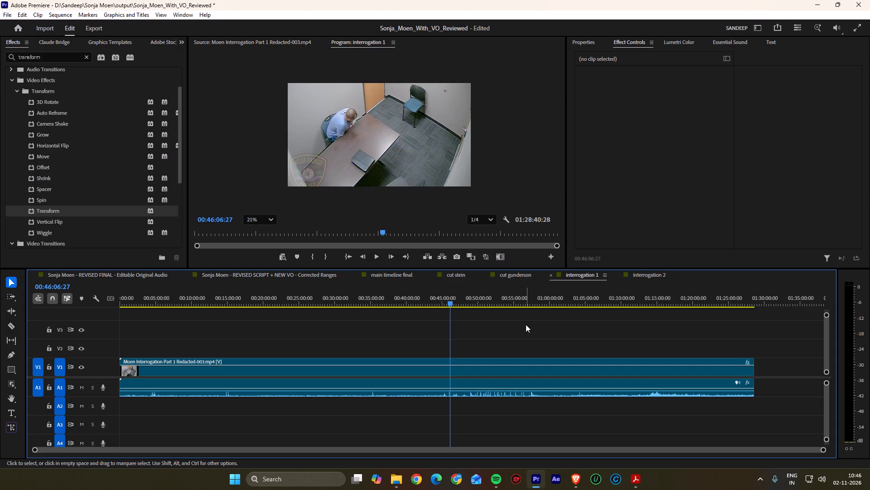
click(526, 324)
In the main timeline final sequence, set the Motion scale of the "Her fault. Her fall. Her anger." clip to 122.
click(522, 277)
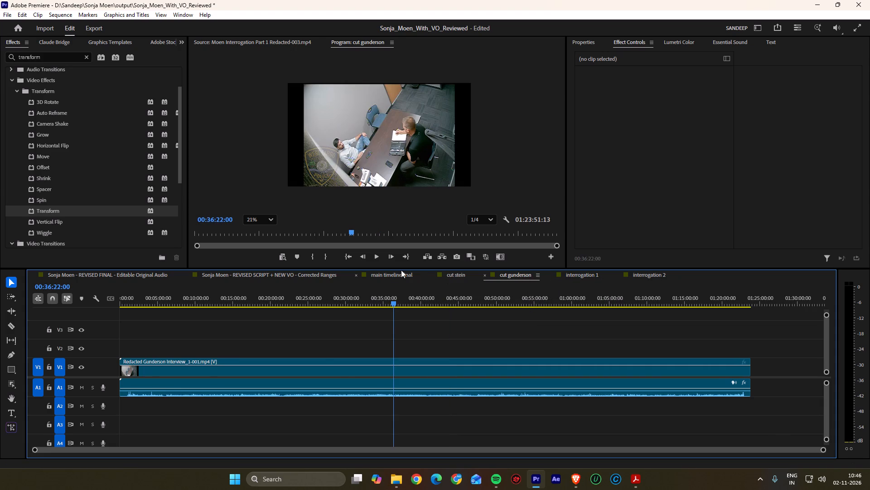
click(392, 274)
alt+scroll(502, 330, down, 11)
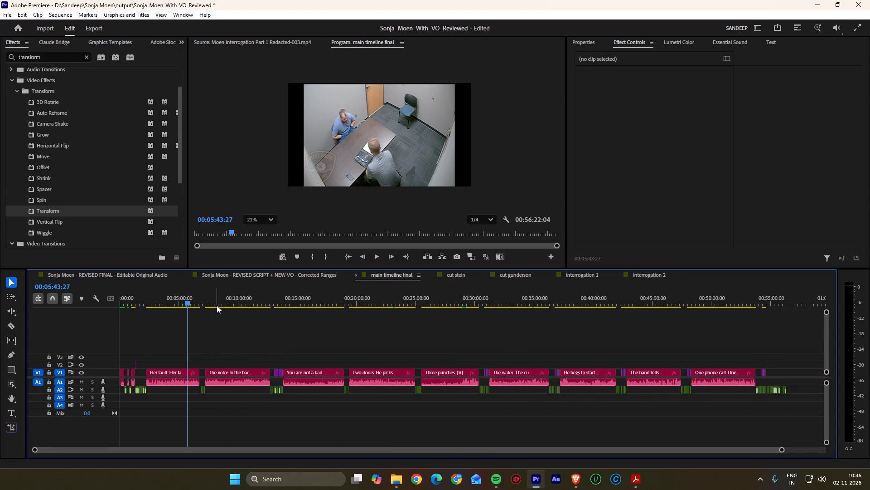
drag(218, 305, 699, 334)
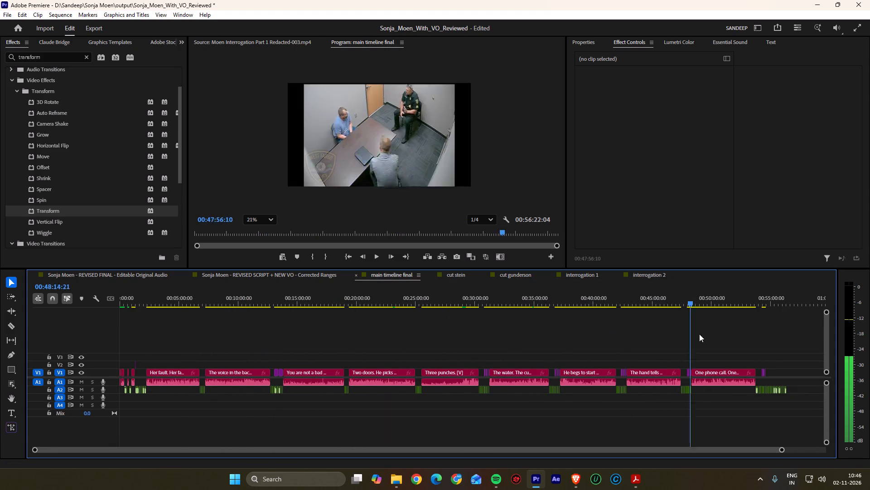
drag(699, 334, 117, 347)
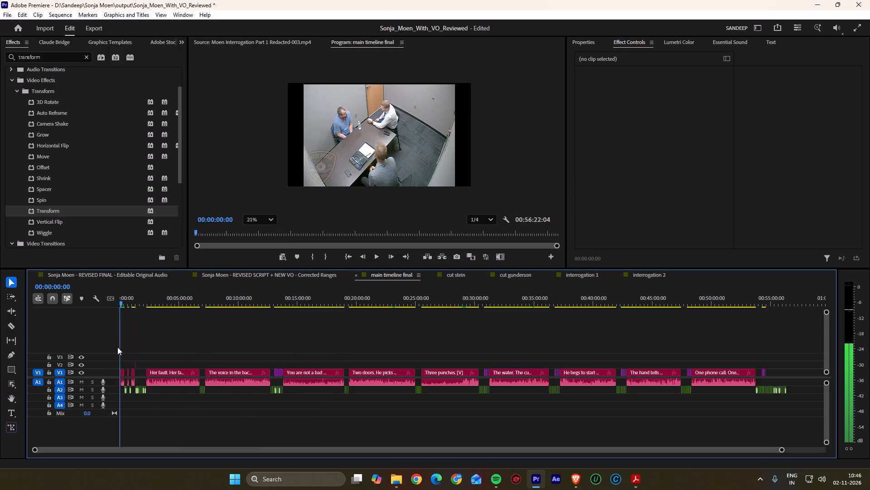
drag(117, 347, 159, 347)
click(165, 376)
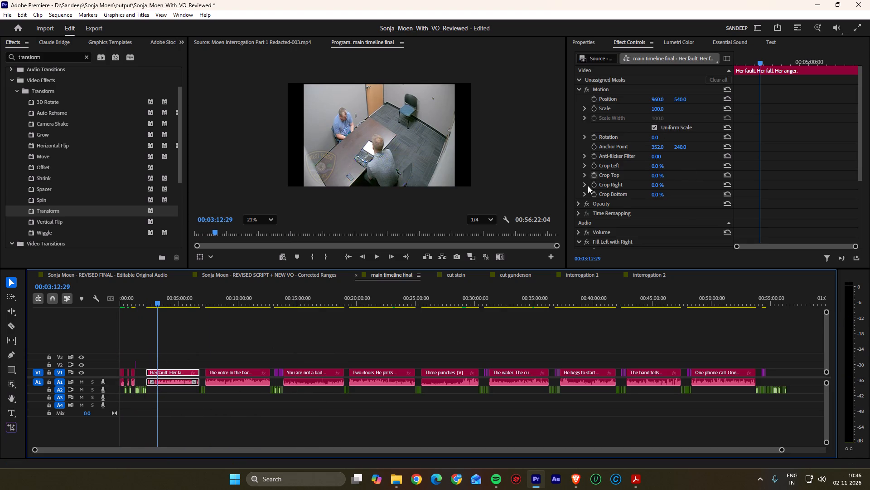
scroll(587, 191, down, 7)
scroll(619, 180, up, 11)
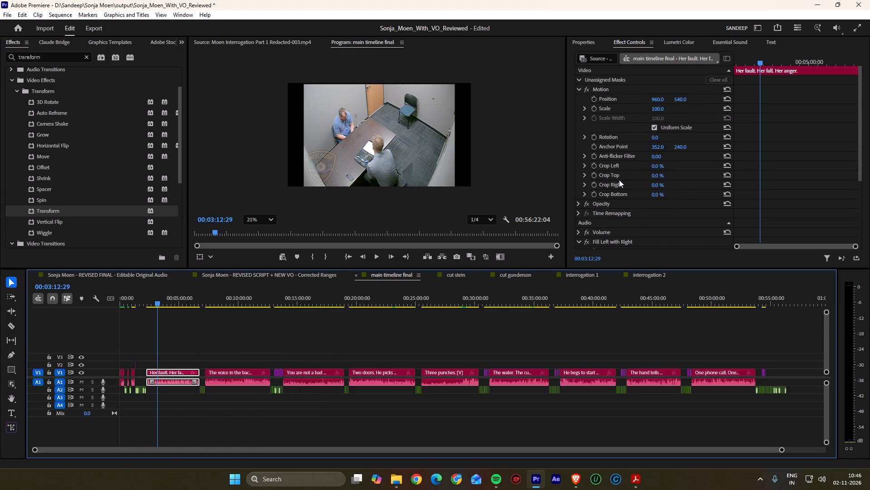
click(659, 109)
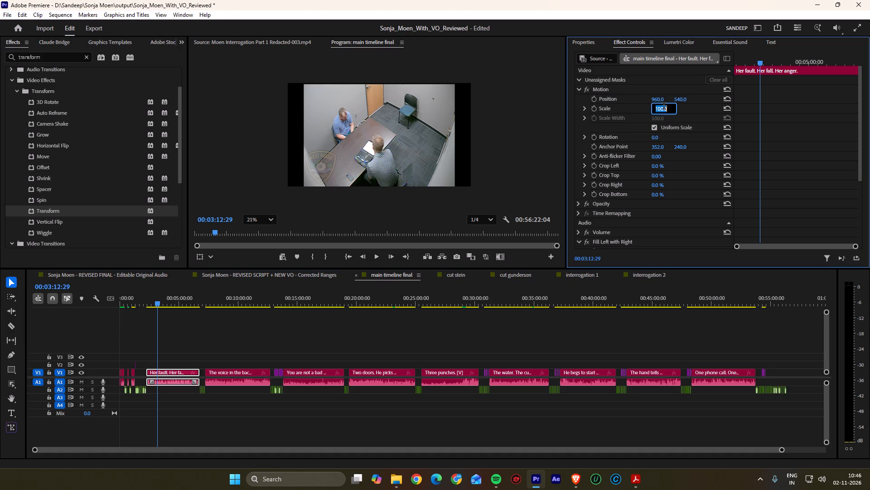
text(121)
key(BackSpace)
key(2)
key(Return)
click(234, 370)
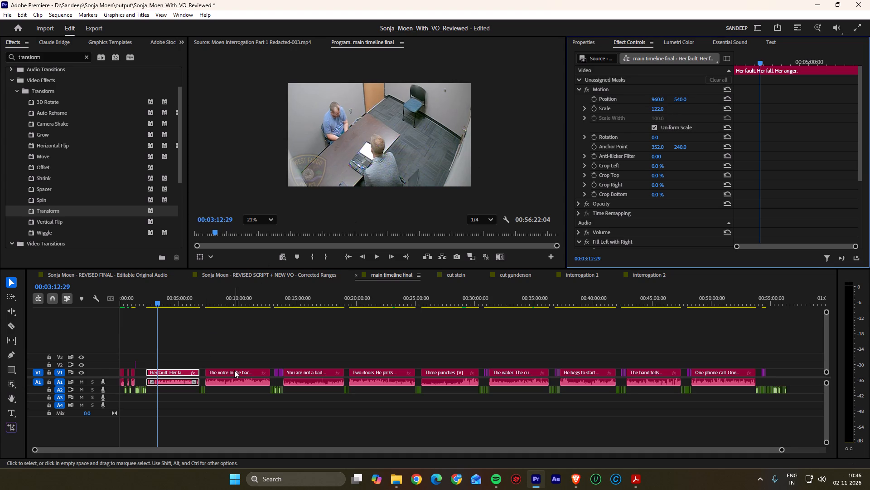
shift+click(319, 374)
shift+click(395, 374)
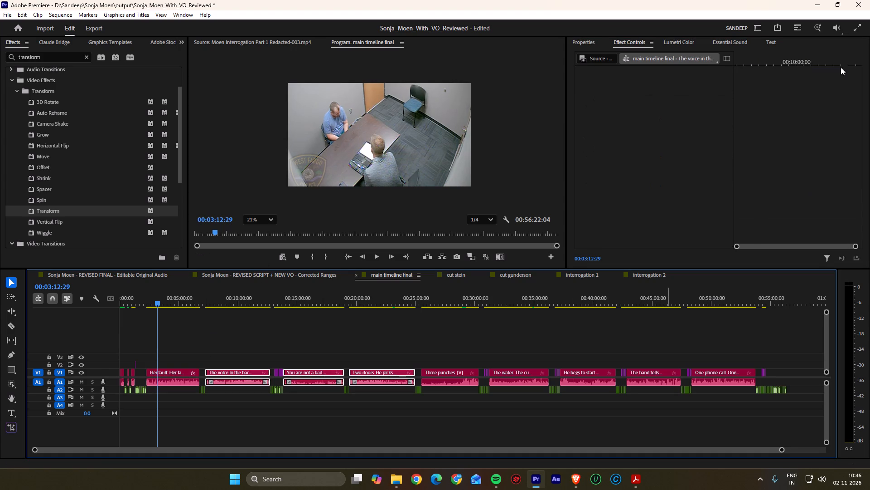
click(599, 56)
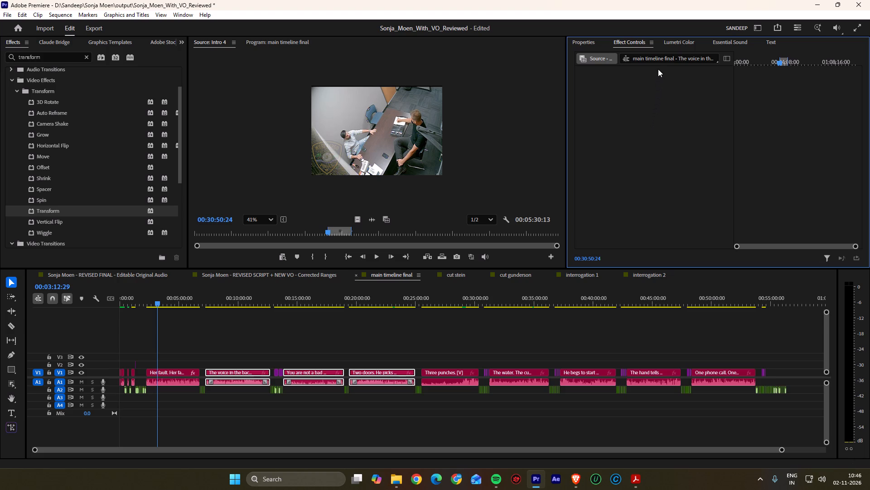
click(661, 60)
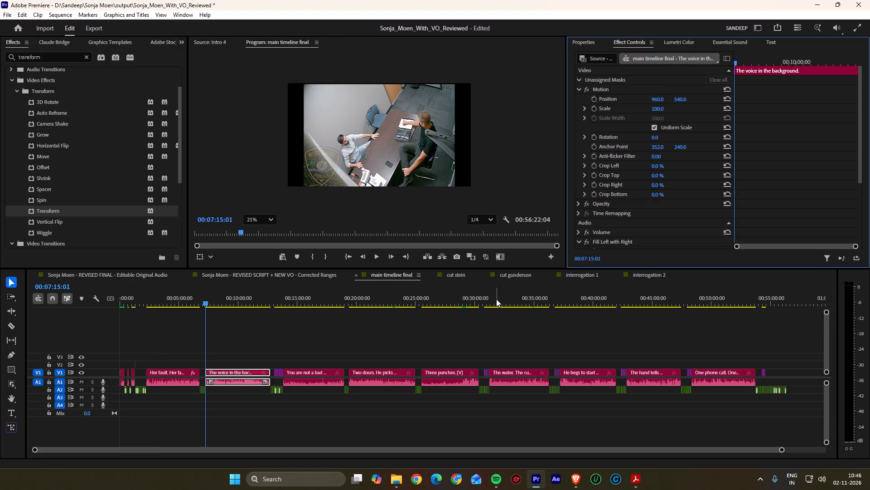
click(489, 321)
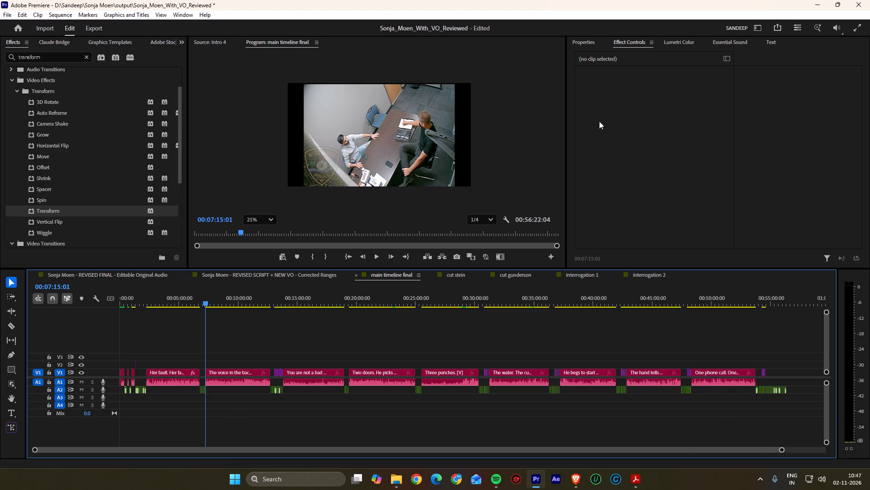
Shift the "Her fault. Her fall. Her anger." clip's picture up by setting its vertical Motion position to 470.
click(182, 373)
click(177, 301)
drag(193, 301, 203, 308)
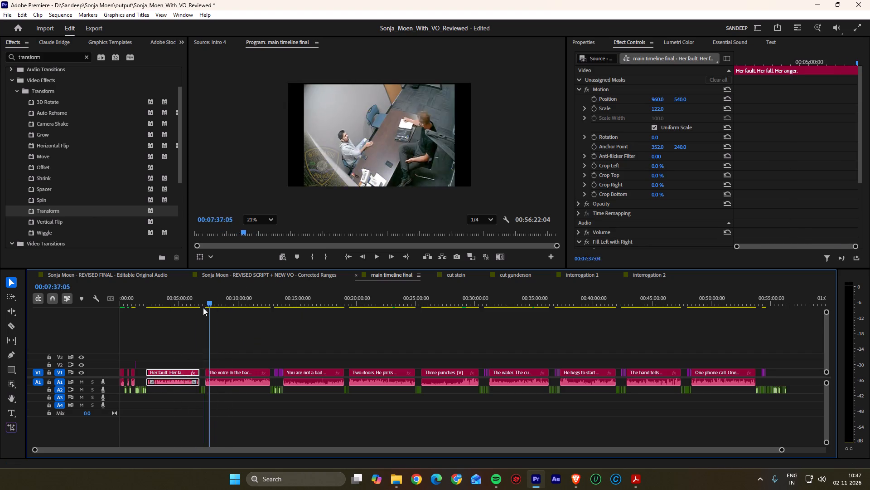
drag(203, 308, 169, 308)
click(179, 381)
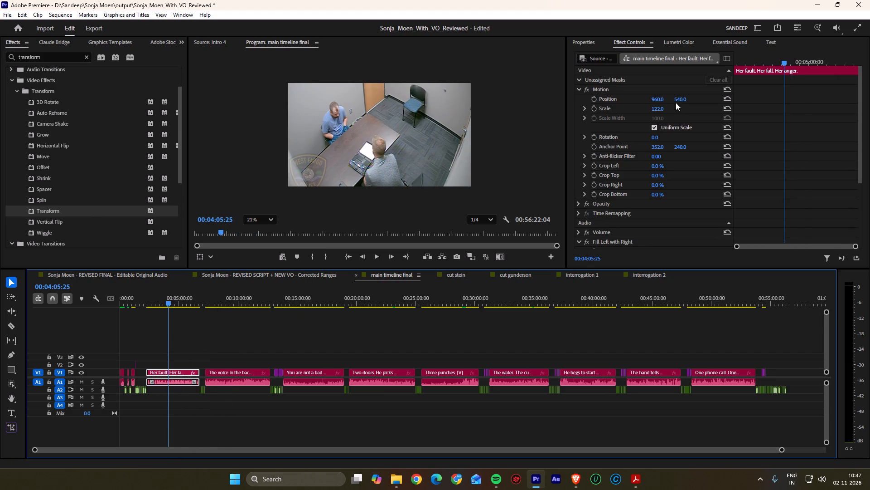
drag(681, 100, 657, 108)
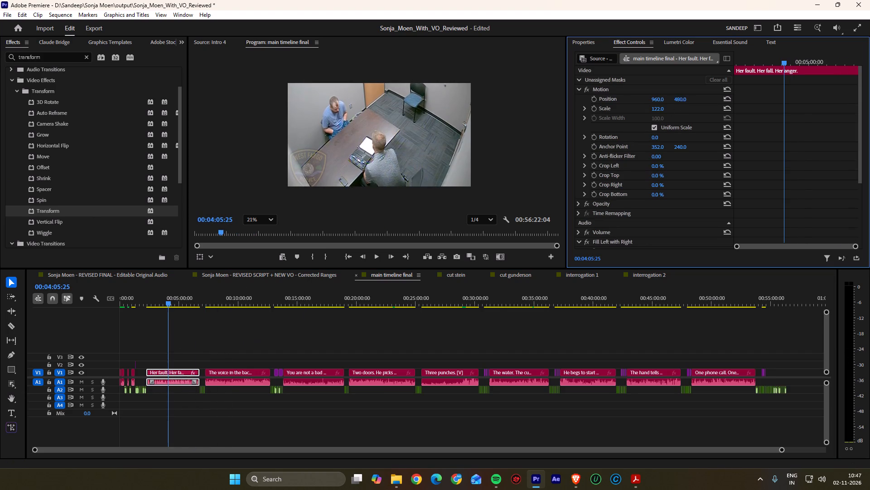
drag(657, 108, 632, 114)
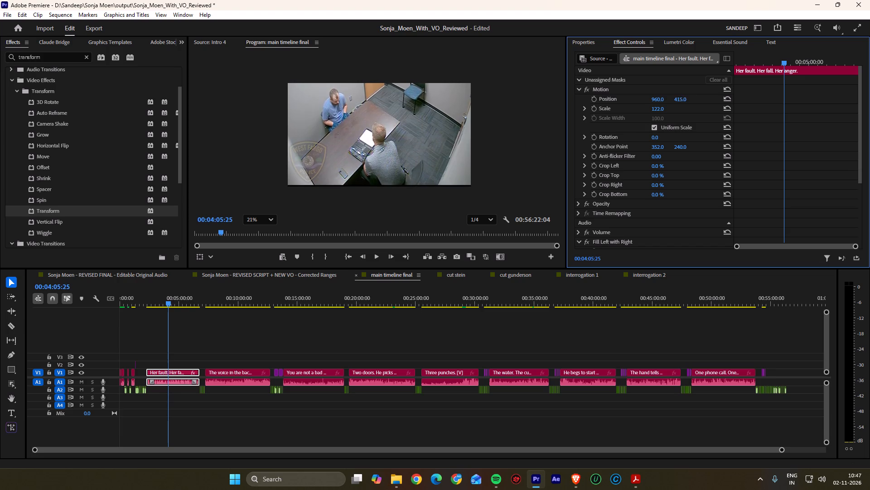
drag(632, 114, 657, 102)
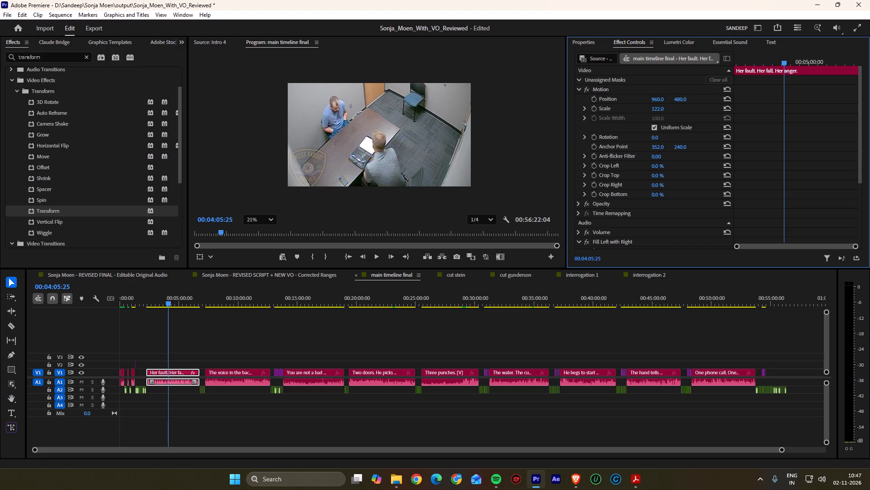
drag(657, 102, 654, 104)
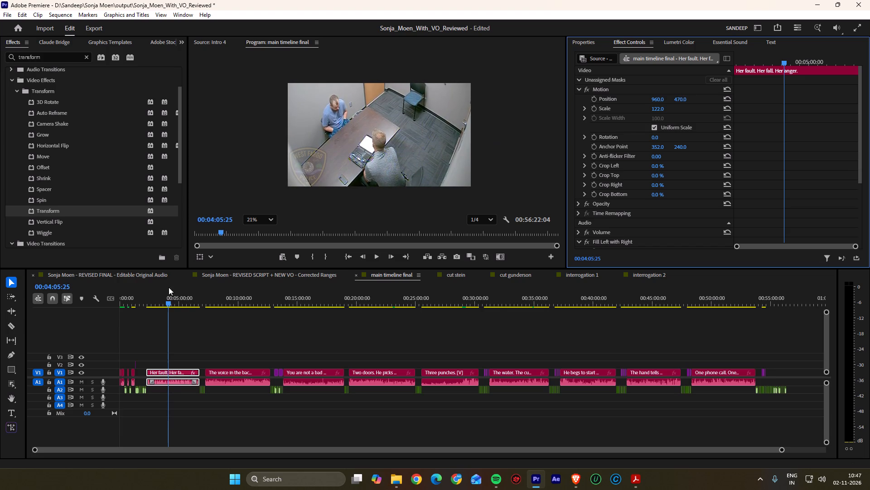
Set the Motion scale of the "The voice in the background." clip to 122.
click(226, 372)
click(240, 304)
drag(201, 298, 198, 298)
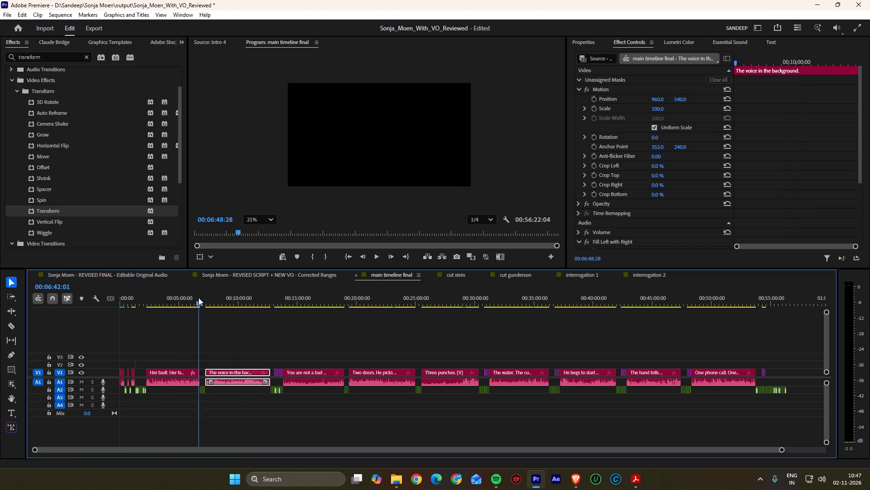
drag(198, 298, 190, 298)
key(space)
key(space)
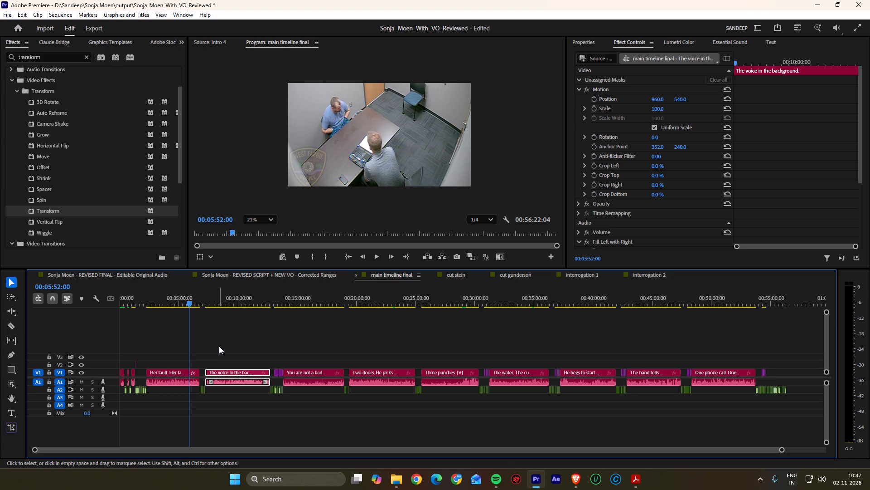
click(251, 375)
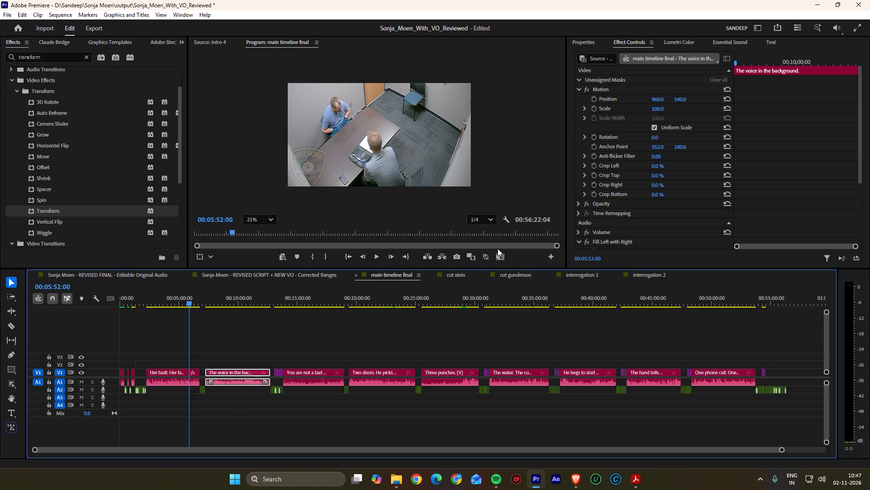
click(659, 110)
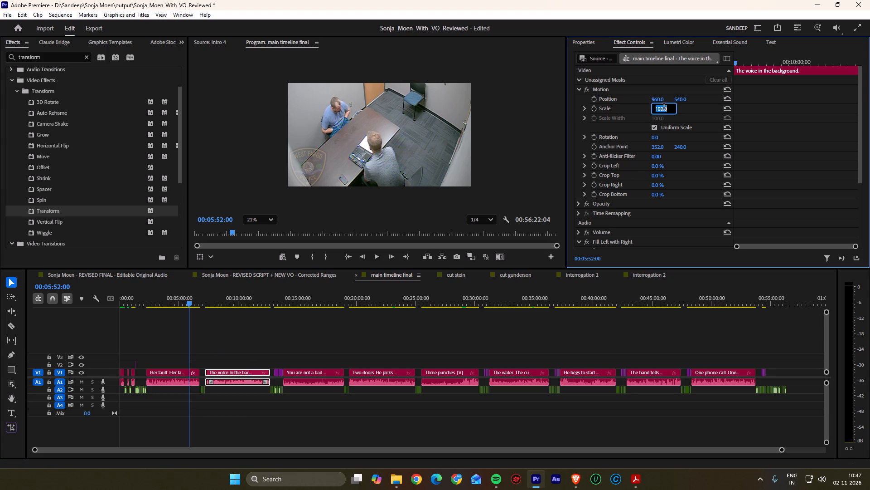
text(122)
key(Return)
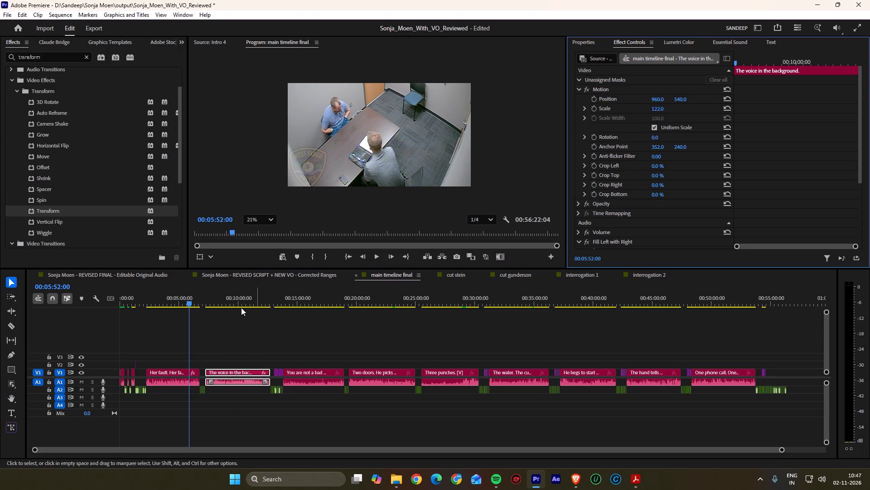
Set the vertical Motion position of the "The voice in the background." clip to 470, keeping the frame filled.
click(235, 305)
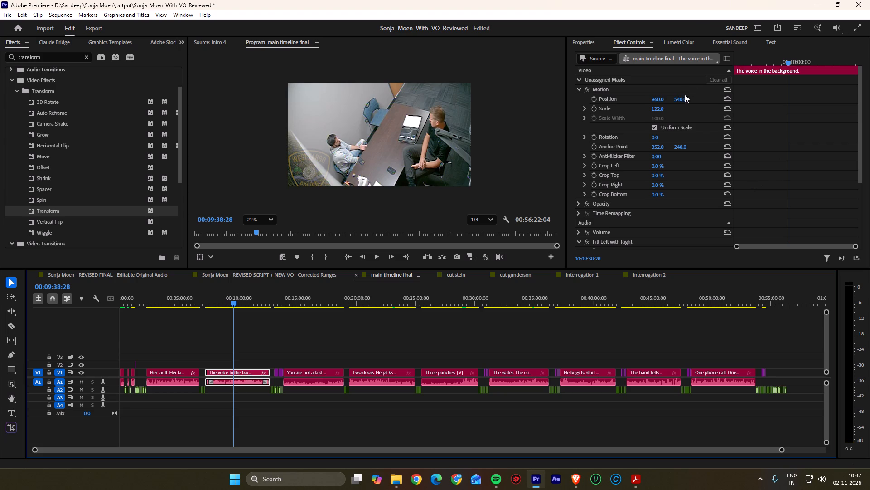
drag(683, 98, 613, 100)
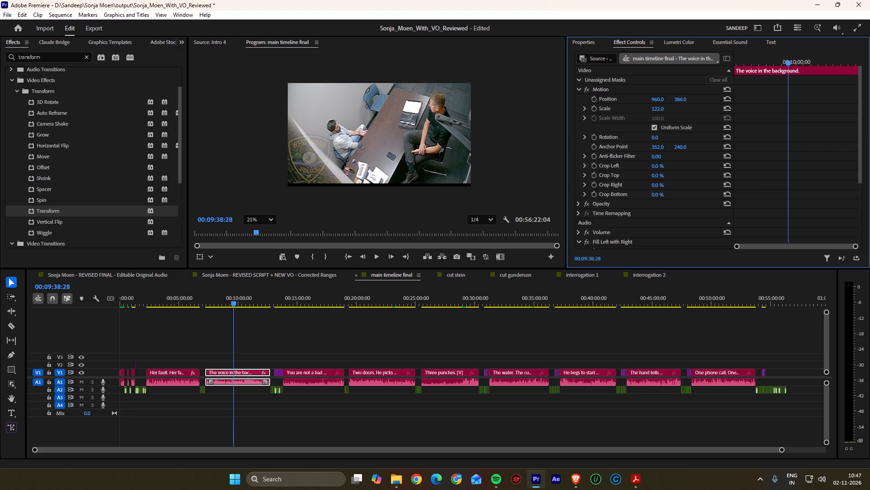
drag(613, 100, 651, 88)
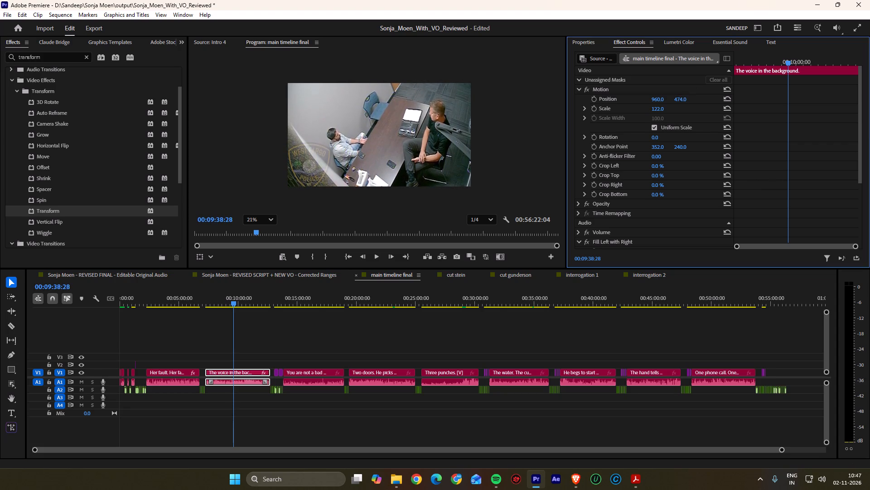
drag(651, 88, 648, 89)
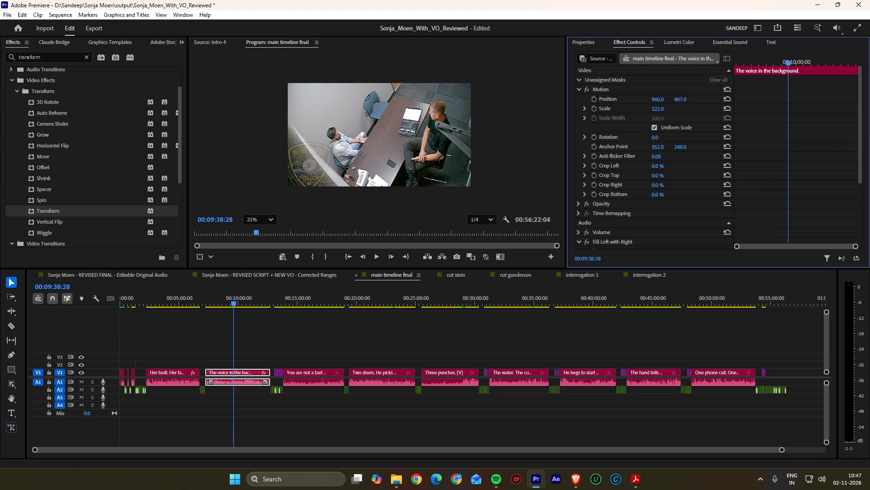
drag(648, 89, 649, 89)
click(677, 98)
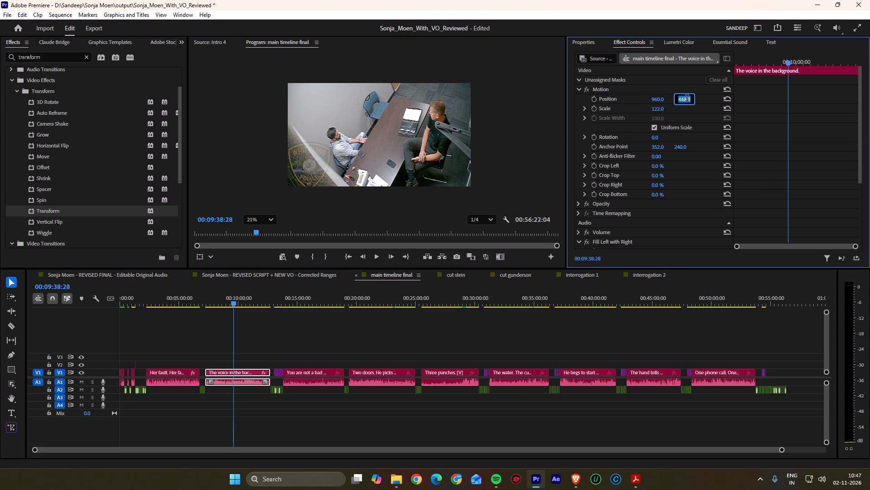
text(470)
key(Return)
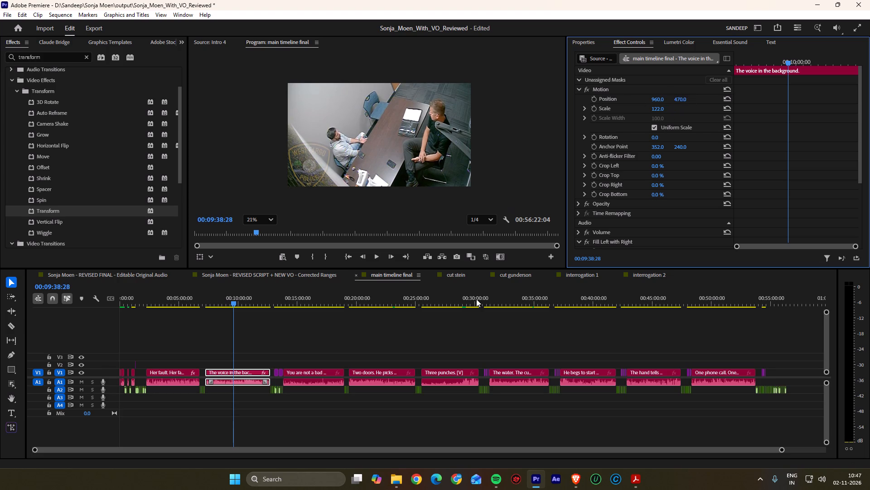
Copy the Motion settings from "The voice in the background." to the "You are not a bad person." clip and preview it.
click(308, 374)
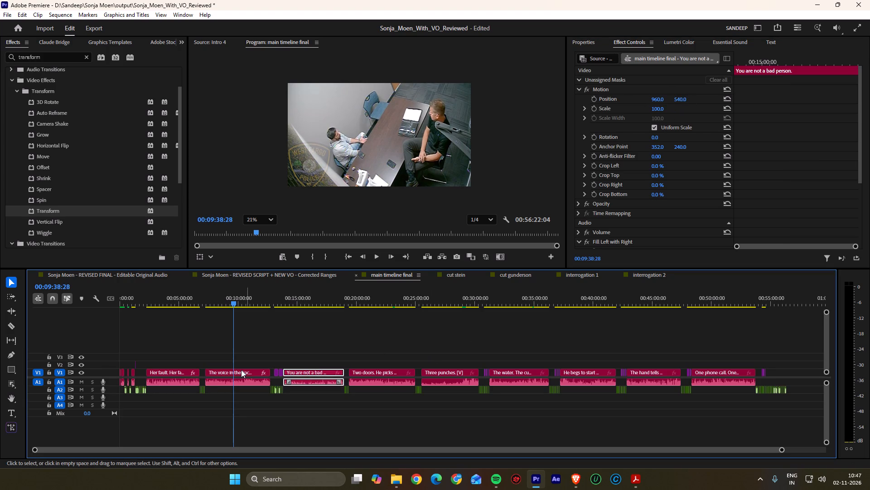
click(241, 370)
click(616, 88)
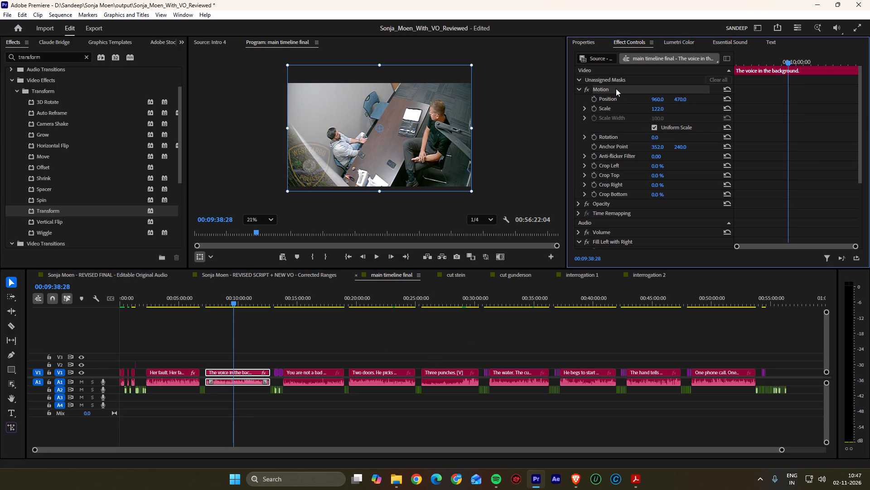
key(ctrl+c)
key(ctrl+c)
click(323, 368)
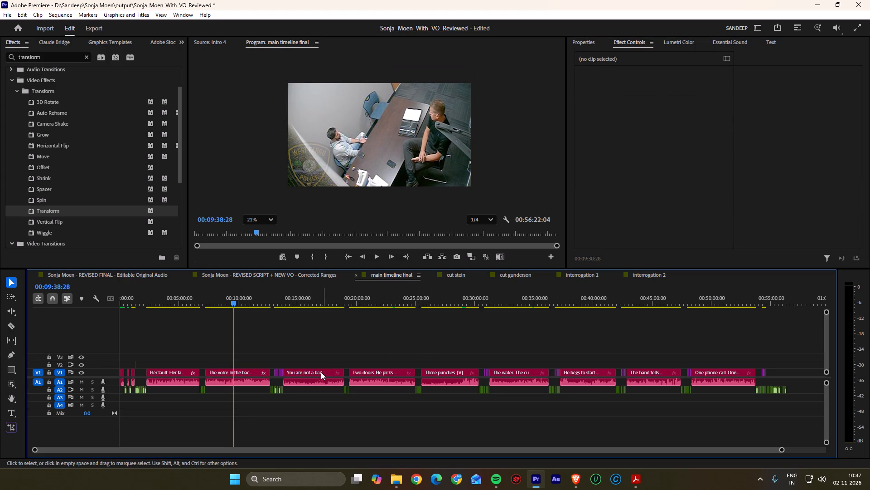
click(319, 375)
key(ctrl+v)
click(309, 303)
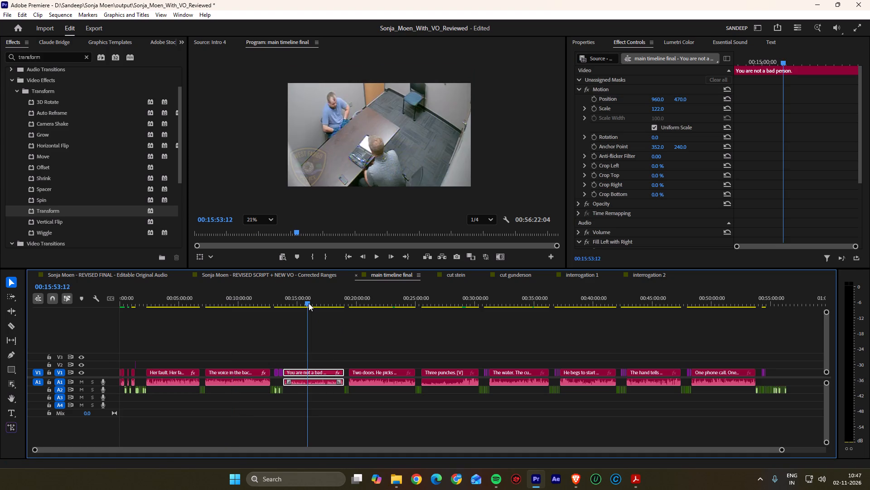
key(space)
key(space)
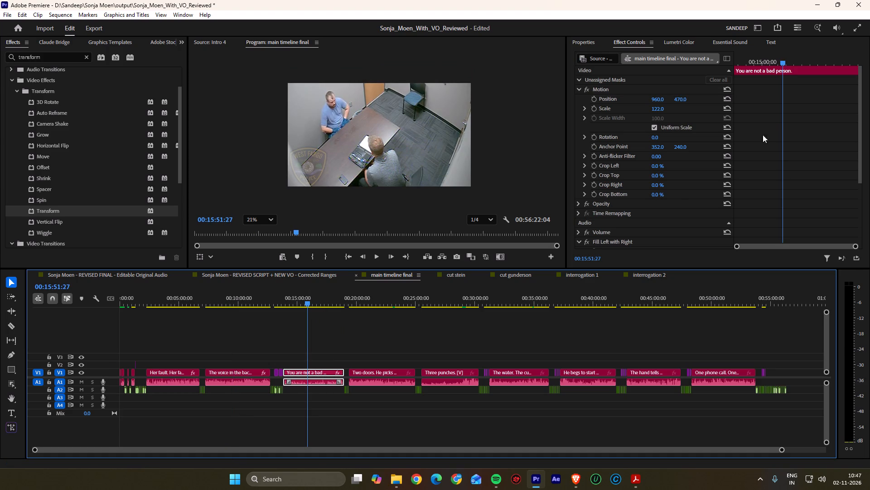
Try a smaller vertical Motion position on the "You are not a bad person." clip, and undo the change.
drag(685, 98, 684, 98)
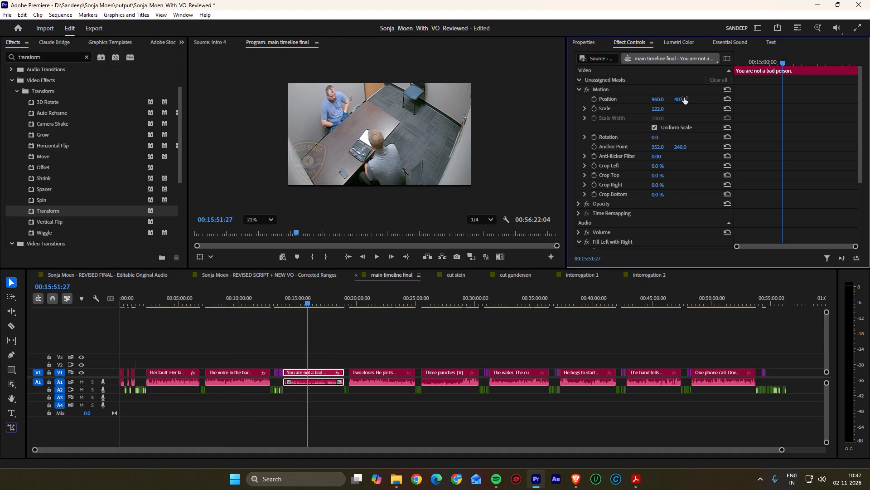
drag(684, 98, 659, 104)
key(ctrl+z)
Paste the copied Motion settings (scale 122, vertical position 470) onto the six remaining interrogation clips, from "Two doors." through "One phone call.".
click(373, 295)
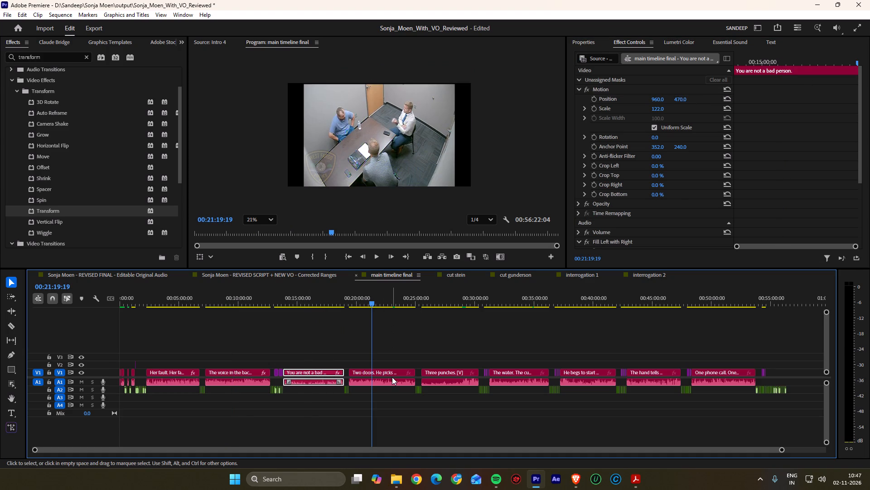
click(392, 377)
click(391, 373)
key(ctrl+v)
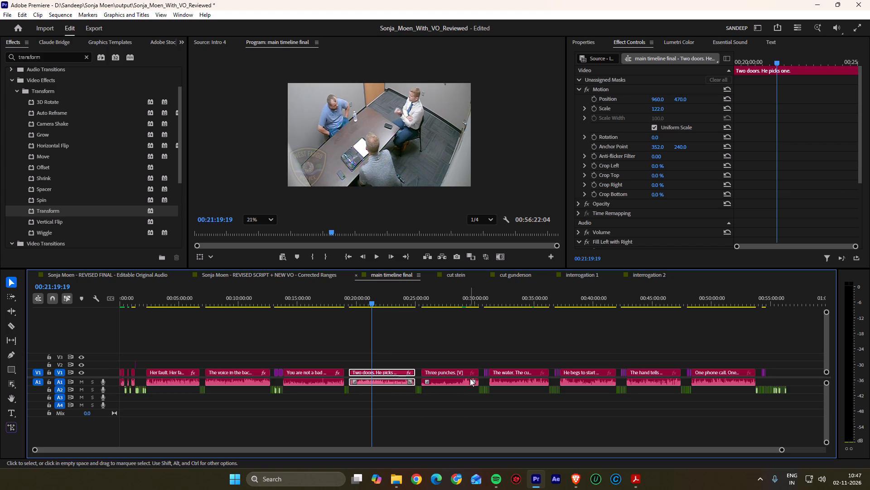
click(470, 378)
key(ctrl+v)
click(515, 374)
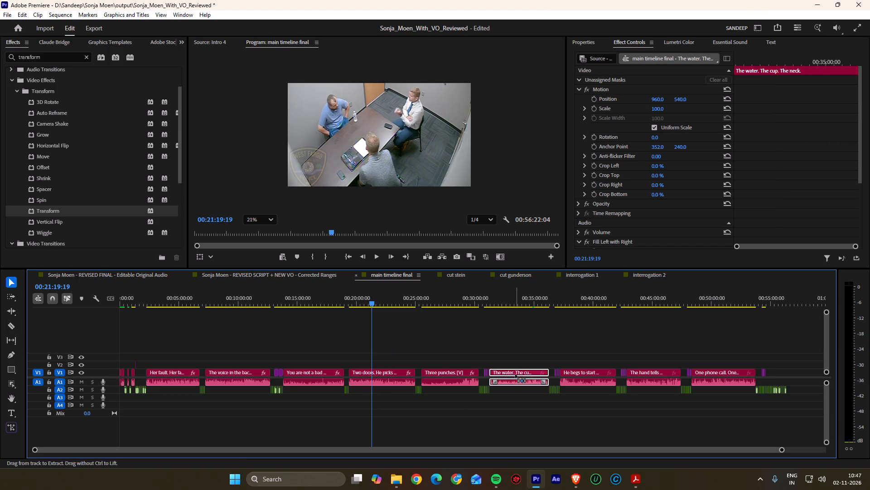
key(ctrl+v)
click(585, 374)
key(ctrl+v)
click(668, 380)
key(ctrl+v)
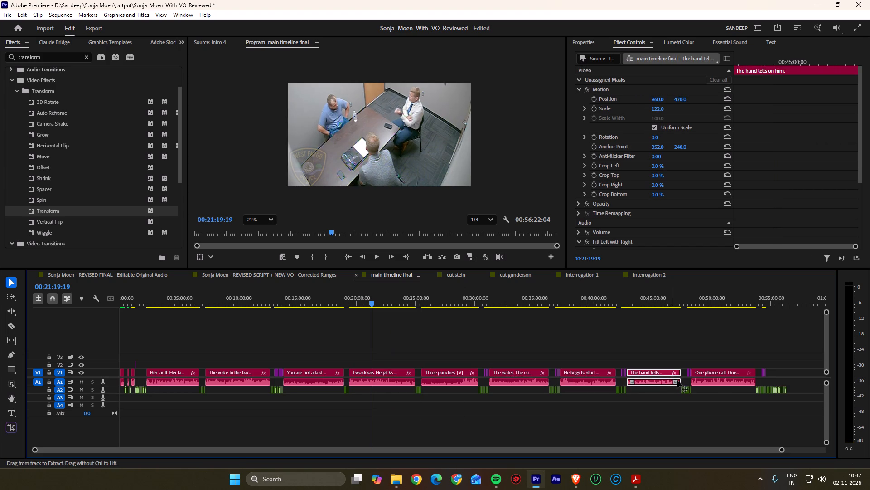
click(722, 380)
key(ctrl+v)
Paste the same Motion settings onto all four Intro clips at the start of the main timeline together.
alt+scroll(130, 350, up, 9)
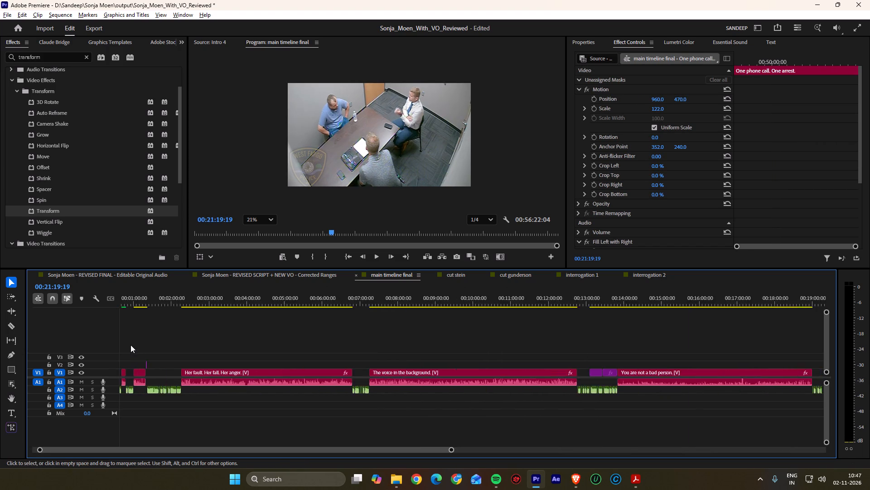
alt+scroll(130, 345, up, 4)
alt+scroll(130, 345, down, 1)
alt+scroll(130, 345, up, 20)
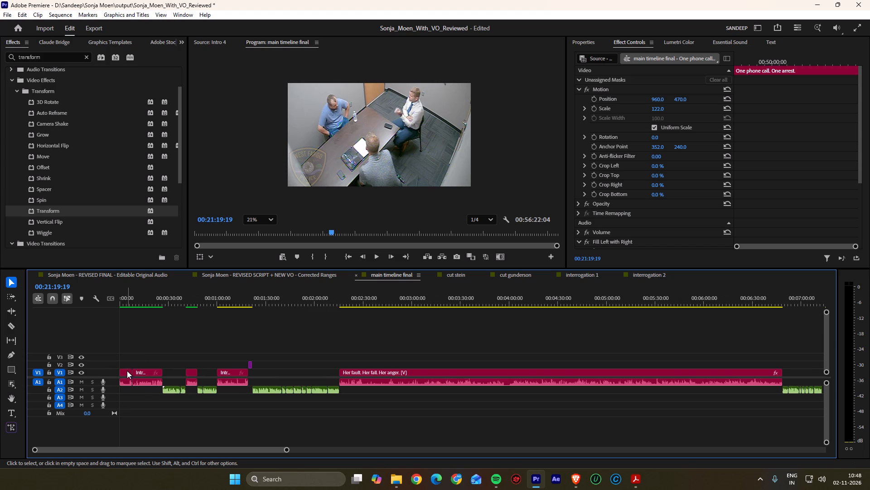
click(125, 372)
shift+click(143, 375)
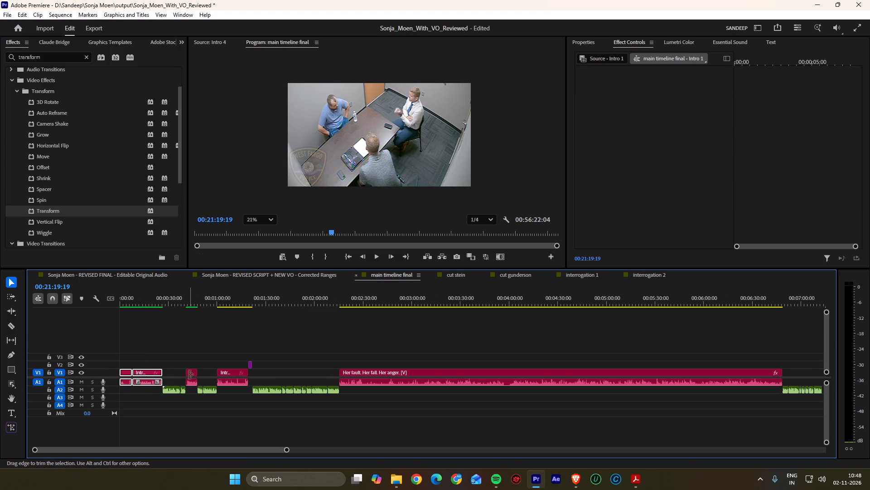
shift+click(192, 374)
shift+click(223, 373)
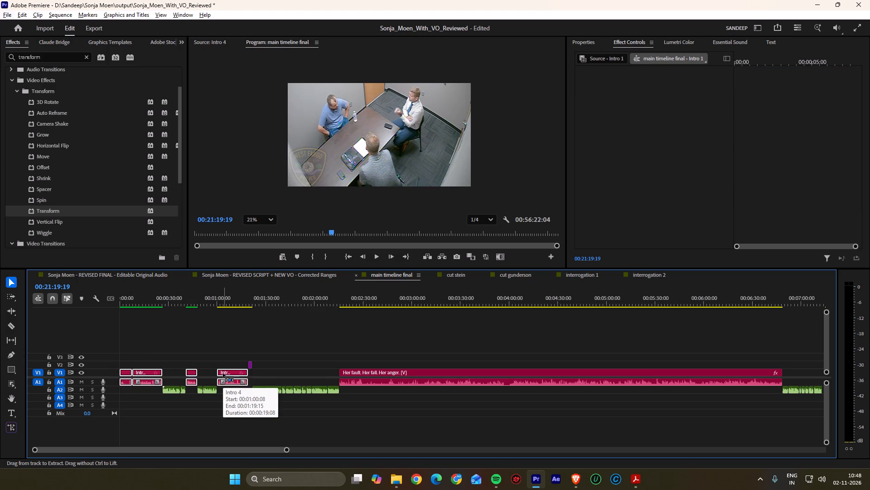
key(ctrl+v)
drag(230, 300, 222, 302)
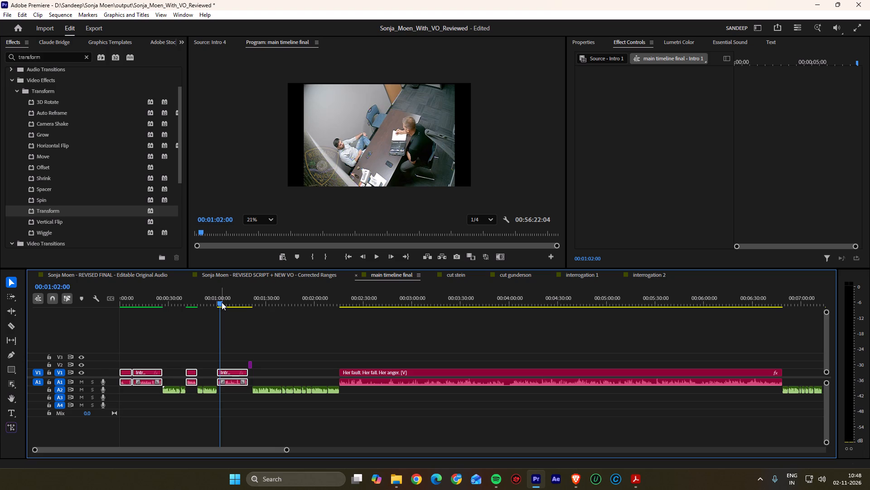
key(super+v)
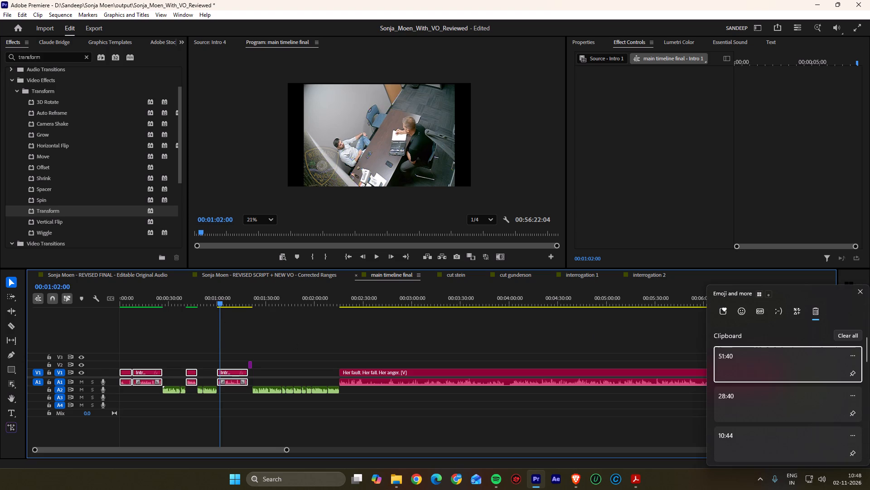
click(861, 290)
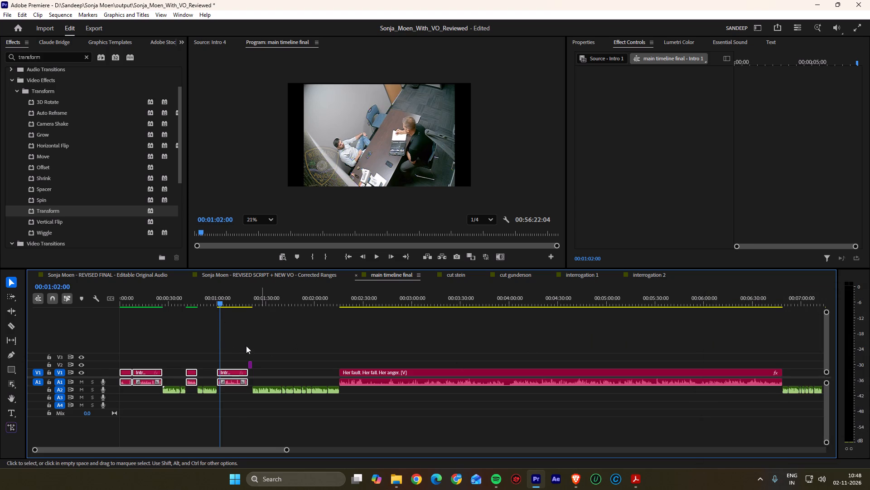
key(ctrl+v)
click(245, 354)
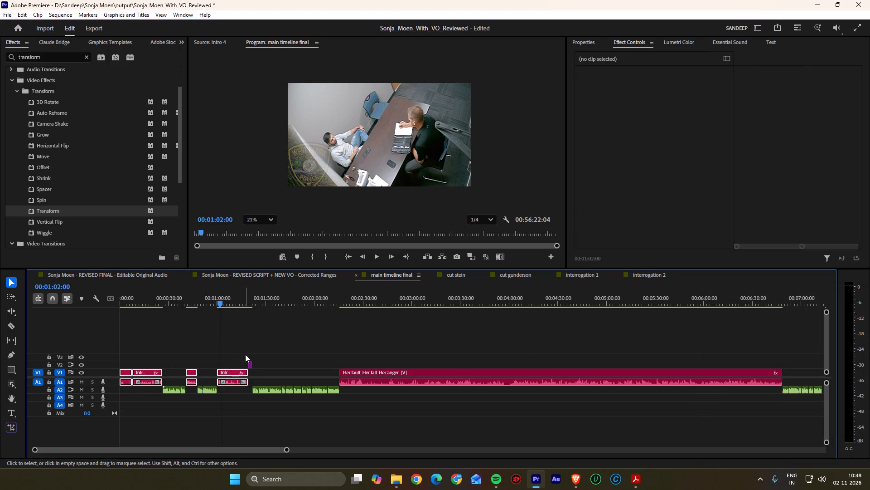
Preview the rescaled Intro 4 clip and save the project.
key(space)
scroll(290, 349, down, 3)
scroll(375, 359, down, 8)
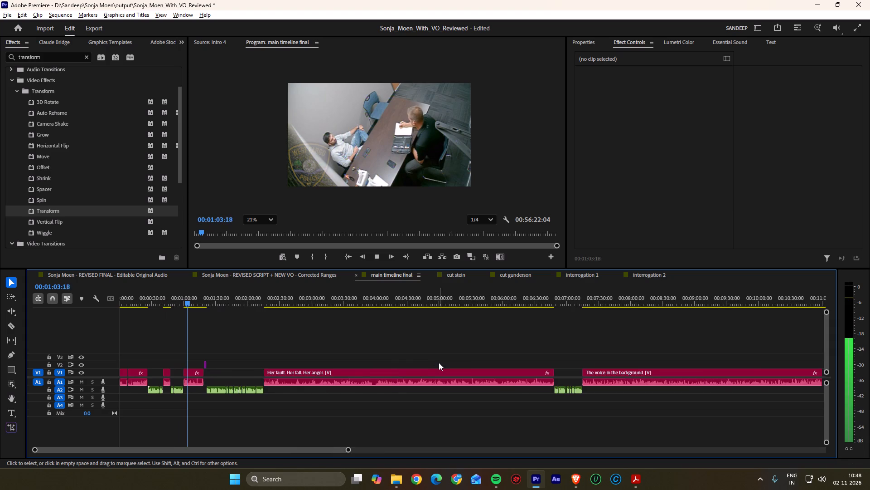
scroll(439, 363, down, 4)
key(space)
key(ctrl+s)
key(space)
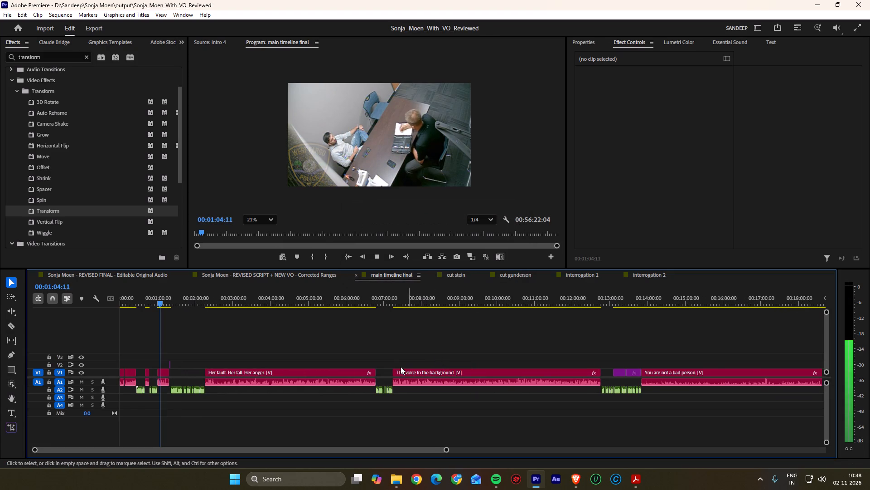
alt+scroll(400, 367, down, 5)
key(space)
Look over the main timeline for the voice-over sections that have no picture between the clips.
alt+scroll(168, 356, up, 13)
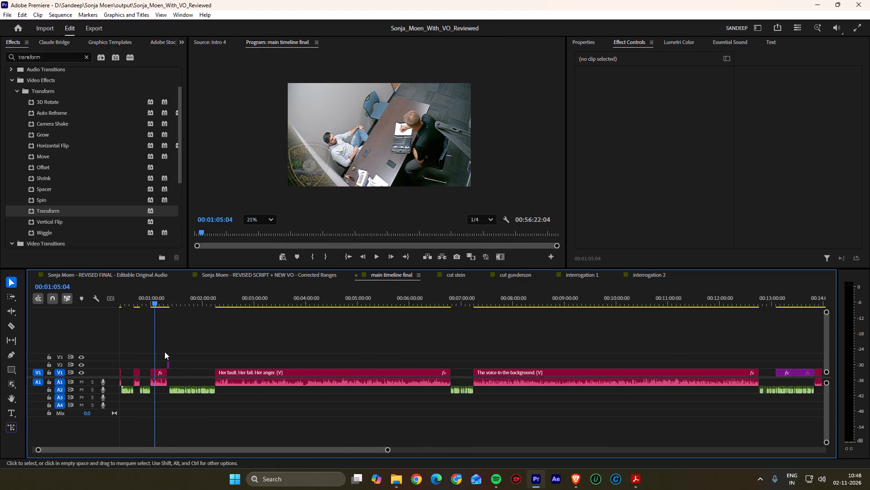
alt+scroll(164, 352, up, 6)
alt+scroll(163, 351, down, 1)
alt+scroll(163, 351, up, 20)
alt+scroll(163, 351, up, 3)
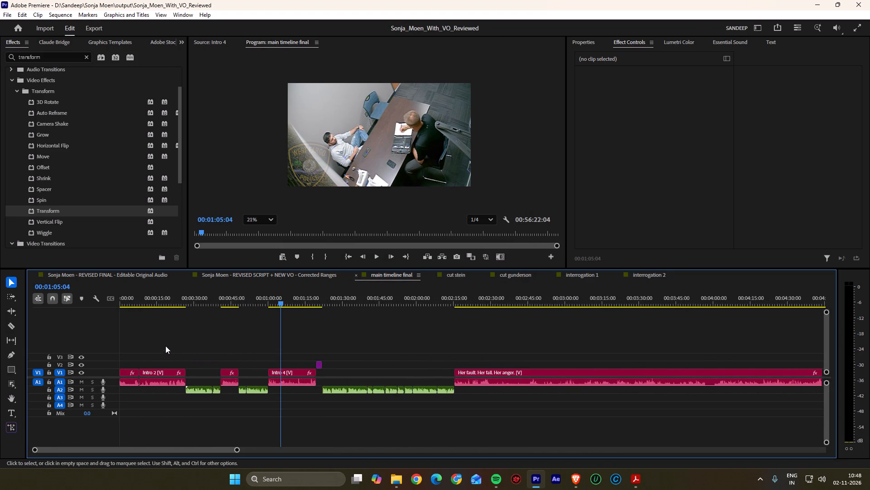
click(189, 306)
click(209, 342)
key(ctrl+s)
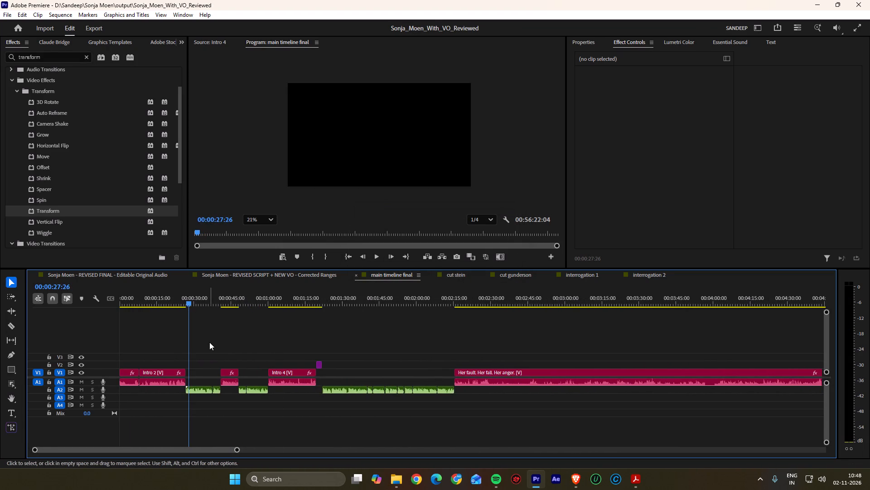
click(207, 348)
click(200, 389)
click(198, 353)
alt+scroll(201, 355, up, 1)
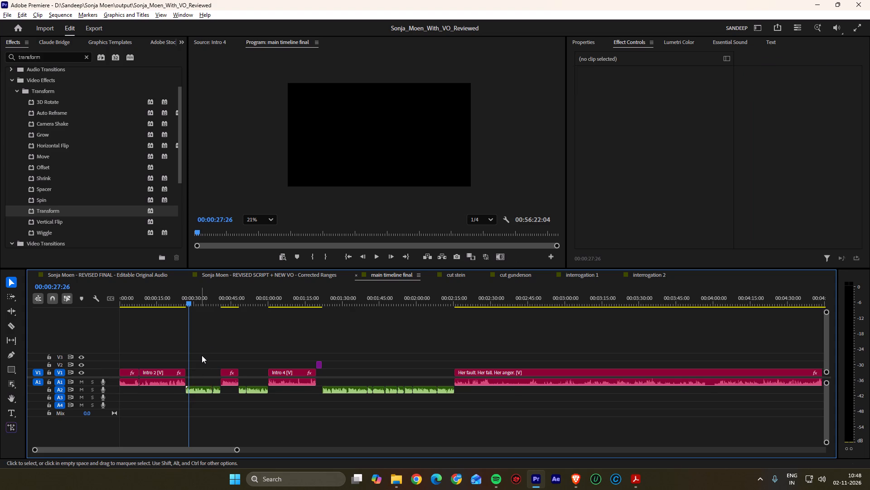
alt+scroll(202, 355, up, 5)
alt+scroll(202, 355, down, 7)
click(293, 341)
alt+scroll(293, 343, down, 3)
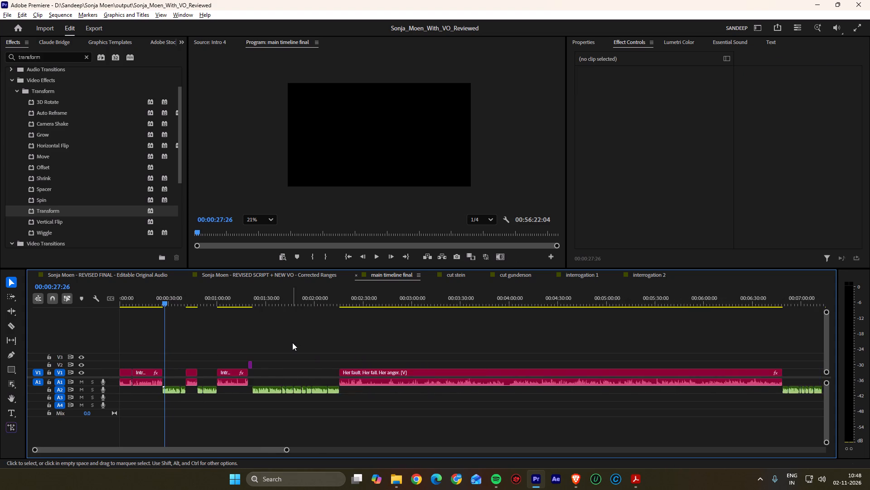
alt+scroll(292, 343, down, 12)
scroll(359, 352, up, 2)
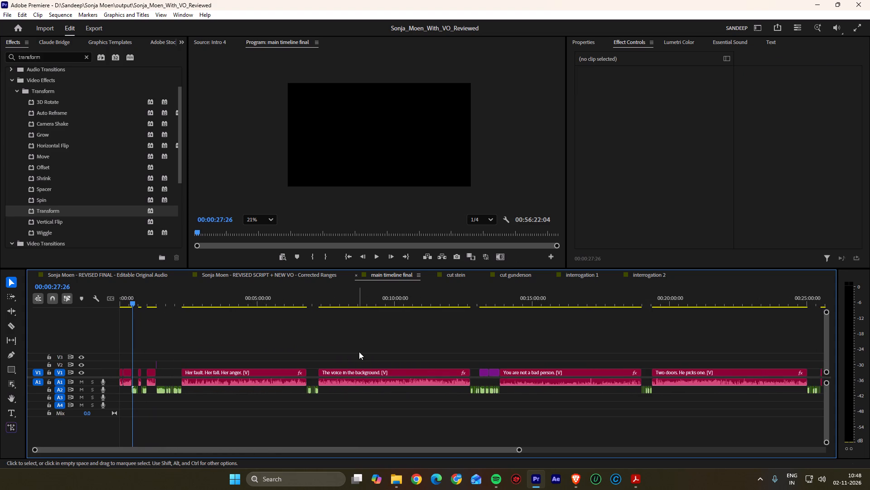
scroll(359, 352, down, 2)
alt+scroll(308, 352, down, 4)
scroll(252, 340, up, 3)
alt+scroll(167, 353, up, 5)
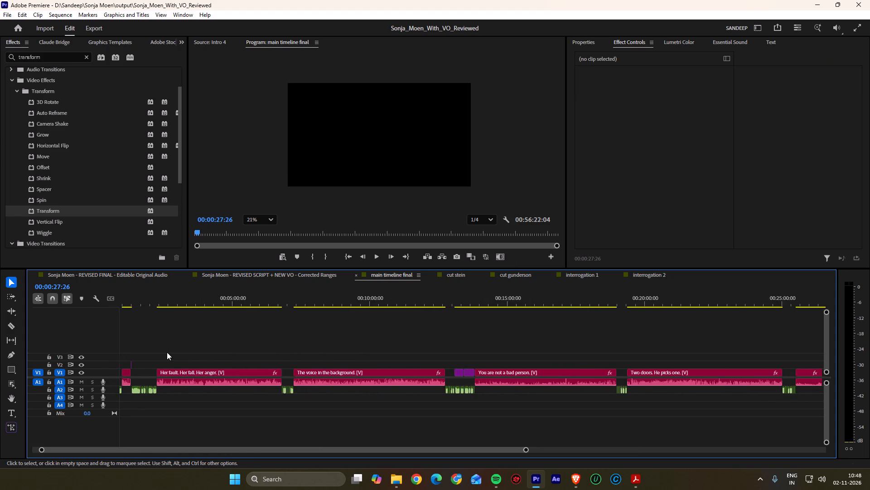
alt+scroll(167, 352, up, 3)
alt+scroll(285, 352, up, 19)
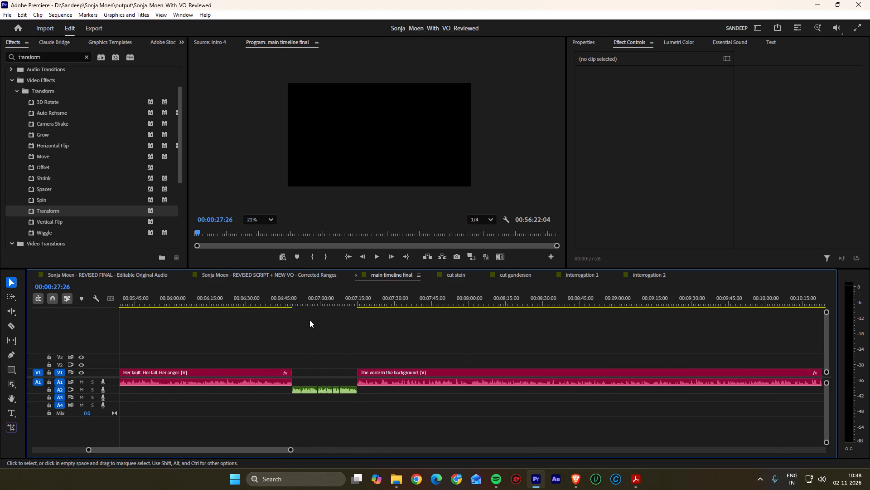
Extend only the picture of "Her fault. Her fall. Her anger." over the start of the following voice-over, ending at about 00:06:52:16, and preview it.
click(288, 301)
key(space)
alt+scroll(294, 355, up, 14)
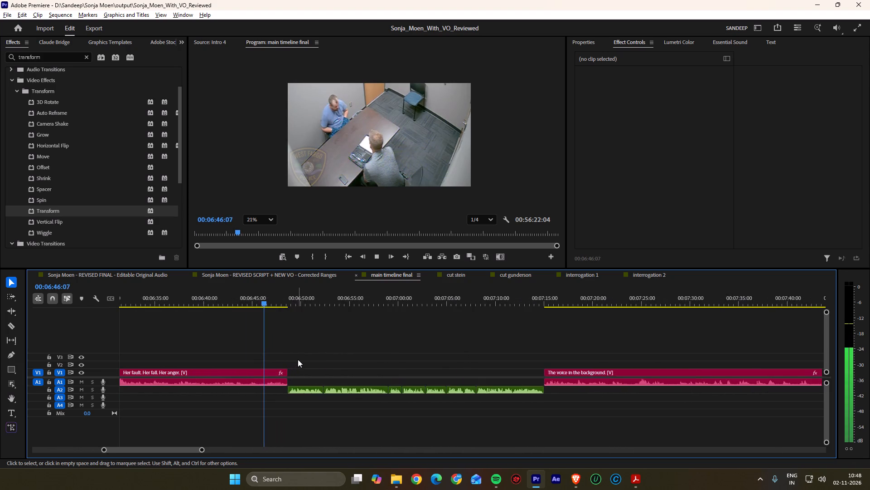
alt+scroll(298, 359, up, 5)
scroll(298, 359, down, 4)
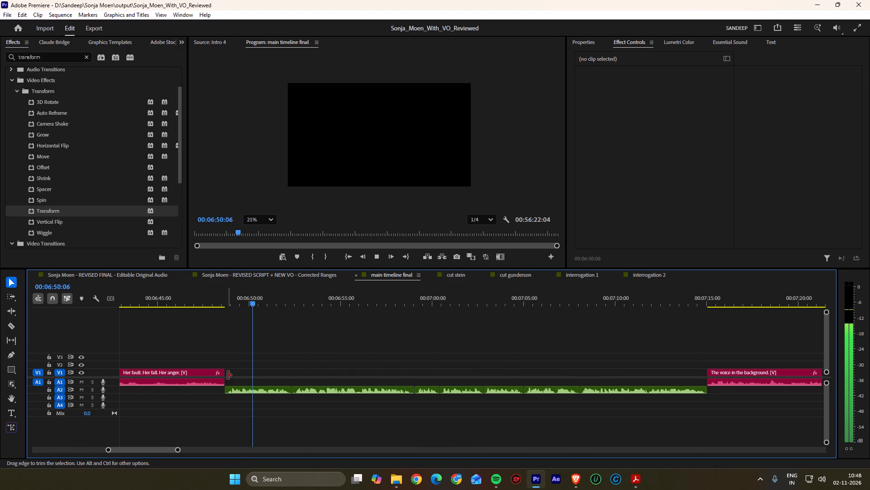
alt+drag(227, 375, 291, 375)
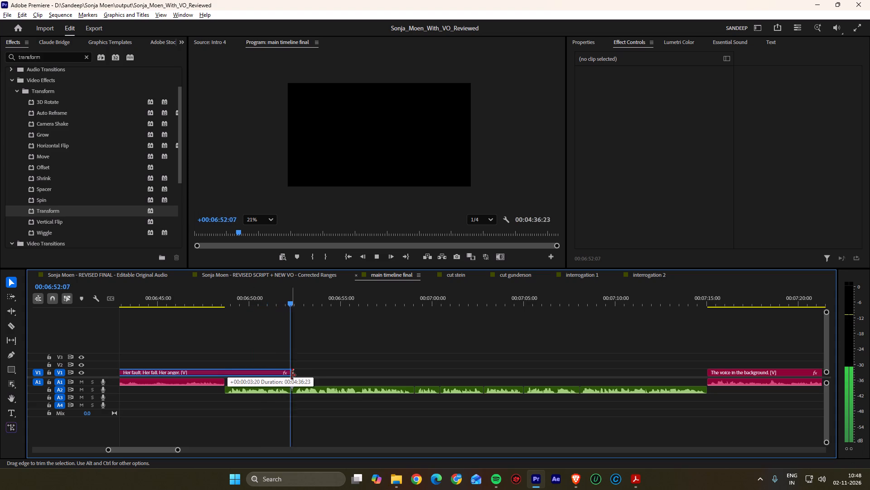
alt+drag(291, 375, 299, 375)
scroll(296, 376, down, 3)
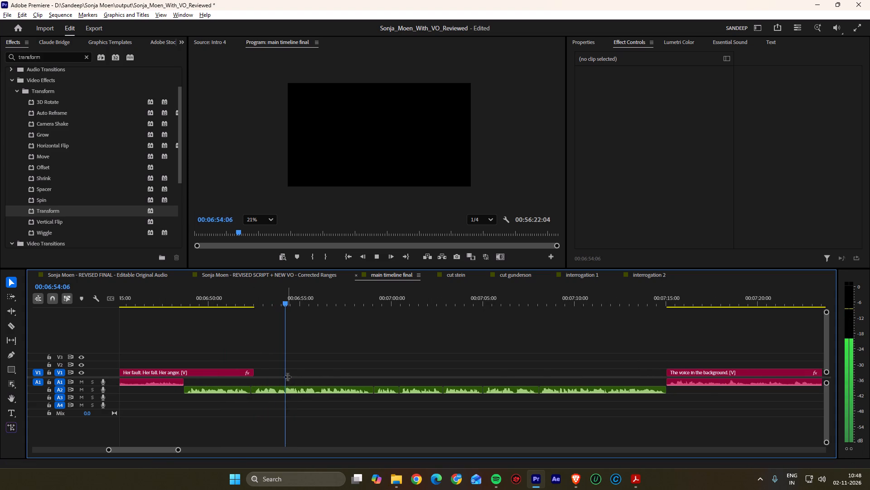
alt+click(252, 368)
alt+click(255, 375)
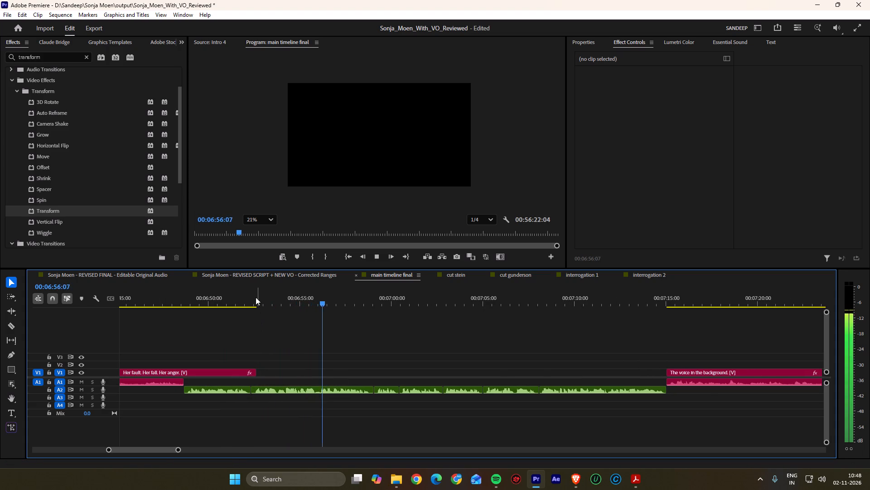
drag(255, 291, 242, 294)
key(space)
alt+scroll(345, 382, down, 4)
key(space)
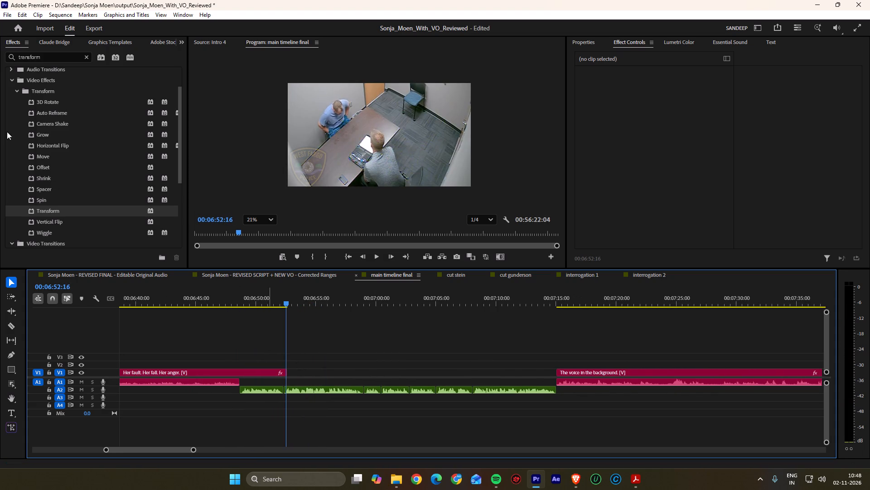
Look through the project's bins and footage, including the Photos bin, for pictures that could cover the voice-over gap.
click(183, 44)
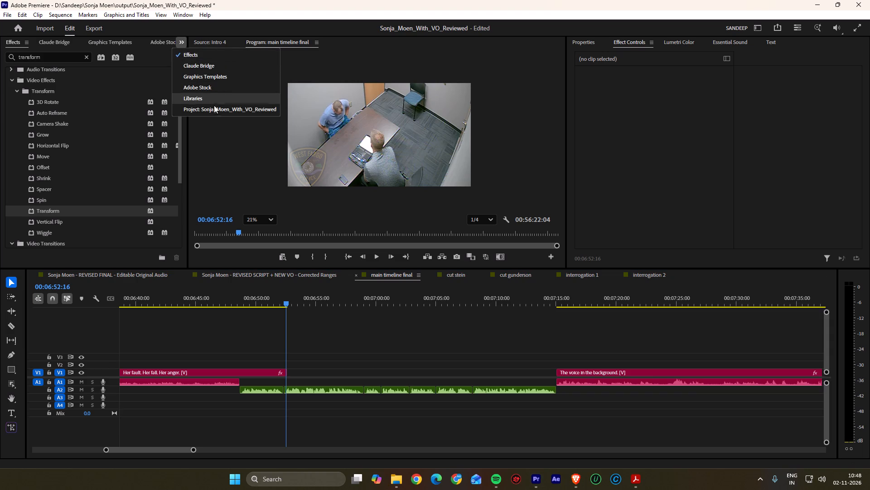
click(216, 109)
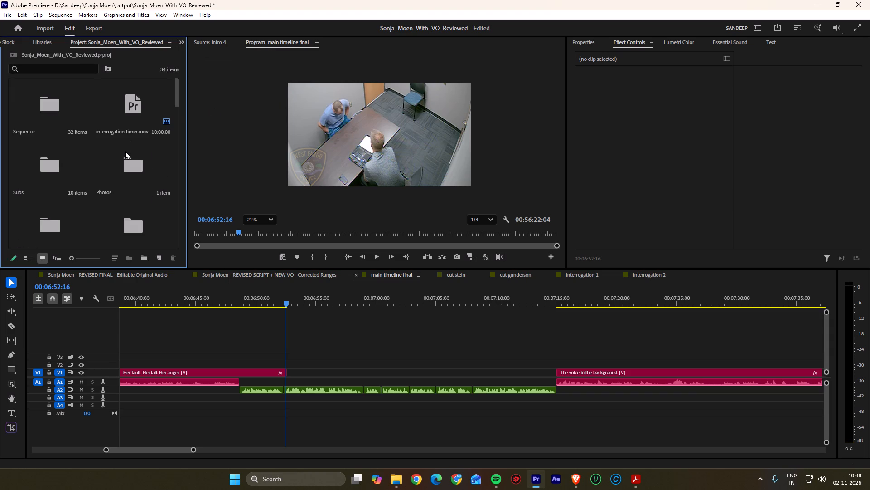
scroll(125, 153, up, 2)
scroll(126, 154, down, 6)
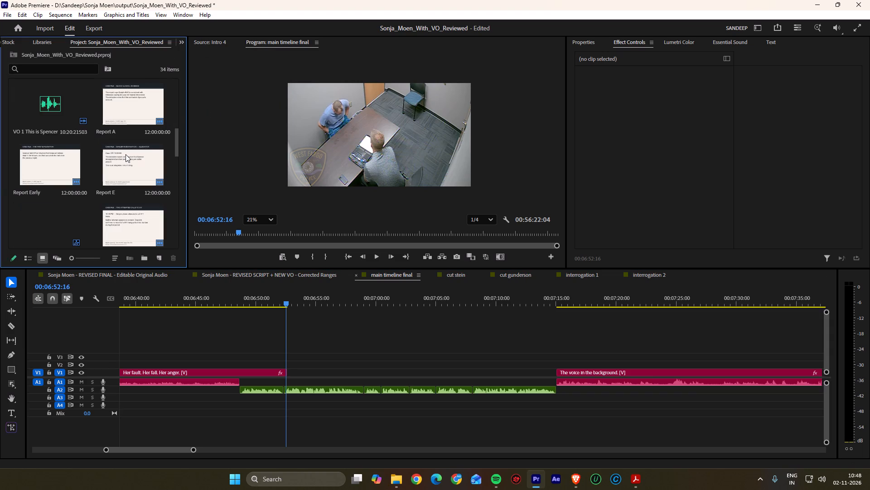
scroll(126, 154, down, 6)
scroll(126, 154, up, 8)
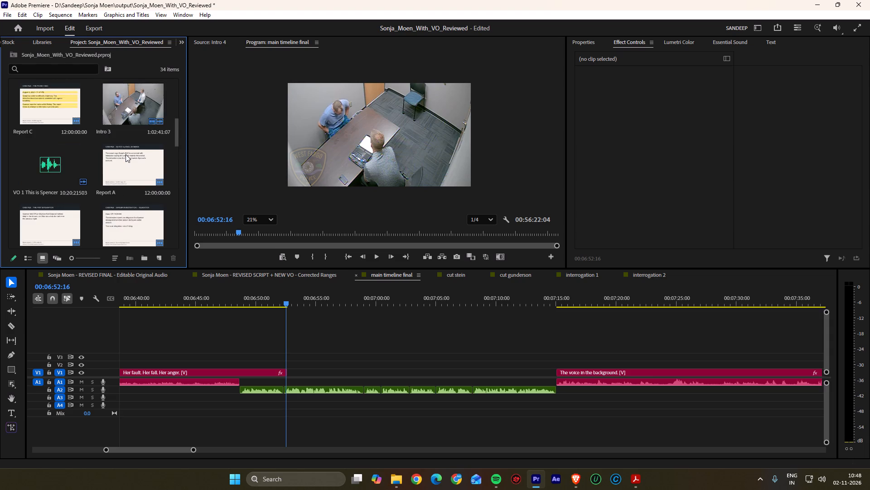
scroll(126, 154, up, 7)
double_click(129, 164)
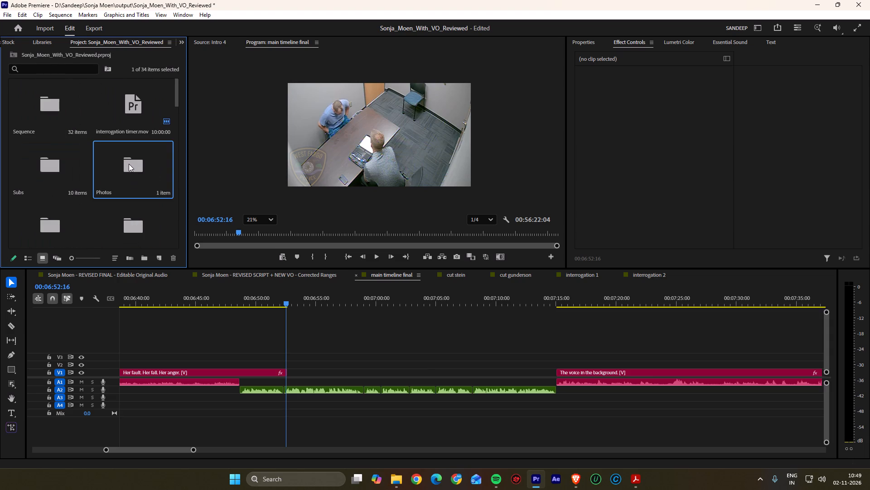
Open download (7).jpg from the case folder for editing and crop away its white borders to about 328 x 638 pixels.
click(399, 481)
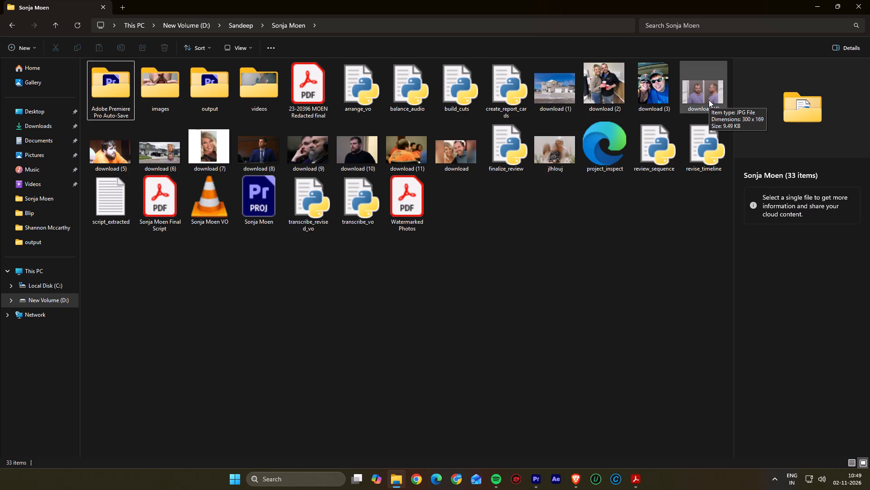
double_click(224, 156)
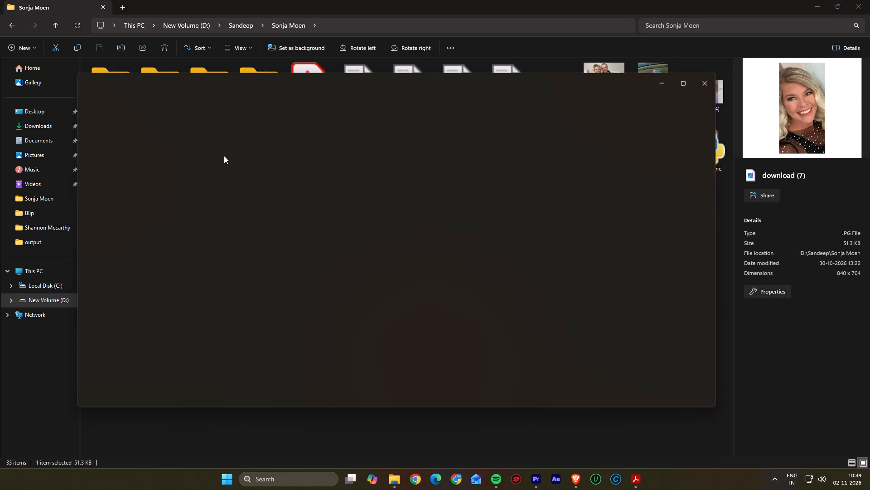
click(97, 86)
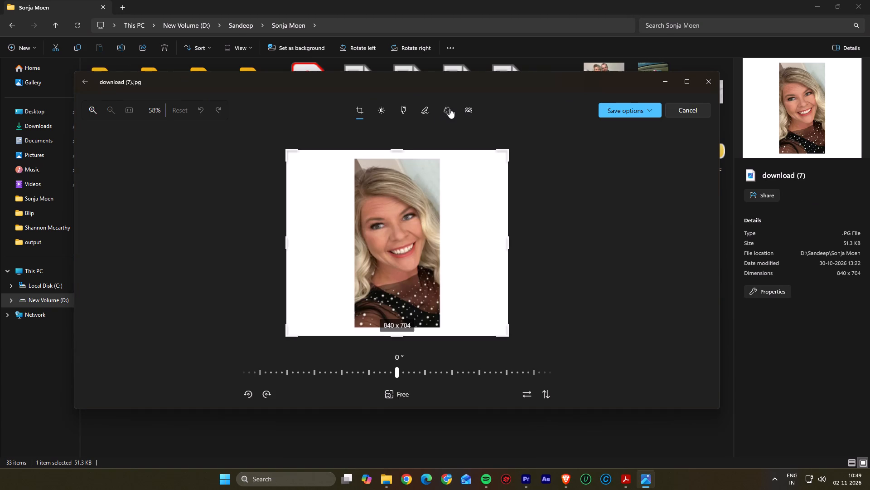
click(449, 109)
click(357, 108)
drag(509, 242, 441, 235)
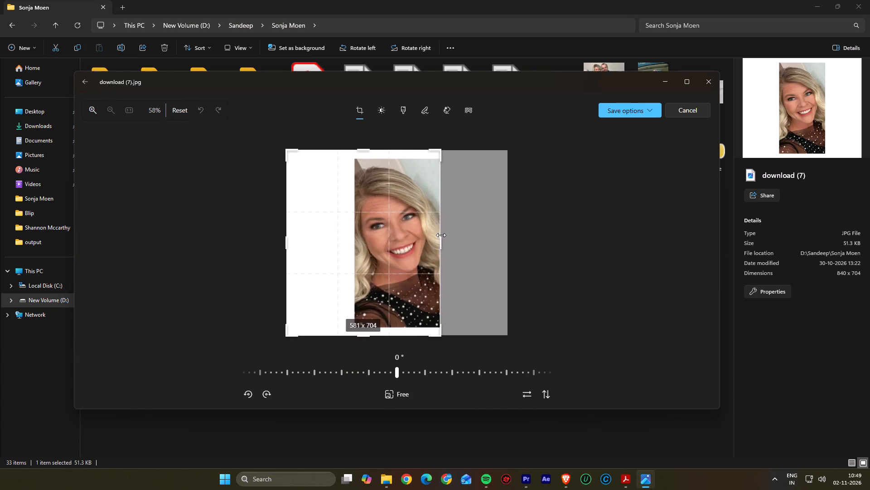
drag(441, 235, 439, 235)
drag(318, 243, 386, 241)
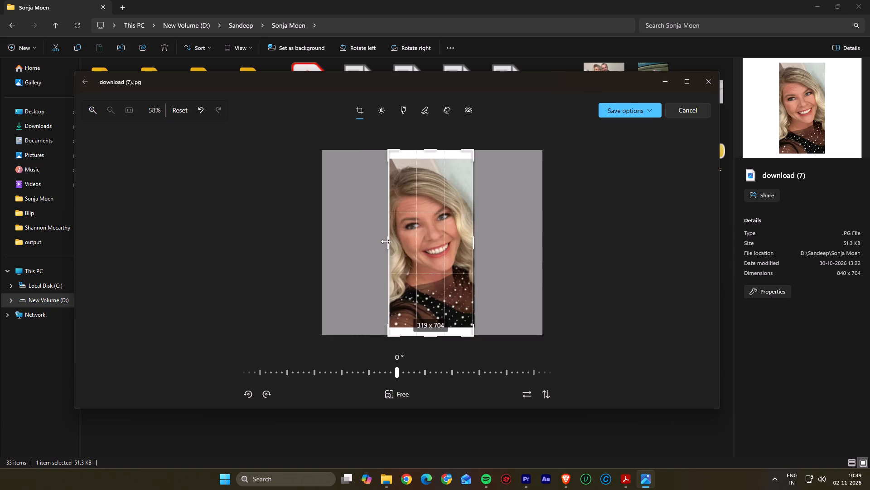
drag(386, 241, 386, 242)
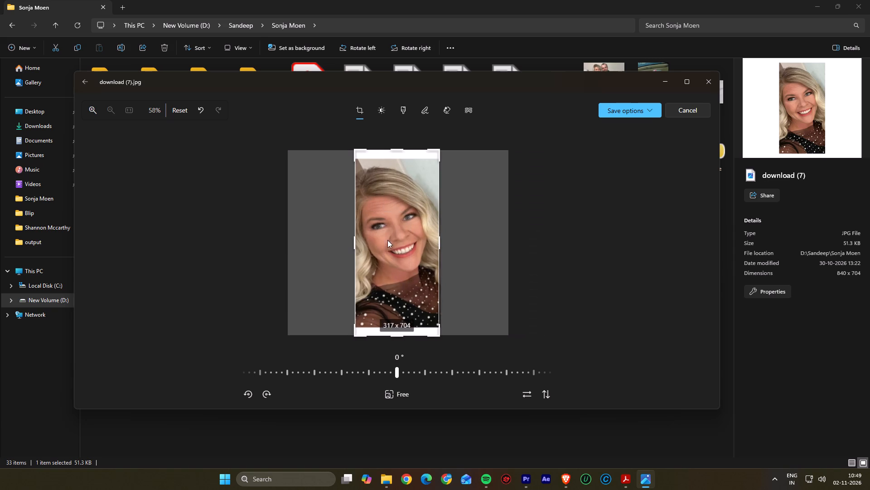
drag(404, 152, 406, 161)
drag(401, 337, 402, 328)
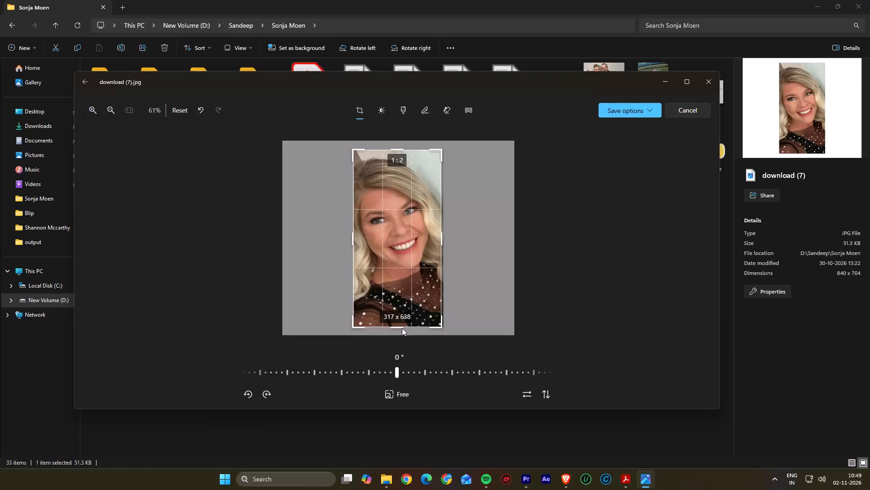
drag(402, 328, 402, 328)
click(447, 241)
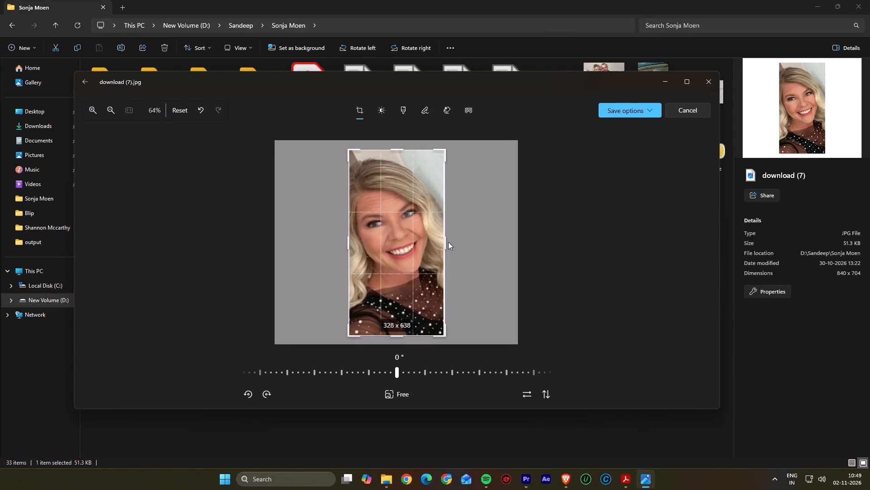
Start saving the cropped portrait as a copy, with the main case folder on drive D as the destination.
click(651, 108)
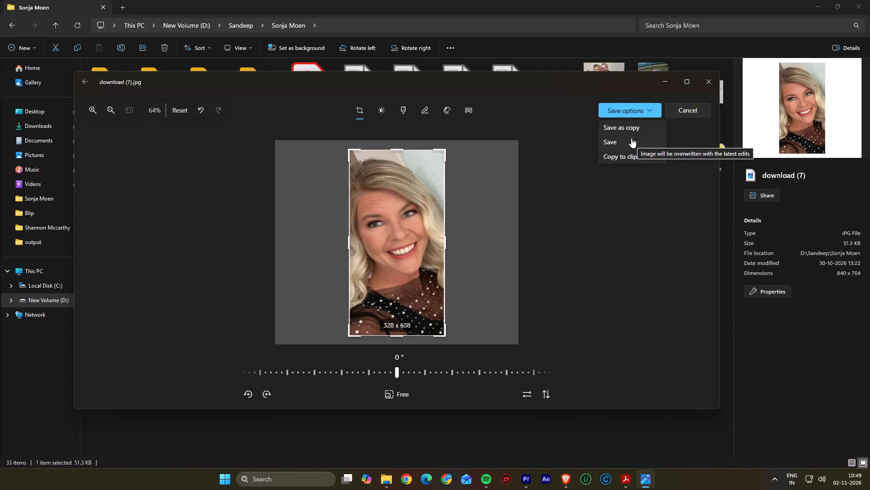
click(630, 130)
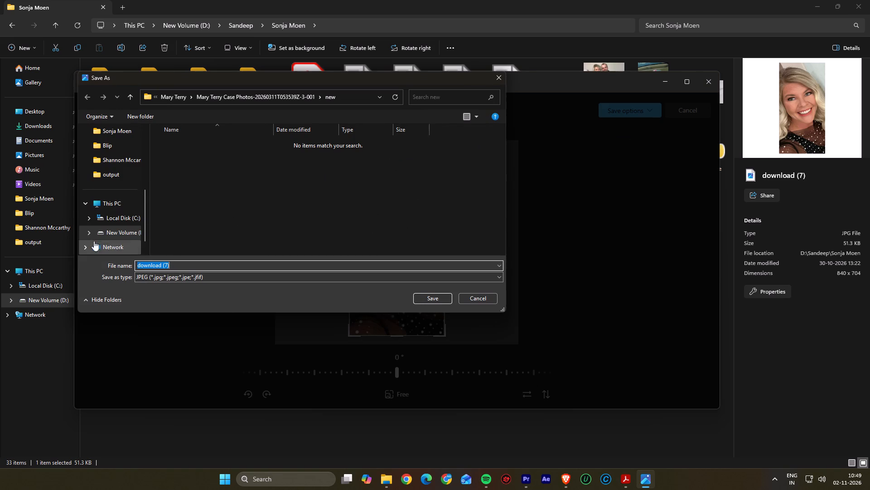
scroll(108, 235, down, 2)
click(111, 213)
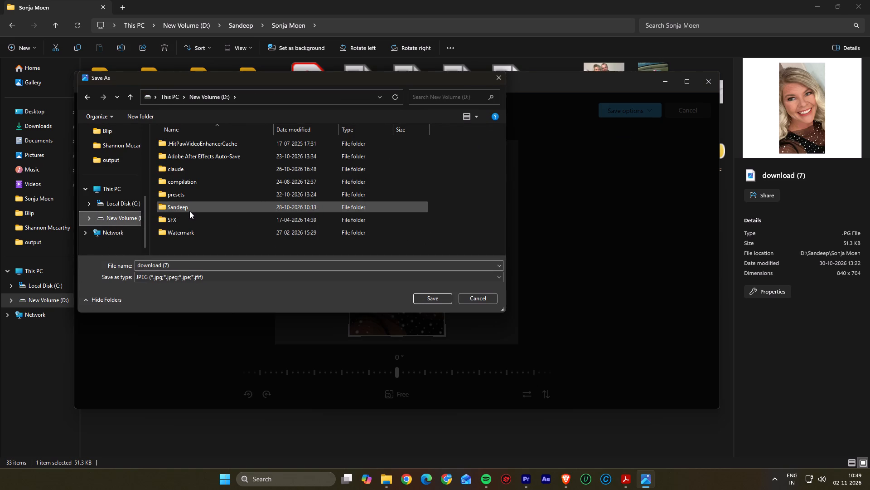
click(192, 207)
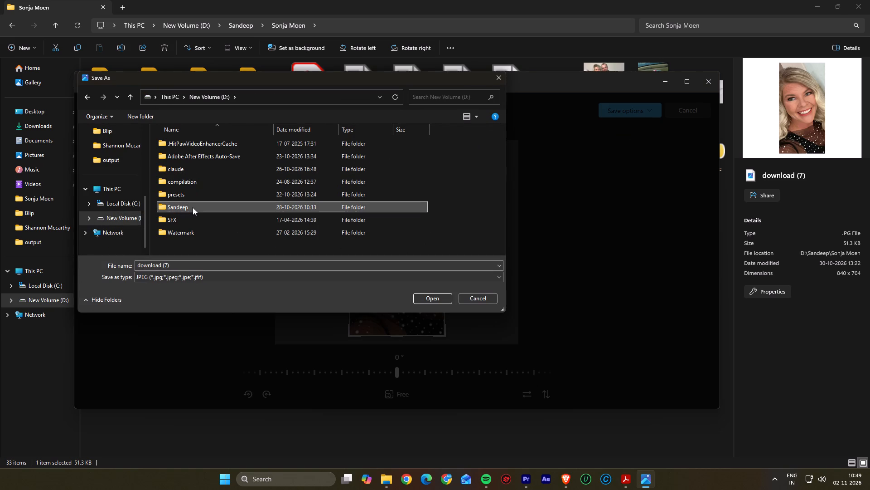
click(198, 205)
double_click(198, 205)
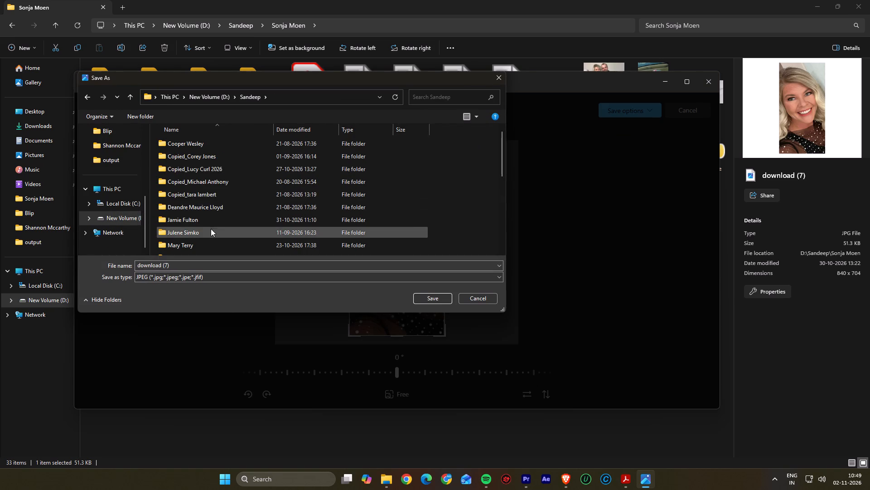
scroll(211, 229, down, 3)
double_click(206, 184)
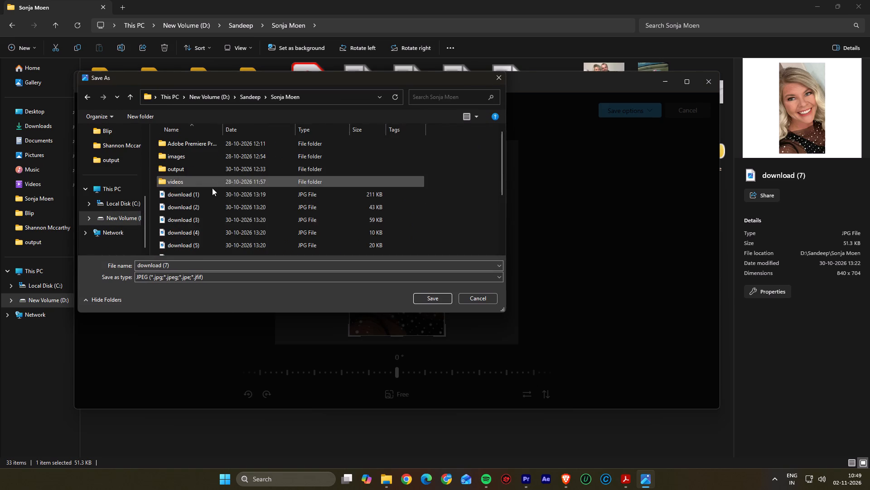
double_click(223, 157)
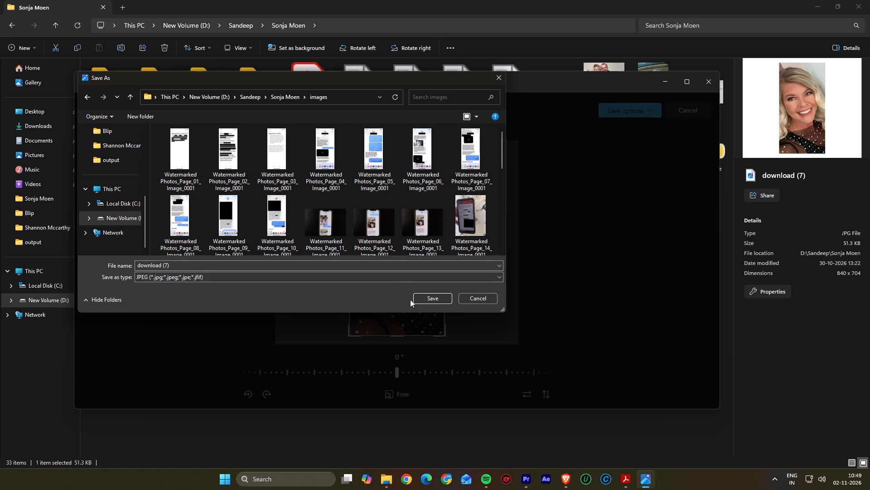
click(132, 96)
scroll(345, 254, down, 4)
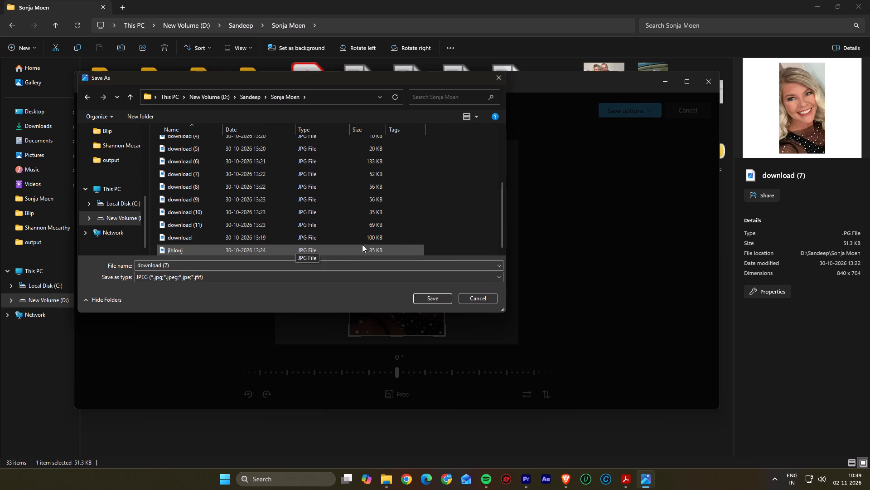
Save the cropped copy as a JPEG named kikkiukiuu, keeping the original download (7), and close the image.
click(430, 297)
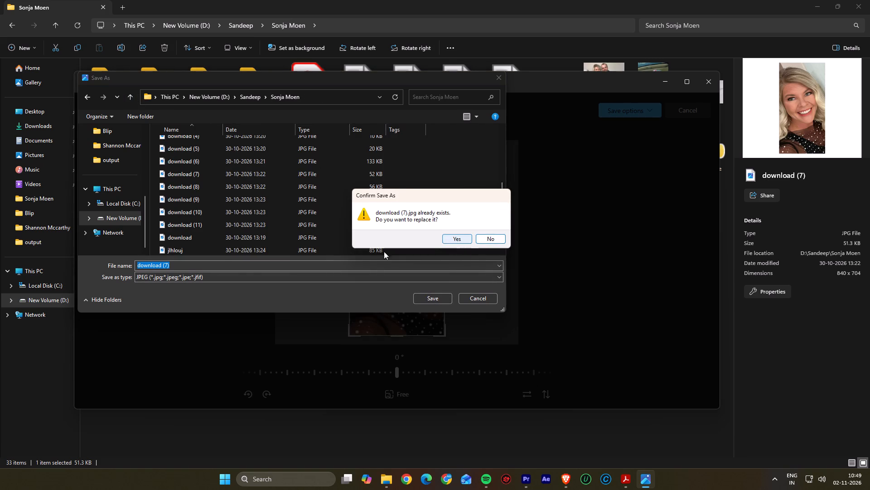
click(258, 276)
click(183, 265)
click(484, 240)
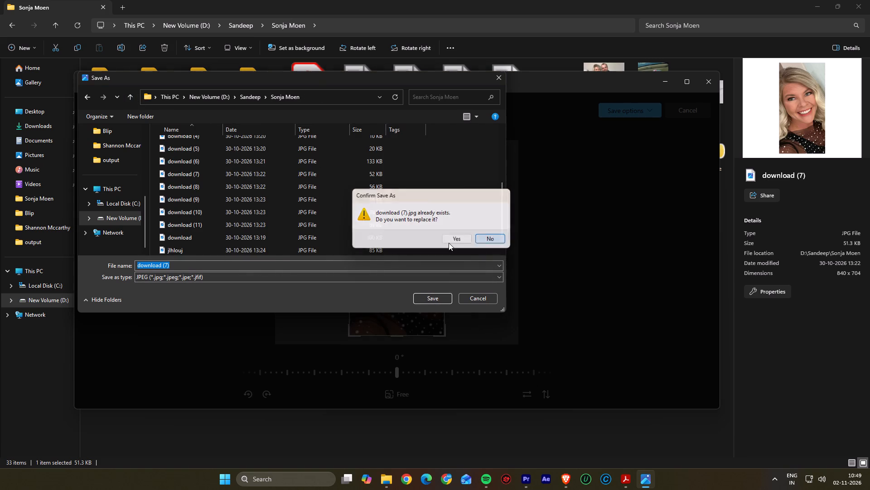
click(197, 266)
key(BackSpace)
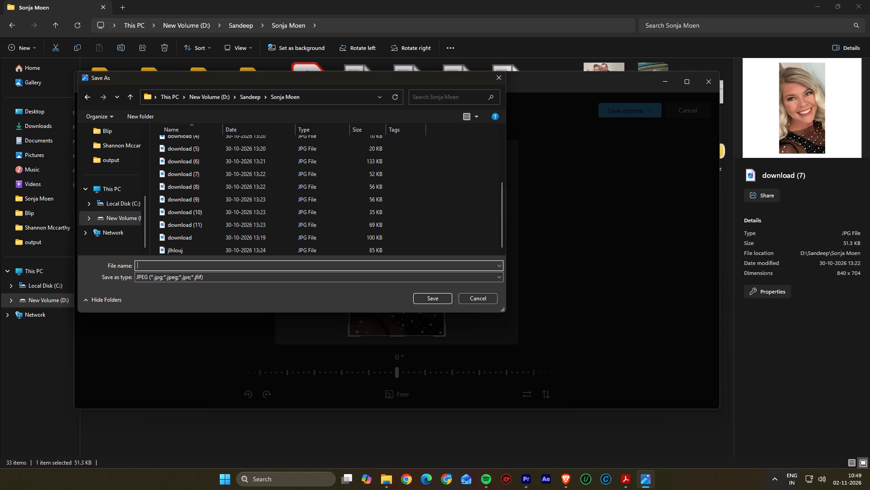
text(kikk)
text(iu)
key(k)
text(ui)
key(u)
click(428, 293)
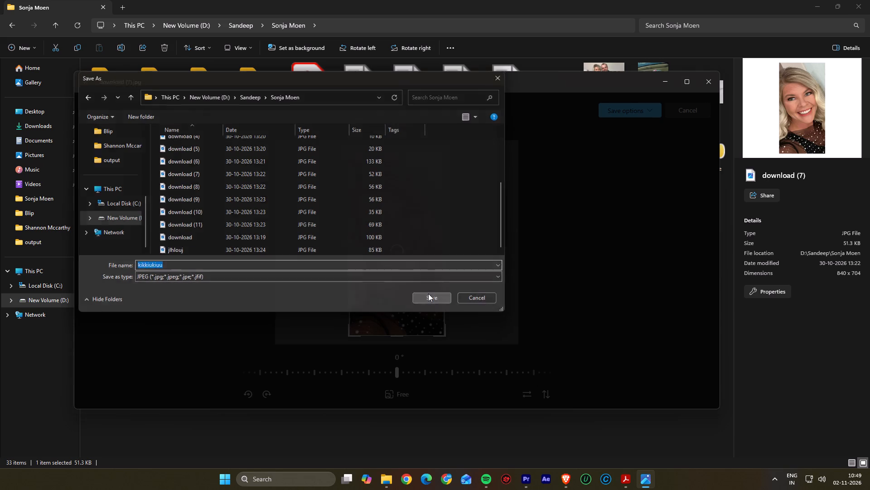
click(703, 78)
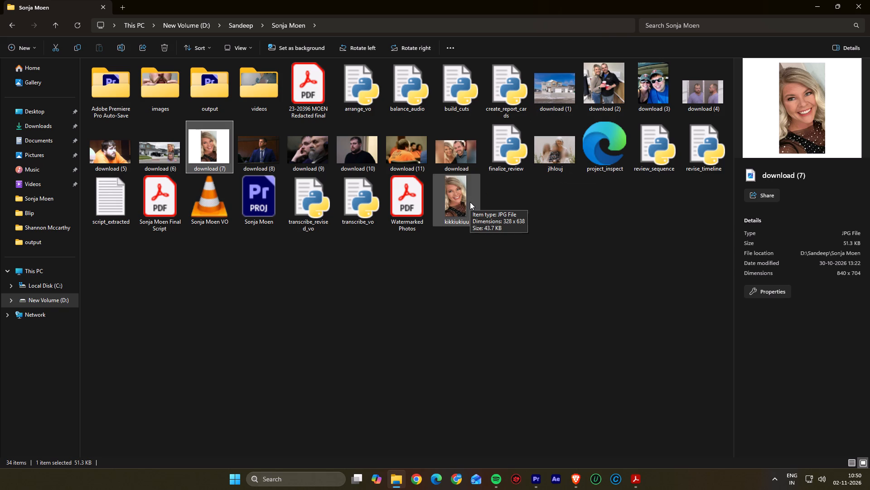
Launch HitPaw Photo Enhancer and place its window so that the photos in the case folder remain reachable.
click(308, 483)
click(200, 362)
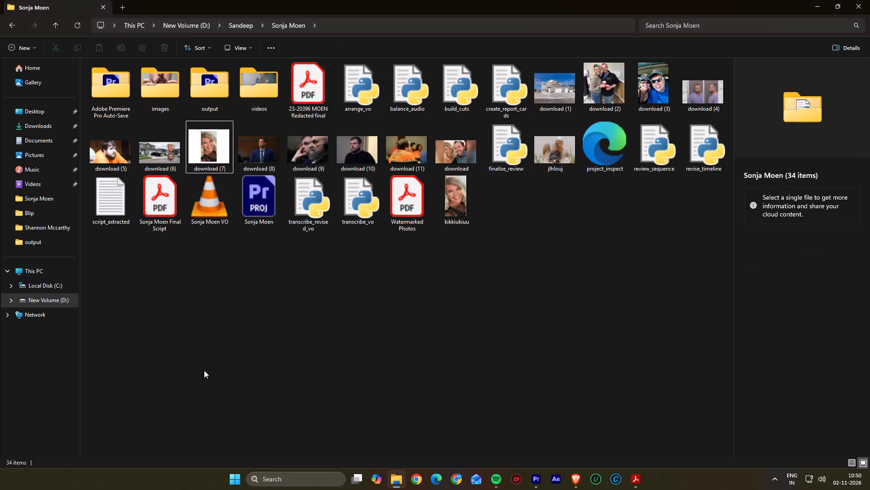
click(294, 478)
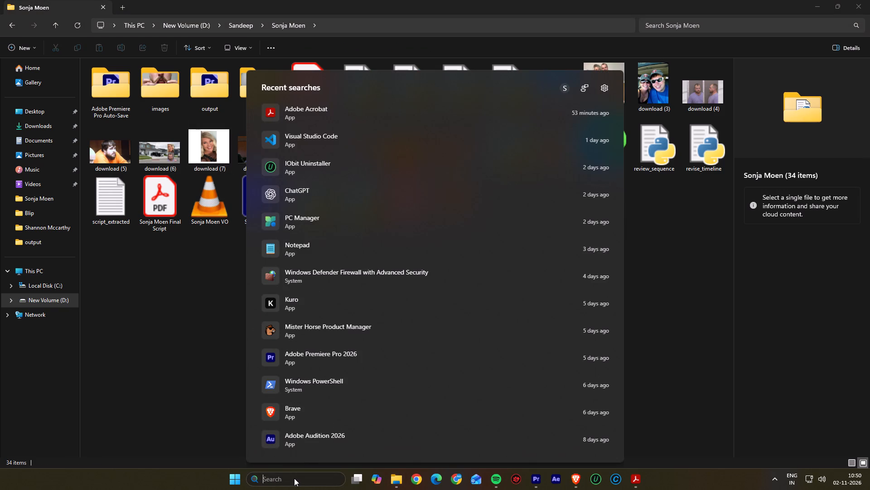
key(h)
key(i)
click(305, 138)
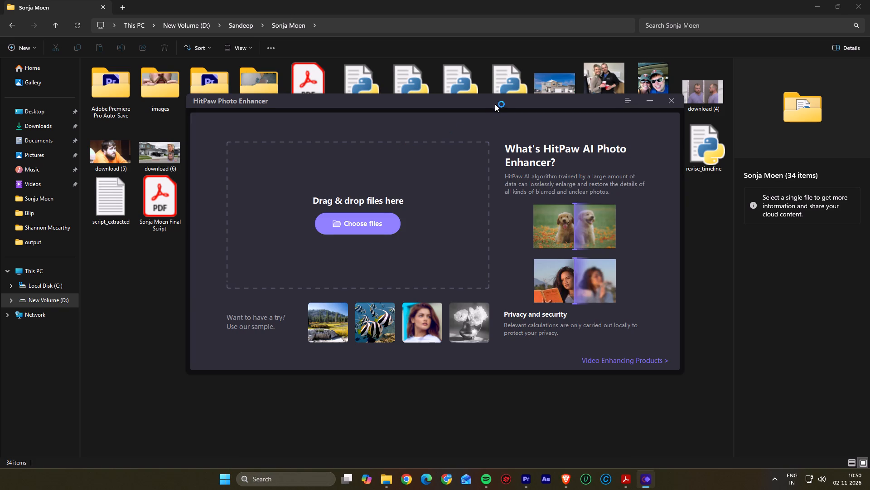
drag(500, 101, 520, 231)
drag(501, 232, 500, 220)
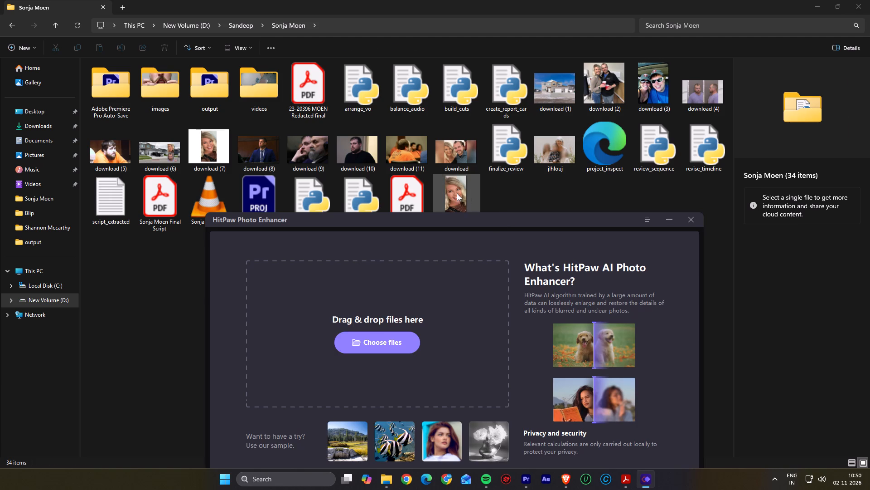
Select the case photos for enhancing together: kikkiukiuu, download, download (5) through download (11), and download (3).
click(457, 193)
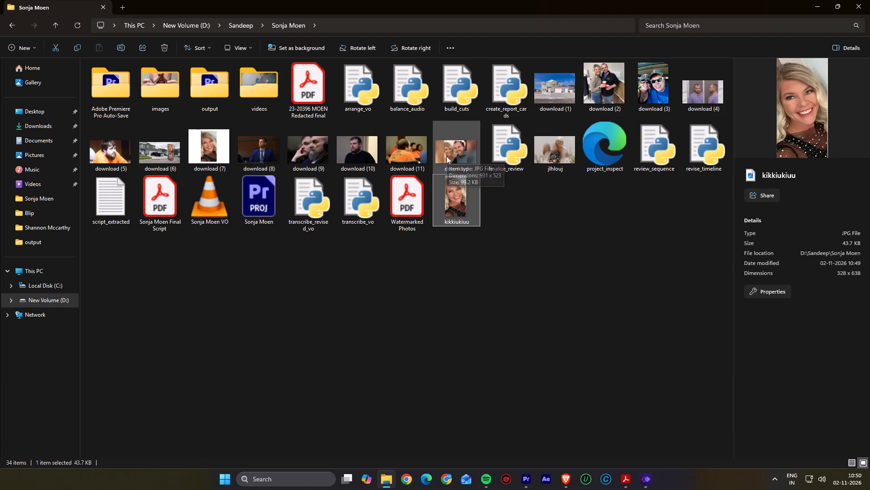
ctrl+click(446, 156)
ctrl+click(410, 160)
ctrl+click(113, 154)
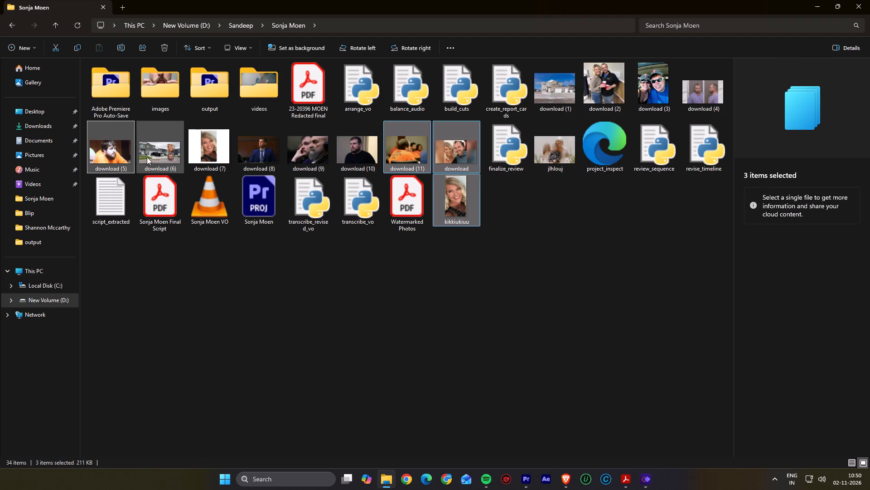
ctrl+click(152, 157)
ctrl+click(196, 155)
ctrl+click(258, 154)
ctrl+click(303, 150)
ctrl+click(352, 149)
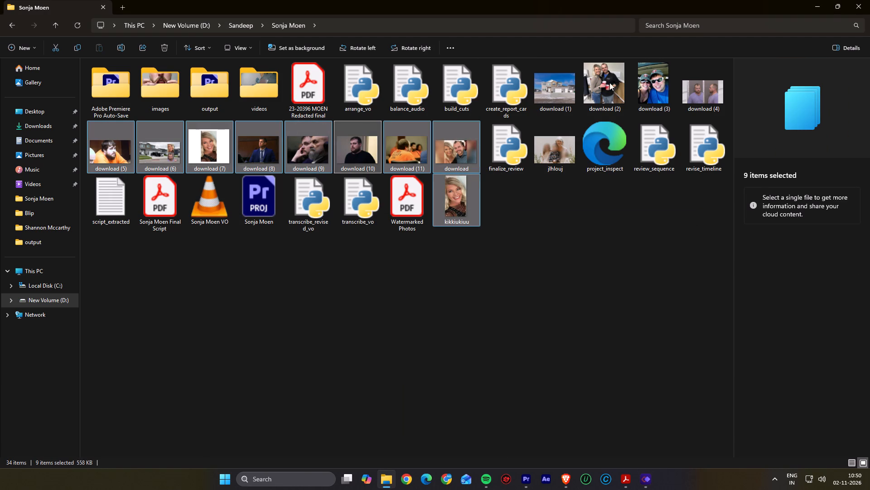
ctrl+click(630, 82)
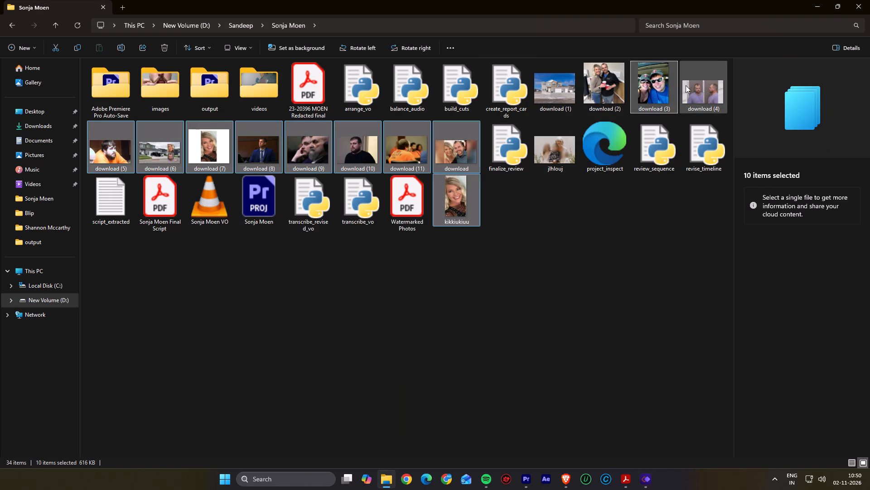